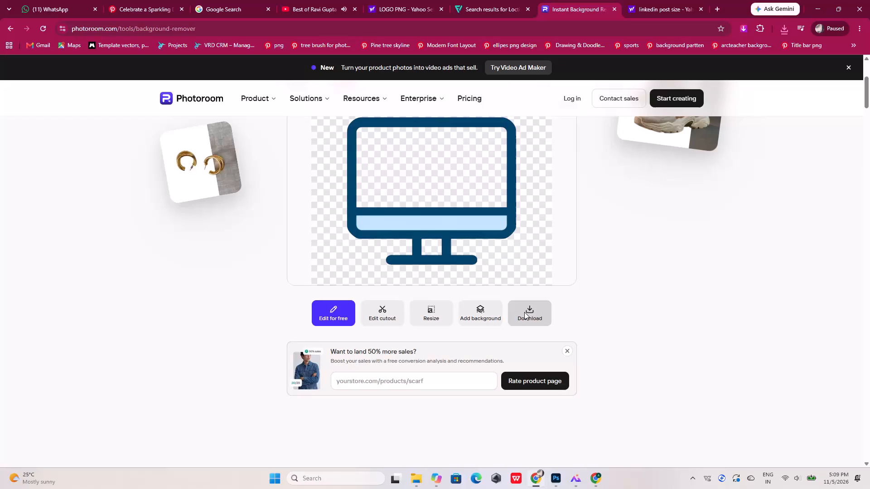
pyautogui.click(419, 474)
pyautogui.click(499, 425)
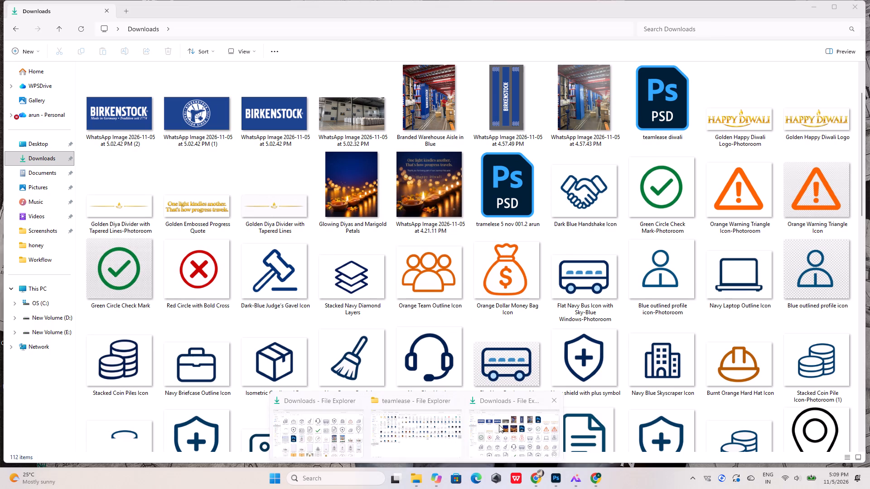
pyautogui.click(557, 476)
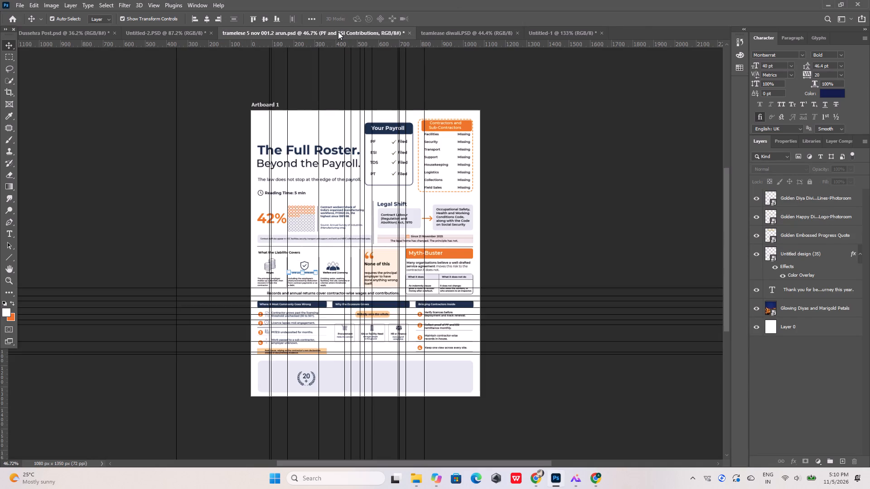
pyautogui.click(187, 34)
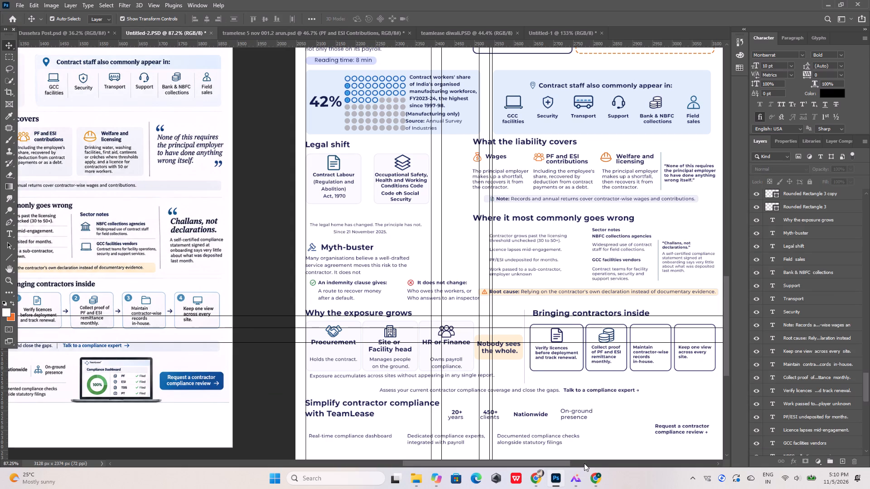
pyautogui.click(417, 477)
pyautogui.click(485, 426)
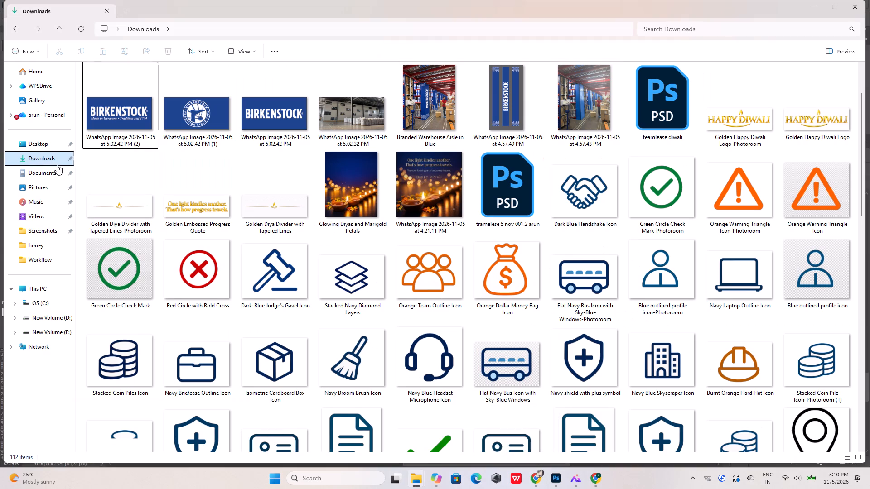
pyautogui.click(57, 160)
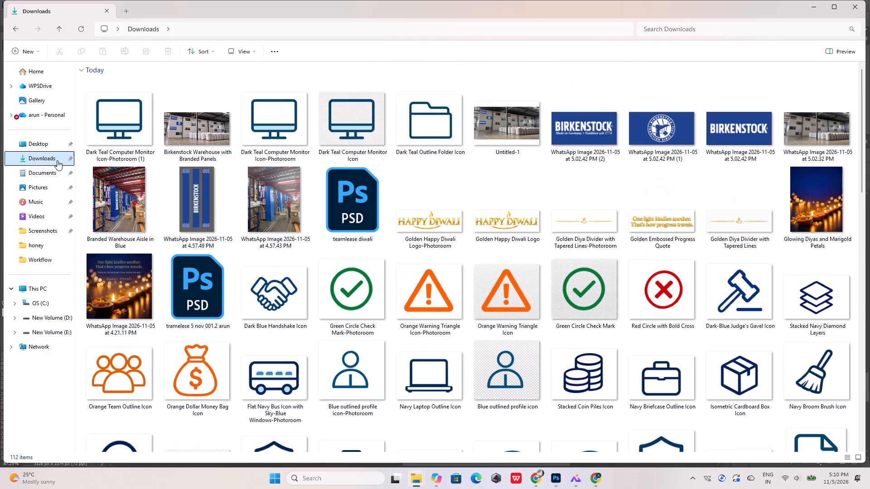
pyautogui.click(122, 118)
pyautogui.moveTo(123, 125); pyautogui.dragTo(553, 449)
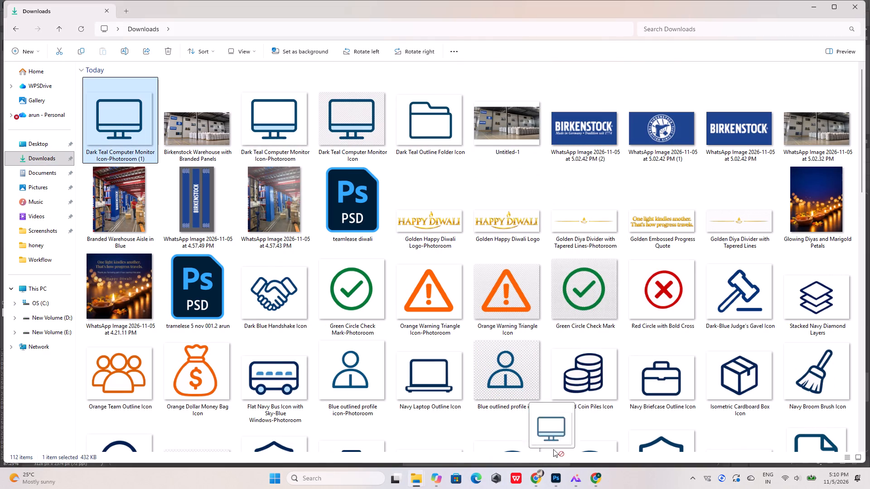
pyautogui.moveTo(553, 449); pyautogui.dragTo(494, 257)
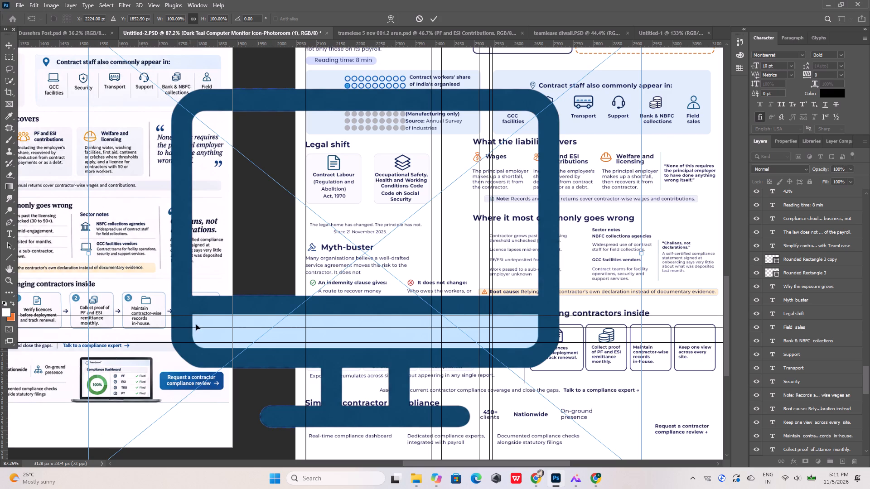
# Scale the placed monitor icon down to about 6.8% and move it over the "Keep one view across every site" card.
pyautogui.keyDown('alt'); pyautogui.scroll(-4, 210, 306); pyautogui.keyUp('alt')
pyautogui.click(128, 421)
pyautogui.moveTo(127, 421); pyautogui.dragTo(254, 301)
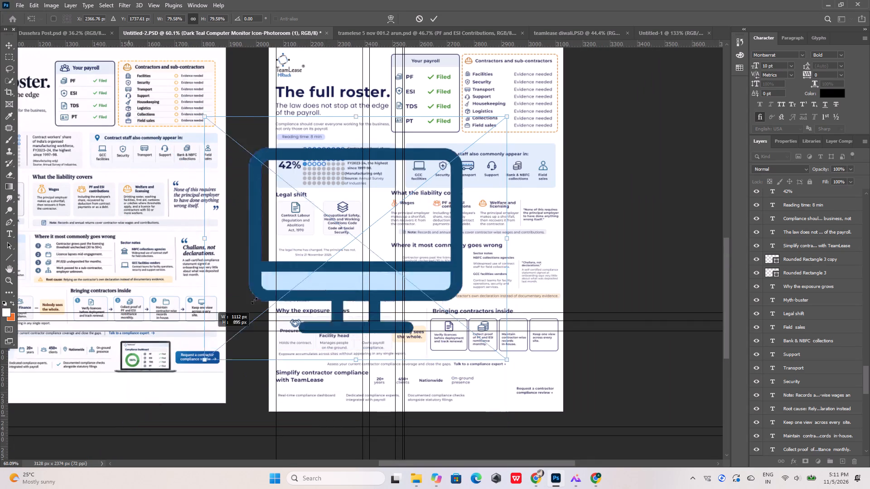
pyautogui.moveTo(254, 301); pyautogui.dragTo(473, 125)
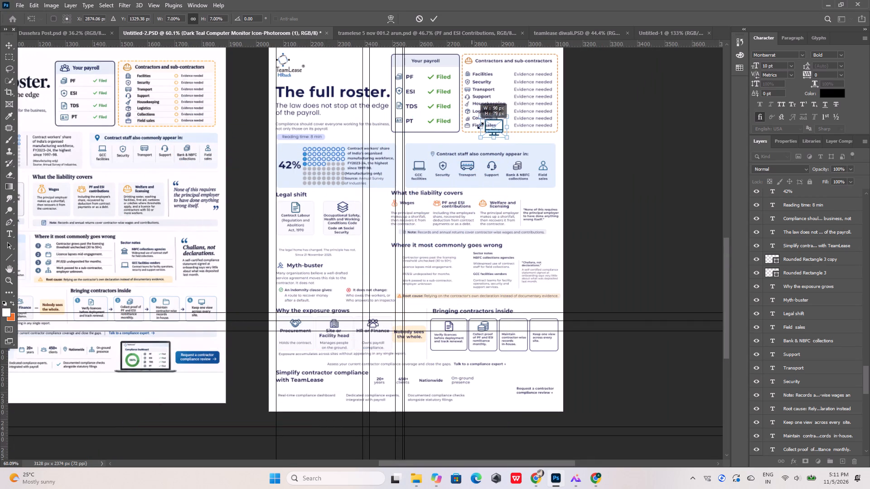
pyautogui.moveTo(493, 127); pyautogui.dragTo(508, 332)
pyautogui.keyDown('alt'); pyautogui.scroll(8, 508, 332); pyautogui.keyUp('alt')
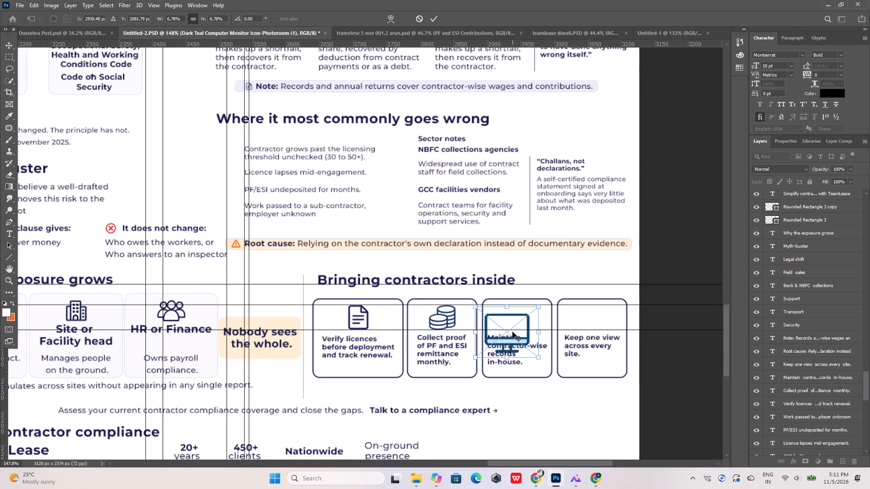
pyautogui.keyDown('alt'); pyautogui.scroll(3, 512, 332); pyautogui.keyUp('alt')
pyautogui.moveTo(528, 322); pyautogui.dragTo(607, 309)
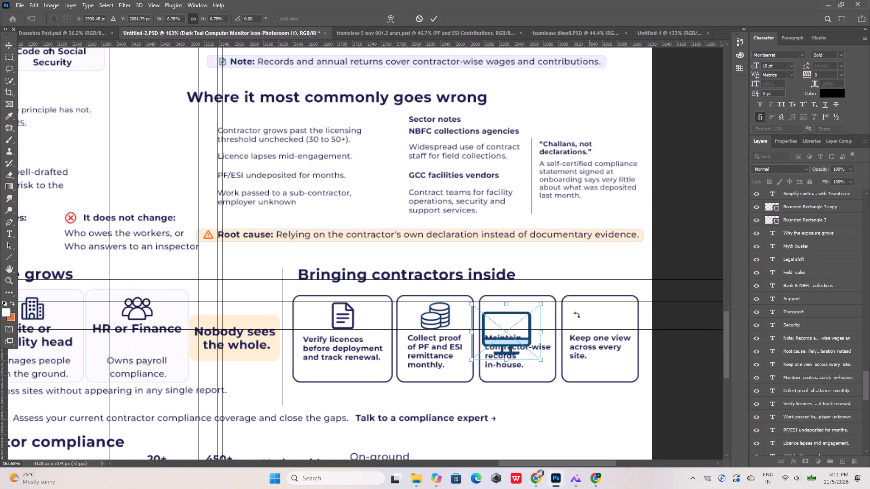
pyautogui.moveTo(503, 343); pyautogui.dragTo(601, 317)
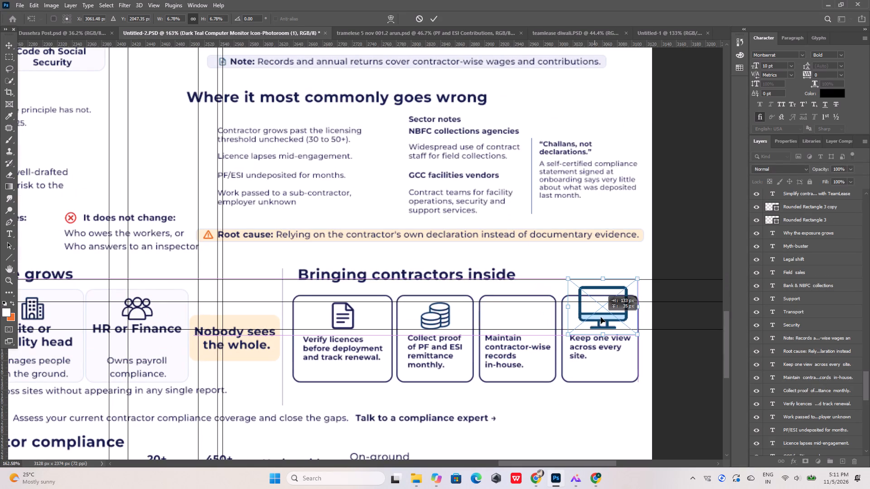
pyautogui.moveTo(601, 317); pyautogui.dragTo(596, 319)
# Shrink the monitor icon to about 4.4% to fit between the guides above the "Keep one view across every site" text, and commit the transform.
pyautogui.keyDown('alt'); pyautogui.scroll(10, 614, 304); pyautogui.keyUp('alt')
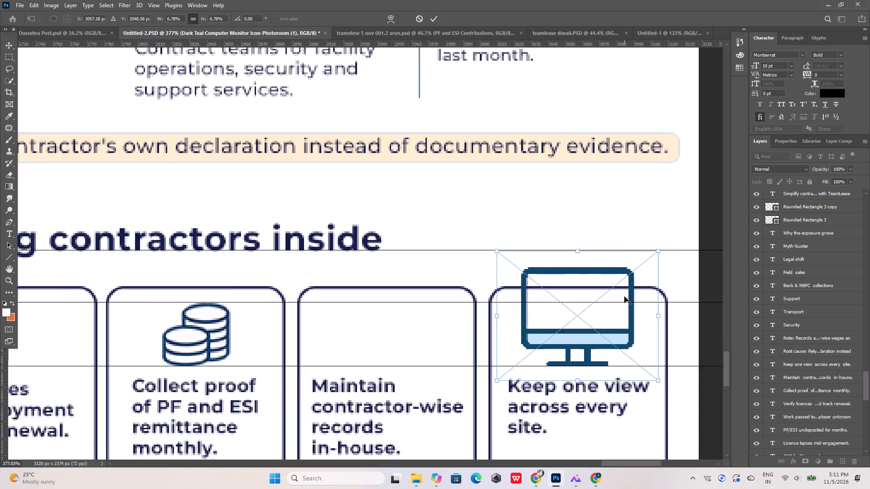
pyautogui.keyDown('alt'); pyautogui.scroll(3, 624, 297); pyautogui.keyUp('alt')
pyautogui.click(673, 231)
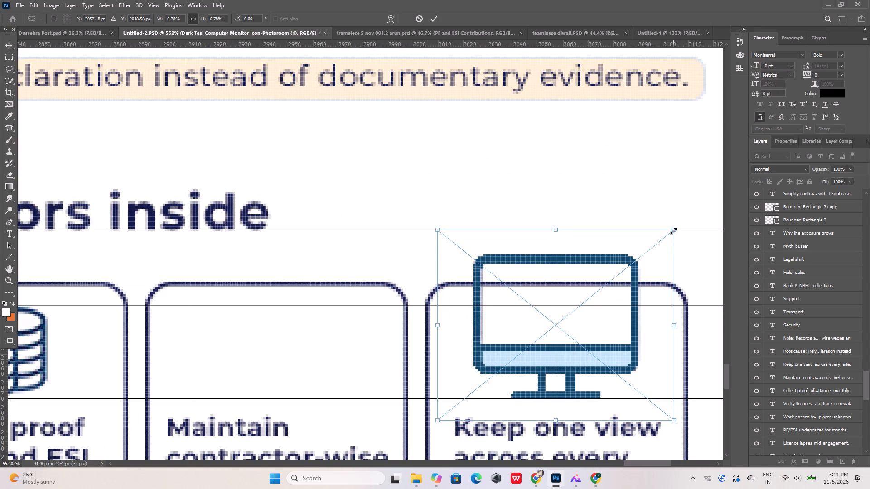
pyautogui.moveTo(673, 231); pyautogui.dragTo(616, 311)
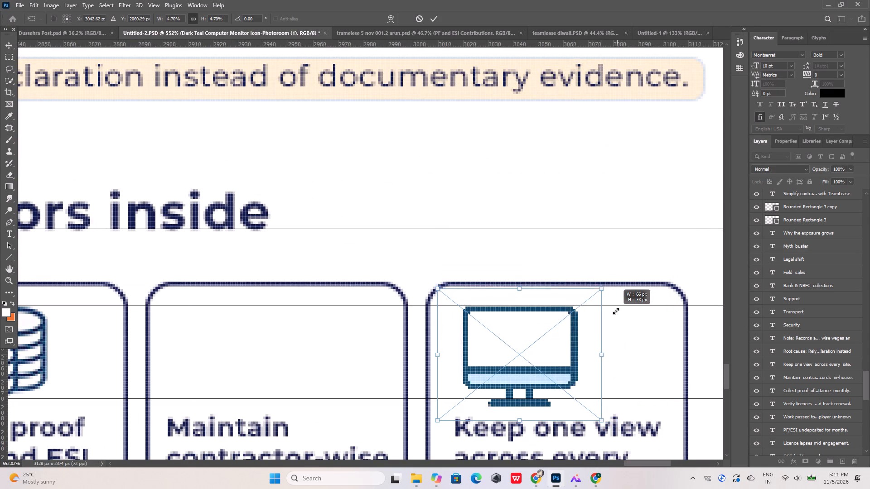
pyautogui.moveTo(616, 311); pyautogui.dragTo(615, 305)
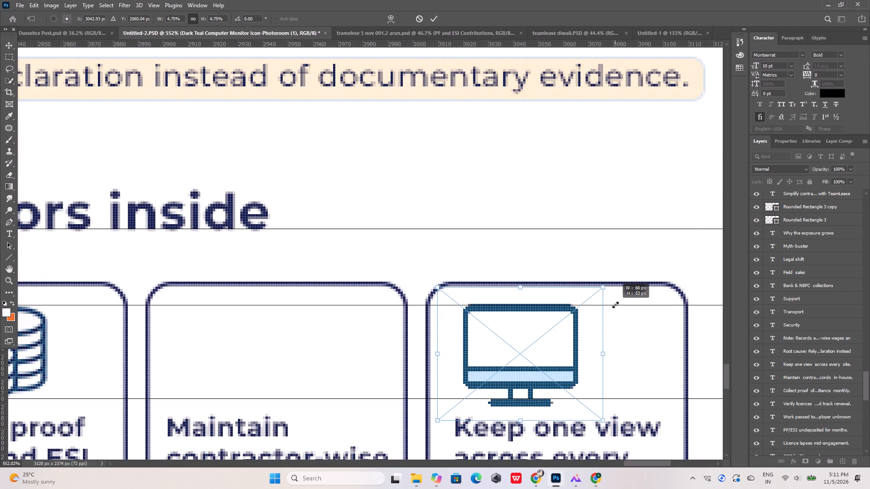
pyautogui.moveTo(615, 305); pyautogui.dragTo(616, 305)
pyautogui.moveTo(438, 422); pyautogui.dragTo(449, 408)
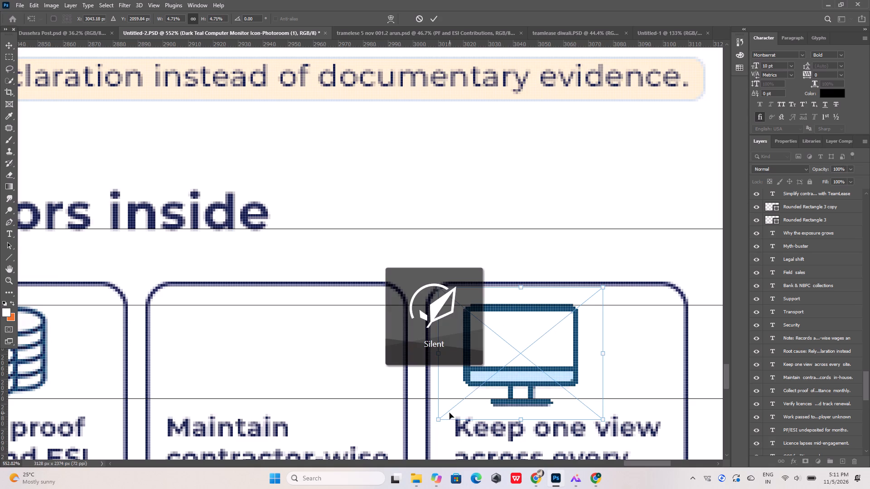
pyautogui.moveTo(440, 419); pyautogui.dragTo(449, 406)
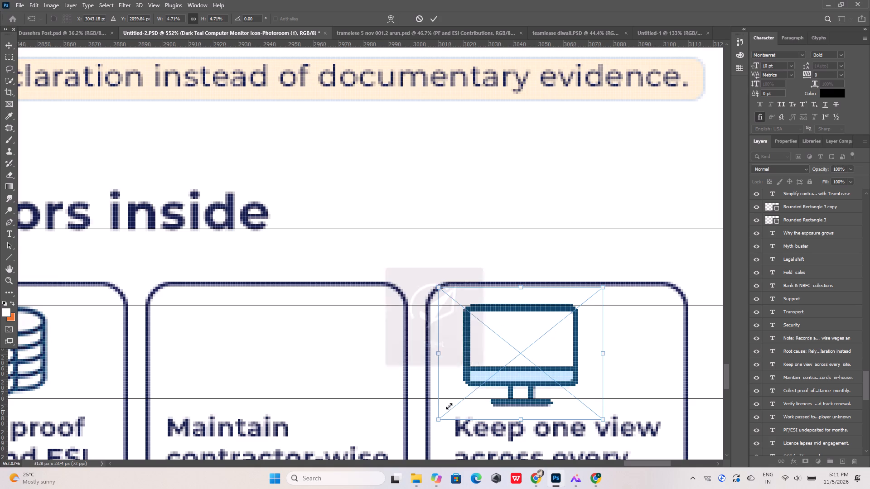
pyautogui.moveTo(449, 406); pyautogui.dragTo(452, 402)
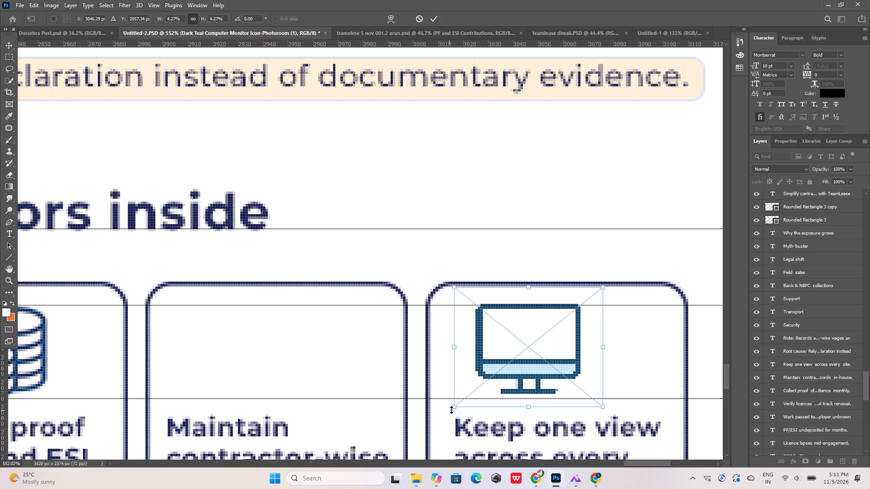
pyautogui.moveTo(457, 405); pyautogui.dragTo(454, 408)
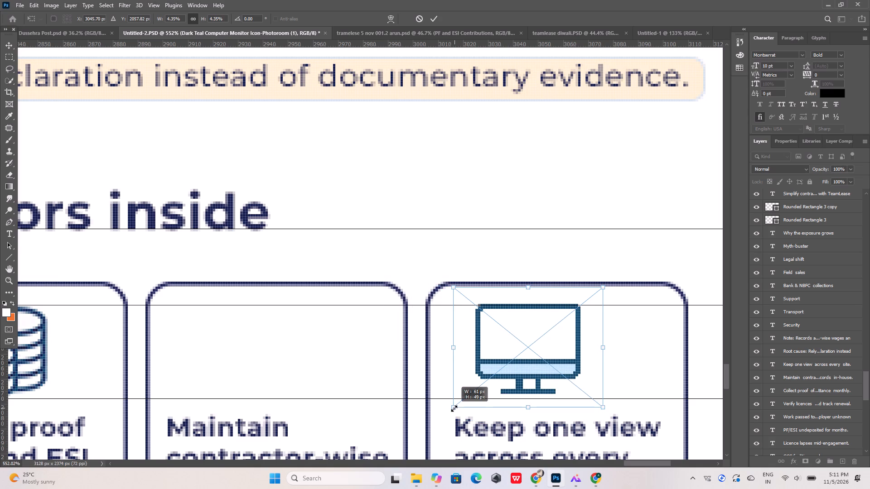
pyautogui.moveTo(454, 408); pyautogui.dragTo(452, 413)
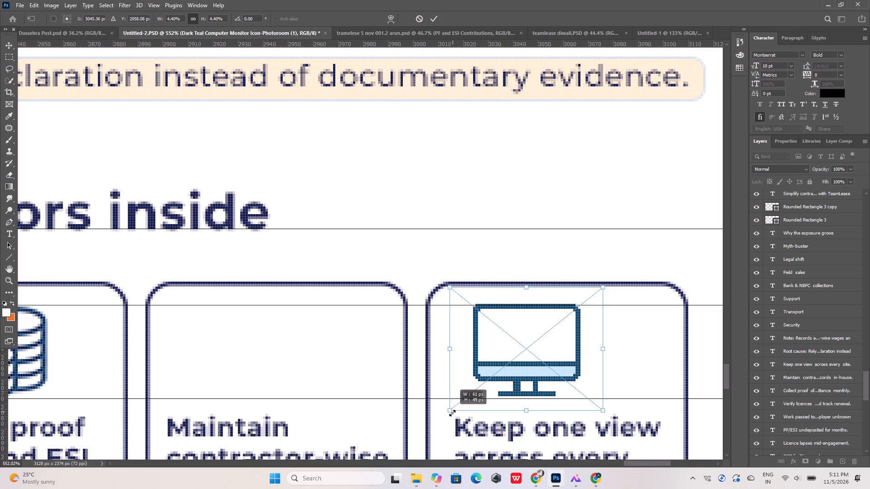
pyautogui.moveTo(452, 413); pyautogui.dragTo(452, 414)
pyautogui.click(604, 286)
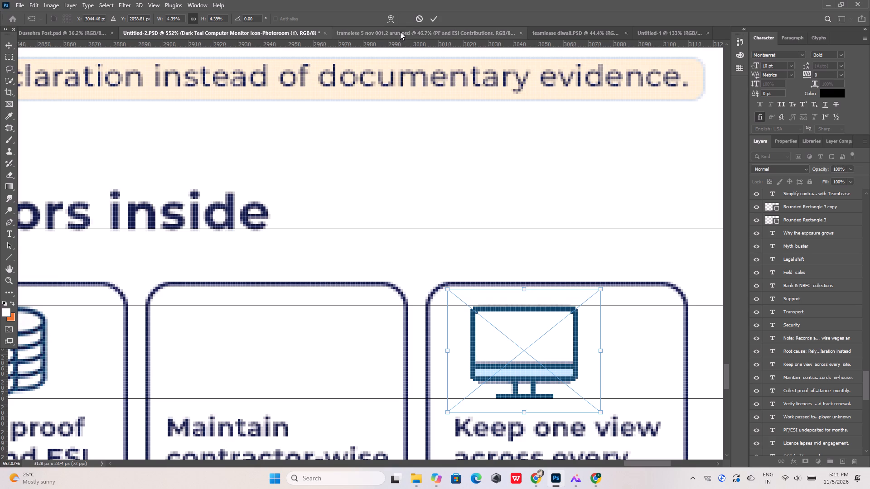
pyautogui.click(433, 19)
# Nudge the monitor icon 10 px sideways and centre it horizontally within the "Keep one view across every site" card.
pyautogui.click(459, 194)
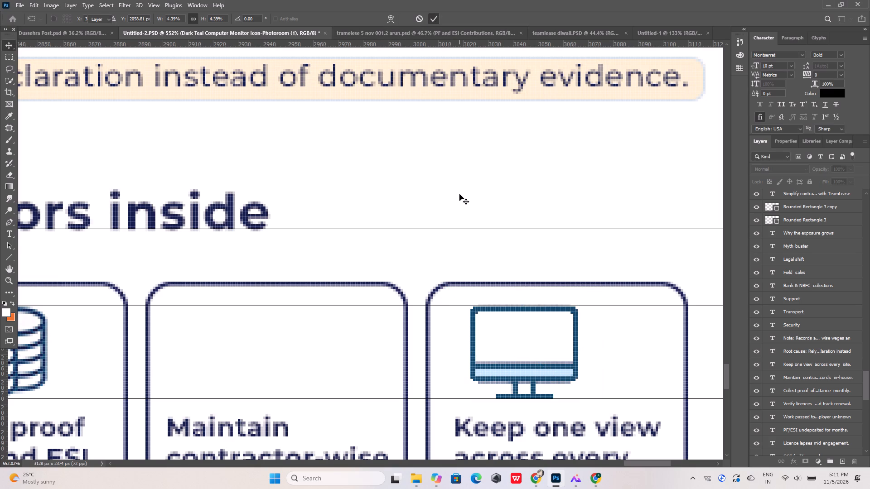
pyautogui.hotkey('shift', 'Right')
pyautogui.hotkey('shift', 'Right')
pyautogui.hotkey('shift', 'Right')
pyautogui.hotkey('shift', 'Right')
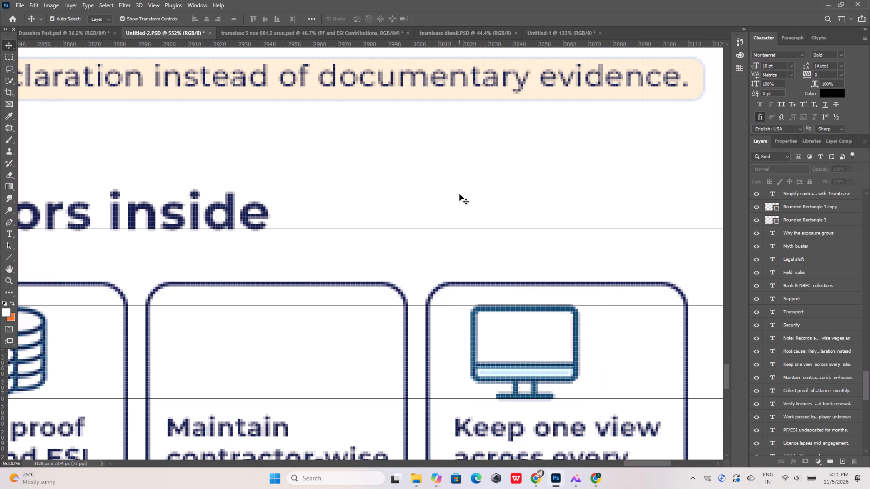
pyautogui.click(500, 374)
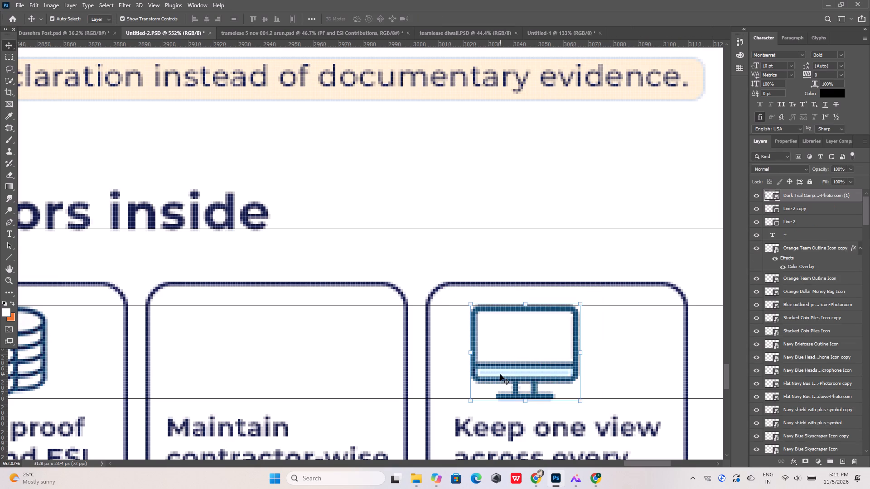
pyautogui.hotkey('shift', 'Right')
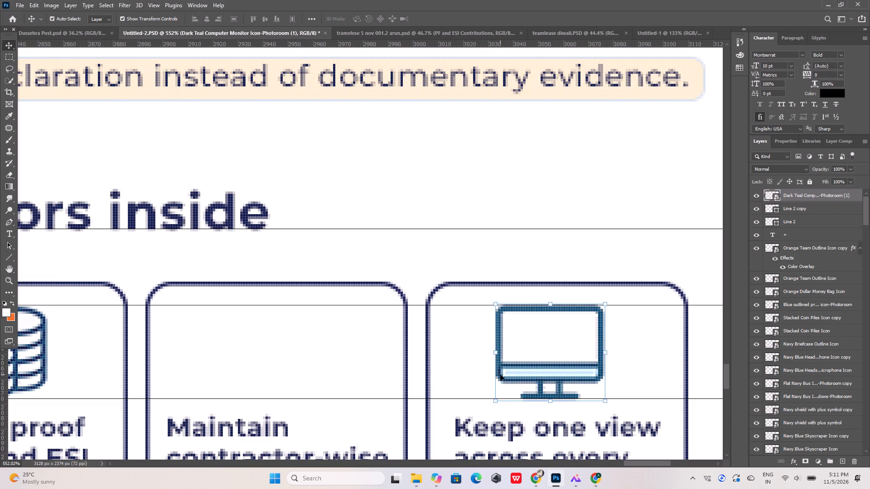
pyautogui.keyDown('shift'); pyautogui.click(687, 337); pyautogui.keyUp('shift')
pyautogui.click(208, 19)
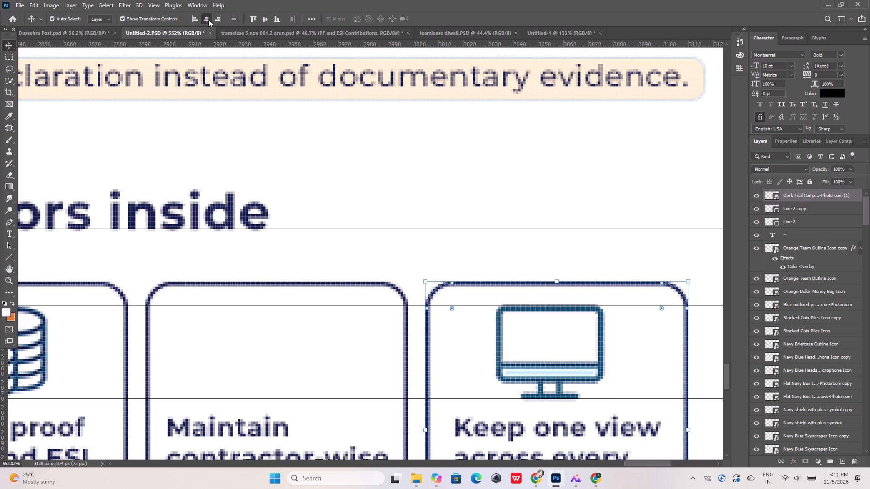
pyautogui.click(355, 211)
# Place the Dark Teal Outline Folder Icon from Downloads into the Untitled-2.PSD document and commit it at 100%.
pyautogui.keyDown('alt'); pyautogui.scroll(-9, 350, 224); pyautogui.keyUp('alt')
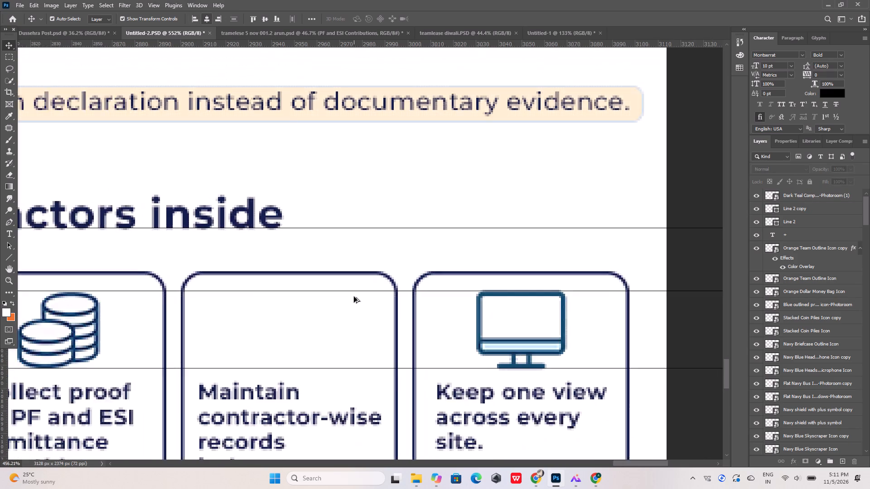
pyautogui.keyDown('alt'); pyautogui.scroll(-5, 354, 297); pyautogui.keyUp('alt')
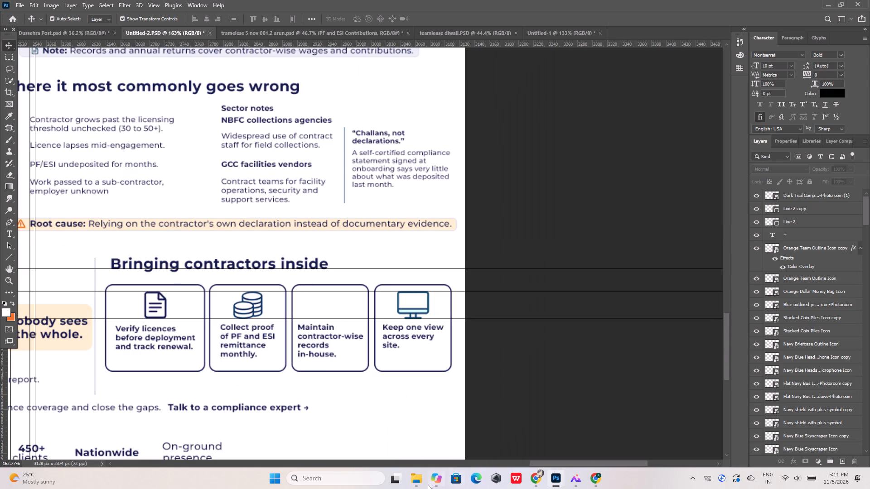
pyautogui.click(415, 481)
pyautogui.click(496, 423)
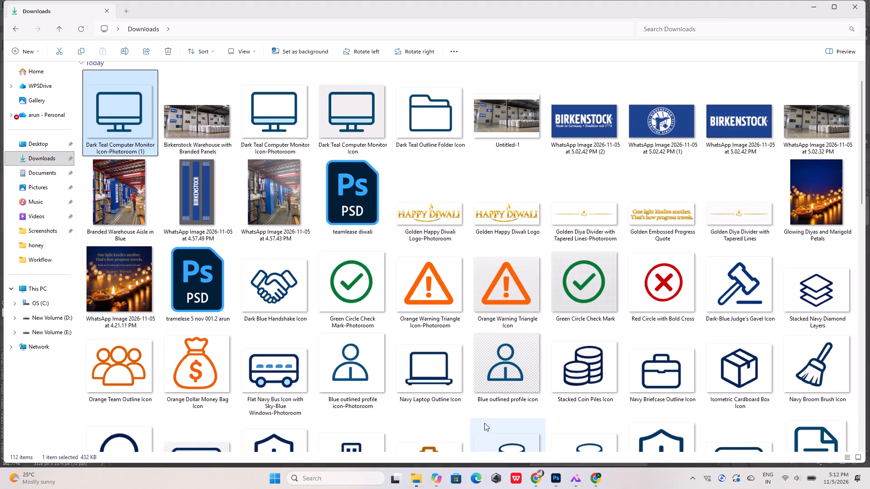
pyautogui.click(421, 109)
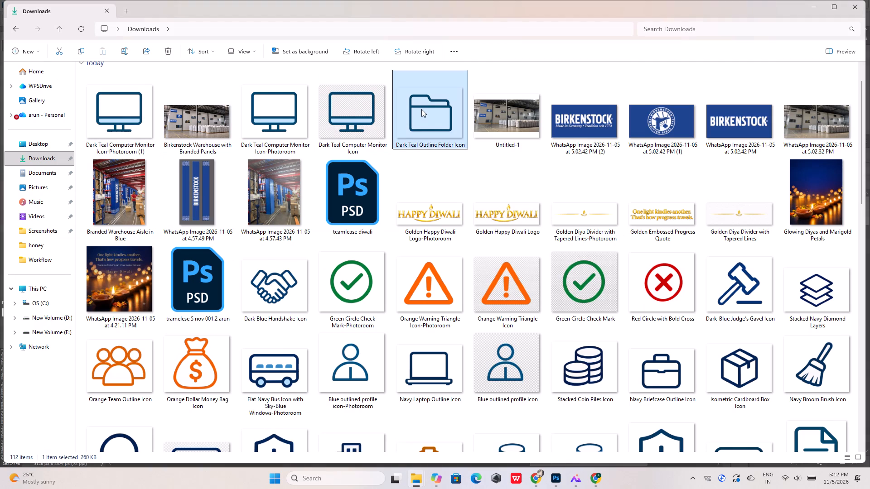
pyautogui.moveTo(421, 109); pyautogui.dragTo(558, 480)
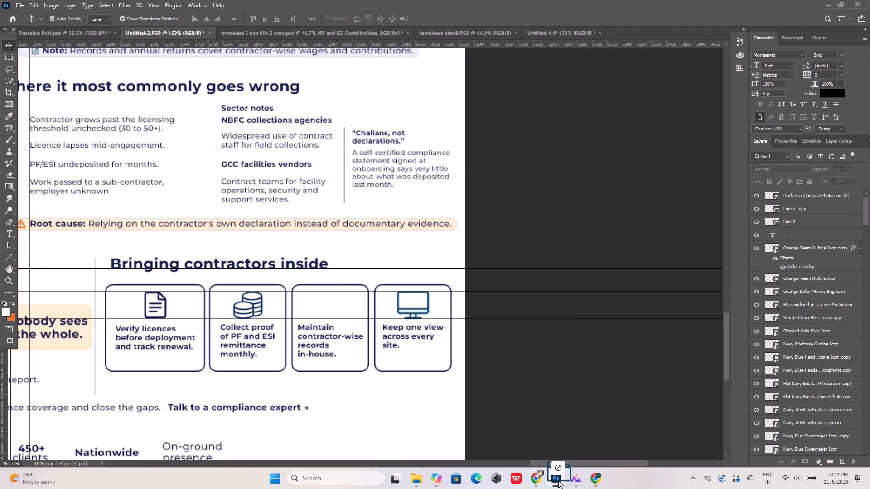
pyautogui.moveTo(558, 480); pyautogui.dragTo(346, 315)
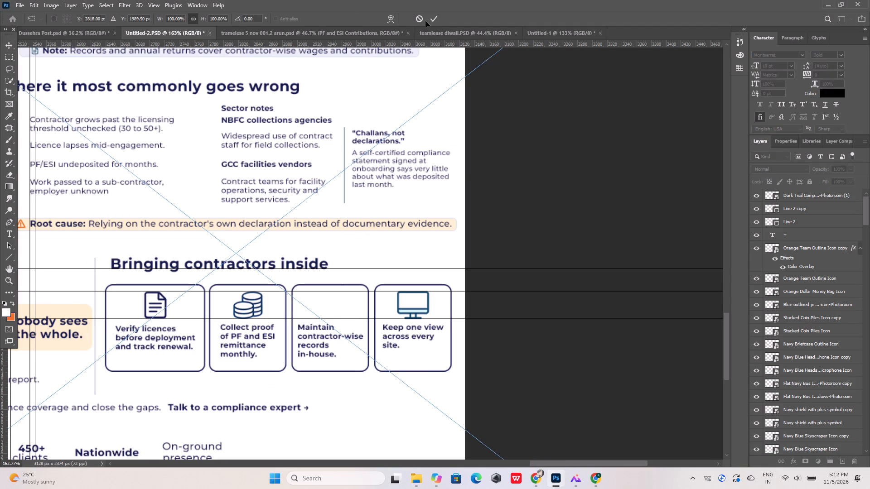
pyautogui.click(435, 21)
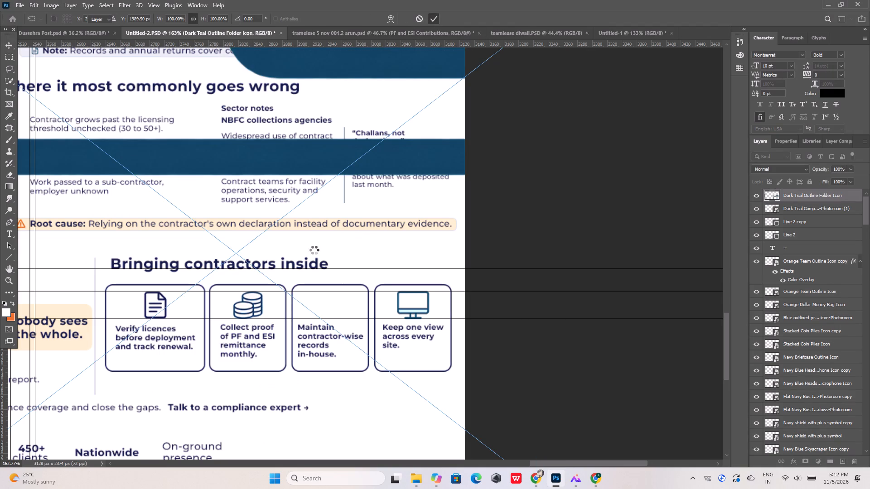
# Scale the folder icon down to about 7.3% and move it over the "Maintain contractor-wise records in-house" card.
pyautogui.keyDown('alt'); pyautogui.scroll(-9, 314, 250); pyautogui.keyUp('alt')
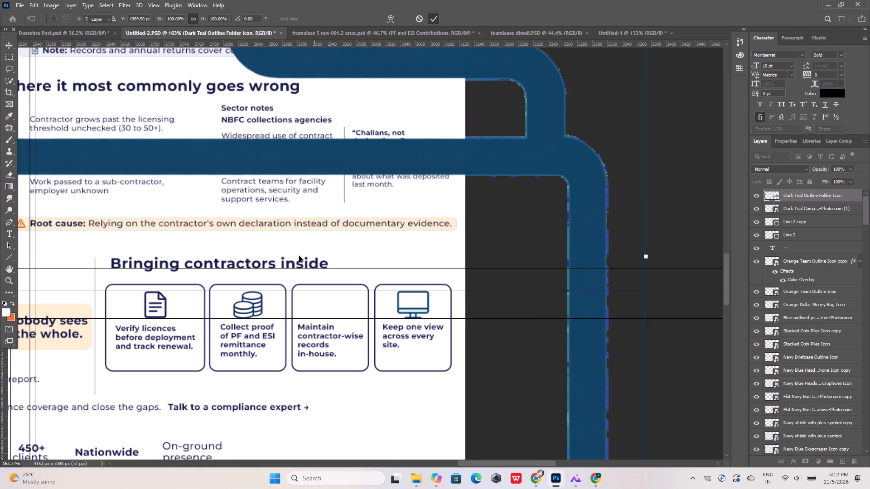
pyautogui.keyDown('alt'); pyautogui.scroll(-8, 310, 287); pyautogui.keyUp('alt')
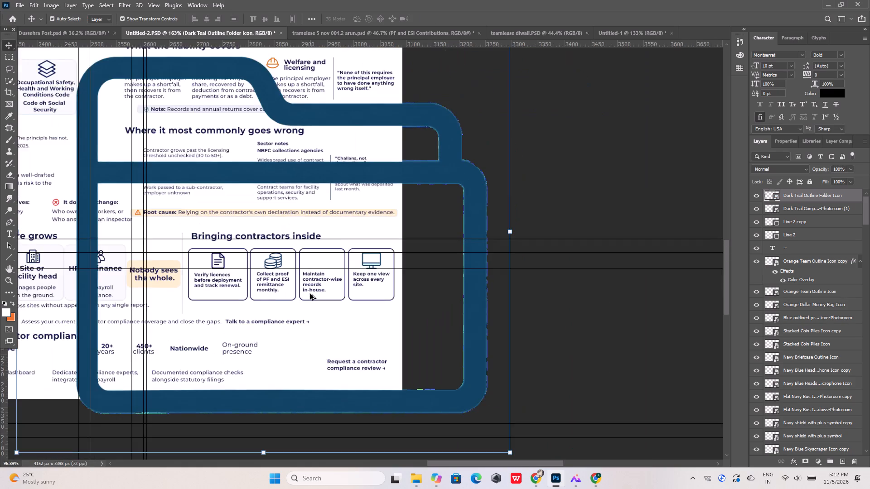
pyautogui.keyDown('alt'); pyautogui.scroll(-7, 310, 294); pyautogui.keyUp('alt')
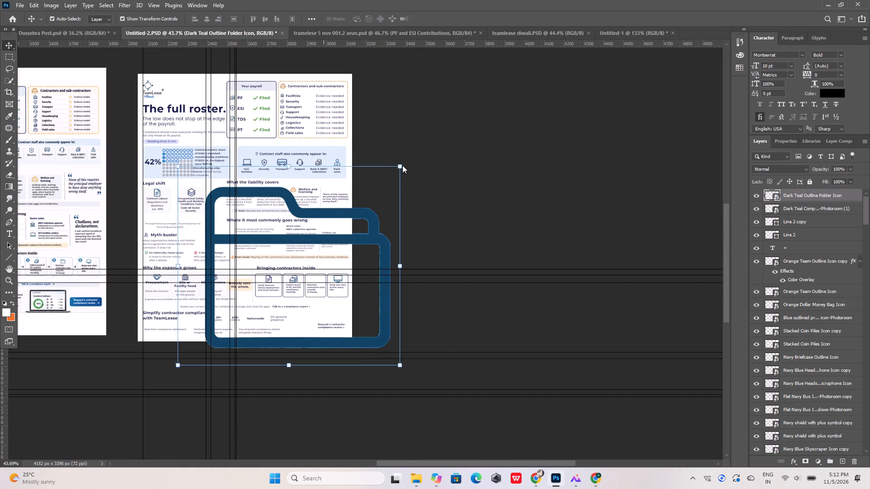
pyautogui.click(401, 166)
pyautogui.click(399, 165)
pyautogui.moveTo(404, 165); pyautogui.dragTo(400, 172)
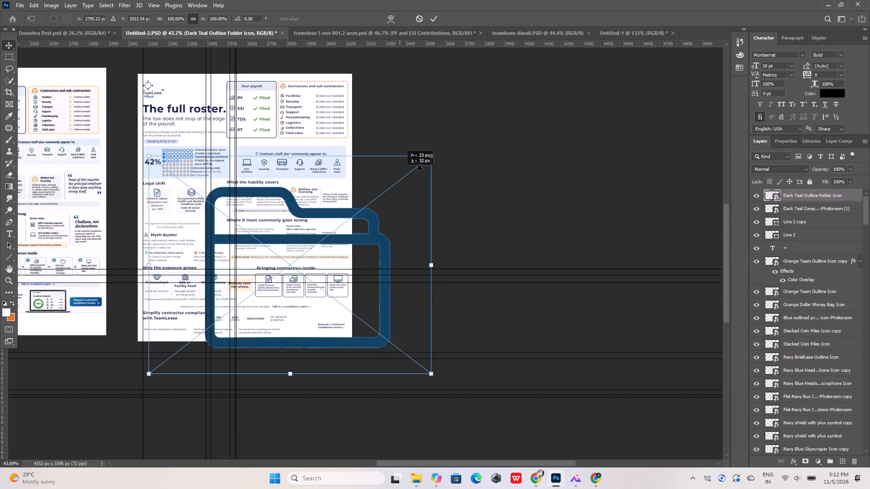
pyautogui.moveTo(456, 151); pyautogui.dragTo(424, 190)
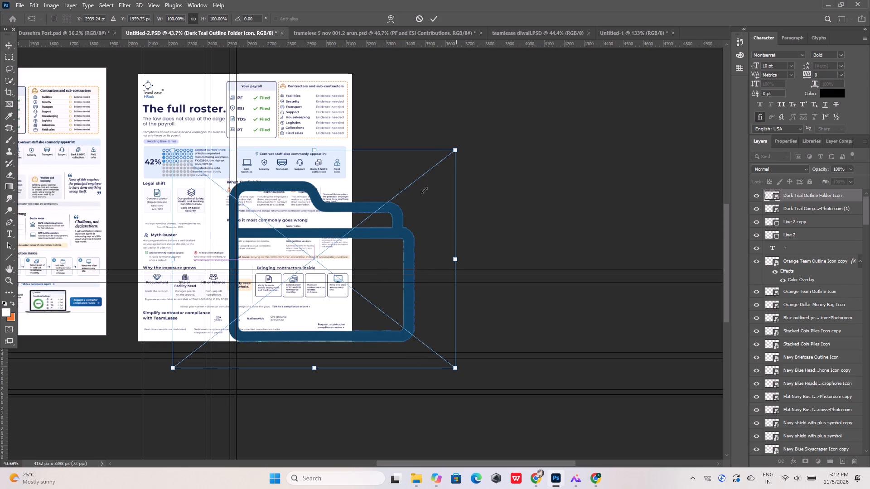
pyautogui.moveTo(424, 190); pyautogui.dragTo(217, 382)
pyautogui.moveTo(183, 362); pyautogui.dragTo(227, 324)
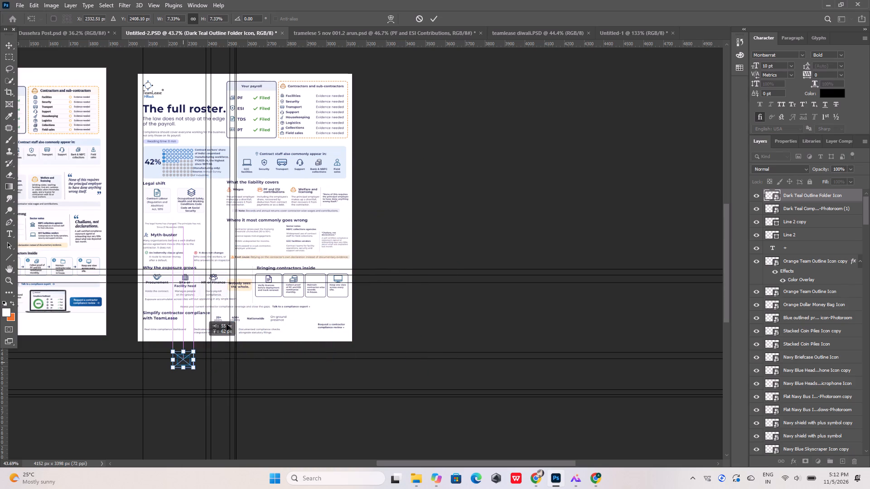
pyautogui.moveTo(227, 324); pyautogui.dragTo(316, 275)
# Move the folder icon down so its base rests on the guide above the "Maintain contractor-wise records in-house" text.
pyautogui.keyDown('alt'); pyautogui.scroll(1, 311, 275); pyautogui.keyUp('alt')
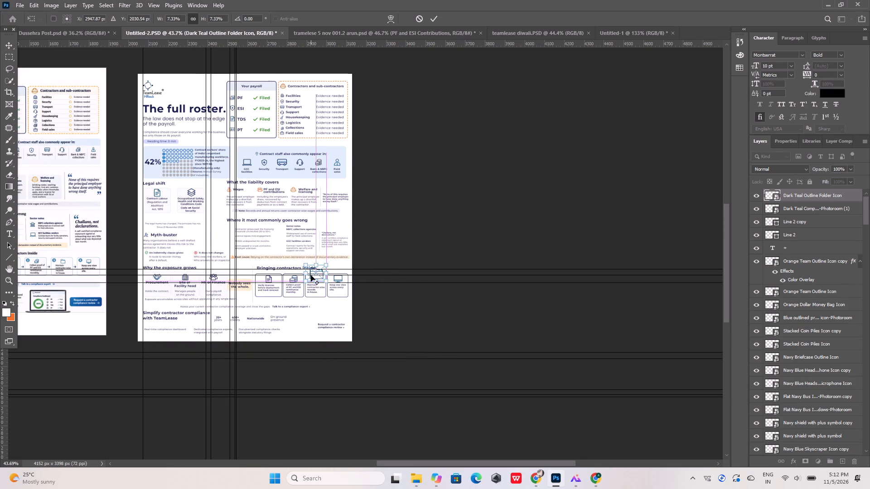
pyautogui.keyDown('alt'); pyautogui.scroll(16, 311, 275); pyautogui.keyUp('alt')
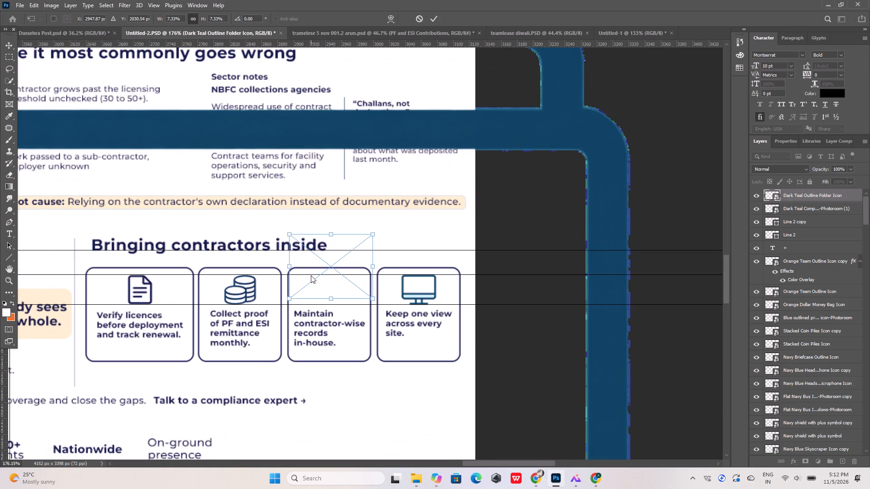
pyautogui.keyDown('alt'); pyautogui.scroll(7, 321, 272); pyautogui.keyUp('alt')
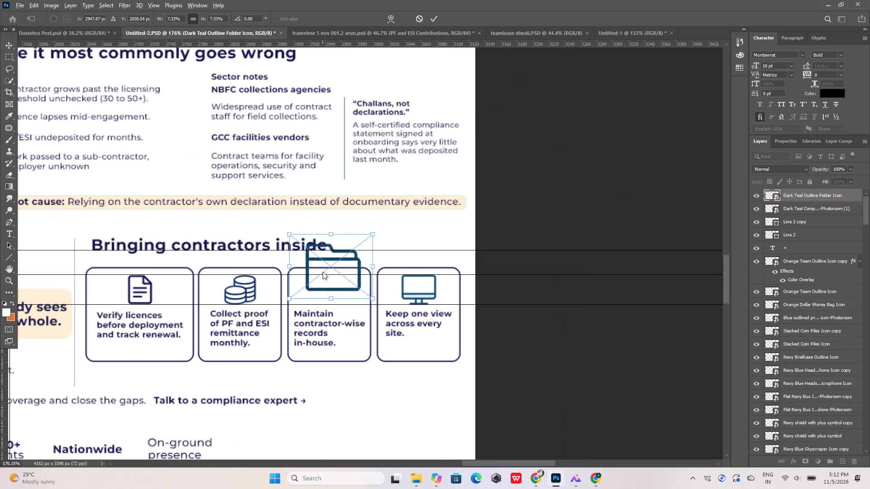
pyautogui.keyDown('alt'); pyautogui.scroll(11, 323, 272); pyautogui.keyUp('alt')
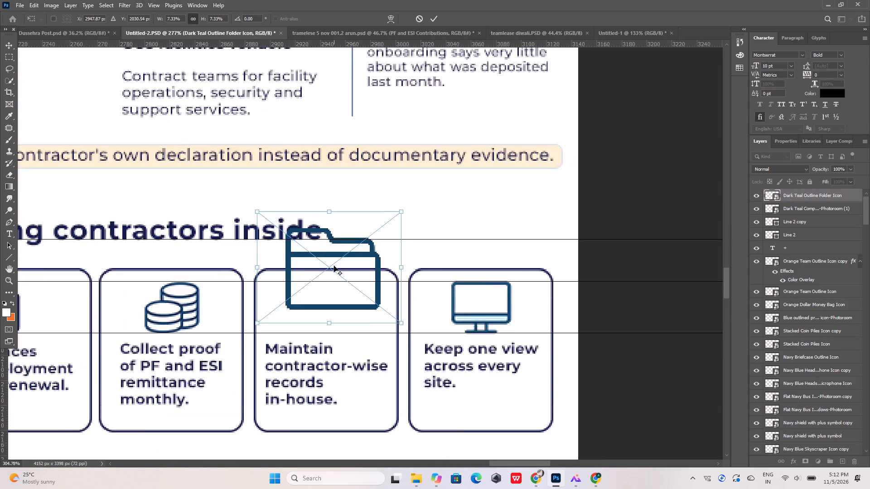
pyautogui.keyDown('alt'); pyautogui.scroll(3, 334, 266); pyautogui.keyUp('alt')
pyautogui.moveTo(358, 247); pyautogui.dragTo(360, 269)
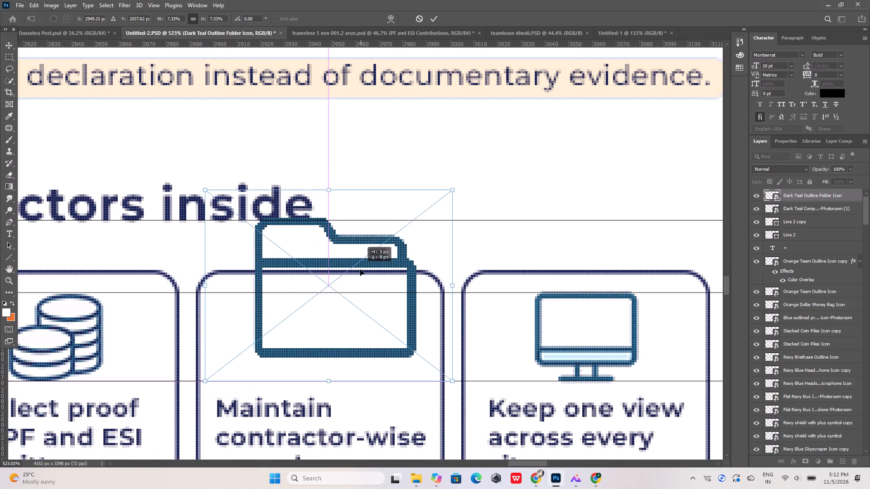
pyautogui.moveTo(360, 269); pyautogui.dragTo(354, 288)
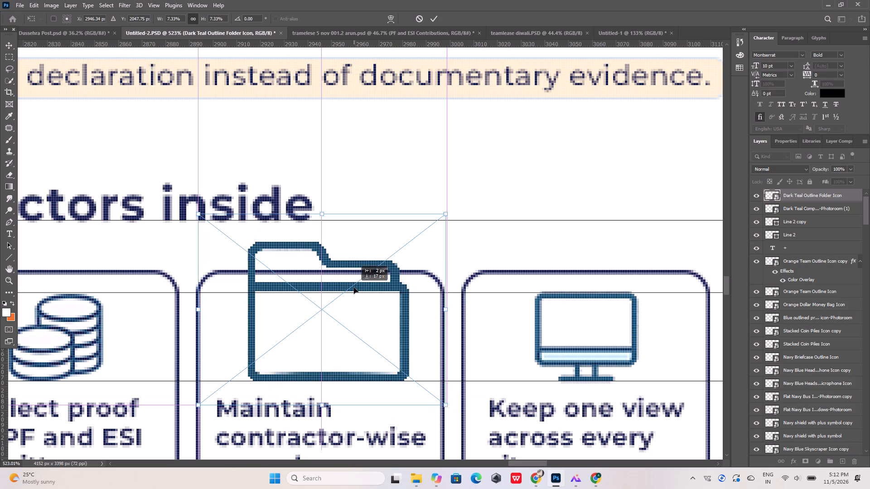
pyautogui.moveTo(354, 288); pyautogui.dragTo(354, 287)
# Shrink the folder icon to about 4.7% to fit between the two guides inside its card, and commit the transform.
pyautogui.moveTo(445, 214); pyautogui.dragTo(391, 290)
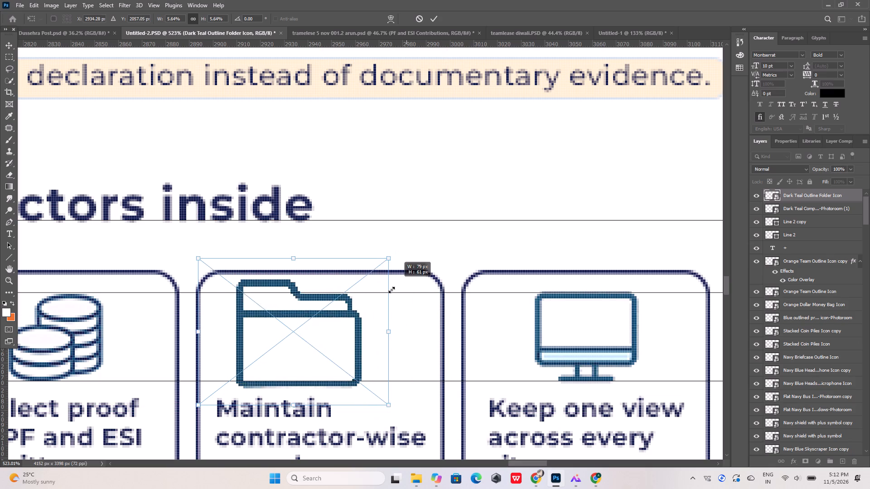
pyautogui.moveTo(391, 290); pyautogui.dragTo(387, 295)
pyautogui.click(371, 273)
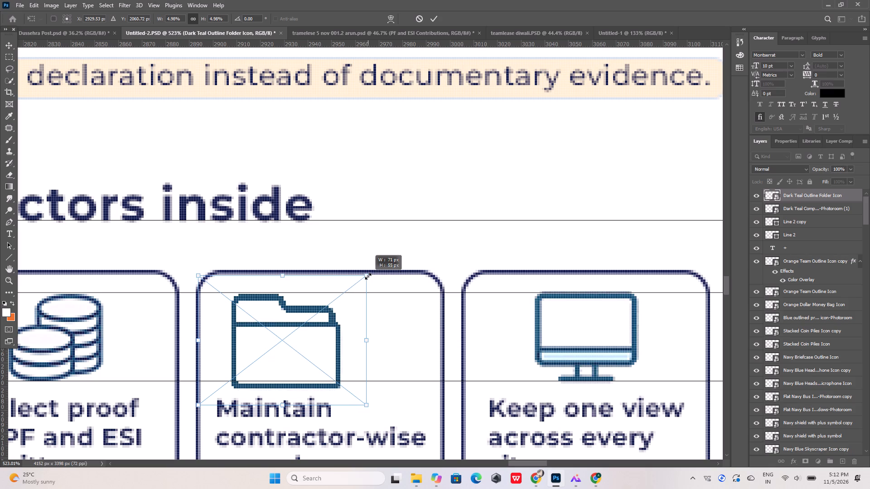
pyautogui.moveTo(199, 406); pyautogui.dragTo(211, 394)
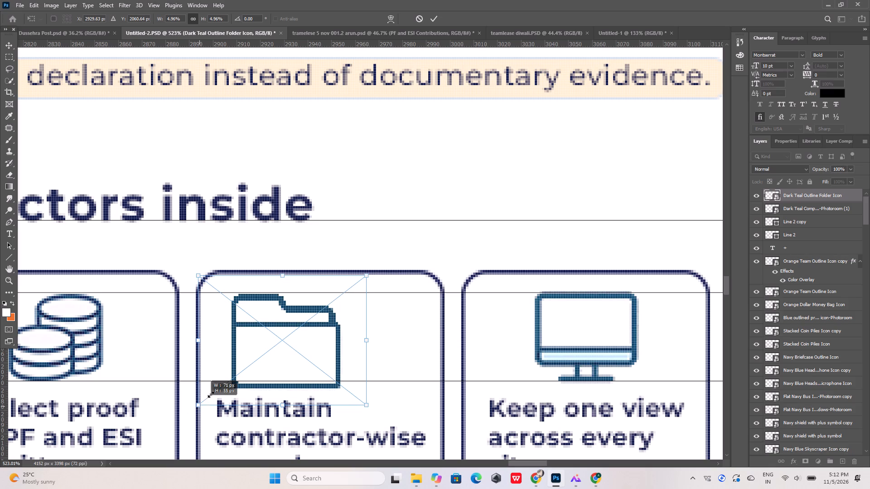
pyautogui.moveTo(211, 394); pyautogui.dragTo(211, 399)
pyautogui.click(367, 276)
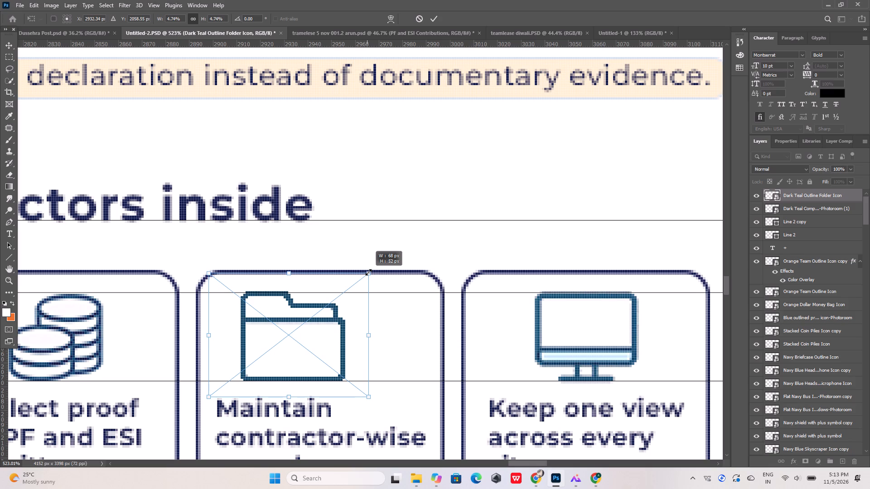
pyautogui.click(435, 18)
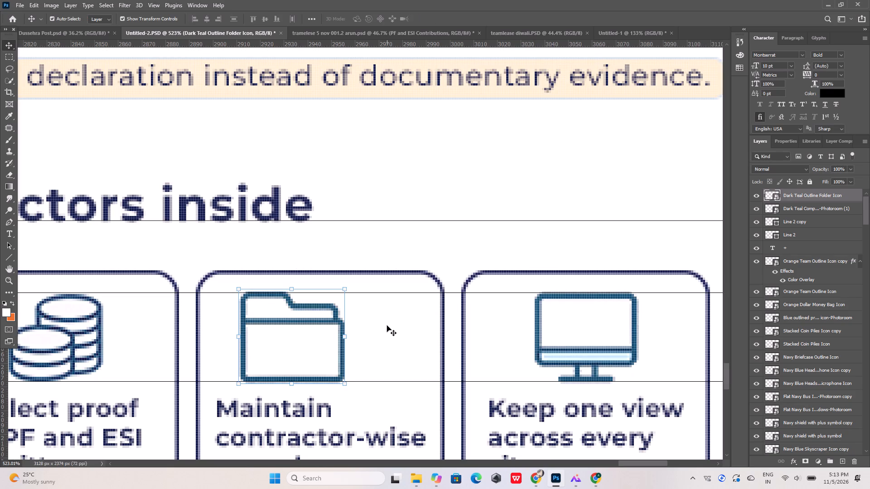
# Select the rounded card outline surrounding the folder icon above "Maintain contractor-wise records in-house".
pyautogui.keyDown('shift'); pyautogui.click(442, 336); pyautogui.keyUp('shift')
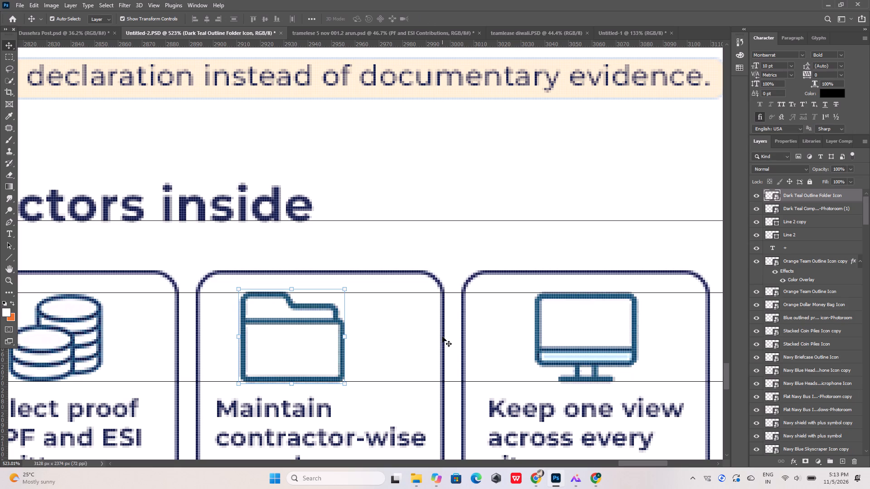
pyautogui.keyDown('shift'); pyautogui.click(442, 336); pyautogui.keyUp('shift')
pyautogui.click(443, 211)
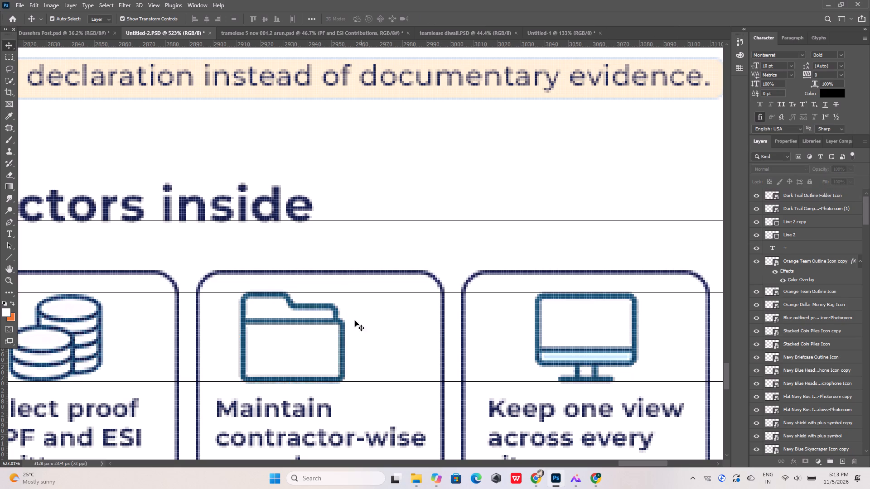
pyautogui.click(335, 322)
pyautogui.keyDown('shift'); pyautogui.click(442, 314); pyautogui.keyUp('shift')
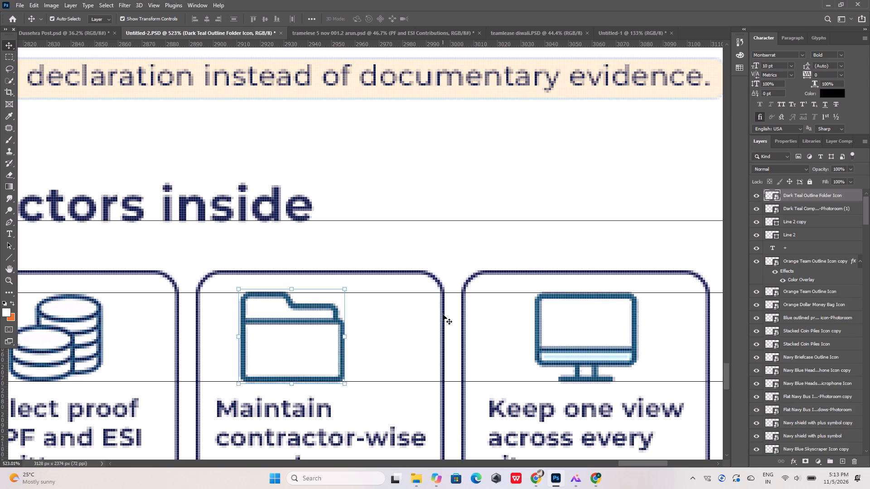
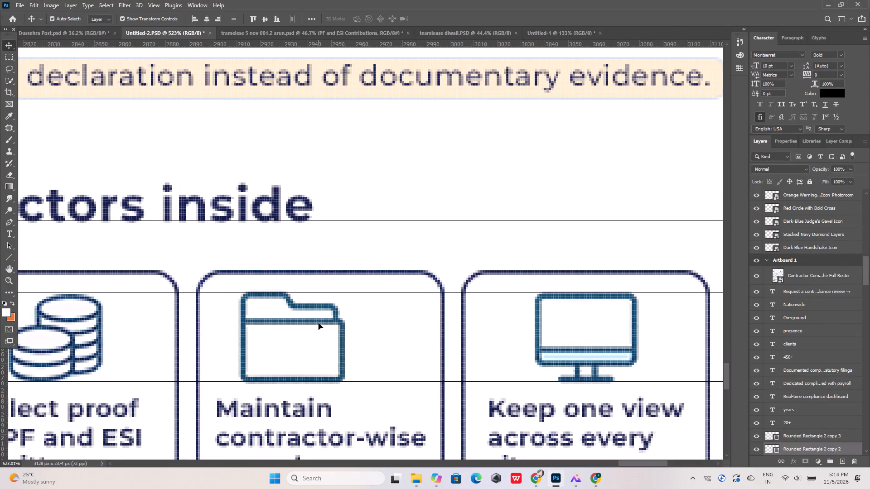
# Centre the folder icon horizontally within its "Maintain contractor-wise records in-house" card, then deselect.
pyautogui.keyDown('shift'); pyautogui.click(319, 323); pyautogui.keyUp('shift')
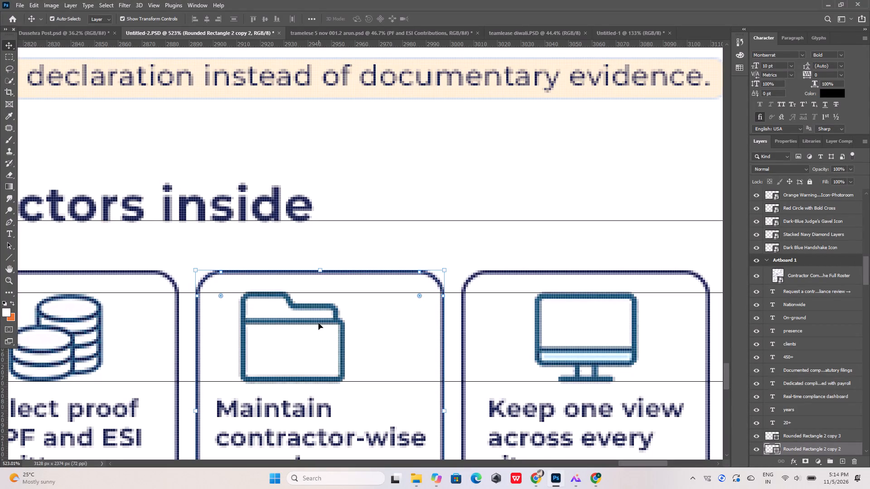
pyautogui.click(204, 17)
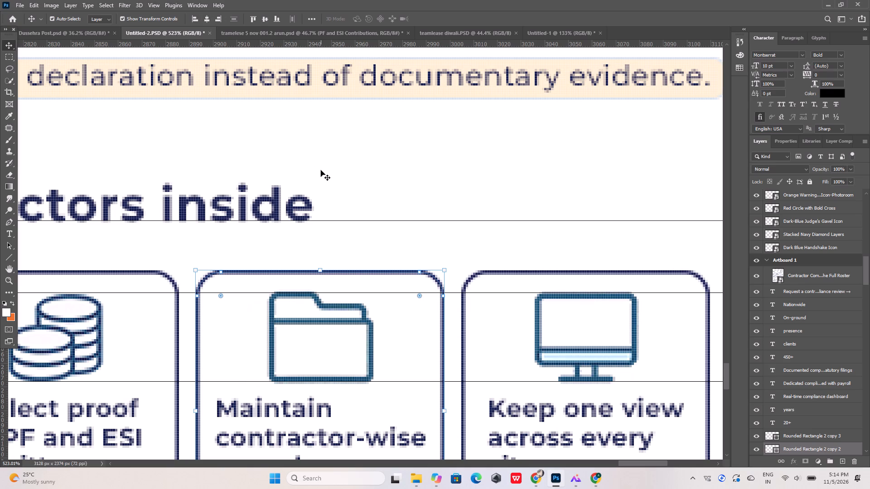
pyautogui.keyDown('alt'); pyautogui.scroll(-5, 356, 201); pyautogui.keyUp('alt')
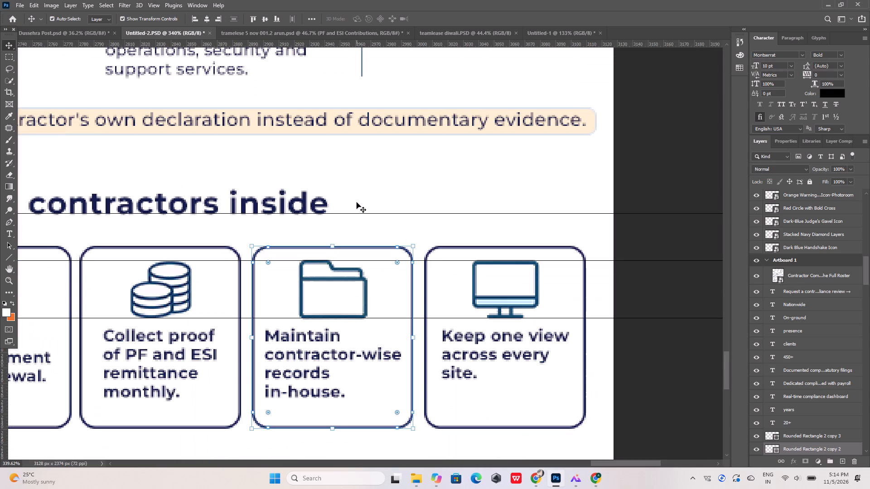
pyautogui.click(369, 195)
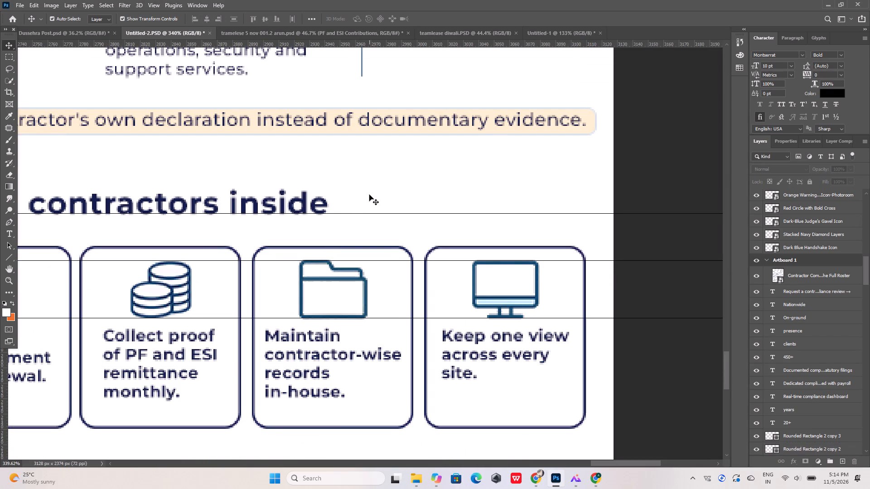
# Compare the lower sections of the working artboard with the same sections of the reference infographic.
pyautogui.keyDown('alt'); pyautogui.scroll(-13, 414, 218); pyautogui.keyUp('alt')
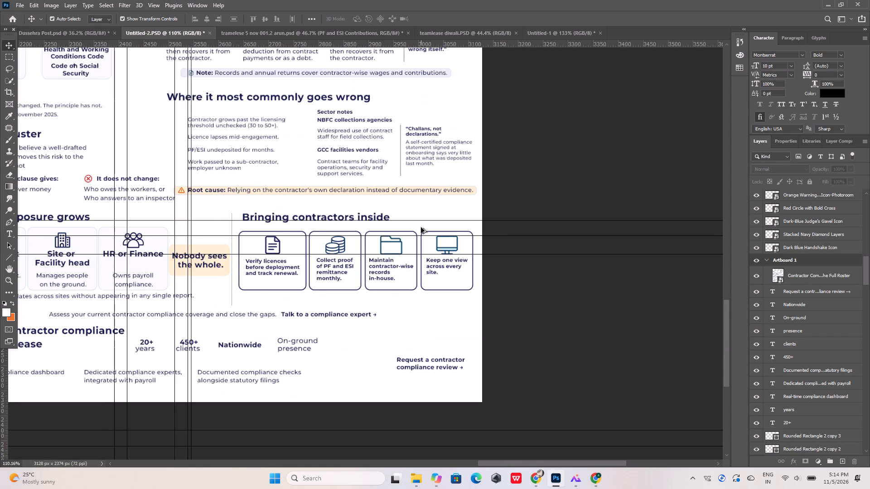
pyautogui.keyDown('alt'); pyautogui.scroll(-8, 421, 227); pyautogui.keyUp('alt')
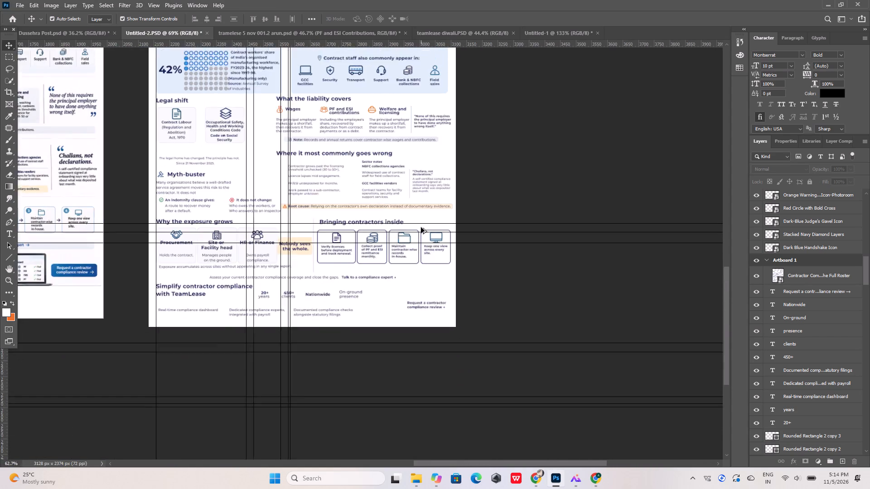
pyautogui.keyDown('alt'); pyautogui.scroll(-2, 421, 227); pyautogui.keyUp('alt')
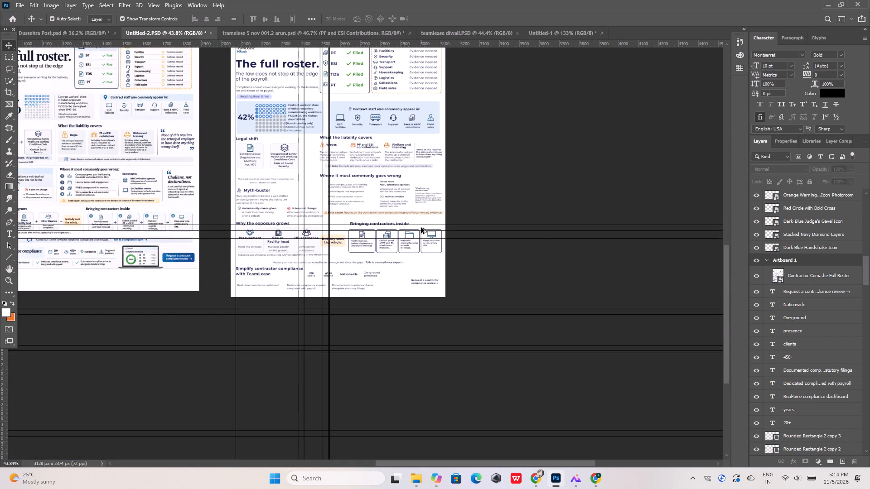
pyautogui.keyDown('alt'); pyautogui.scroll(11, 113, 237); pyautogui.keyUp('alt')
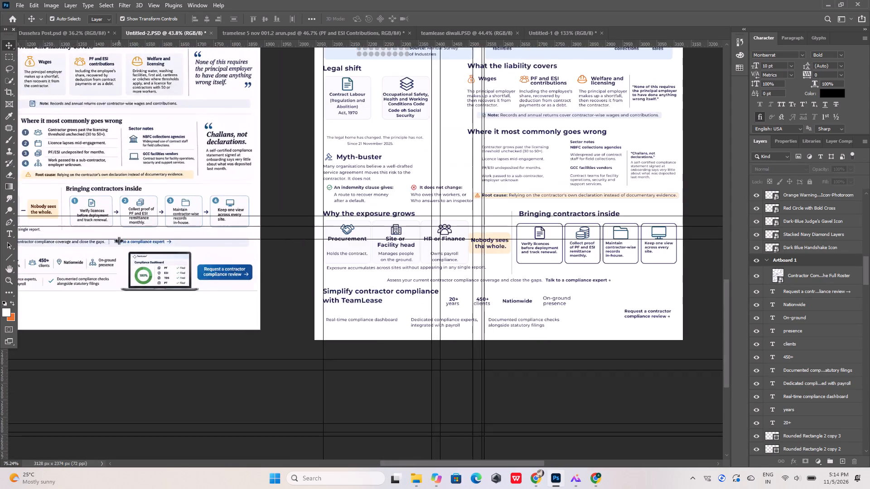
pyautogui.keyDown('alt'); pyautogui.scroll(-5, 119, 240); pyautogui.keyUp('alt')
pyautogui.keyDown('alt'); pyautogui.scroll(-3, 179, 242); pyautogui.keyUp('alt')
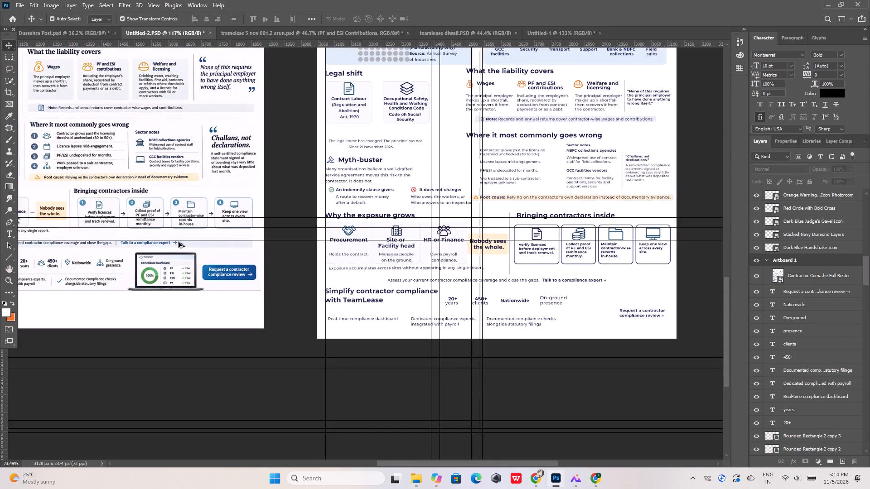
pyautogui.keyDown('alt'); pyautogui.scroll(4, 494, 286); pyautogui.keyUp('alt')
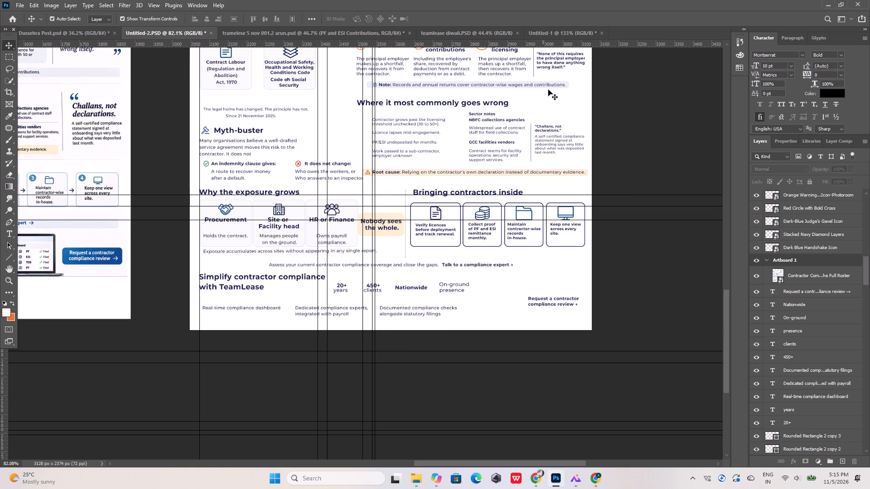
# Duplicate the lavender rounded bar behind the "Note:" line and place the copy behind the "Talk to a compliance expert" line.
pyautogui.keyDown('alt'); pyautogui.scroll(8, 555, 90); pyautogui.keyUp('alt')
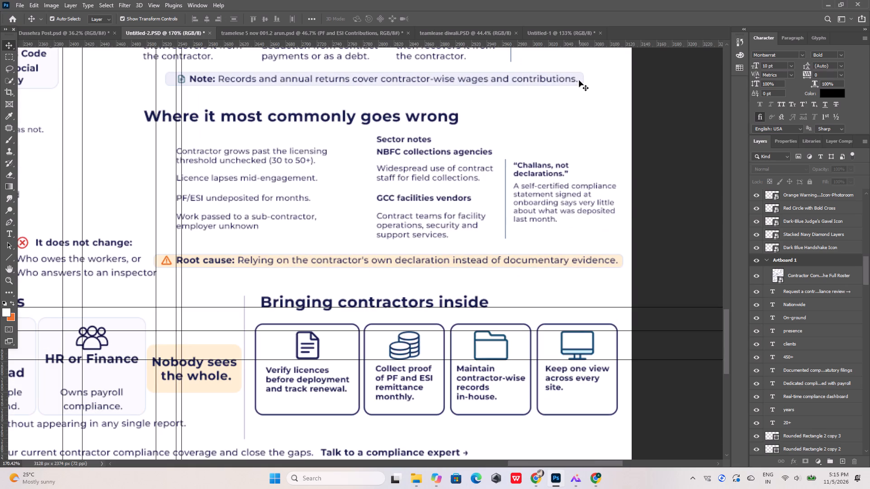
pyautogui.click(581, 78)
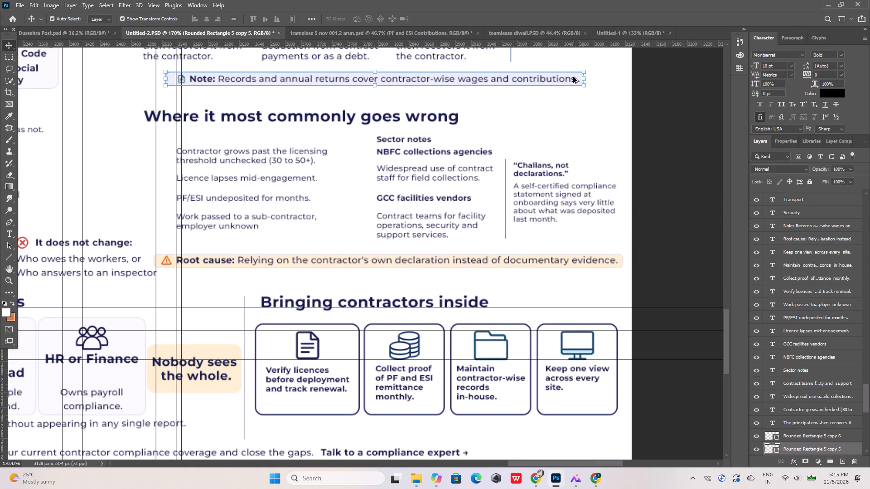
pyautogui.keyDown('alt'); pyautogui.moveTo(579, 74); pyautogui.dragTo(549, 346); pyautogui.keyUp('alt')
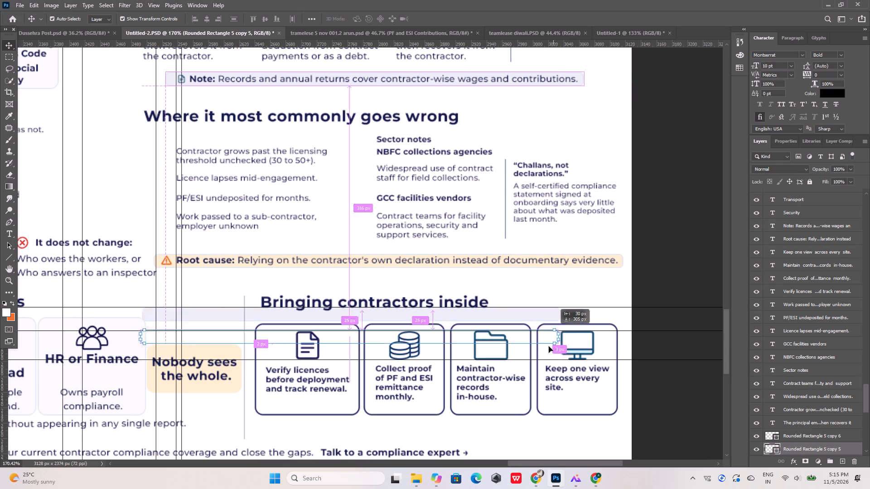
pyautogui.keyDown('alt'); pyautogui.moveTo(549, 346); pyautogui.dragTo(463, 448); pyautogui.keyUp('alt')
pyautogui.keyDown('alt'); pyautogui.scroll(-5, 444, 295); pyautogui.keyUp('alt')
pyautogui.keyDown('alt'); pyautogui.scroll(-4, 440, 202); pyautogui.keyUp('alt')
pyautogui.keyDown('alt'); pyautogui.scroll(6, 432, 340); pyautogui.keyUp('alt')
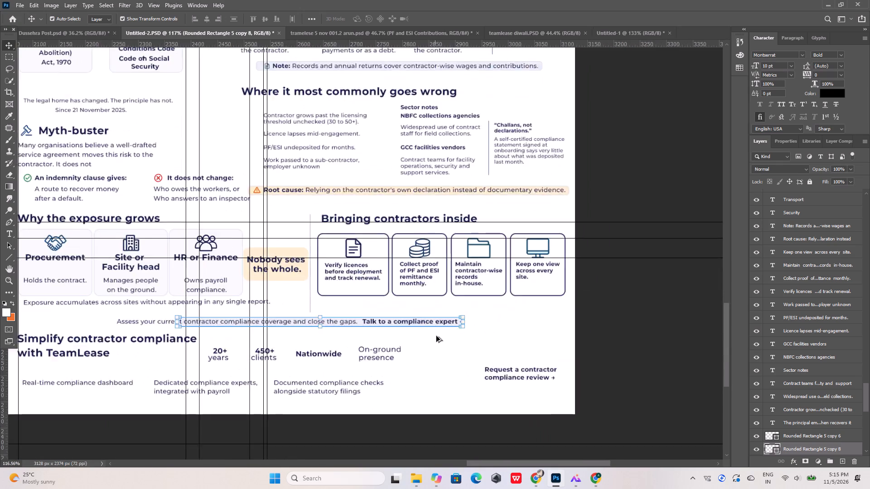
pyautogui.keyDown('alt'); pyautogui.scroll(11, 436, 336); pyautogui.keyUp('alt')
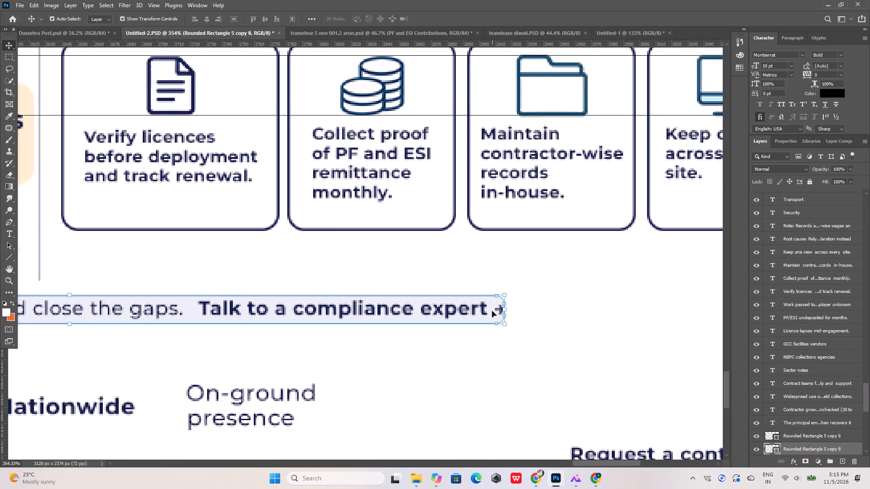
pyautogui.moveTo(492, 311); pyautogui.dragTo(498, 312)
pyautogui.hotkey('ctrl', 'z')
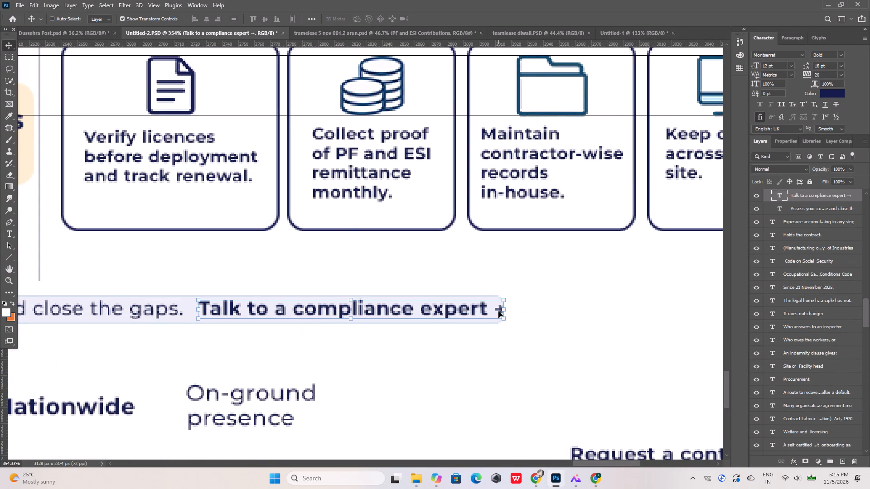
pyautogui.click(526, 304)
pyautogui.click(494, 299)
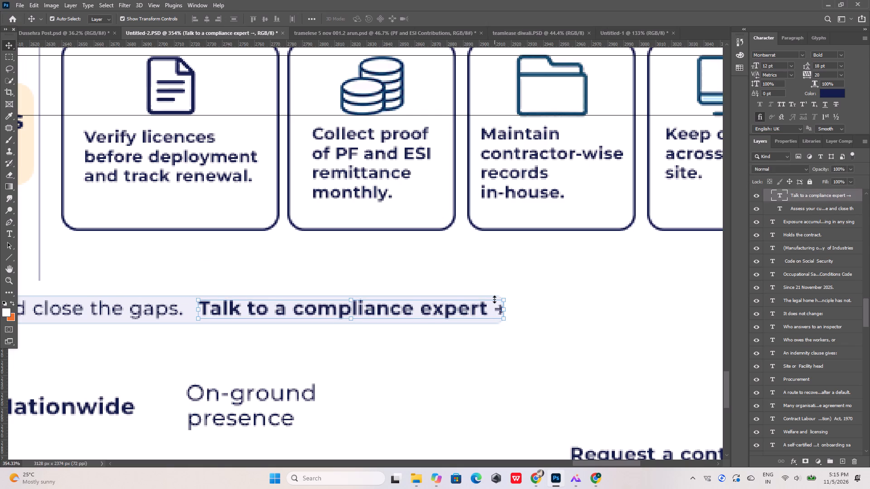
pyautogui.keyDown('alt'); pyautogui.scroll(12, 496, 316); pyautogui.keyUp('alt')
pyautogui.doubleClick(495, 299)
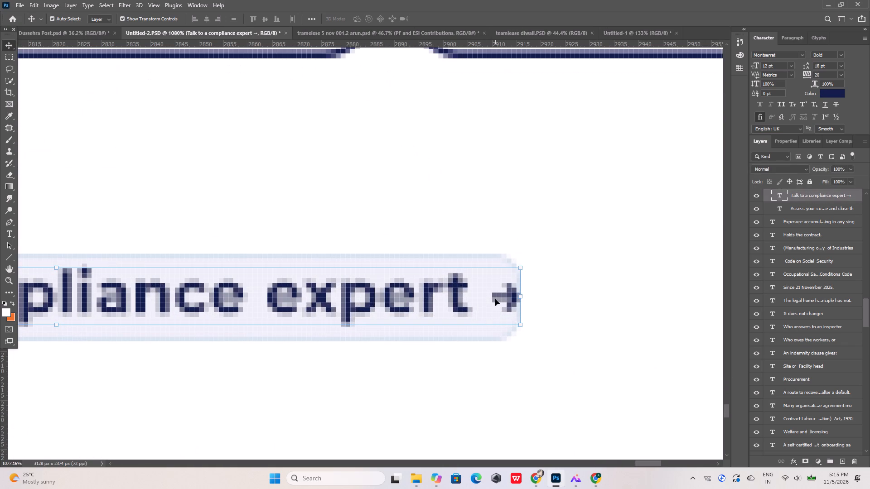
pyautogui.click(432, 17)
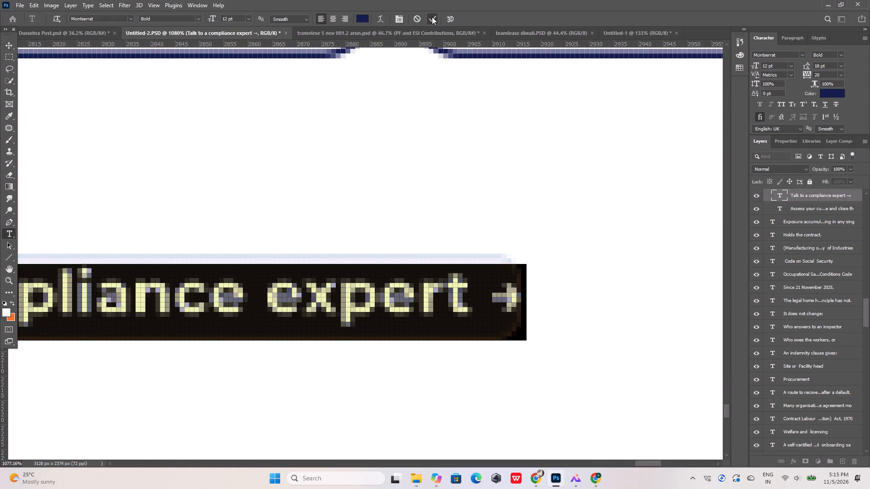
# Shift the copied lavender bar 10 px right so it extends past the arrow after "Talk to a compliance expert".
pyautogui.click(481, 257)
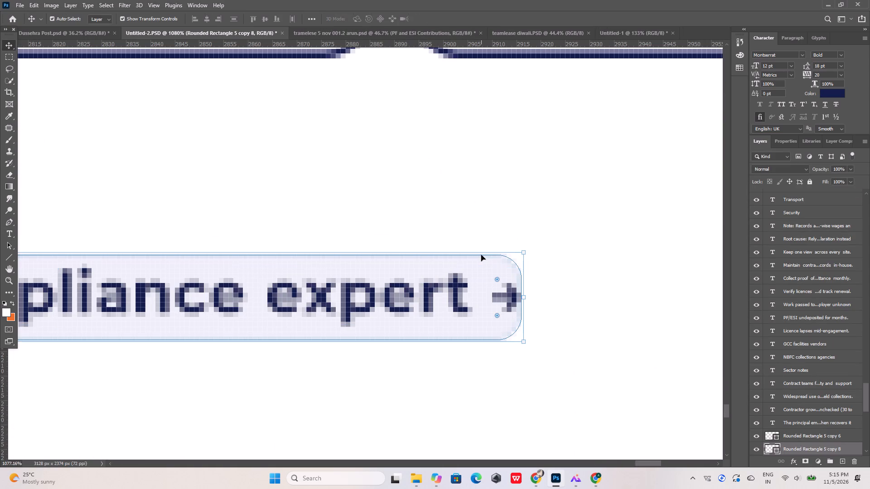
pyautogui.hotkey('shift', 'Right')
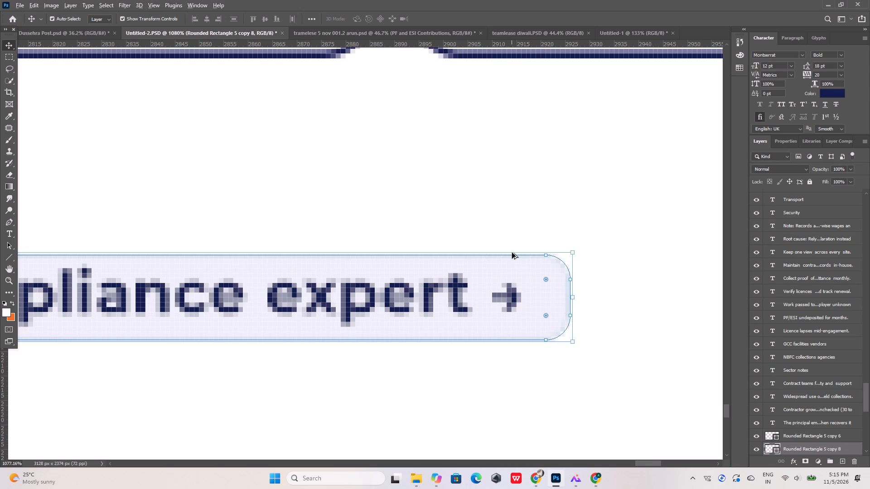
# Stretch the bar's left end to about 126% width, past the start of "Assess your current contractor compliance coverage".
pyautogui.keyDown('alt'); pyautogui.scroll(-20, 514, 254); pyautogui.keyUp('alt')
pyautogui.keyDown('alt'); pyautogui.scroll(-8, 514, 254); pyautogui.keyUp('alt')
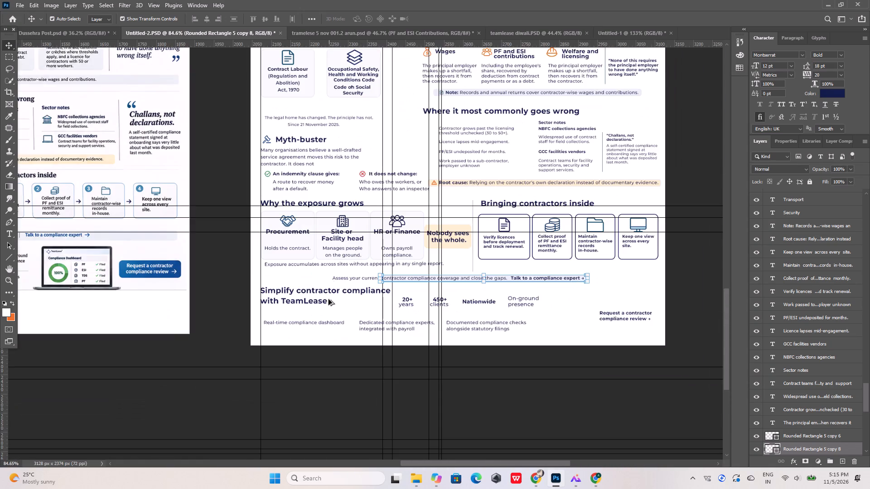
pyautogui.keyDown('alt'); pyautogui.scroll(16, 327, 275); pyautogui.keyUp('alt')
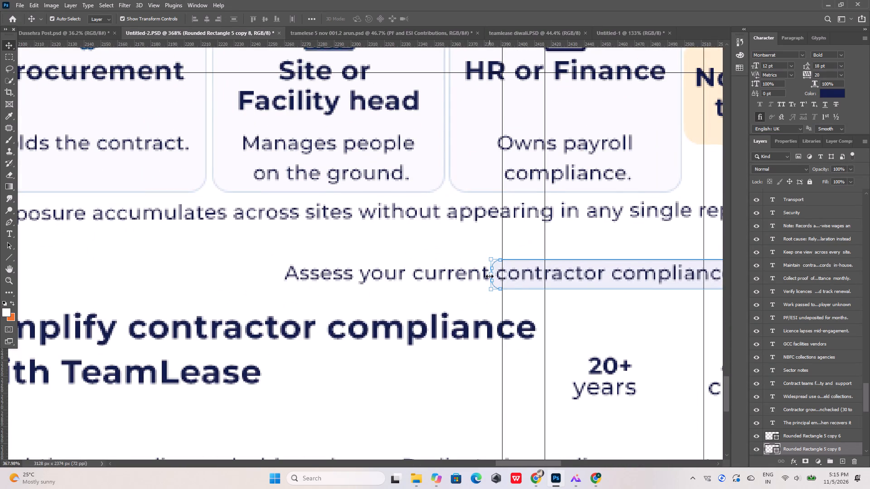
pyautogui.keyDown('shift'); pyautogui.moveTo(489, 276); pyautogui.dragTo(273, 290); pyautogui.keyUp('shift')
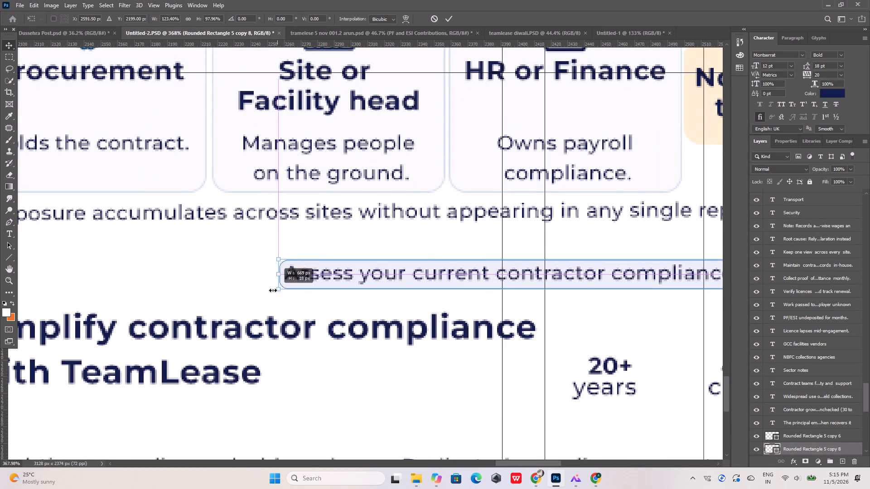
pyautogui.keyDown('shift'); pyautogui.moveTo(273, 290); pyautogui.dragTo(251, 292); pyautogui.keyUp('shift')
# Examine how far the matching "Talk to a compliance expert" bar extends on the reference infographic.
pyautogui.keyDown('alt'); pyautogui.scroll(-14, 317, 291); pyautogui.keyUp('alt')
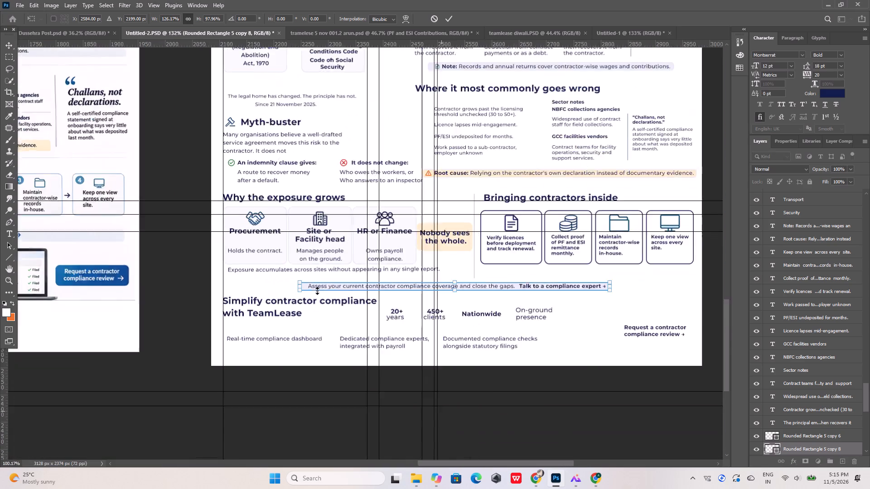
pyautogui.keyDown('alt'); pyautogui.scroll(-7, 317, 291); pyautogui.keyUp('alt')
pyautogui.keyDown('alt'); pyautogui.scroll(-7, 198, 254); pyautogui.keyUp('alt')
pyautogui.keyDown('alt'); pyautogui.scroll(7, 96, 256); pyautogui.keyUp('alt')
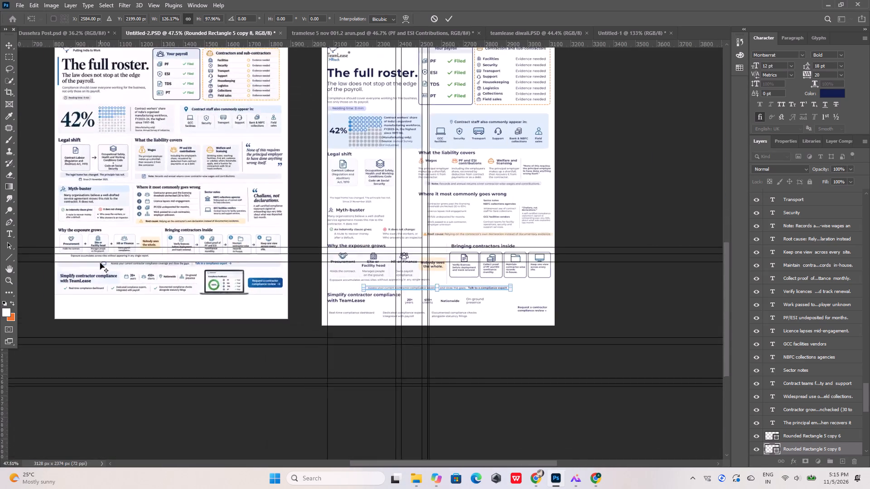
pyautogui.keyDown('alt'); pyautogui.scroll(11, 100, 263); pyautogui.keyUp('alt')
pyautogui.keyDown('alt'); pyautogui.scroll(-11, 125, 257); pyautogui.keyUp('alt')
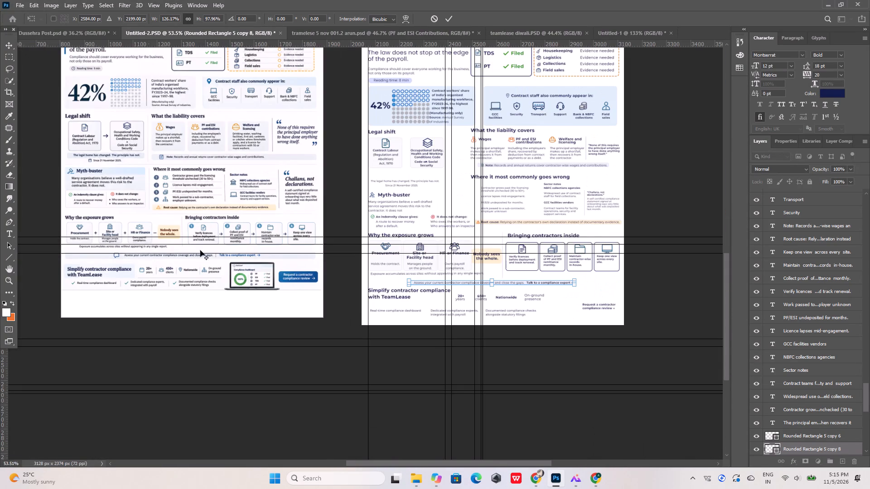
pyautogui.keyDown('alt'); pyautogui.scroll(11, 401, 305); pyautogui.keyUp('alt')
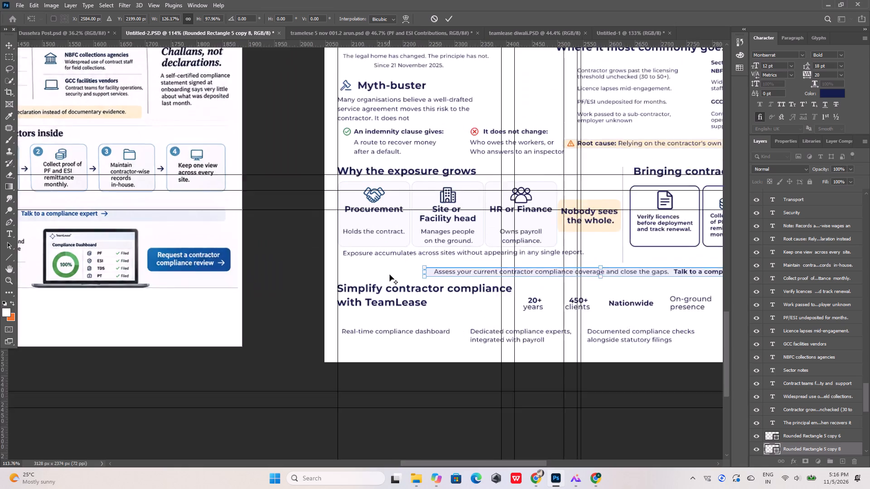
# Stretch the lavender bar's left end to the vertical guide at the artboard's left margin, for a width of 157.16%.
pyautogui.keyDown('alt'); pyautogui.scroll(6, 390, 275); pyautogui.keyUp('alt')
pyautogui.keyDown('shift'); pyautogui.moveTo(468, 267); pyautogui.dragTo(284, 281); pyautogui.keyUp('shift')
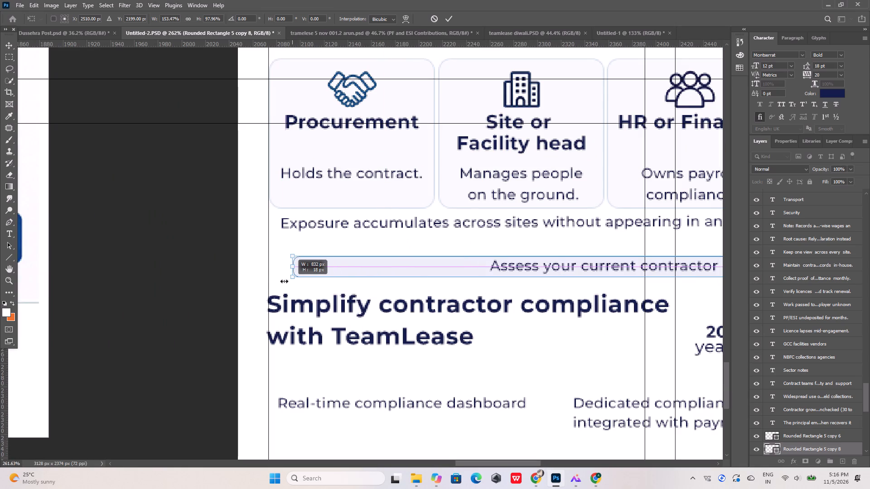
pyautogui.keyDown('shift'); pyautogui.moveTo(284, 281); pyautogui.dragTo(269, 281); pyautogui.keyUp('shift')
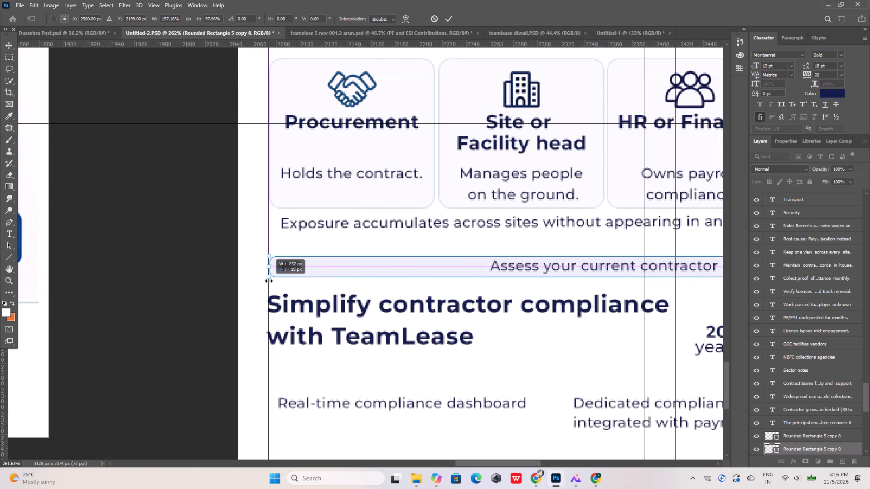
pyautogui.keyDown('shift'); pyautogui.moveTo(269, 281); pyautogui.dragTo(268, 281); pyautogui.keyUp('shift')
pyautogui.keyDown('alt'); pyautogui.scroll(2, 268, 268); pyautogui.keyUp('alt')
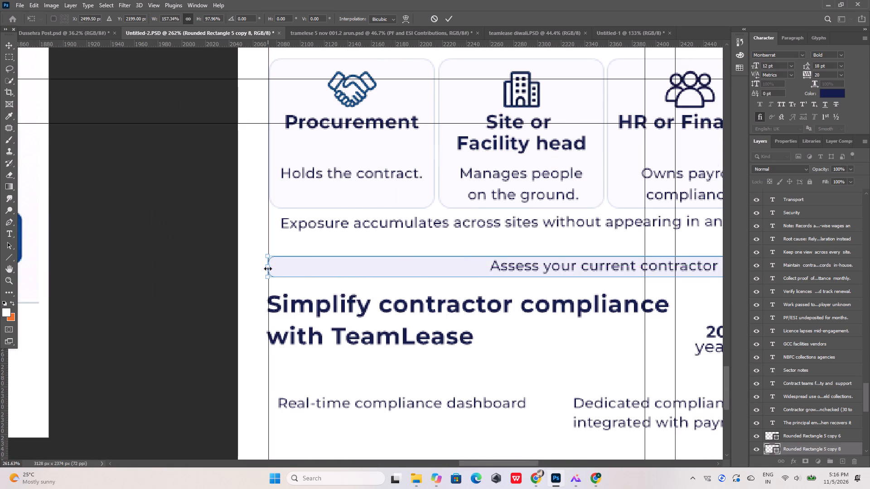
pyautogui.keyDown('alt'); pyautogui.scroll(15, 268, 268); pyautogui.keyUp('alt')
pyautogui.keyDown('shift'); pyautogui.click(268, 260); pyautogui.keyUp('shift')
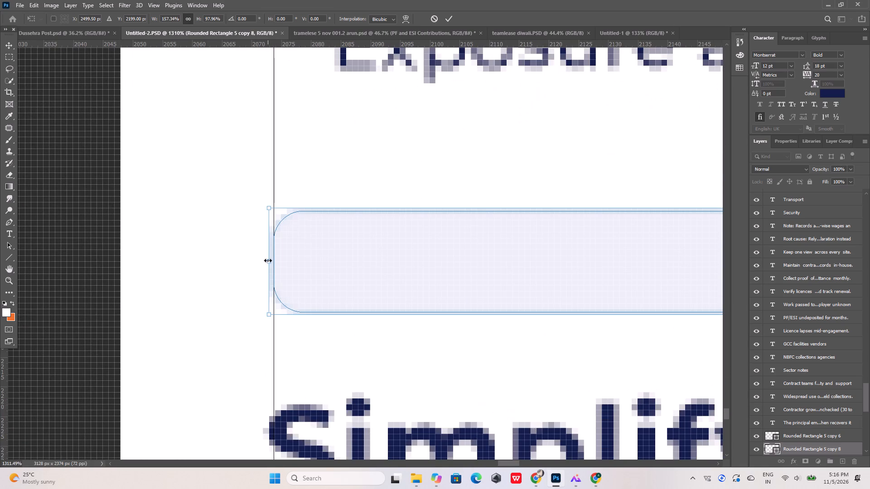
pyautogui.keyDown('shift'); pyautogui.moveTo(268, 260); pyautogui.dragTo(273, 260); pyautogui.keyUp('shift')
pyautogui.keyDown('alt'); pyautogui.scroll(-7, 257, 263); pyautogui.keyUp('alt')
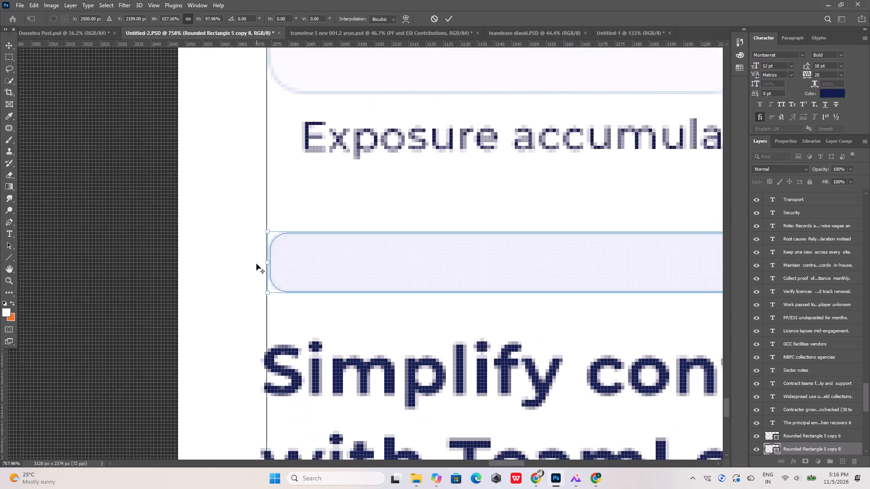
pyautogui.keyDown('alt'); pyautogui.scroll(-15, 256, 264); pyautogui.keyUp('alt')
pyautogui.keyDown('alt'); pyautogui.scroll(20, 249, 266); pyautogui.keyUp('alt')
pyautogui.keyDown('alt'); pyautogui.scroll(1, 249, 266); pyautogui.keyUp('alt')
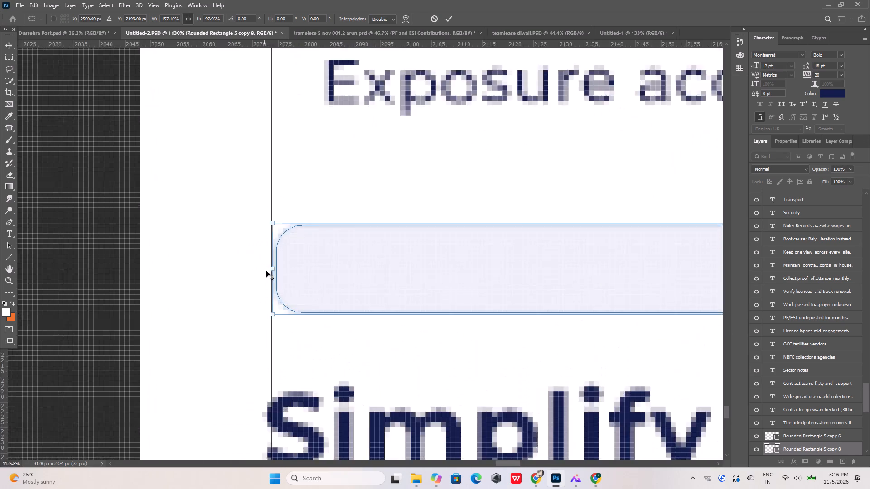
pyautogui.keyDown('alt'); pyautogui.scroll(7, 266, 271); pyautogui.keyUp('alt')
pyautogui.keyDown('alt'); pyautogui.scroll(-20, 265, 272); pyautogui.keyUp('alt')
pyautogui.keyDown('alt'); pyautogui.scroll(-17, 265, 272); pyautogui.keyUp('alt')
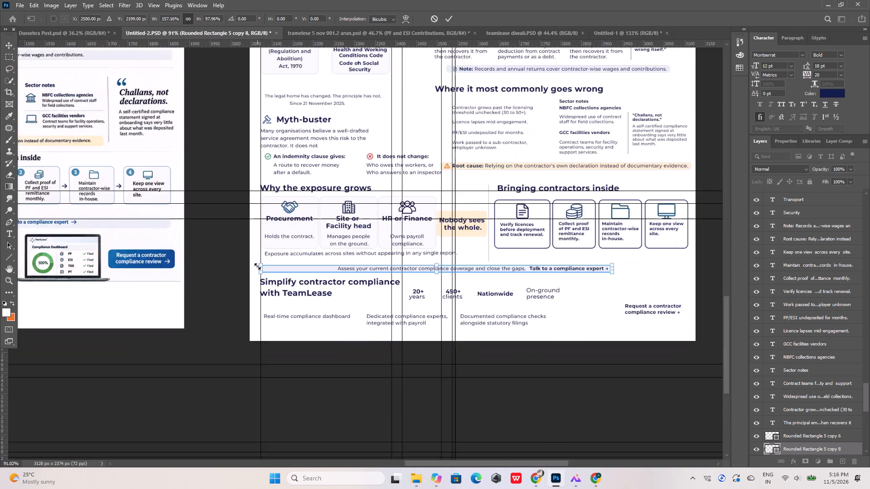
# Stretch the lavender bar's right end to the right edge of the "Keep one view across every site." card, for a width of 191.10%.
pyautogui.keyDown('alt'); pyautogui.scroll(-6, 257, 266); pyautogui.keyUp('alt')
pyautogui.keyDown('alt'); pyautogui.scroll(14, 439, 259); pyautogui.keyUp('alt')
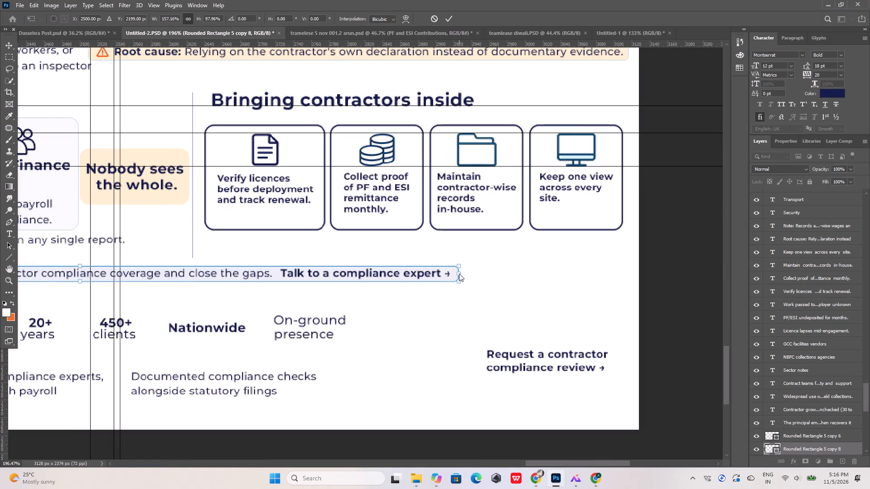
pyautogui.keyDown('shift'); pyautogui.click(459, 273); pyautogui.keyUp('shift')
pyautogui.keyDown('shift'); pyautogui.moveTo(459, 273); pyautogui.dragTo(626, 265); pyautogui.keyUp('shift')
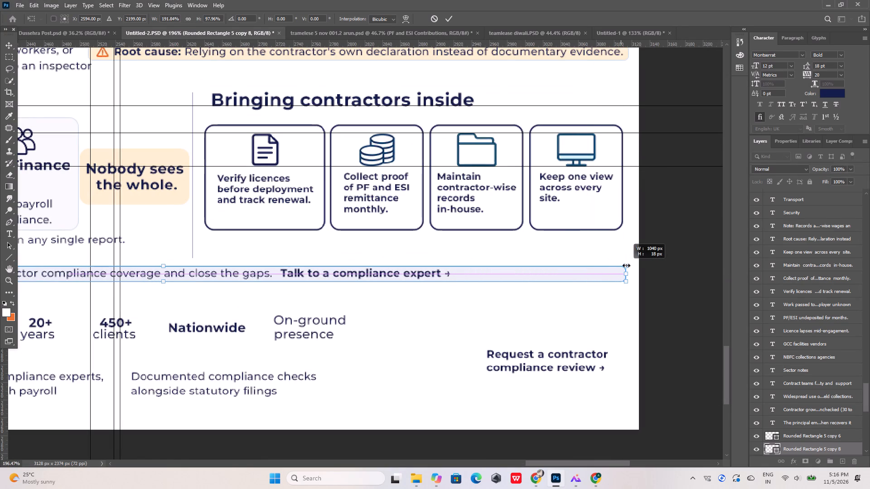
pyautogui.keyDown('shift'); pyautogui.moveTo(626, 265); pyautogui.dragTo(622, 265); pyautogui.keyUp('shift')
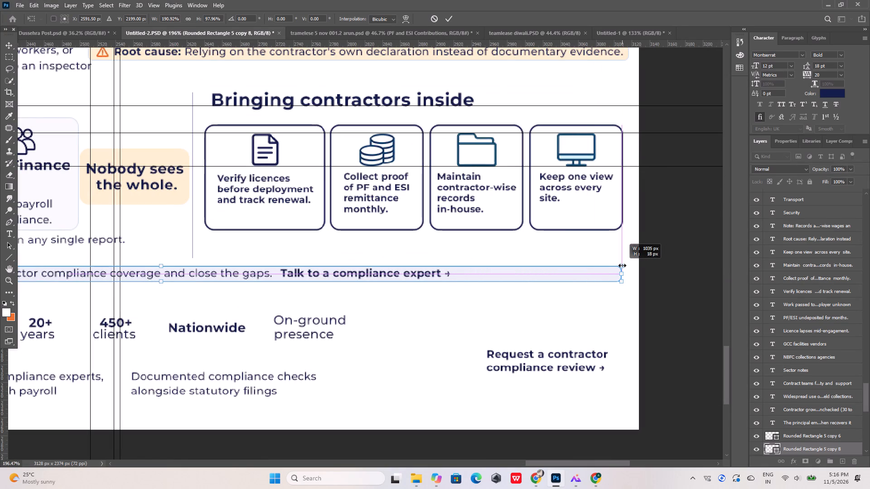
pyautogui.keyDown('shift'); pyautogui.moveTo(622, 265); pyautogui.dragTo(623, 265); pyautogui.keyUp('shift')
pyautogui.click(667, 264)
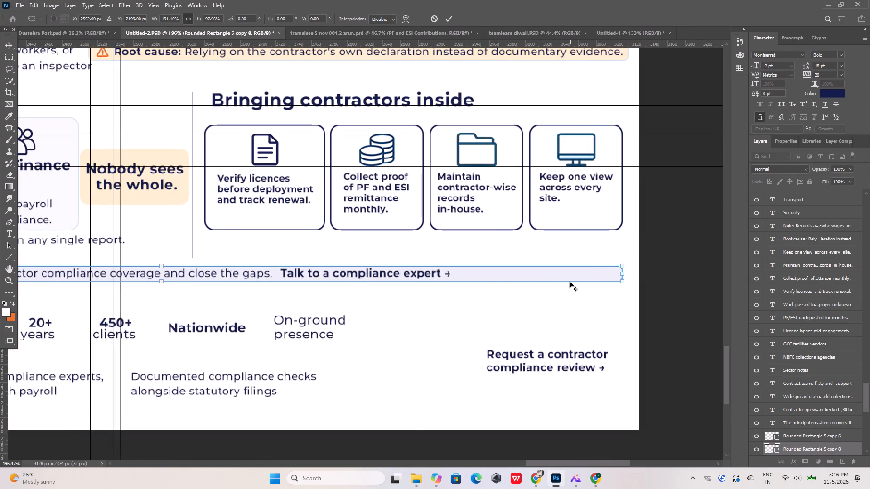
pyautogui.click(448, 18)
pyautogui.click(659, 211)
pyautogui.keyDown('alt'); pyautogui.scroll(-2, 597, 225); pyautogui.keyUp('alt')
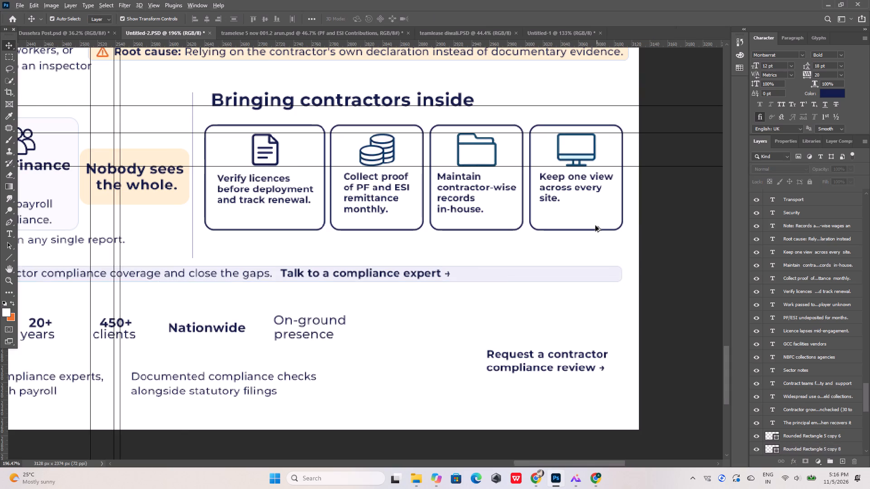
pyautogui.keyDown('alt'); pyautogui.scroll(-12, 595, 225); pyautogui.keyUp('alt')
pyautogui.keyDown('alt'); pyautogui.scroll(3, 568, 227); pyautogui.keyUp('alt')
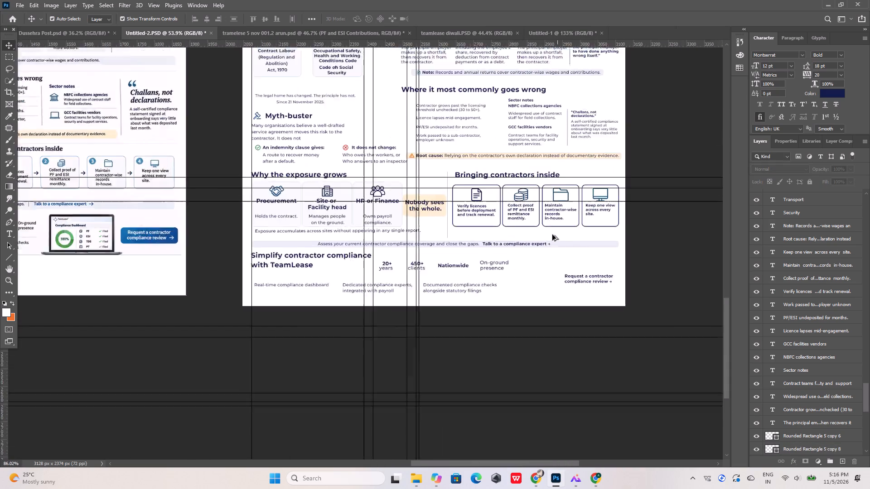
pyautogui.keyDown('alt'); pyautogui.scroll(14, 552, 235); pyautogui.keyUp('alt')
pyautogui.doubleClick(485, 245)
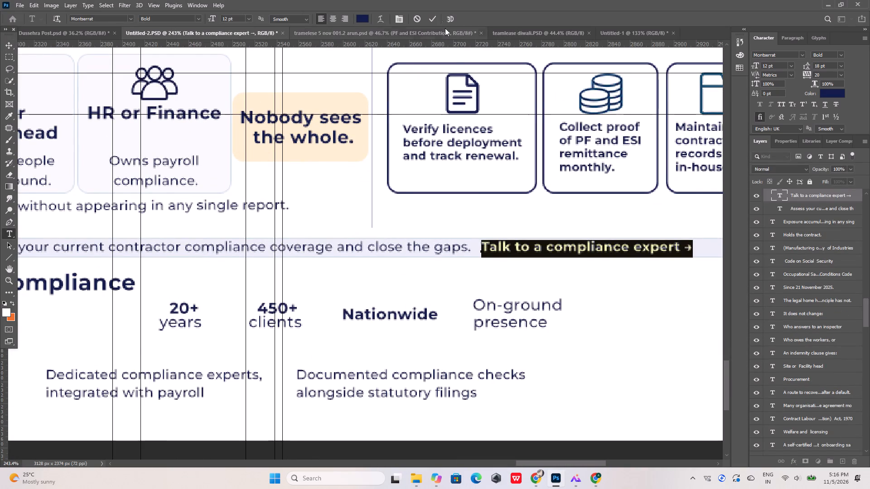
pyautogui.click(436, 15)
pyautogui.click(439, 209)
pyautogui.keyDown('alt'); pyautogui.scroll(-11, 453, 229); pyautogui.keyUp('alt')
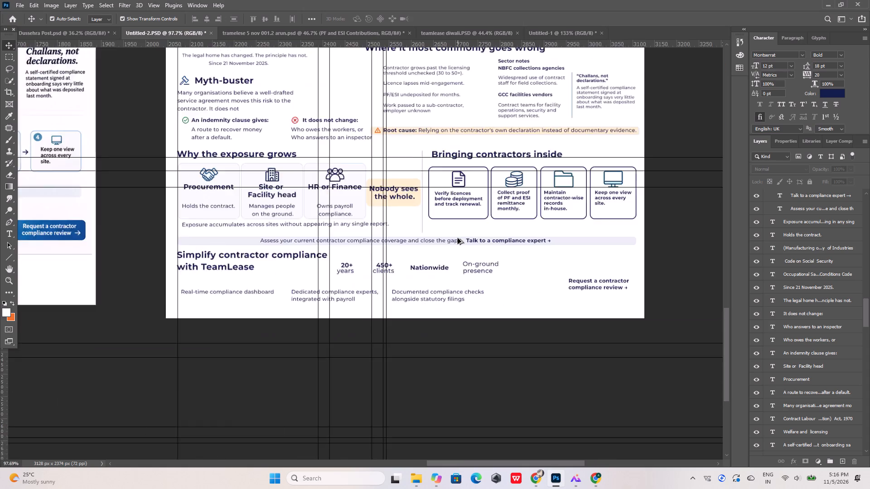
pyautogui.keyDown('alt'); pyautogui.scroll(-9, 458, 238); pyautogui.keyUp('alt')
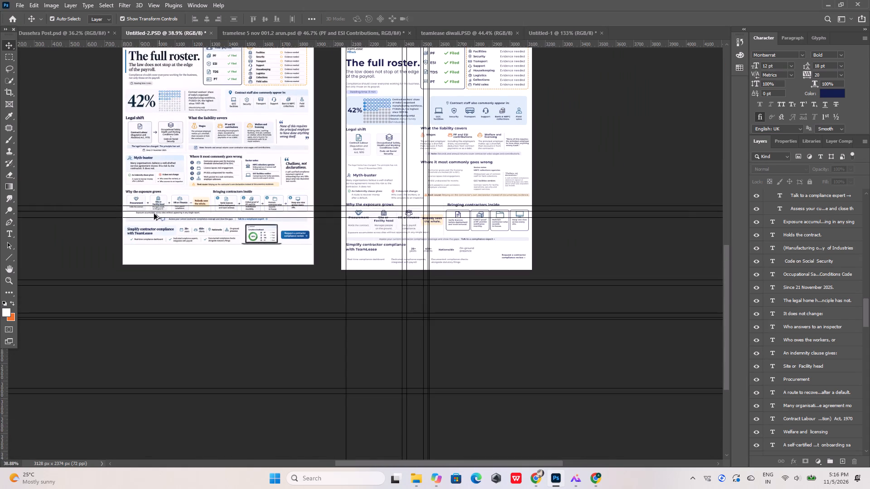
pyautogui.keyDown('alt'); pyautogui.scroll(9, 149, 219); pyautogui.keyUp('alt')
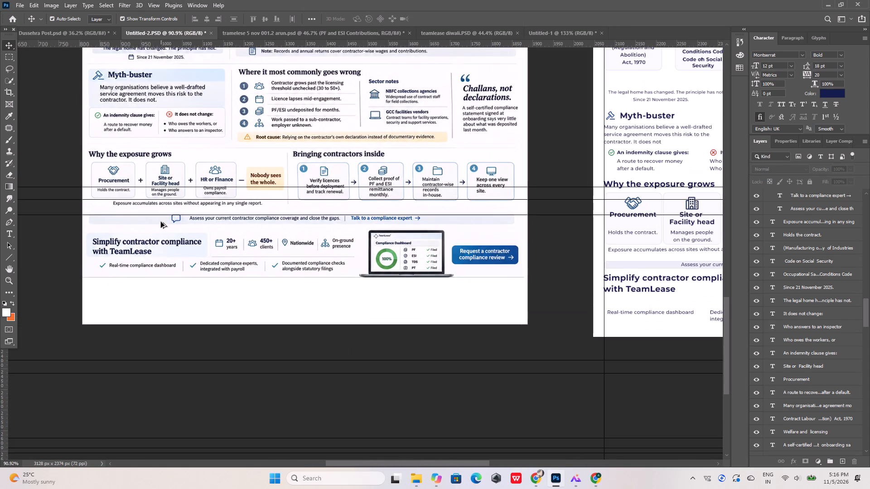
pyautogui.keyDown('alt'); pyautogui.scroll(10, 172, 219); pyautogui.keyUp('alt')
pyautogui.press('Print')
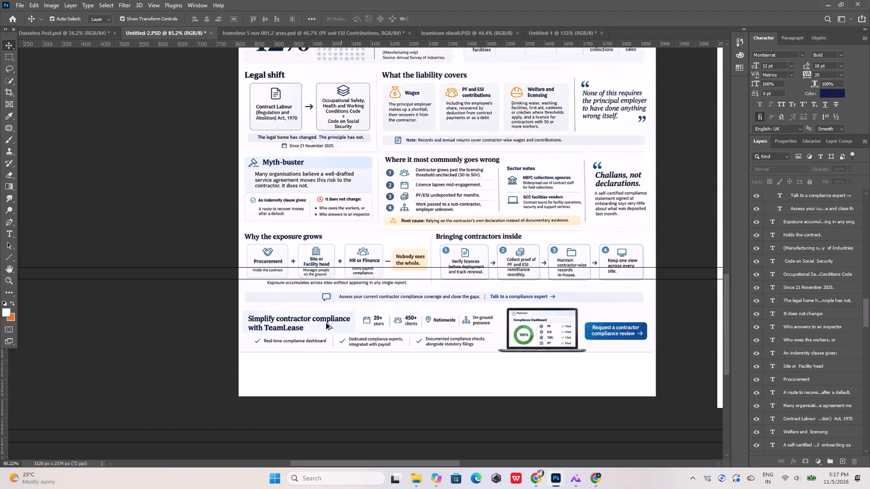
pyautogui.keyDown('alt'); pyautogui.scroll(12, 257, 349); pyautogui.keyUp('alt')
pyautogui.keyDown('alt'); pyautogui.scroll(-6, 250, 333); pyautogui.keyUp('alt')
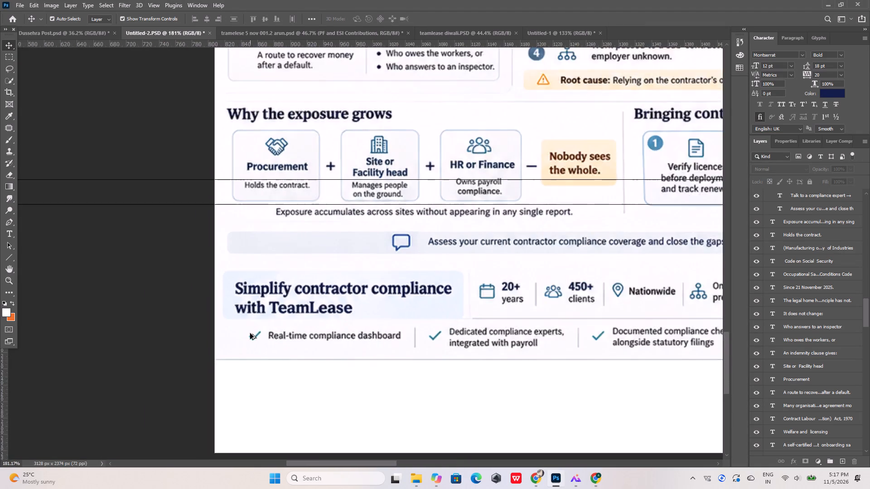
pyautogui.keyDown('alt'); pyautogui.scroll(-12, 250, 333); pyautogui.keyUp('alt')
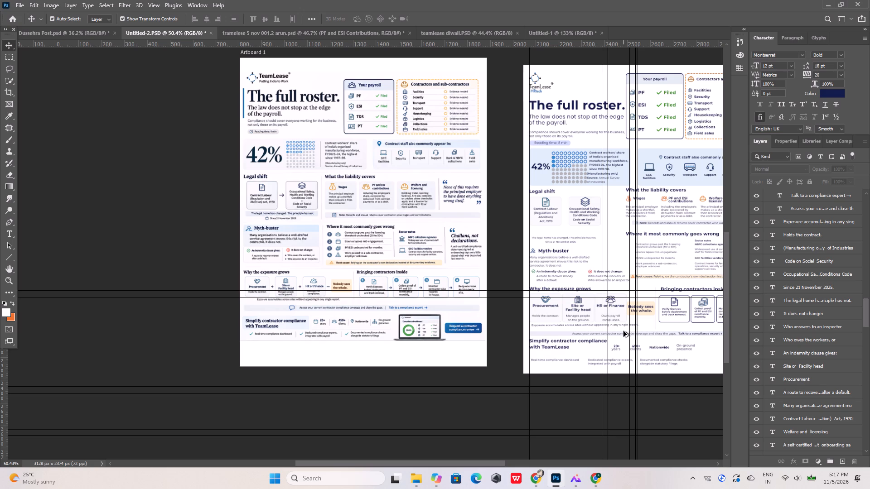
pyautogui.keyDown('alt'); pyautogui.scroll(-4, 489, 315); pyautogui.keyUp('alt')
pyautogui.keyDown('alt'); pyautogui.scroll(7, 614, 171); pyautogui.keyUp('alt')
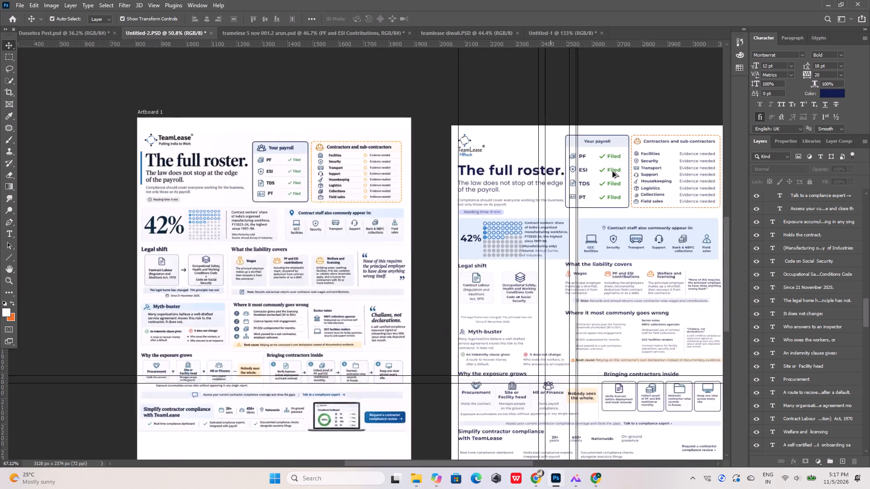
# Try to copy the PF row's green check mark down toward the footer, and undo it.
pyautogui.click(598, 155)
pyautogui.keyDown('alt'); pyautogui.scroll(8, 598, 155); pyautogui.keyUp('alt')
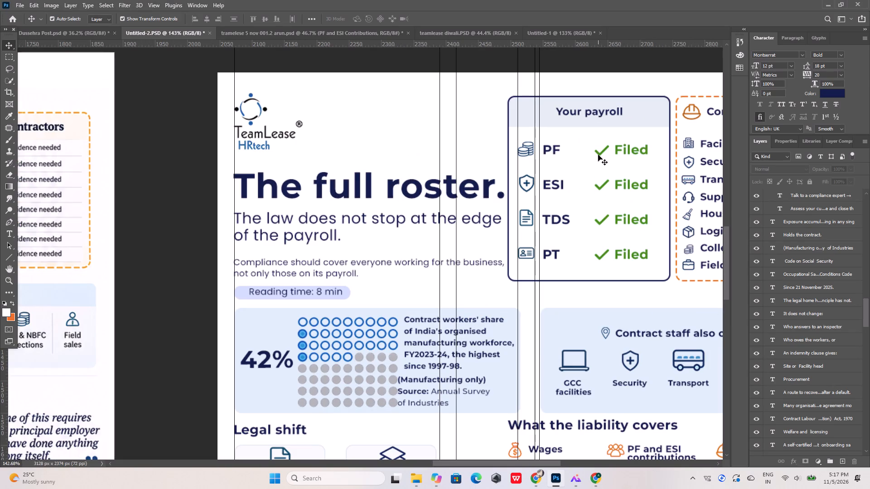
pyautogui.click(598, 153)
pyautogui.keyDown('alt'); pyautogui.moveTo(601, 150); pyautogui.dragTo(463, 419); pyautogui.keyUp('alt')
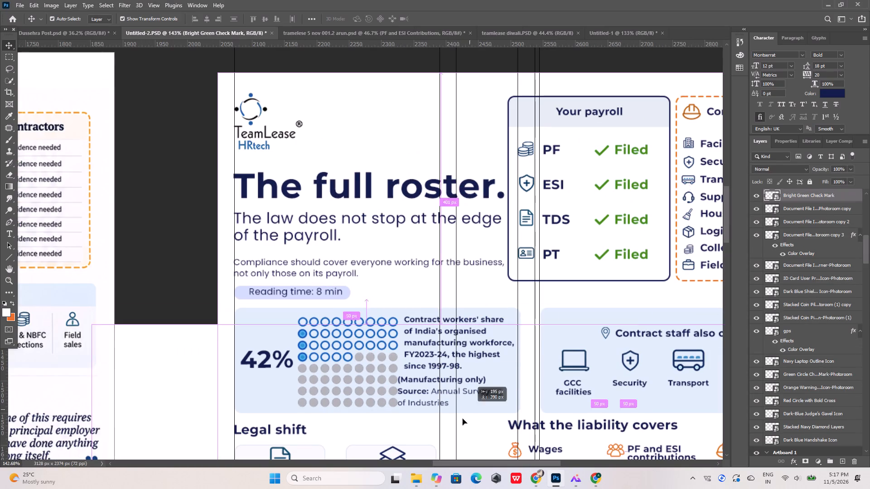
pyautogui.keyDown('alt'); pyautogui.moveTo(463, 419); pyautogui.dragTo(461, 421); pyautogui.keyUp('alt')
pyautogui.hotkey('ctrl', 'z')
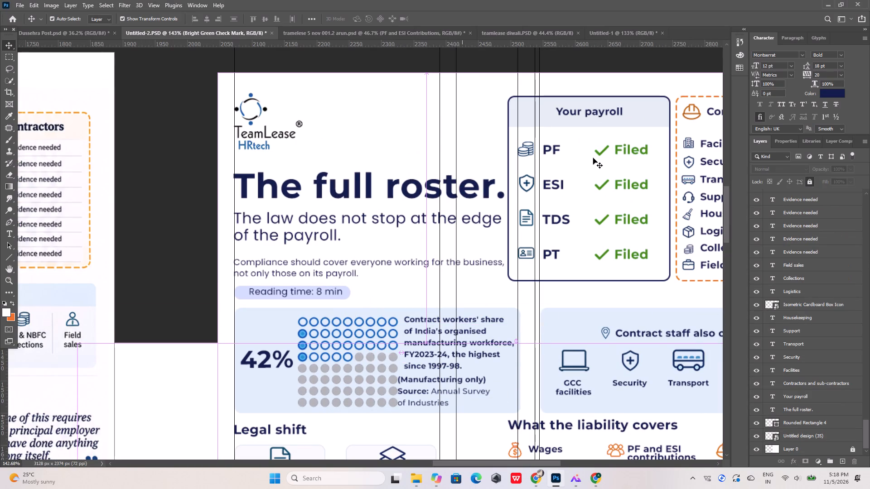
# Duplicate the ESI row's green check mark and place the copy near the lower edge of the 42% block.
pyautogui.keyDown('alt'); pyautogui.scroll(-4, 456, 181); pyautogui.keyUp('alt')
pyautogui.keyDown('alt'); pyautogui.scroll(-8, 378, 141); pyautogui.keyUp('alt')
pyautogui.keyDown('alt'); pyautogui.scroll(-4, 418, 186); pyautogui.keyUp('alt')
pyautogui.keyDown('alt'); pyautogui.scroll(4, 418, 187); pyautogui.keyUp('alt')
pyautogui.keyDown('alt'); pyautogui.scroll(-3, 418, 187); pyautogui.keyUp('alt')
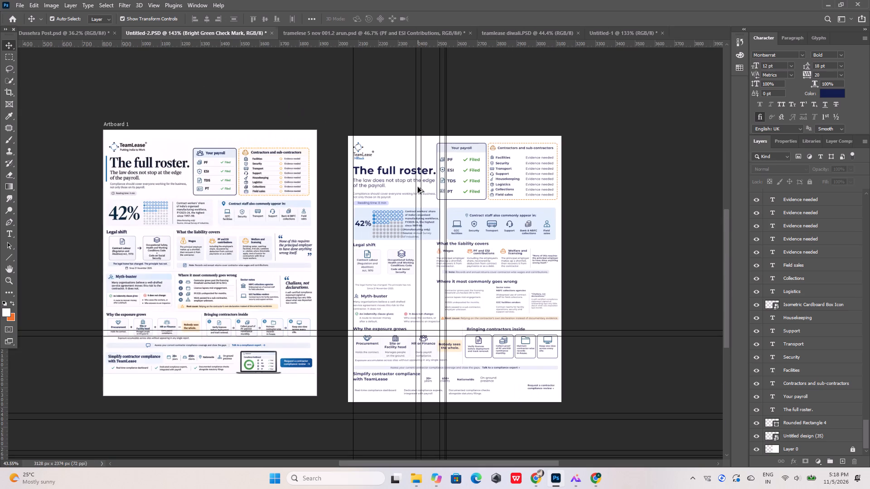
pyautogui.keyDown('alt'); pyautogui.scroll(4, 466, 169); pyautogui.keyUp('alt')
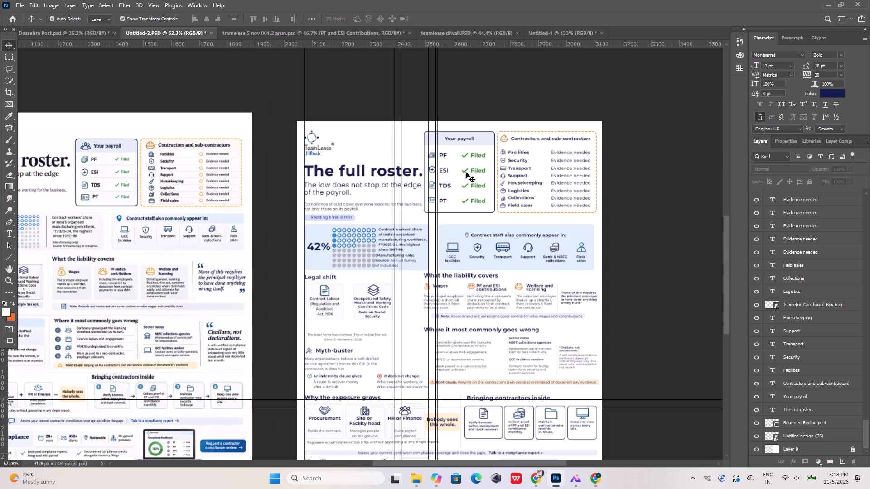
pyautogui.keyDown('alt'); pyautogui.scroll(11, 465, 171); pyautogui.keyUp('alt')
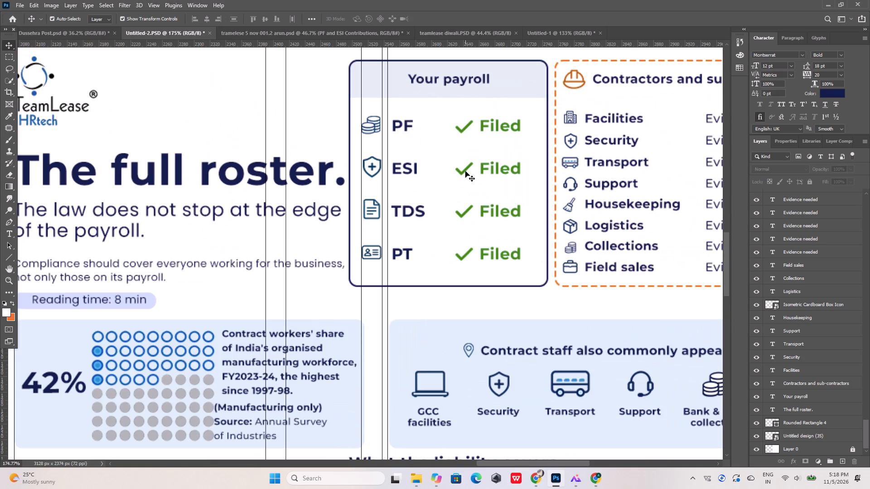
pyautogui.click(465, 171)
pyautogui.keyDown('alt'); pyautogui.moveTo(464, 169); pyautogui.dragTo(282, 421); pyautogui.keyUp('alt')
# Move the check-mark copy down to the start of the "Real-time compliance dashboard" line in the footer section.
pyautogui.keyDown('alt'); pyautogui.scroll(-16, 353, 202); pyautogui.keyUp('alt')
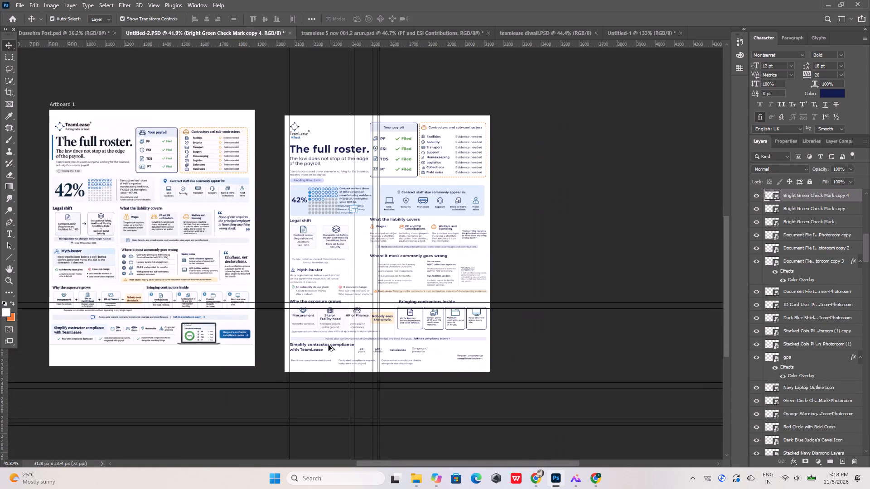
pyautogui.keyDown('alt'); pyautogui.scroll(9, 327, 349); pyautogui.keyUp('alt')
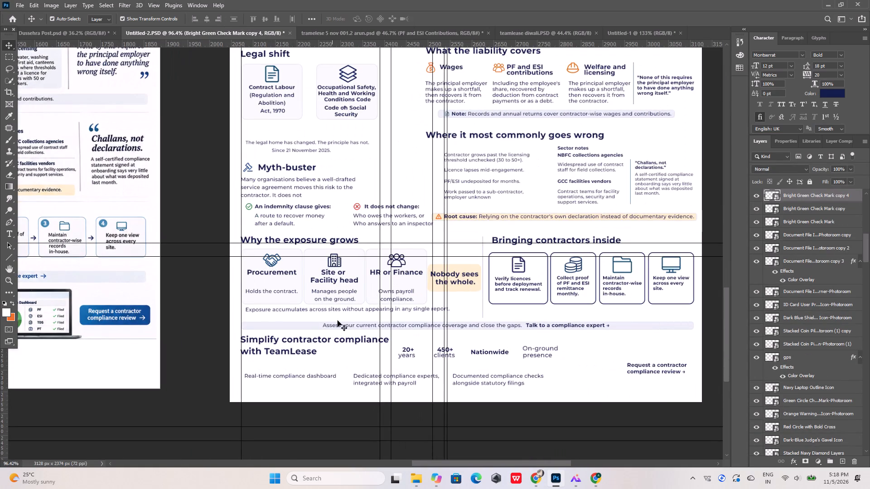
pyautogui.hotkey('shift', 'Down')
pyautogui.hotkey('shift', 'Down')
pyautogui.hotkey('shift', 'Down')
pyautogui.hotkey('shift', 'Down')
pyautogui.hotkey('shift', 'Down')
pyautogui.hotkey('shift', 'Down')
pyautogui.hotkey('shift', 'Down')
pyautogui.hotkey('shift', 'Down')
pyautogui.hotkey('shift', 'Down')
pyautogui.hotkey('shift', 'Down')
pyautogui.hotkey('shift', 'Down')
pyautogui.hotkey('shift', 'Down')
pyautogui.hotkey('shift', 'Down')
pyautogui.hotkey('shift', 'Down')
pyautogui.hotkey('shift', 'Down')
pyautogui.hotkey('shift', 'Down')
pyautogui.hotkey('shift', 'Down')
pyautogui.hotkey('shift', 'Down')
pyautogui.hotkey('shift', 'Down')
pyautogui.hotkey('shift', 'Down')
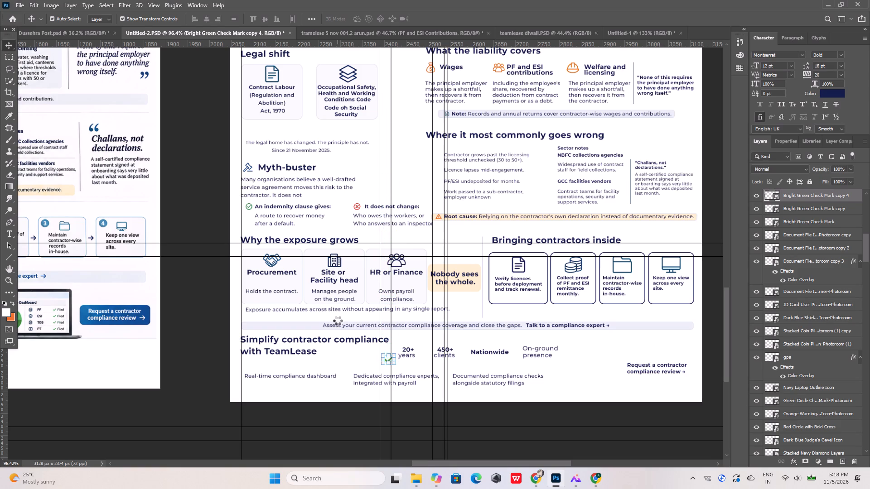
pyautogui.hotkey('shift', 'Left')
pyautogui.hotkey('shift', 'Left')
pyautogui.hotkey('shift', 'Left')
pyautogui.hotkey('shift', 'Left')
pyautogui.hotkey('shift', 'Left')
pyautogui.hotkey('shift', 'Left')
pyautogui.hotkey('shift', 'Left')
pyautogui.hotkey('shift', 'Left')
pyautogui.hotkey('shift', 'Left')
pyautogui.hotkey('shift', 'Left')
pyautogui.hotkey('shift', 'Left')
pyautogui.hotkey('shift', 'Left')
pyautogui.hotkey('shift', 'Left')
pyautogui.hotkey('shift', 'Left')
pyautogui.hotkey('shift', 'Left')
pyautogui.hotkey('shift', 'Left')
pyautogui.hotkey('shift', 'Left')
pyautogui.hotkey('shift', 'Left')
pyautogui.hotkey('shift', 'Left')
pyautogui.hotkey('shift', 'Left')
pyautogui.hotkey('shift', 'Down')
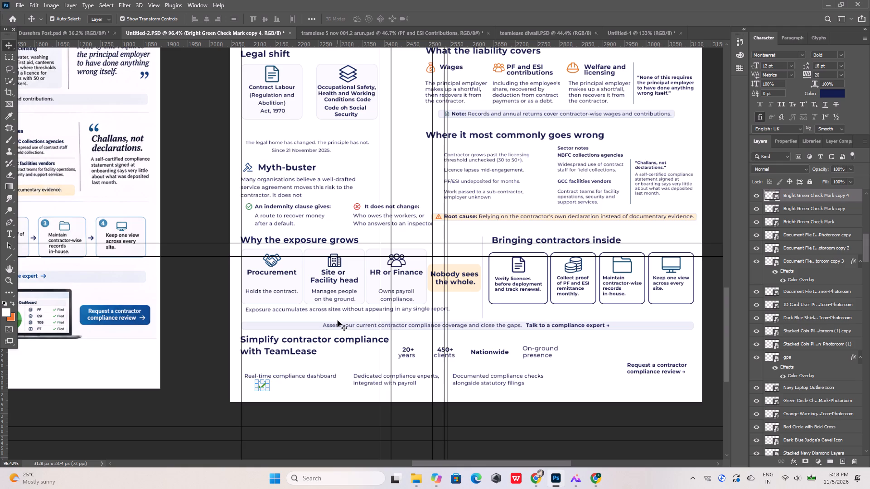
pyautogui.hotkey('shift', 'Down')
pyautogui.hotkey('shift', 'Up')
pyautogui.hotkey('shift', 'Up')
pyautogui.hotkey('shift', 'Up')
pyautogui.hotkey('shift', 'Left')
pyautogui.hotkey('shift', 'Left')
pyautogui.hotkey('shift', 'Left')
pyautogui.hotkey('shift', 'Left')
pyautogui.hotkey('shift', 'Left')
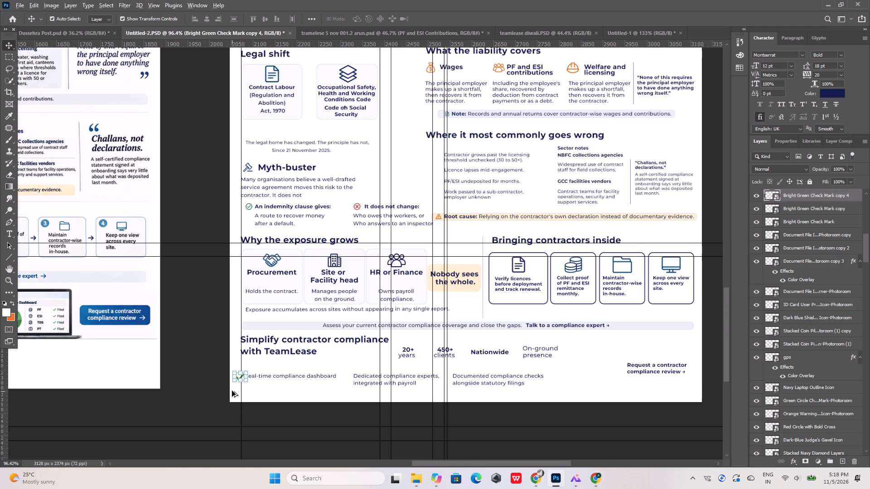
# Align the check-mark copy's left edge with the page's left margin guide.
pyautogui.keyDown('alt'); pyautogui.scroll(19, 232, 391); pyautogui.keyUp('alt')
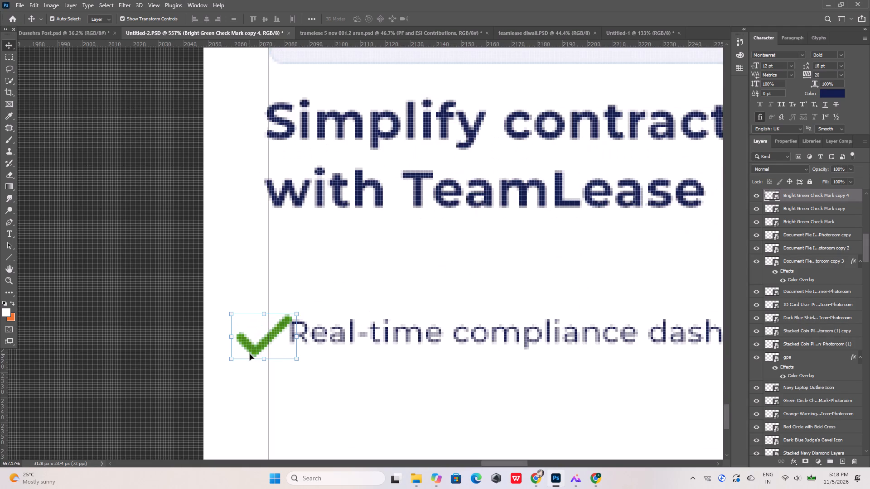
pyautogui.hotkey('shift', 'Right')
pyautogui.press('Right')
pyautogui.press('Right')
pyautogui.press('Right')
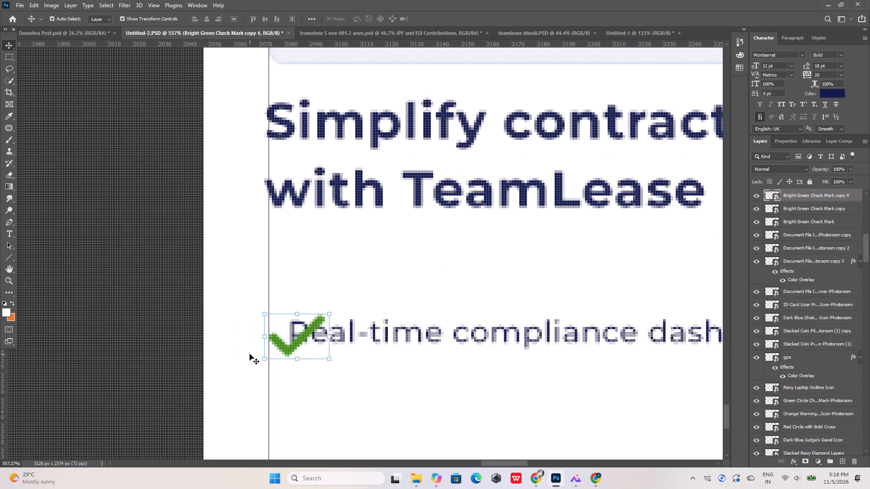
# Scale the check-mark copy to 1.24% and align it with the "Real-time compliance dashboard" text line at the left margin guide.
pyautogui.click(328, 313)
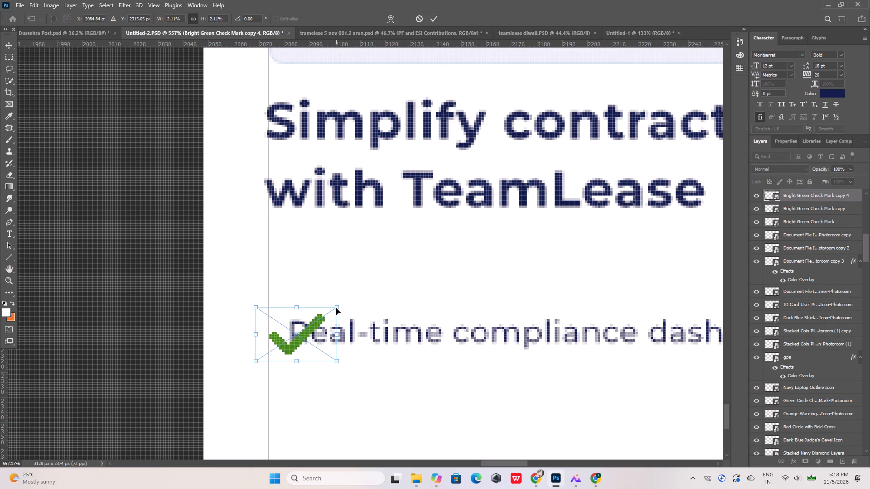
pyautogui.moveTo(337, 307); pyautogui.dragTo(307, 321)
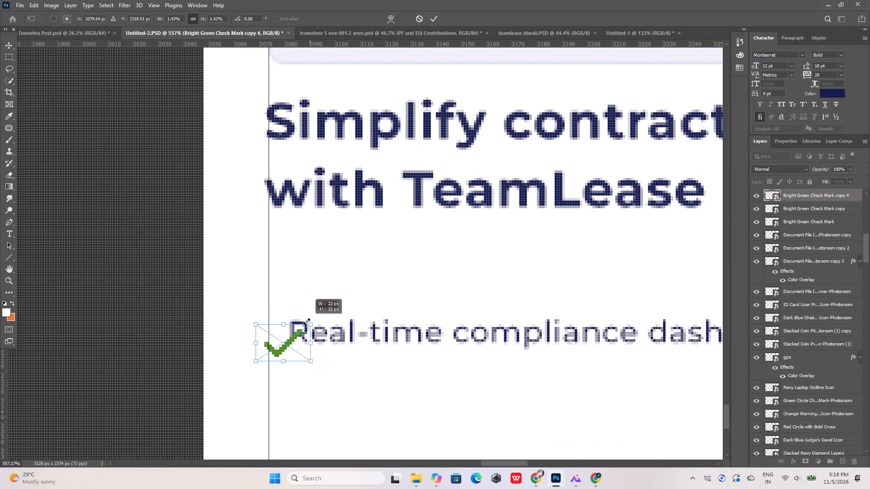
pyautogui.moveTo(307, 321); pyautogui.dragTo(299, 326)
pyautogui.press('Right')
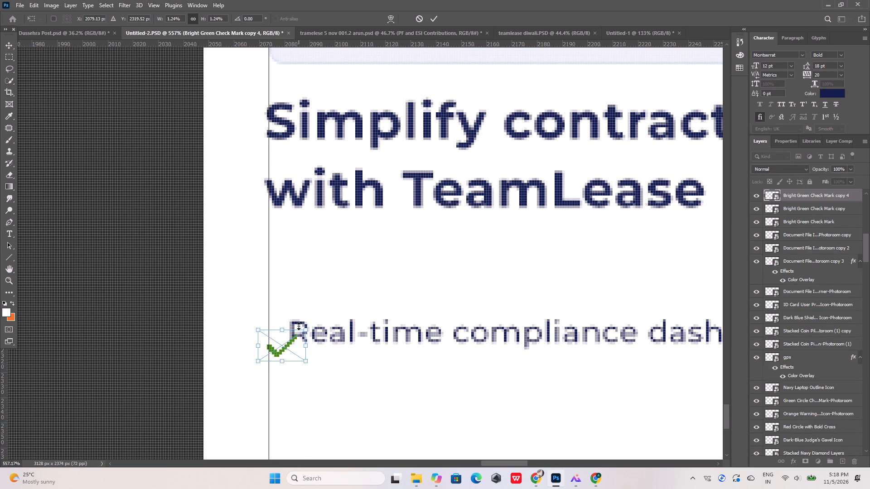
pyautogui.press('Right')
pyautogui.press('Up')
pyautogui.press('Up')
pyautogui.press('Up')
pyautogui.press('Up')
pyautogui.press('Up')
pyautogui.press('Up')
pyautogui.press('Up')
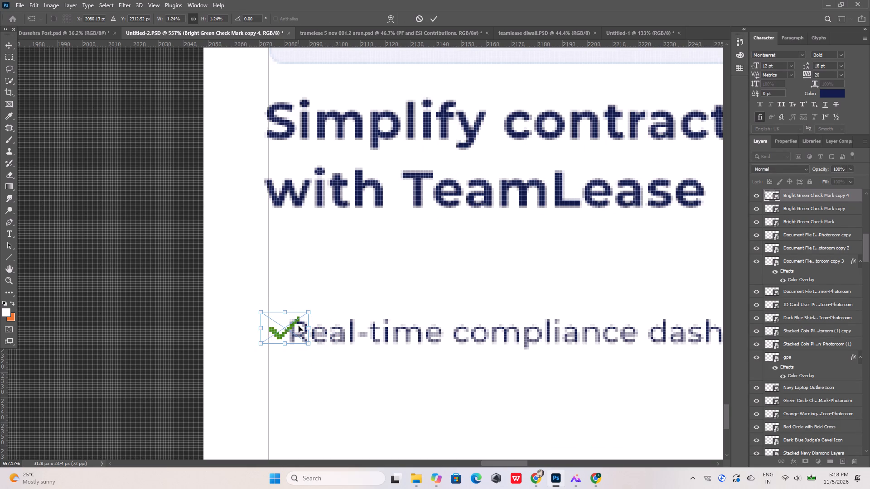
pyautogui.press('Down')
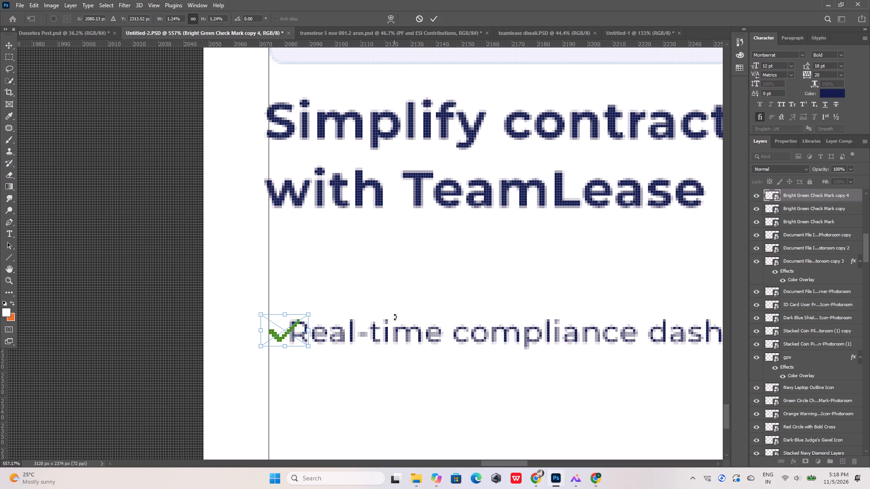
pyautogui.click(432, 18)
# Shift the "Real-time compliance dashboard" text about 10 px to the right to clear the check mark.
pyautogui.keyDown('alt'); pyautogui.scroll(-6, 254, 329); pyautogui.keyUp('alt')
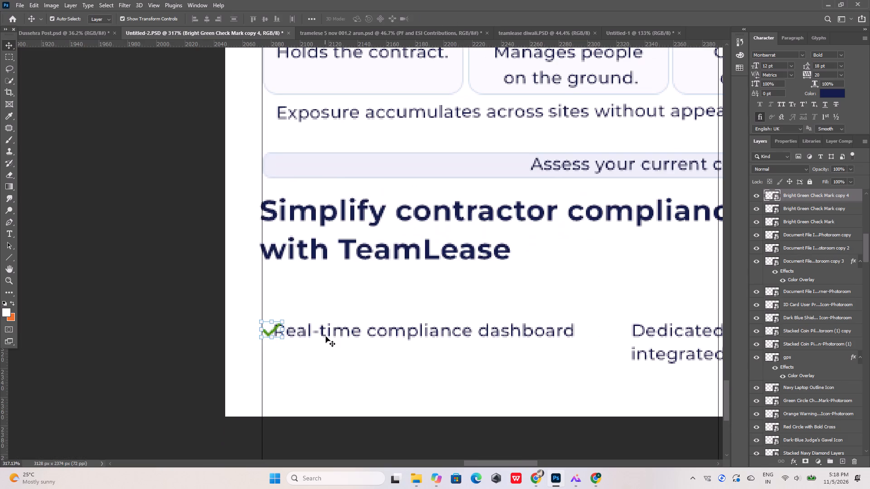
pyautogui.click(339, 328)
pyautogui.hotkey('shift', 'Right')
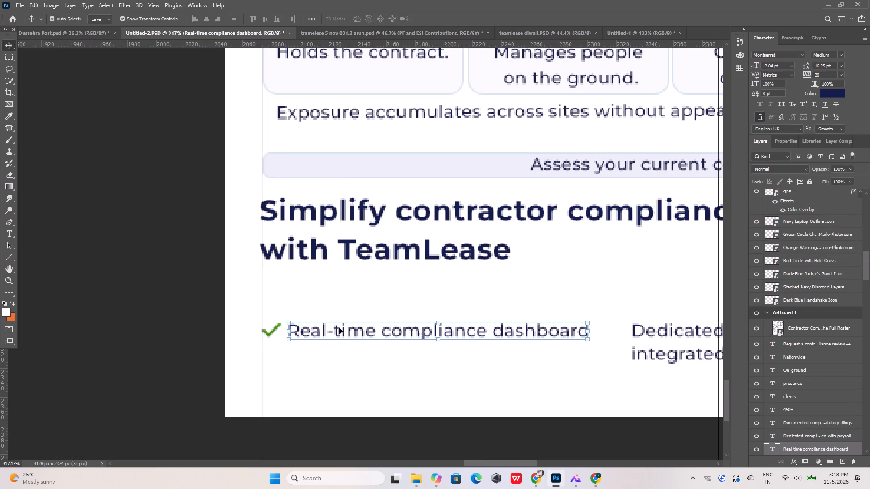
# Nudge the "Real-time compliance dashboard" text 1 px further right from its check mark.
pyautogui.press('Right')
# Shift the first footer check mark and the "Real-time compliance dashboard" text together about 10 px right of the margin guide.
pyautogui.keyDown('alt'); pyautogui.scroll(-3, 327, 286); pyautogui.keyUp('alt')
pyautogui.keyDown('alt'); pyautogui.middleClick(327, 286); pyautogui.keyUp('alt')
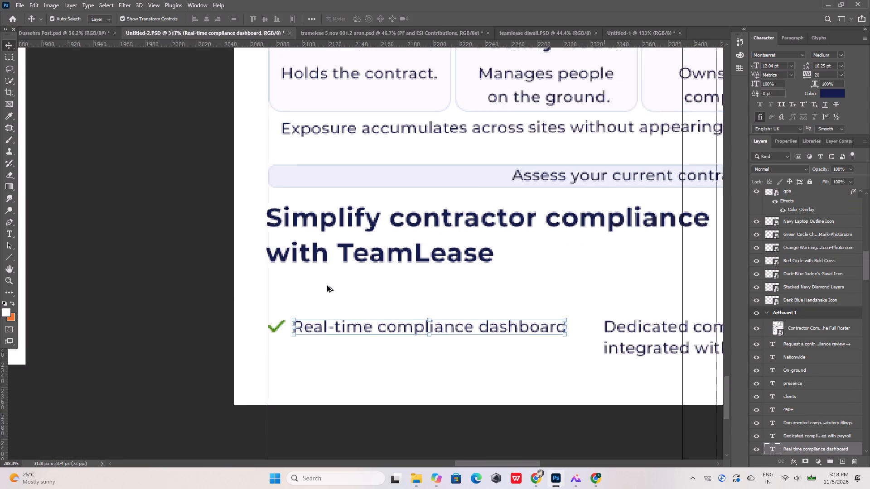
pyautogui.keyDown('alt'); pyautogui.scroll(-17, 327, 286); pyautogui.keyUp('alt')
pyautogui.keyDown('alt'); pyautogui.scroll(10, 47, 287); pyautogui.keyUp('alt')
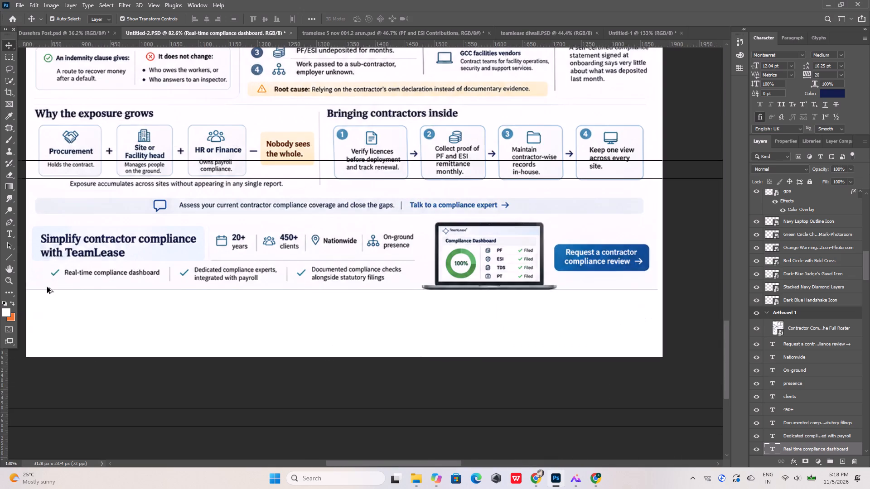
pyautogui.keyDown('alt'); pyautogui.scroll(-11, 47, 287); pyautogui.keyUp('alt')
pyautogui.keyDown('alt'); pyautogui.scroll(7, 329, 318); pyautogui.keyUp('alt')
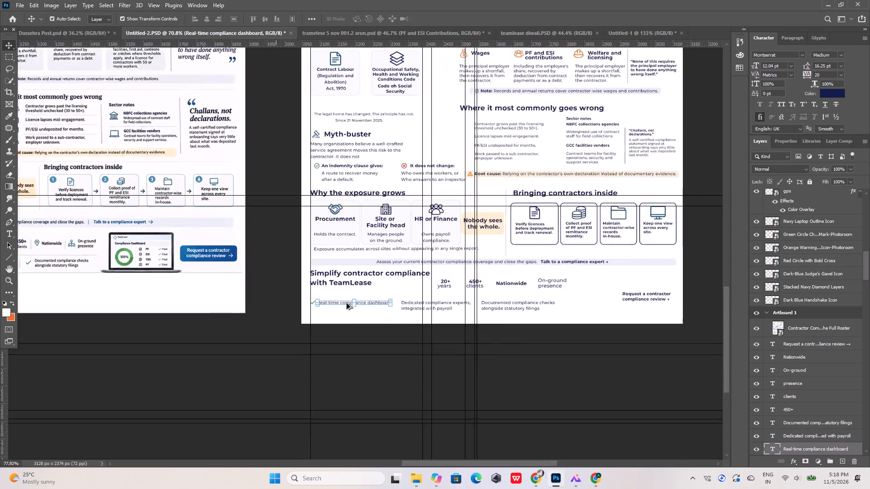
pyautogui.keyDown('alt'); pyautogui.scroll(10, 347, 303); pyautogui.keyUp('alt')
pyautogui.keyDown('alt'); pyautogui.scroll(7, 245, 304); pyautogui.keyUp('alt')
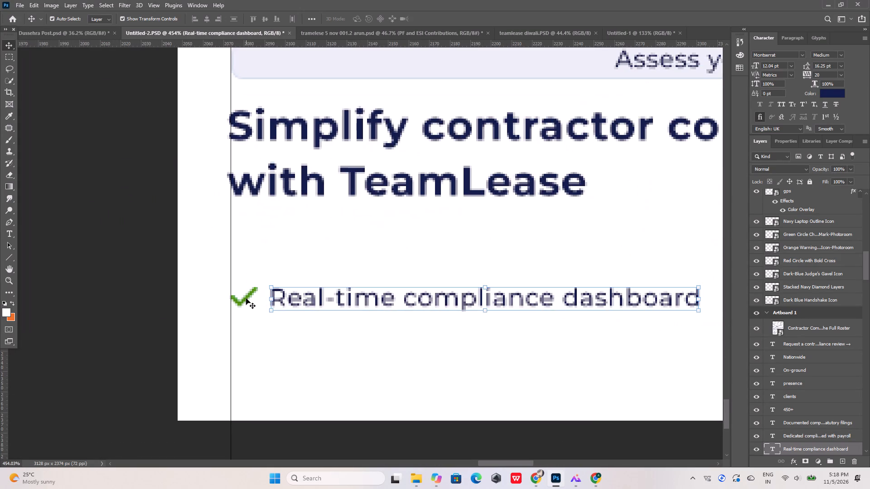
pyautogui.keyDown('shift'); pyautogui.click(246, 298); pyautogui.keyUp('shift')
pyautogui.press('Right')
pyautogui.press('Right')
pyautogui.press('Right')
pyautogui.press('Right')
pyautogui.press('Right')
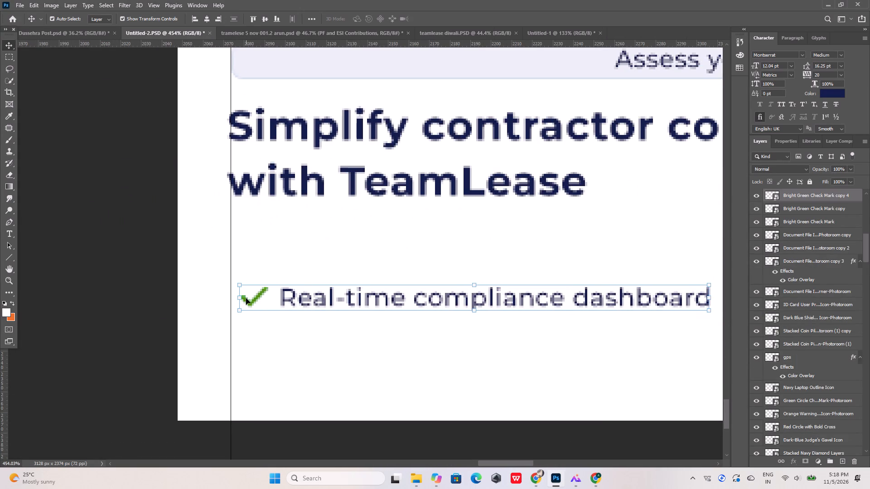
pyautogui.press('Right')
pyautogui.press('Right')
pyautogui.press('Right')
pyautogui.press('Right')
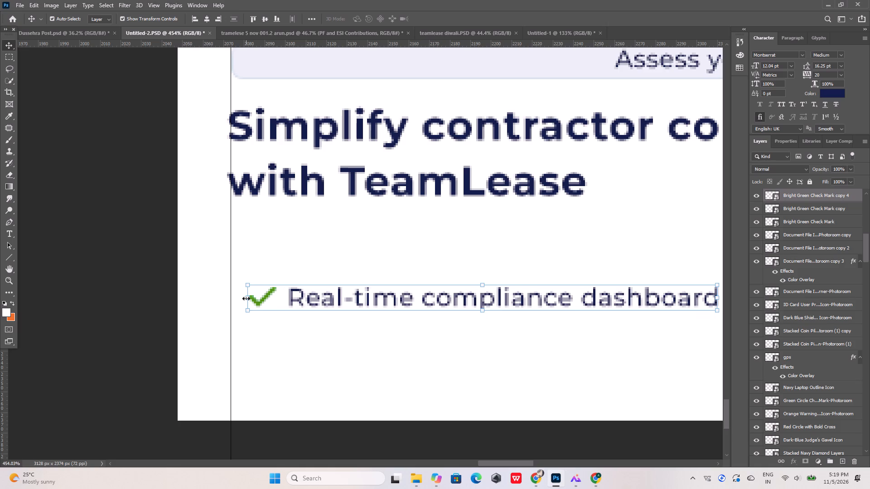
pyautogui.press('Right')
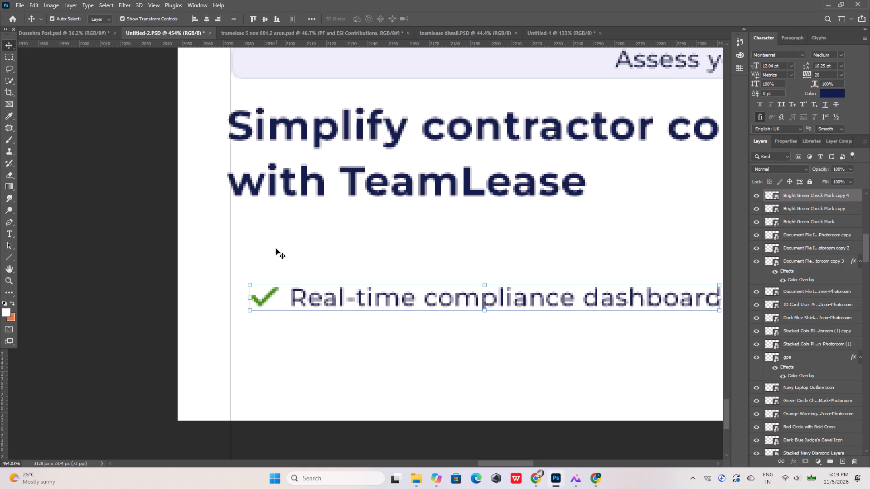
pyautogui.click(276, 249)
# Duplicate the first footer check mark and move the copy horizontally to just before the "Dedicated compliance experts, integrated with payroll" text.
pyautogui.keyDown('alt'); pyautogui.scroll(-9, 244, 280); pyautogui.keyUp('alt')
pyautogui.keyDown('alt'); pyautogui.scroll(4, 262, 312); pyautogui.keyUp('alt')
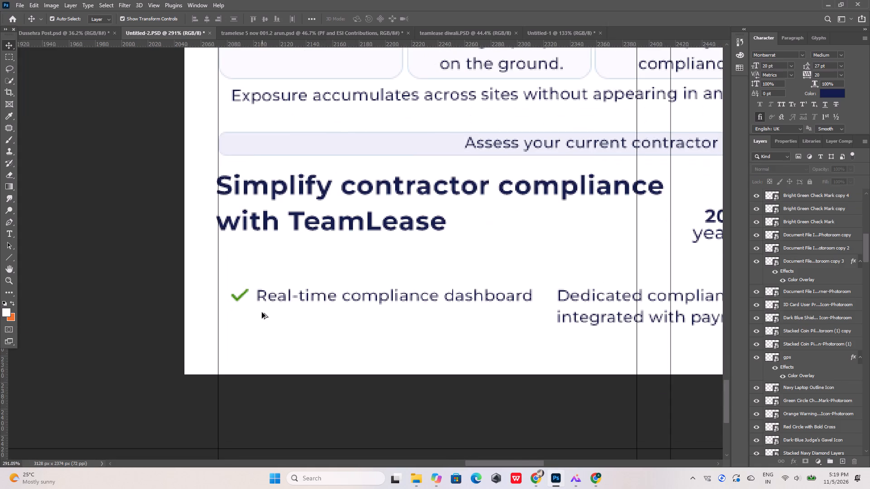
pyautogui.click(240, 297)
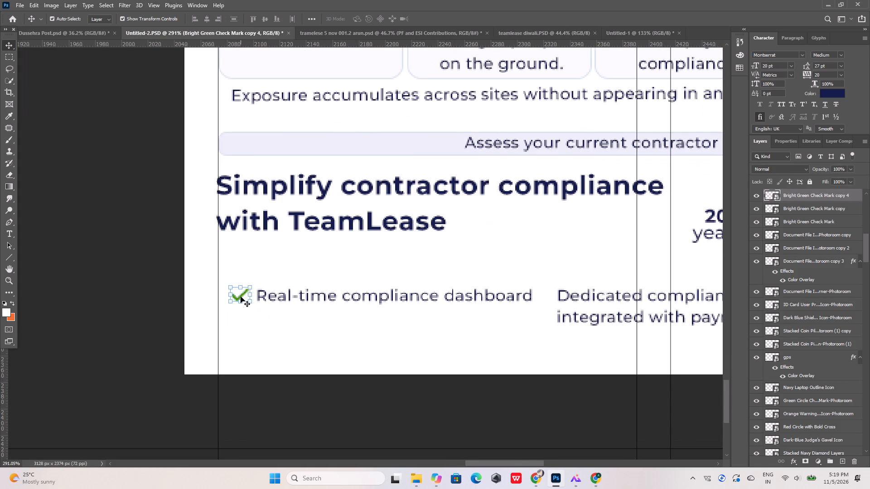
pyautogui.hotkey('ctrl', 'j')
pyautogui.hotkey('shift', 'Right')
pyautogui.hotkey('shift', 'Right')
pyautogui.hotkey('shift', 'Right')
pyautogui.hotkey('shift', 'Right')
pyautogui.hotkey('shift', 'Right')
pyautogui.hotkey('shift', 'Right')
pyautogui.hotkey('shift', 'Right')
pyautogui.hotkey('shift', 'Right')
pyautogui.hotkey('shift', 'Right')
pyautogui.hotkey('shift', 'Right')
pyautogui.hotkey('shift', 'Right')
pyautogui.hotkey('shift', 'Right')
pyautogui.hotkey('shift', 'Right')
pyautogui.hotkey('shift', 'Right')
pyautogui.hotkey('shift', 'Right')
pyautogui.hotkey('shift', 'Right')
pyautogui.hotkey('shift', 'Right')
pyautogui.hotkey('shift', 'Right')
pyautogui.hotkey('shift', 'Right')
pyautogui.hotkey('shift', 'Right')
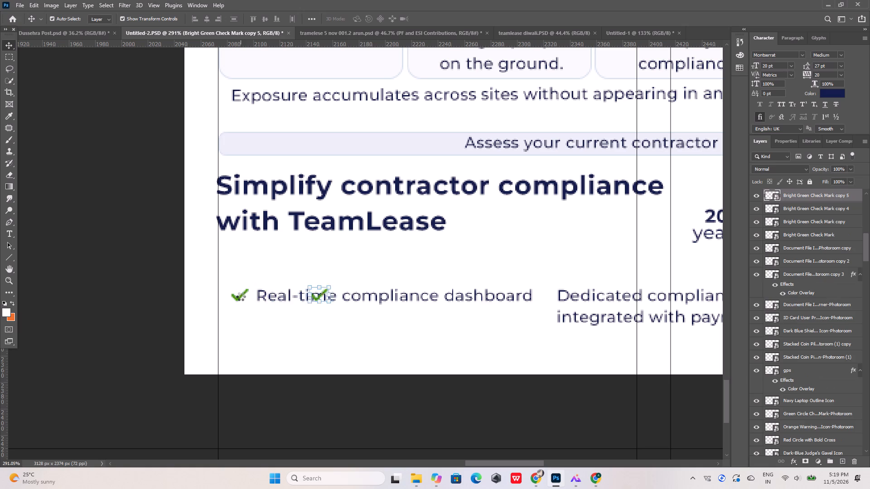
pyautogui.press('Right')
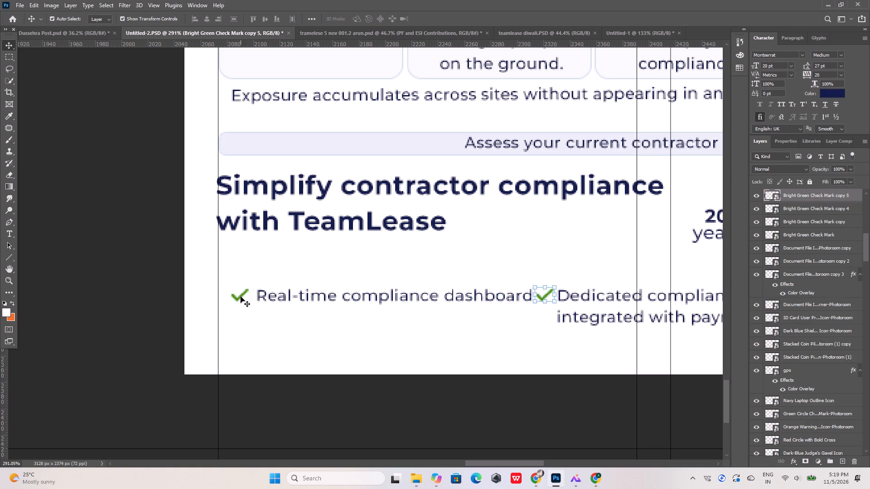
pyautogui.press('Right')
# Shift the "Dedicated compliance experts, integrated with payroll" text about 14 px right, away from its check mark.
pyautogui.keyDown('alt'); pyautogui.scroll(-6, 121, 255); pyautogui.keyUp('alt')
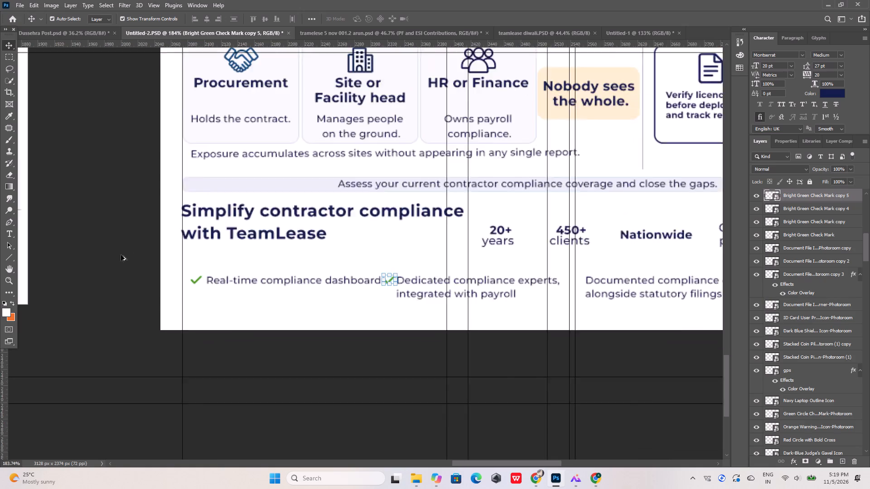
pyautogui.keyDown('alt'); pyautogui.scroll(-4, 121, 255); pyautogui.keyUp('alt')
pyautogui.keyDown('alt'); pyautogui.scroll(9, 319, 267); pyautogui.keyUp('alt')
pyautogui.click(320, 271)
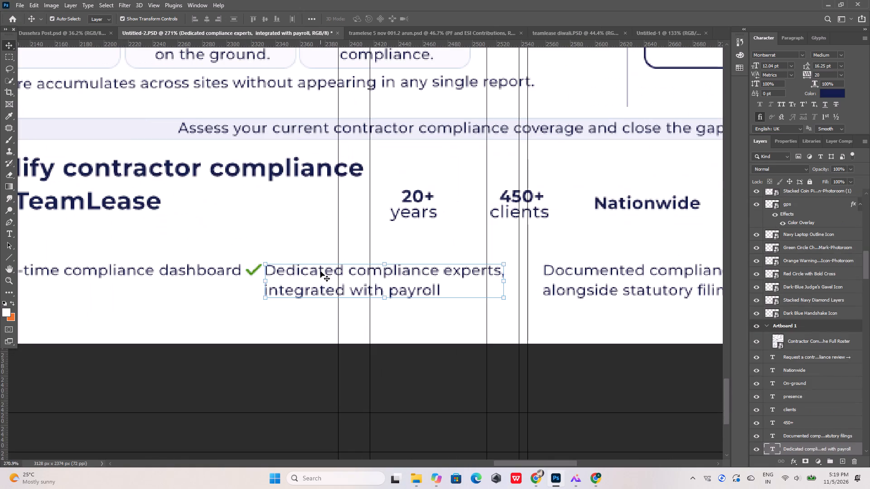
pyautogui.hotkey('shift', 'Right')
pyautogui.press('Right')
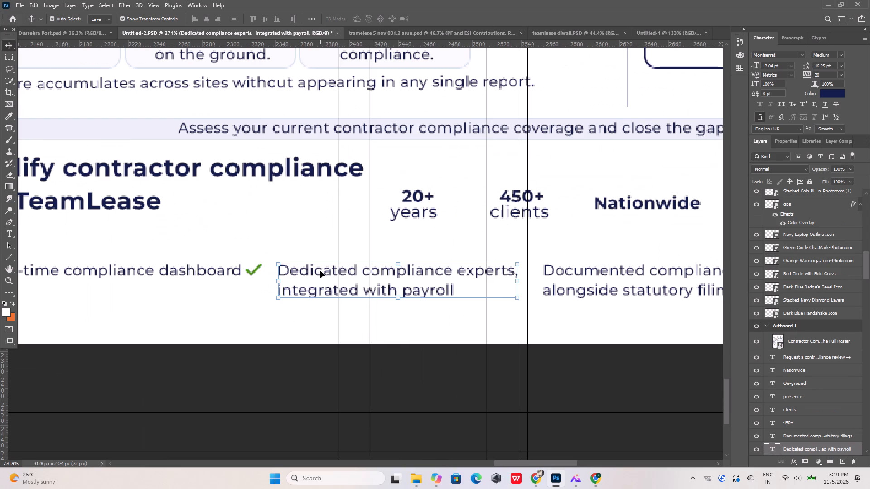
pyautogui.press('Right')
pyautogui.press('Right')
pyautogui.press('Right')
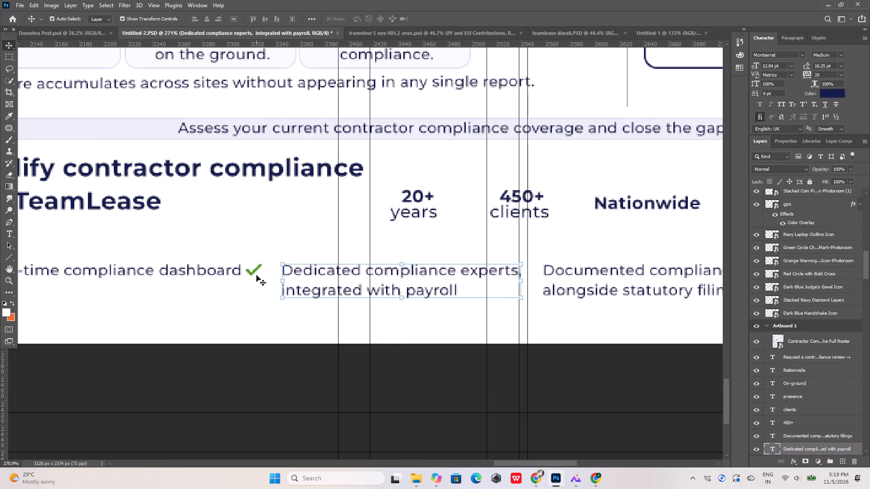
# Nudge the second footer check mark 5 px right, towards the "Dedicated compliance experts" text.
pyautogui.click(254, 272)
pyautogui.press('Right')
pyautogui.press('Right')
pyautogui.press('Right')
pyautogui.press('Right')
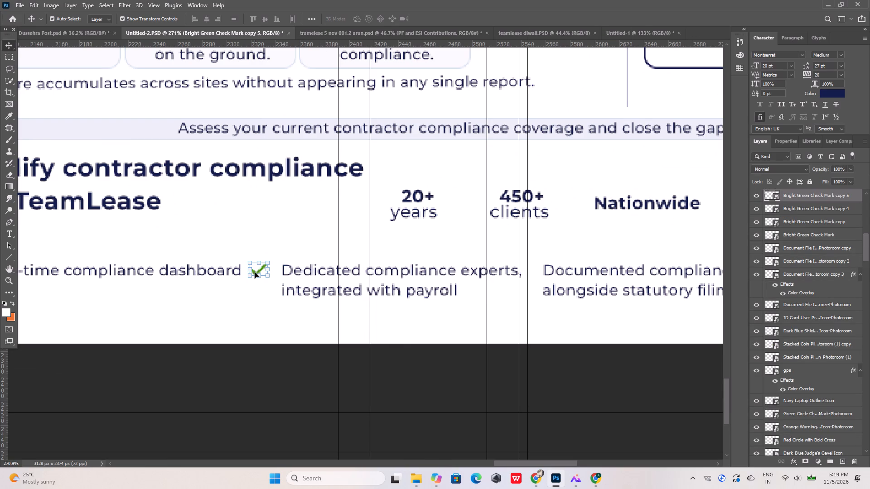
pyautogui.press('Right')
# Shift the "Documented compliance checks alongside statutory filings" text about 30 px right to make room for a check mark.
pyautogui.keyDown('alt'); pyautogui.scroll(-20, 277, 254); pyautogui.keyUp('alt')
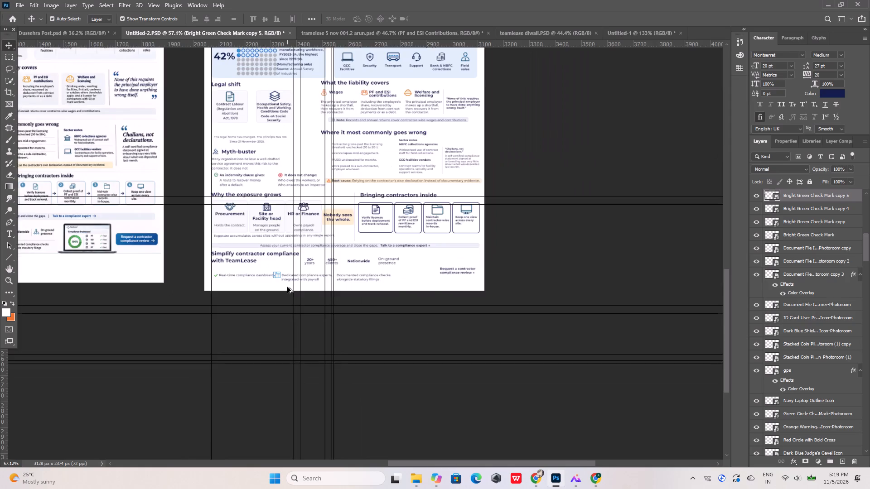
pyautogui.keyDown('alt'); pyautogui.scroll(-1, 287, 287); pyautogui.keyUp('alt')
pyautogui.keyDown('alt'); pyautogui.scroll(12, 334, 281); pyautogui.keyUp('alt')
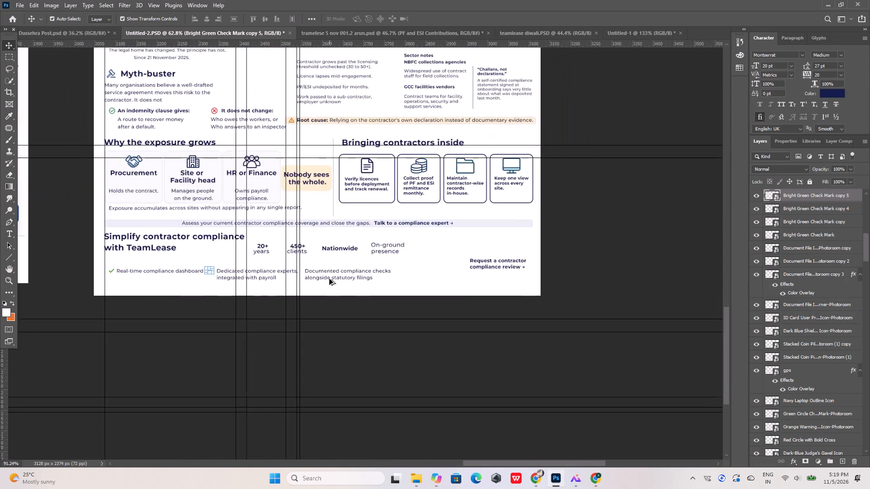
pyautogui.keyDown('alt'); pyautogui.scroll(5, 329, 279); pyautogui.keyUp('alt')
pyautogui.click(323, 264)
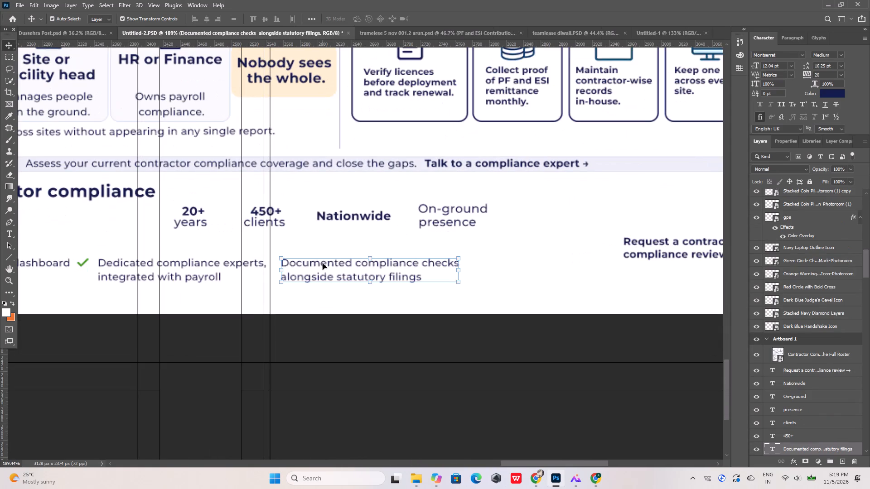
pyautogui.hotkey('shift', 'Right')
pyautogui.hotkey('shift', 'Right')
pyautogui.hotkey('shift', 'Right')
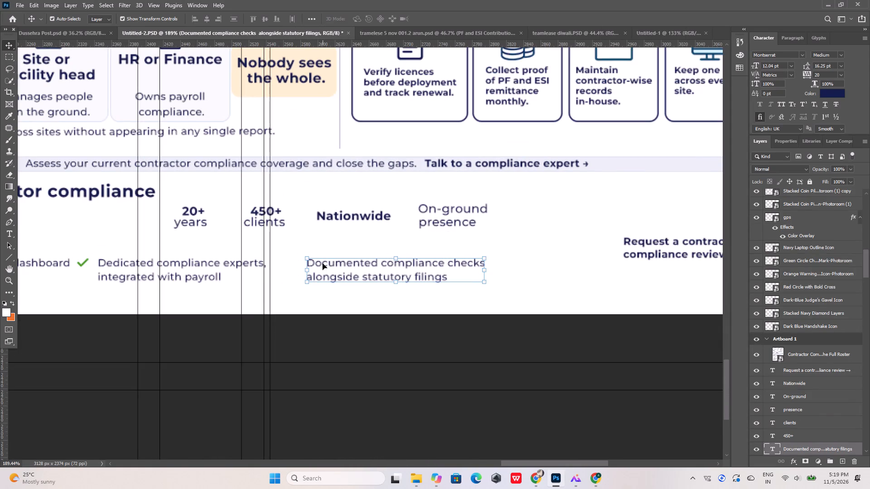
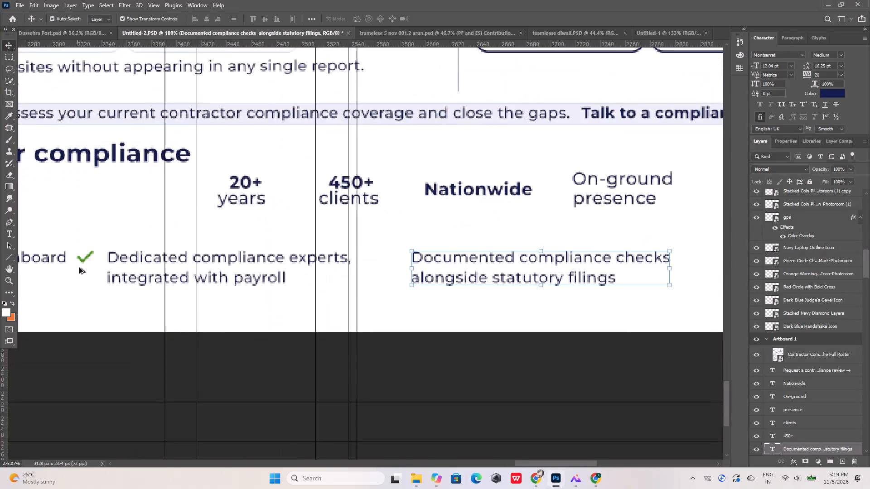
# Nudge the second footer check mark 6 px right, closer to the "Dedicated compliance experts" text.
pyautogui.click(88, 254)
pyautogui.press('Right')
pyautogui.press('Right')
pyautogui.press('Right')
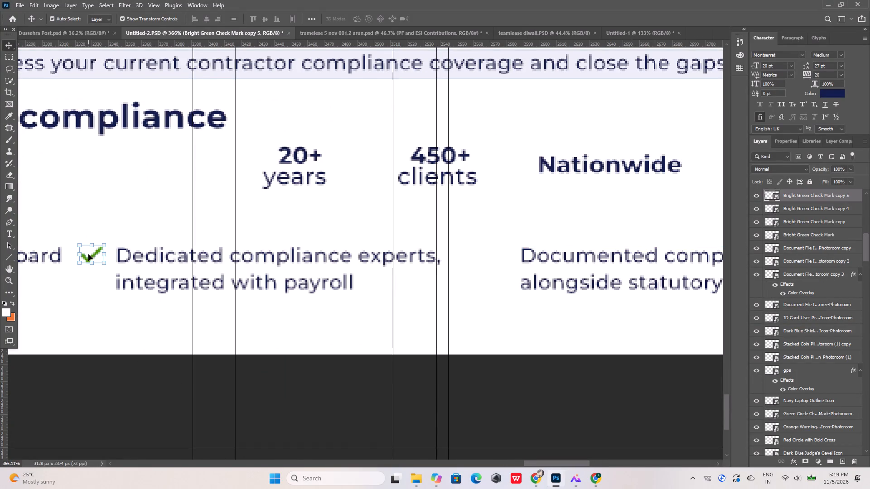
pyautogui.press('Right')
pyautogui.press('Right')
pyautogui.press('Right')
# Duplicate the second footer check mark and move the copy horizontally to just before the "Documented compliance checks alongside statutory filings" text.
pyautogui.hotkey('ctrl', 'j')
pyautogui.hotkey('shift', 'Right')
pyautogui.hotkey('shift', 'Right')
pyautogui.hotkey('shift', 'Right')
pyautogui.hotkey('shift', 'Right')
pyautogui.hotkey('shift', 'Right')
pyautogui.hotkey('shift', 'Right')
pyautogui.hotkey('shift', 'Right')
pyautogui.hotkey('shift', 'Right')
pyautogui.hotkey('shift', 'Right')
pyautogui.hotkey('shift', 'Right')
pyautogui.hotkey('shift', 'Right')
pyautogui.hotkey('shift', 'Right')
pyautogui.hotkey('shift', 'Right')
pyautogui.hotkey('shift', 'Right')
pyautogui.hotkey('shift', 'Right')
pyautogui.hotkey('shift', 'Right')
pyautogui.hotkey('shift', 'Right')
pyautogui.hotkey('shift', 'Right')
pyautogui.hotkey('shift', 'Right')
pyautogui.hotkey('shift', 'Right')
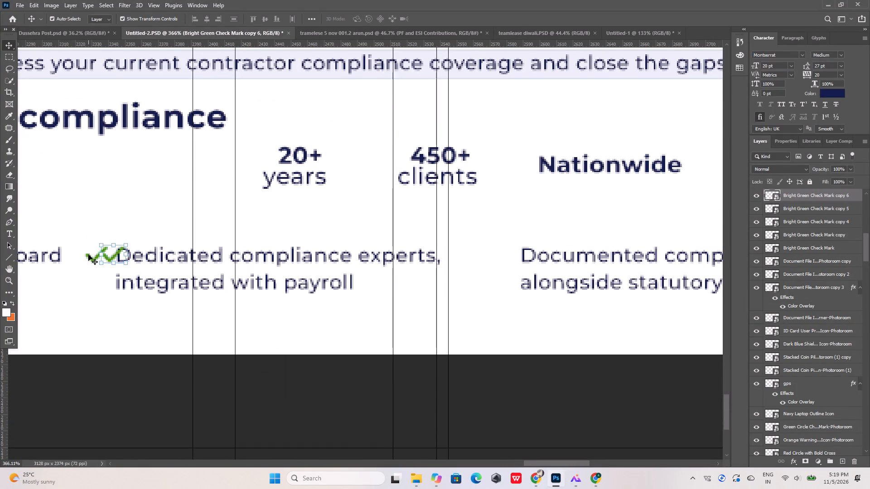
pyautogui.hotkey('shift', 'Return')
pyautogui.hotkey('shift', 'Right')
pyautogui.hotkey('shift', 'Return')
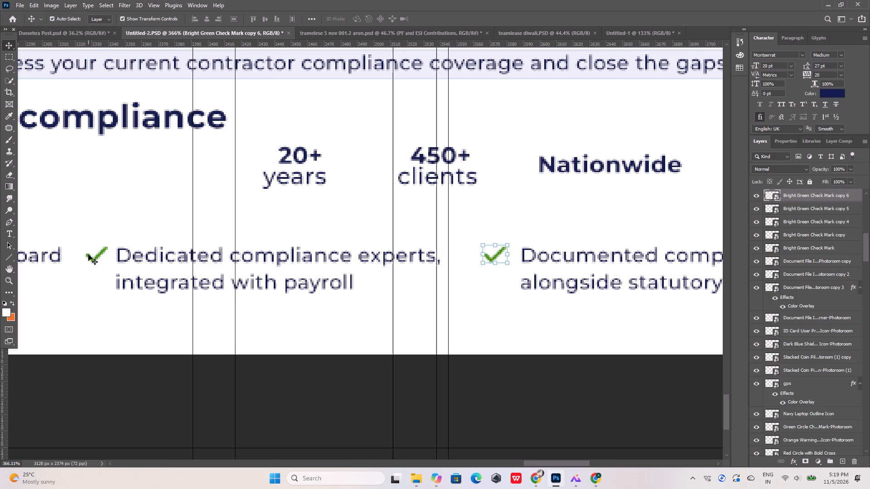
pyautogui.hotkey('shift', 'Right')
pyautogui.press('Left')
pyautogui.press('Left')
pyautogui.press('Left')
pyautogui.press('Left')
pyautogui.press('Left')
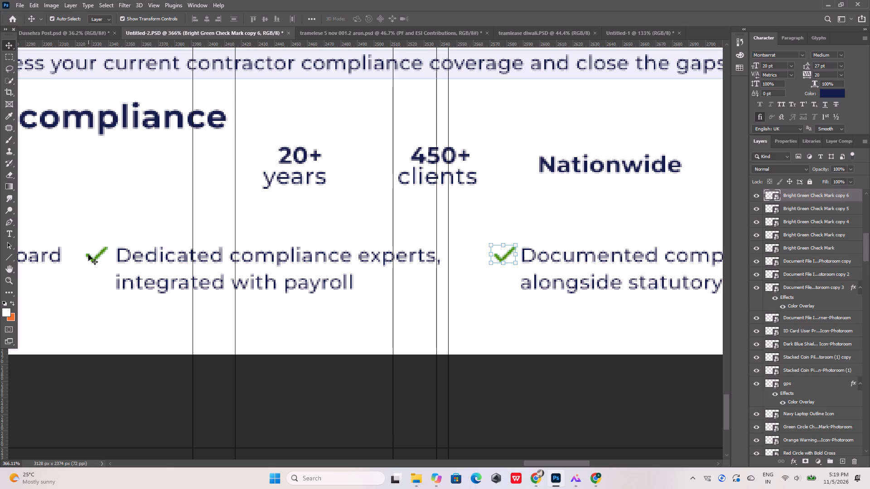
pyautogui.press('Left')
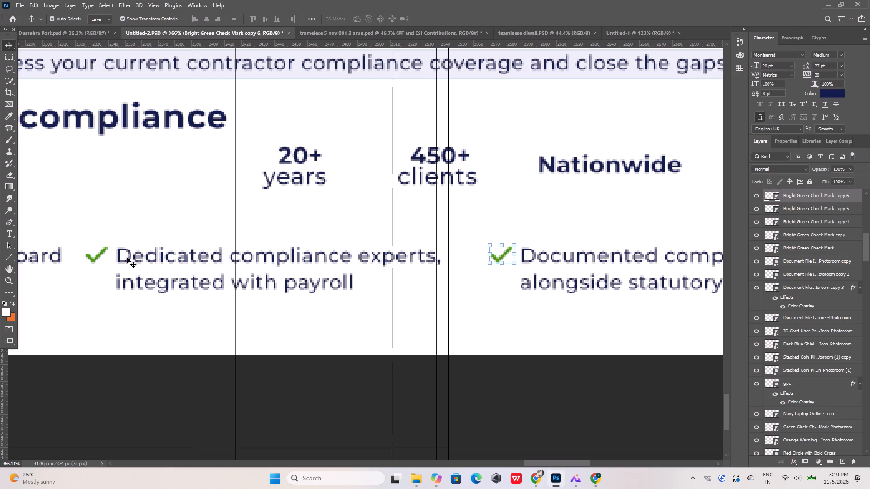
# Shift the second check mark together with its "Dedicated compliance experts, integrated with payroll" text about 11 px right, and deselect them.
pyautogui.click(97, 254)
pyautogui.keyDown('shift'); pyautogui.click(126, 257); pyautogui.keyUp('shift')
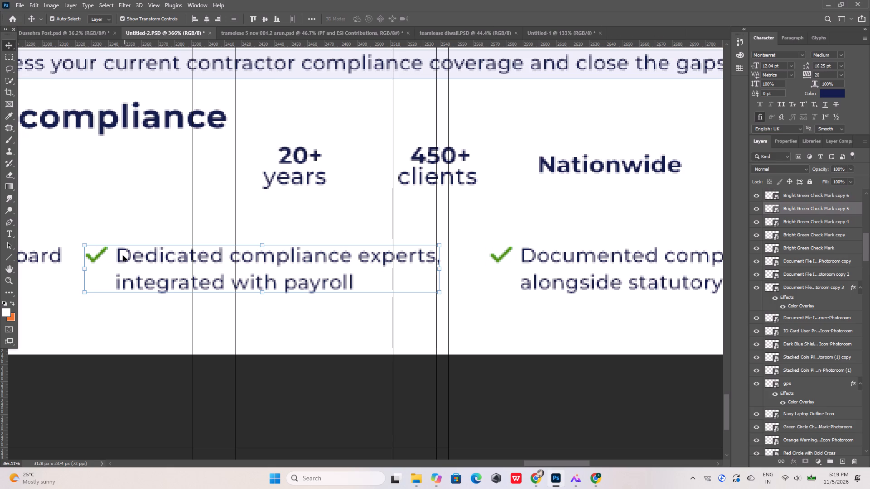
pyautogui.press('Right')
pyautogui.press('Right')
pyautogui.press('Right')
pyautogui.press('Right')
pyautogui.press('Right')
pyautogui.press('Right')
pyautogui.press('Right')
pyautogui.press('Right')
pyautogui.press('Right')
pyautogui.press('Right')
pyautogui.press('Right')
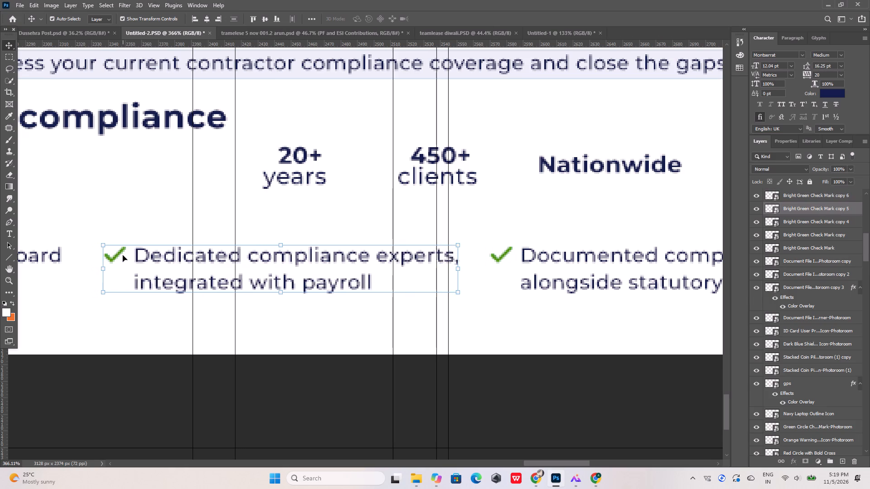
pyautogui.press('Right')
pyautogui.press('Left')
pyautogui.click(476, 324)
# Draw a rounded rectangle about 174 × 52 px with 10 px corners around the "Request a contractor compliance review" text.
pyautogui.keyDown('alt'); pyautogui.scroll(-13, 391, 302); pyautogui.keyUp('alt')
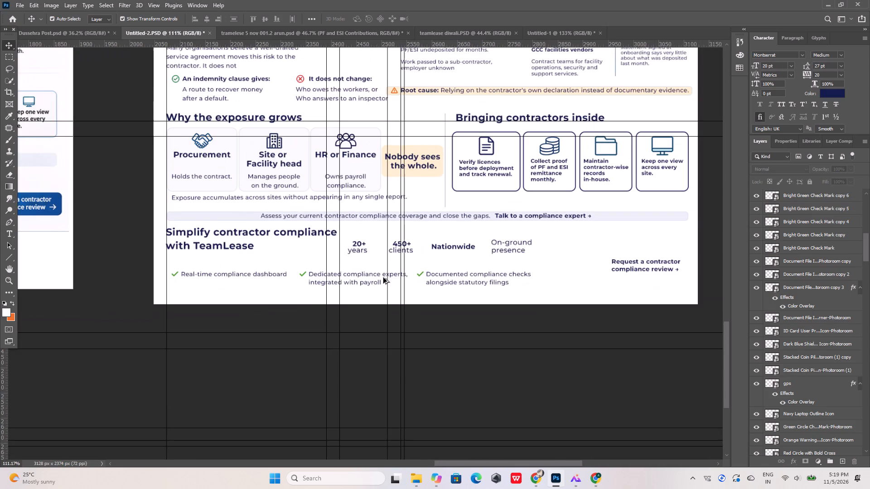
pyautogui.keyDown('alt'); pyautogui.scroll(-3, 383, 278); pyautogui.keyUp('alt')
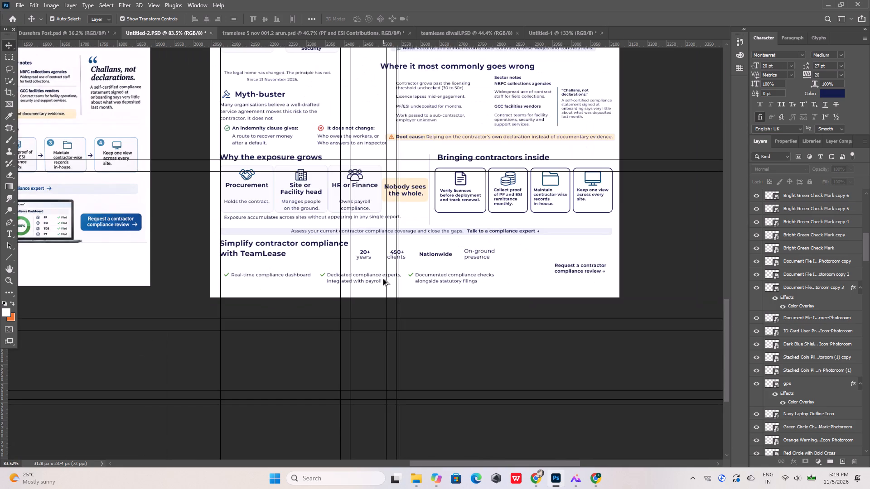
pyautogui.keyDown('alt'); pyautogui.scroll(11, 644, 288); pyautogui.keyUp('alt')
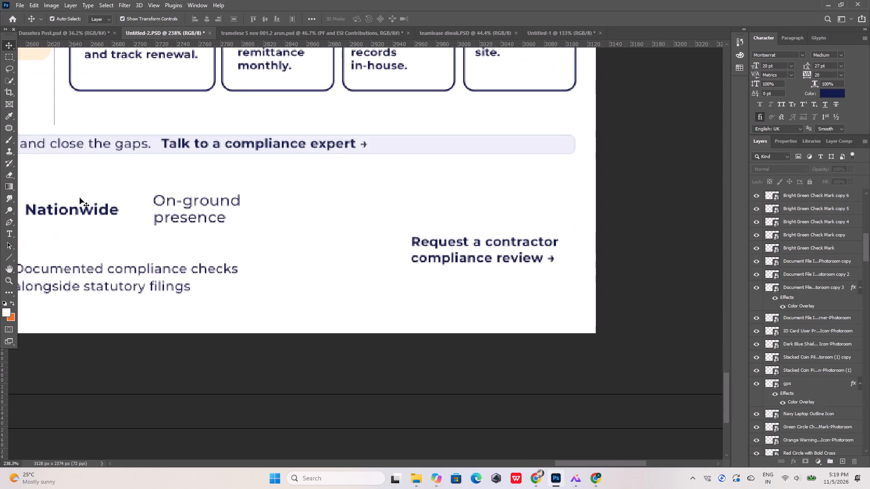
pyautogui.moveTo(5, 257); pyautogui.dragTo(32, 268)
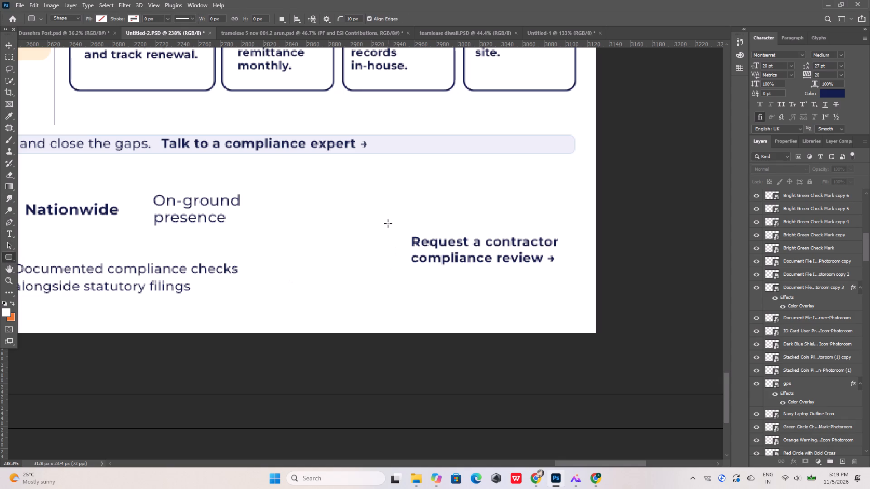
pyautogui.moveTo(388, 223); pyautogui.dragTo(572, 278)
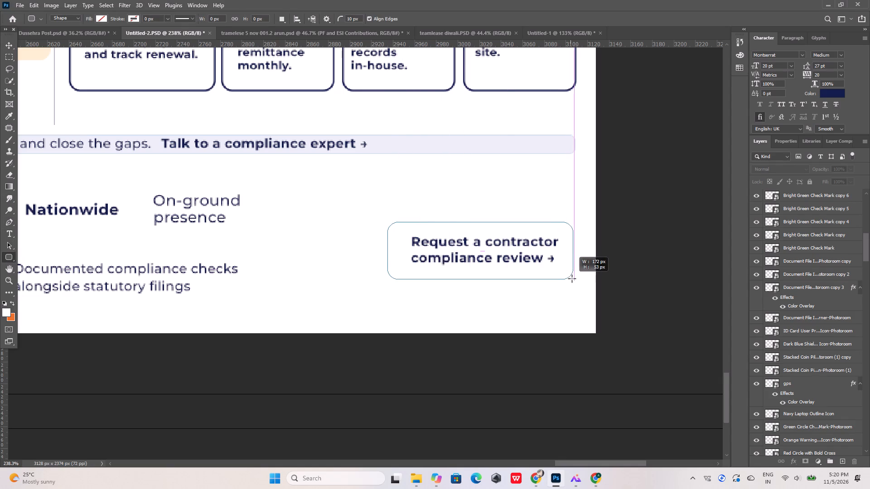
pyautogui.moveTo(572, 278); pyautogui.dragTo(575, 278)
# Fill the new rounded rectangle with the recently used dark blue.
pyautogui.keyDown('alt'); pyautogui.scroll(-2, 574, 278); pyautogui.keyUp('alt')
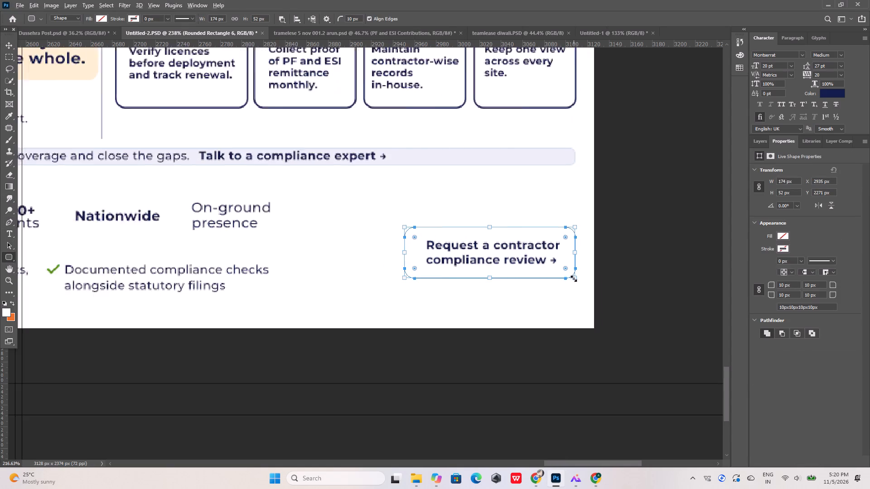
pyautogui.keyDown('alt'); pyautogui.scroll(-10, 574, 278); pyautogui.keyUp('alt')
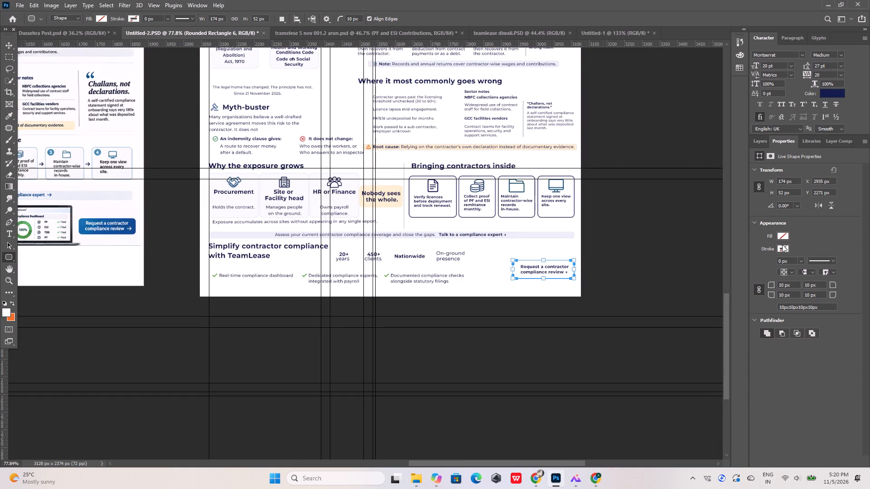
pyautogui.click(779, 235)
pyautogui.click(760, 283)
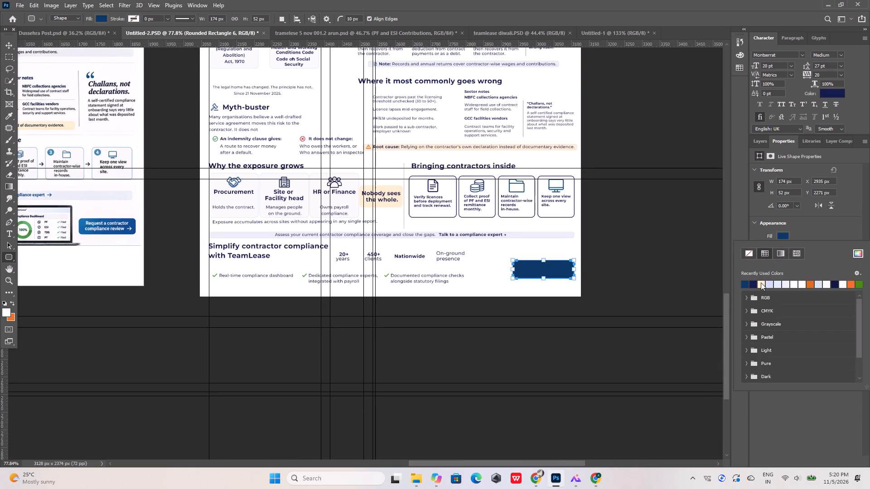
pyautogui.click(6, 45)
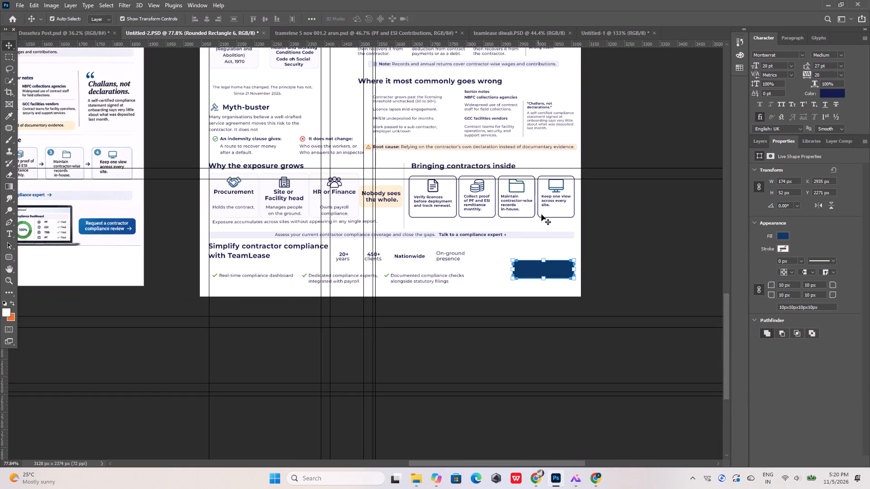
# Move the rounded rectangle's layer down the stack to just below the Dark Blue Handshake Icon layer, above Artboard 1.
pyautogui.click(761, 143)
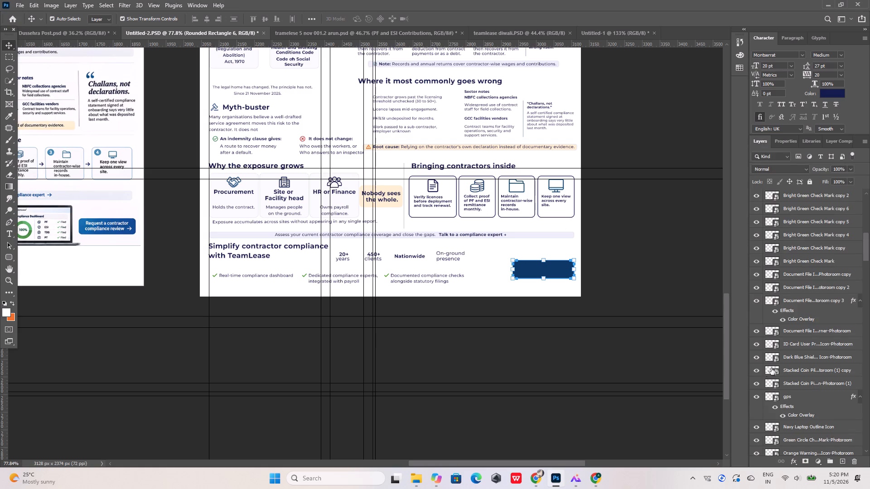
pyautogui.scroll(20, 782, 358)
pyautogui.scroll(16, 782, 358)
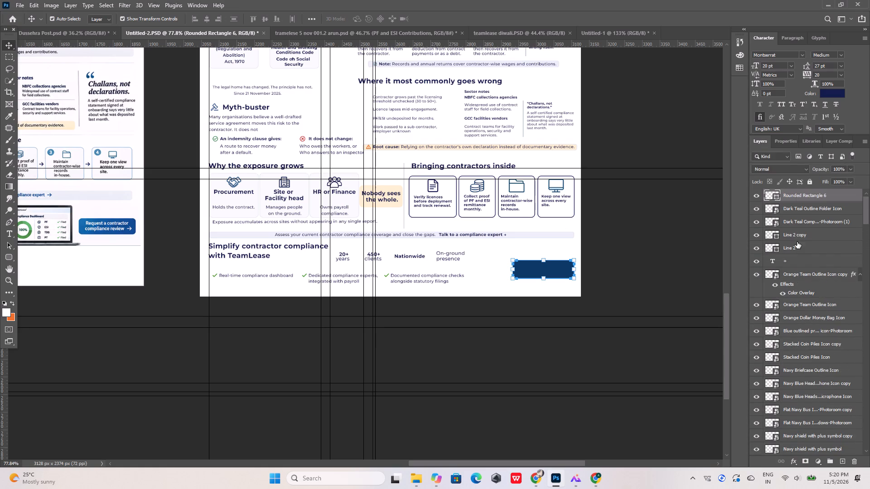
pyautogui.moveTo(801, 196); pyautogui.dragTo(810, 419)
pyautogui.scroll(-5, 797, 348)
pyautogui.scroll(-5, 749, 328)
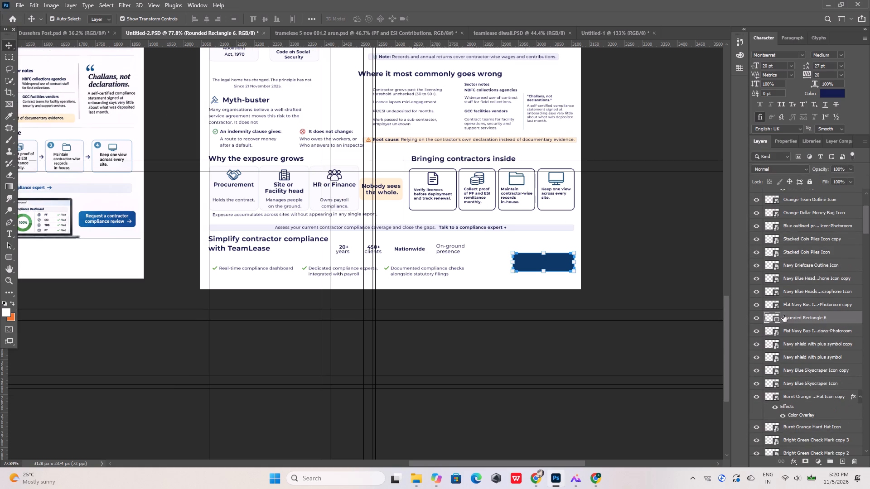
pyautogui.scroll(-8, 794, 317)
pyautogui.moveTo(800, 212); pyautogui.dragTo(801, 434)
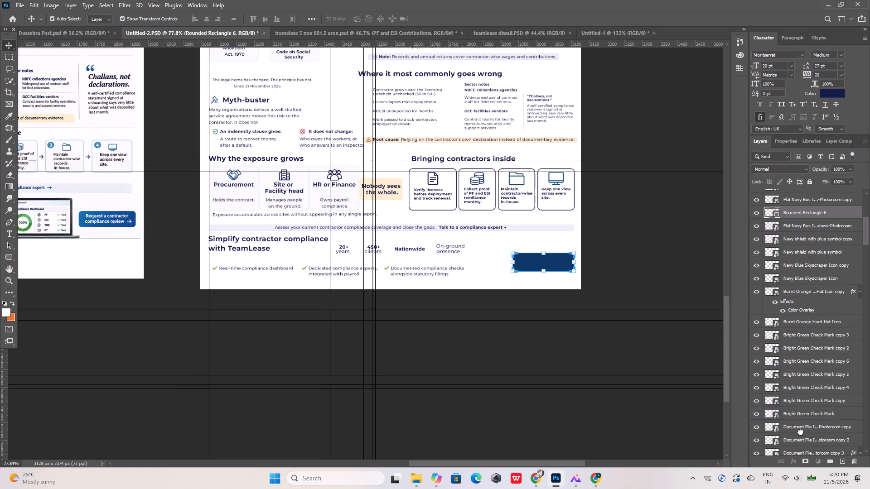
pyautogui.scroll(-15, 807, 384)
pyautogui.moveTo(802, 232); pyautogui.dragTo(799, 398)
pyautogui.keyDown('alt'); pyautogui.scroll(12, 550, 272); pyautogui.keyUp('alt')
pyautogui.click(549, 247)
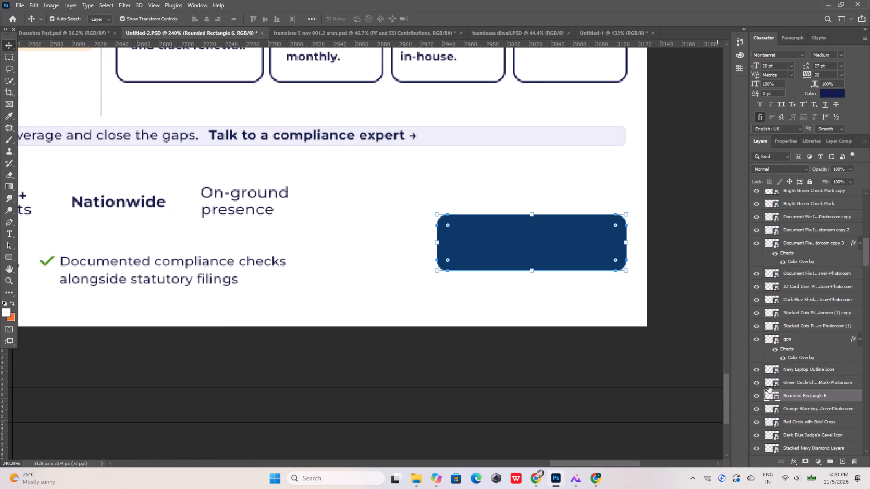
pyautogui.scroll(-12, 774, 371)
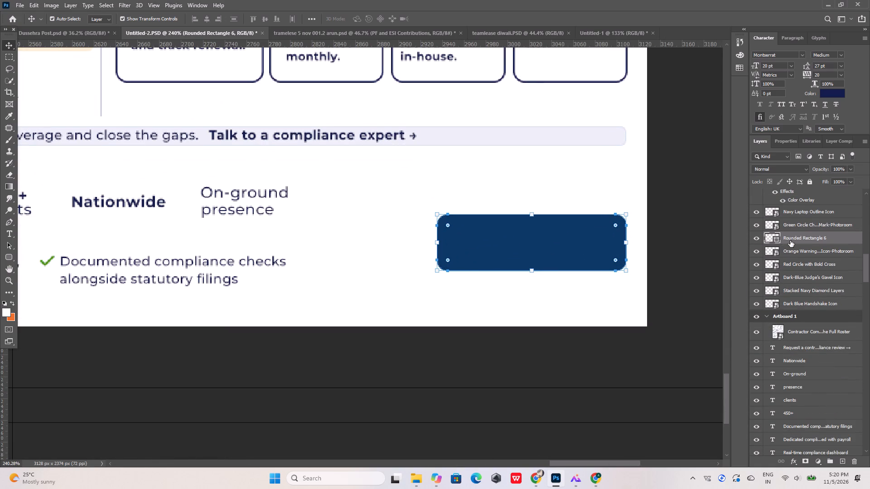
pyautogui.moveTo(791, 240); pyautogui.dragTo(794, 308)
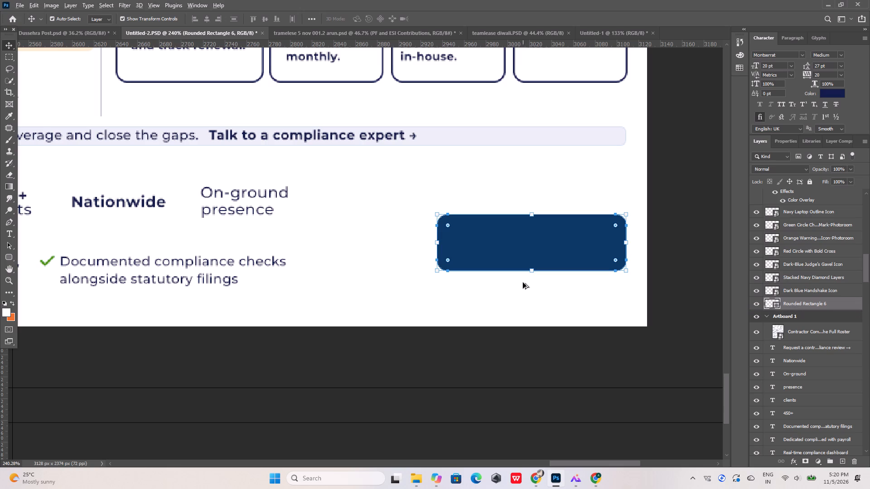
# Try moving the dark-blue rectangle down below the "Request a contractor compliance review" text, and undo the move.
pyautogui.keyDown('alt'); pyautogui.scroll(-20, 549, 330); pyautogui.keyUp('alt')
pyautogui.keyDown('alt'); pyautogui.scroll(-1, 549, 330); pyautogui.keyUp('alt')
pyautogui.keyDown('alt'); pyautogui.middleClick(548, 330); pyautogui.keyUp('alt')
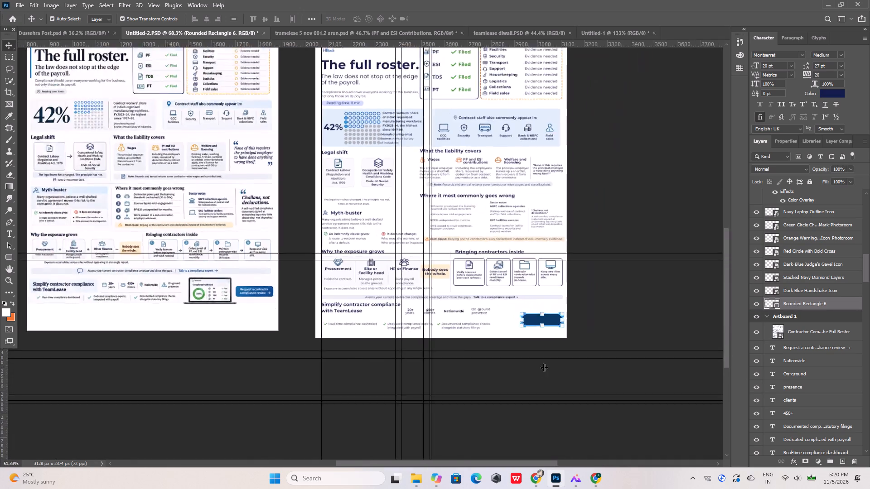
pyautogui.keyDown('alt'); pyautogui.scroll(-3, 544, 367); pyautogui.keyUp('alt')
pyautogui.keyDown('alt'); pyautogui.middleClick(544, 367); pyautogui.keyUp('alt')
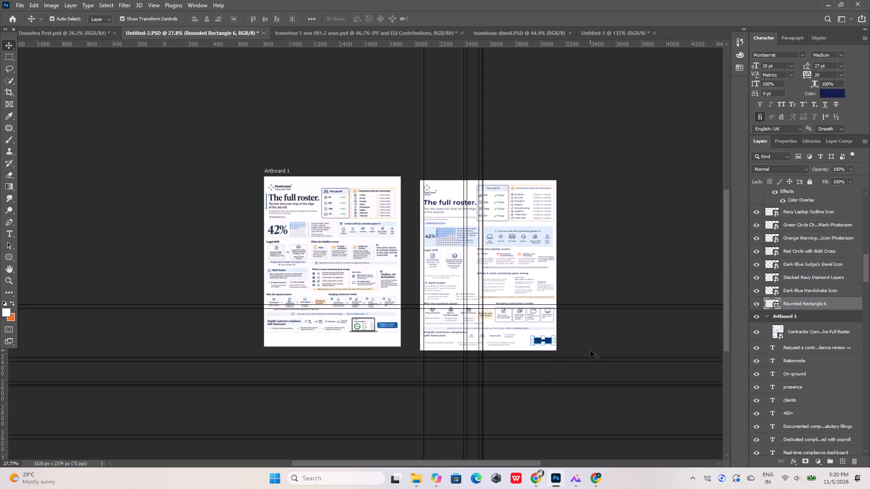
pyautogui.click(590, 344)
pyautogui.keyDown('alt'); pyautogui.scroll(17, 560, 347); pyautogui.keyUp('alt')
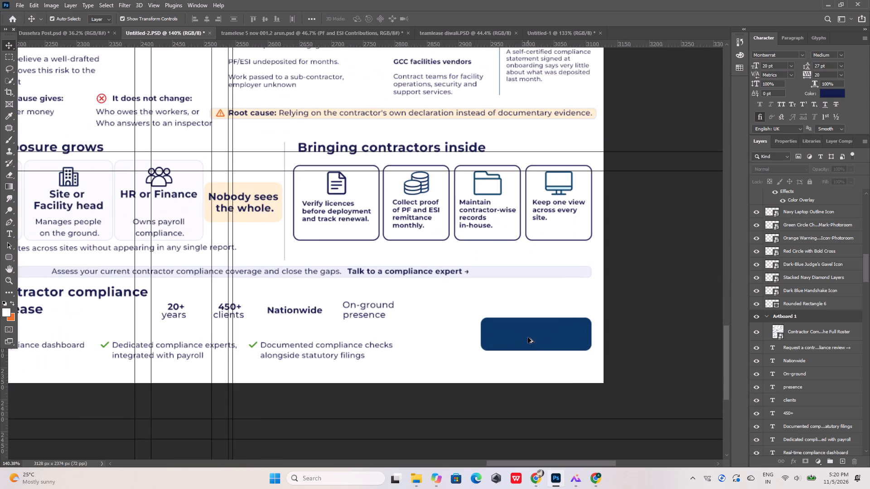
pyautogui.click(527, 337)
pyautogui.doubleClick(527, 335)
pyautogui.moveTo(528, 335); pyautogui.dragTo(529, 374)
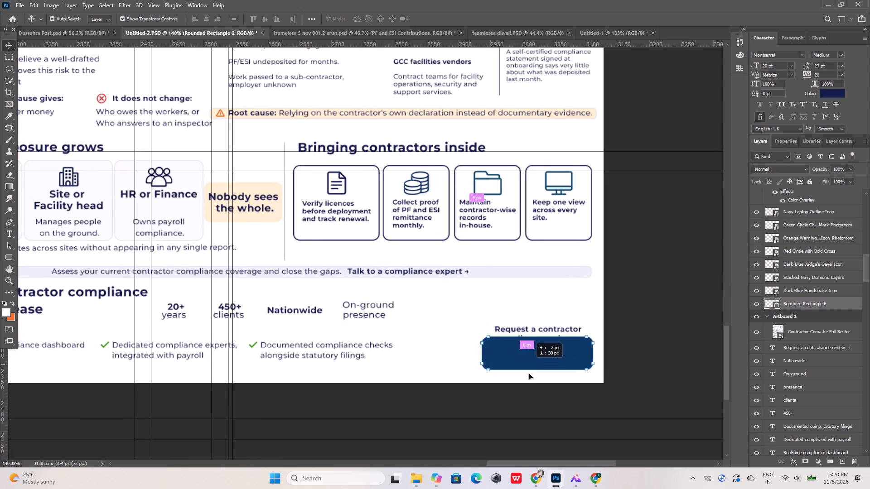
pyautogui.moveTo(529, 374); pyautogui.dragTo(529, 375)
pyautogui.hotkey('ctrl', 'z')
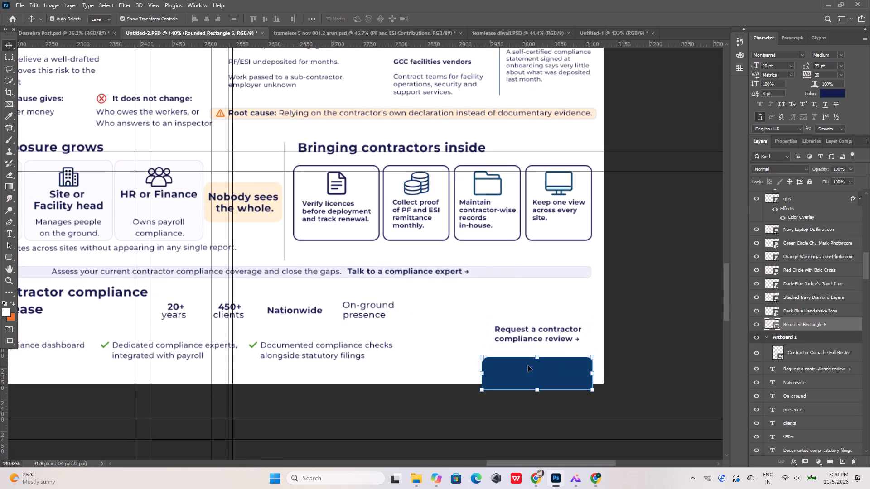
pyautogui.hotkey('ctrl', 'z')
# Move the dark-blue rounded rectangle down until it clears the "Request a contractor compliance review" text.
pyautogui.click(568, 303)
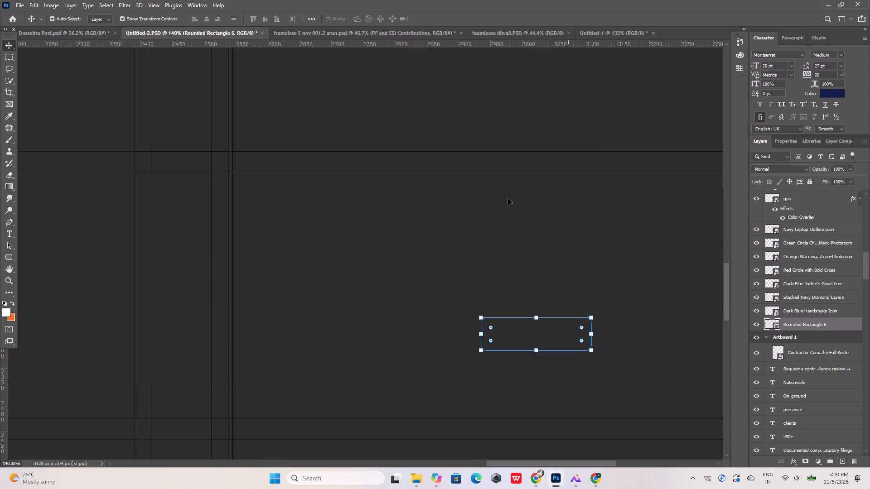
pyautogui.keyDown('alt'); pyautogui.scroll(-4, 492, 323); pyautogui.keyUp('alt')
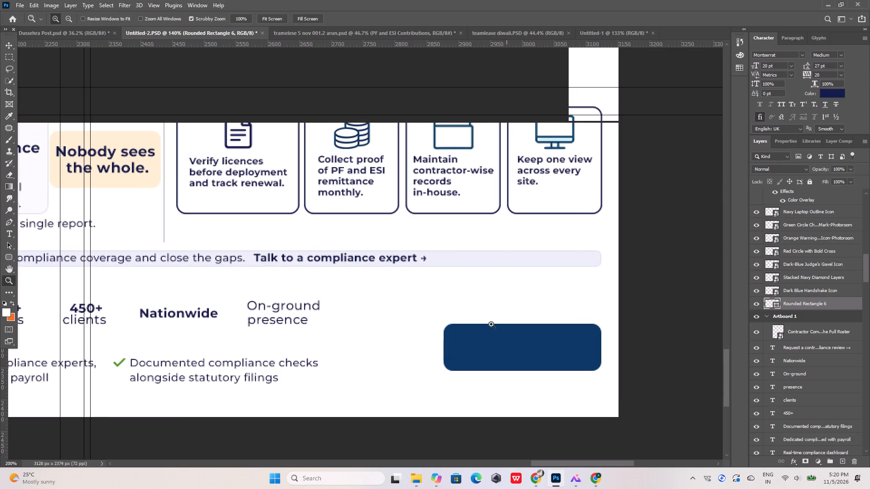
pyautogui.press('v')
pyautogui.keyDown('alt'); pyautogui.scroll(-4, 491, 318); pyautogui.keyUp('alt')
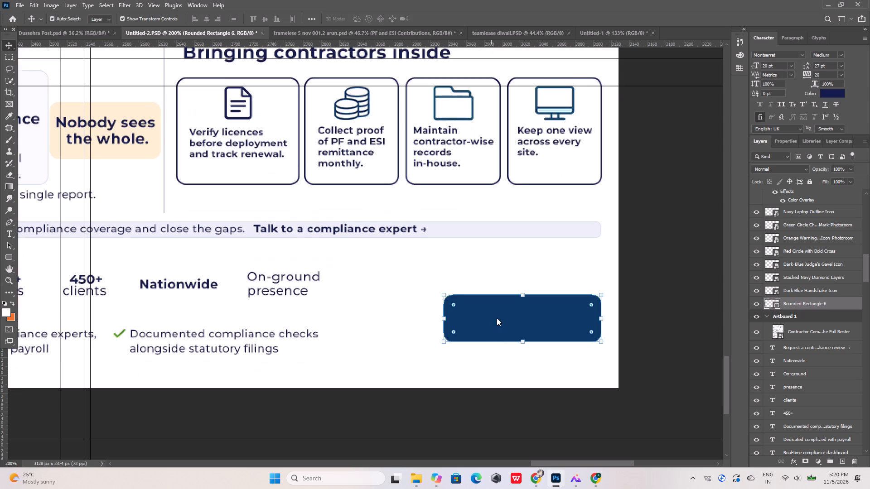
pyautogui.click(497, 318)
pyautogui.click(502, 289)
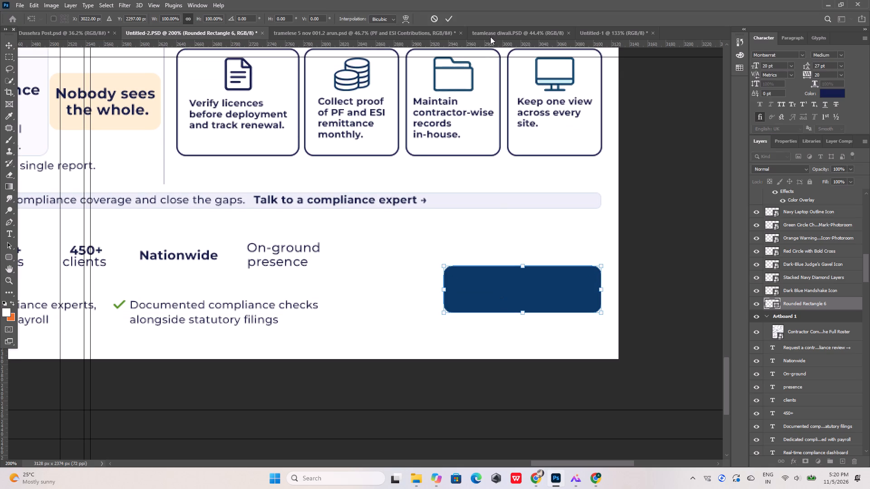
pyautogui.click(446, 20)
pyautogui.click(507, 290)
pyautogui.click(506, 284)
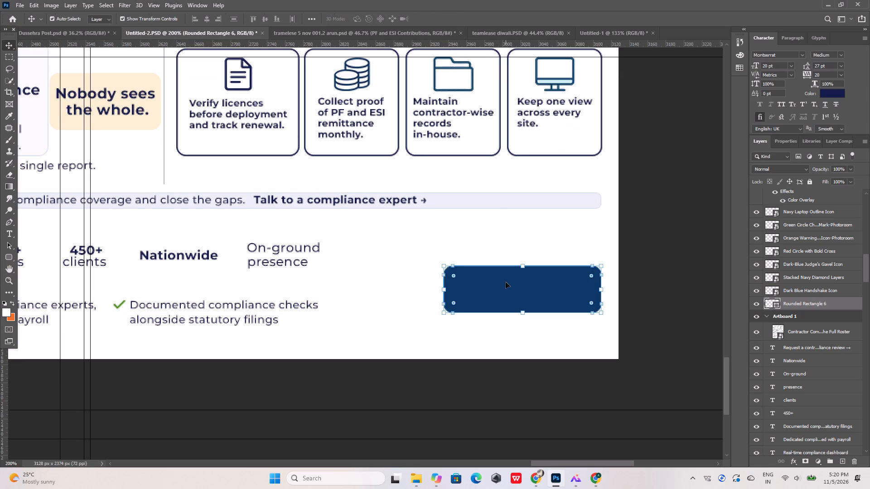
pyautogui.click(505, 280)
pyautogui.click(506, 293)
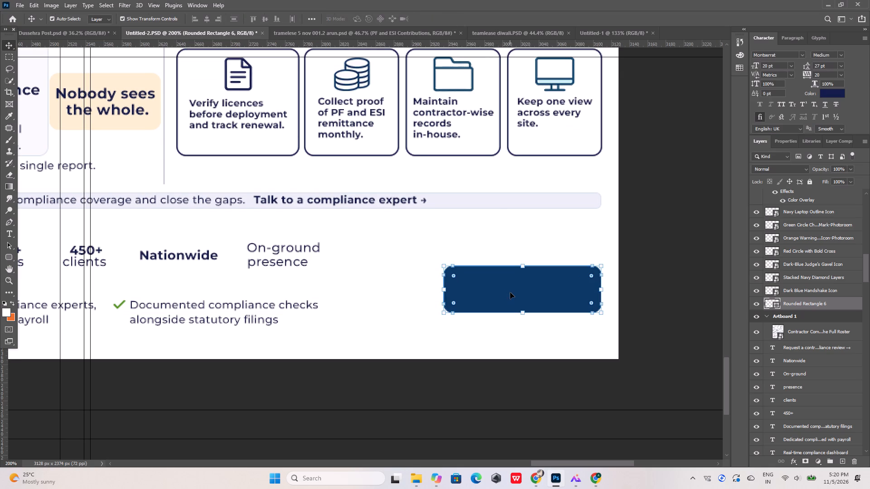
pyautogui.moveTo(510, 292); pyautogui.dragTo(512, 334)
pyautogui.click(514, 285)
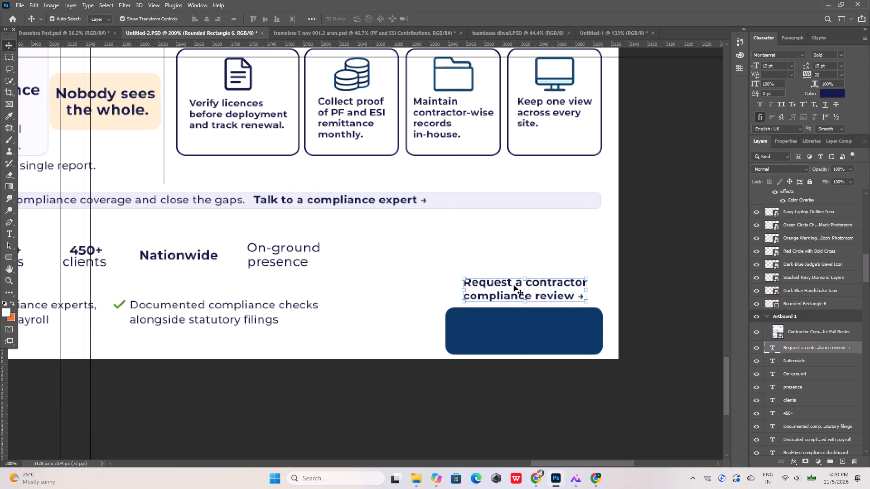
# Move the rounded rectangle's layer below the "Request a contractor compliance review" text layer, between the Nationwide and On-ground layers.
pyautogui.click(520, 329)
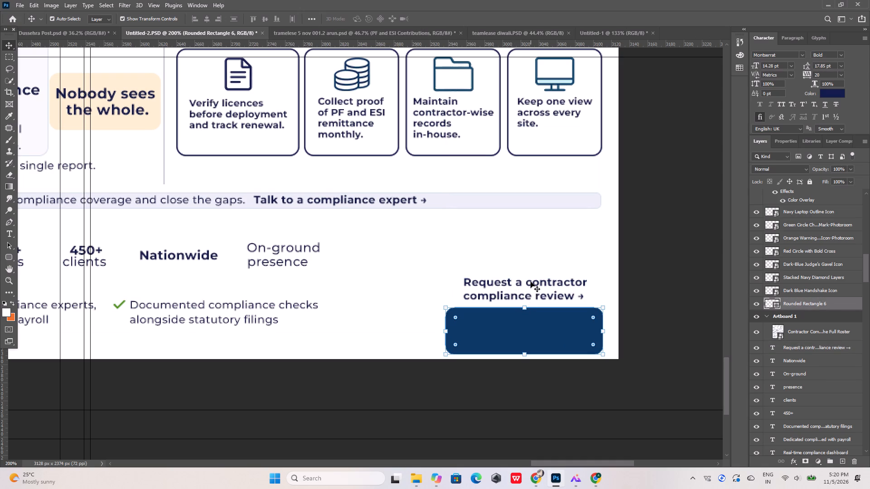
pyautogui.moveTo(817, 305); pyautogui.dragTo(821, 363)
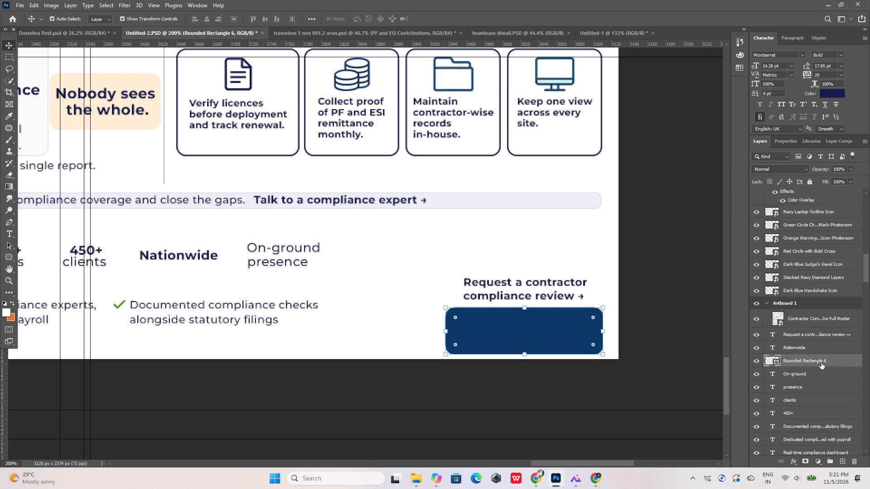
# Change the colour of the "Request a contractor compliance review" text to white.
pyautogui.click(557, 296)
pyautogui.doubleClick(557, 296)
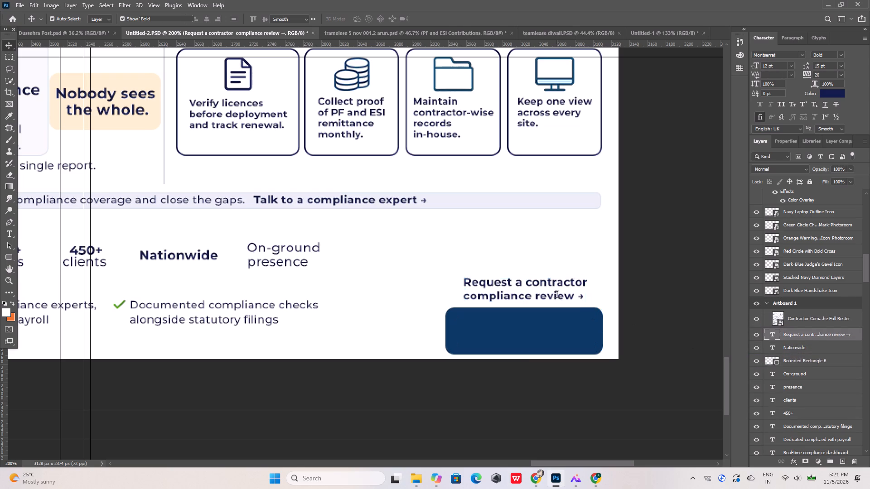
pyautogui.click(364, 20)
pyautogui.moveTo(648, 291); pyautogui.dragTo(623, 240)
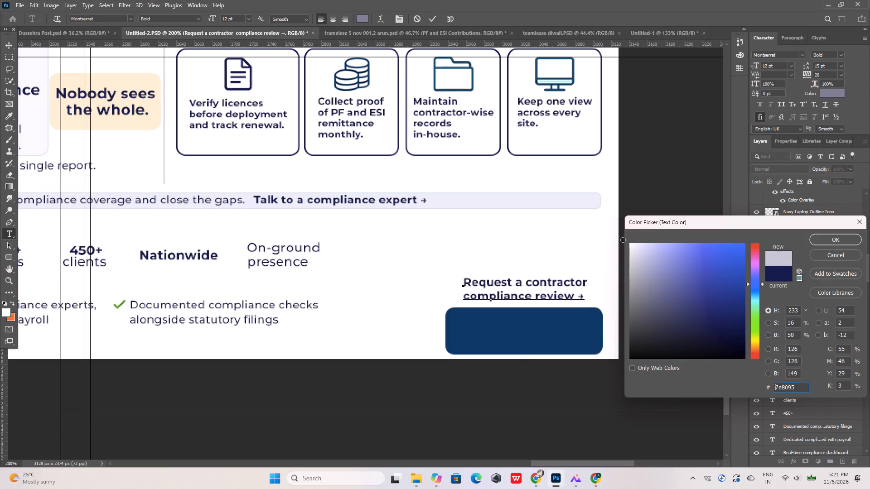
pyautogui.moveTo(623, 240); pyautogui.dragTo(614, 213)
pyautogui.click(823, 239)
pyautogui.click(537, 340)
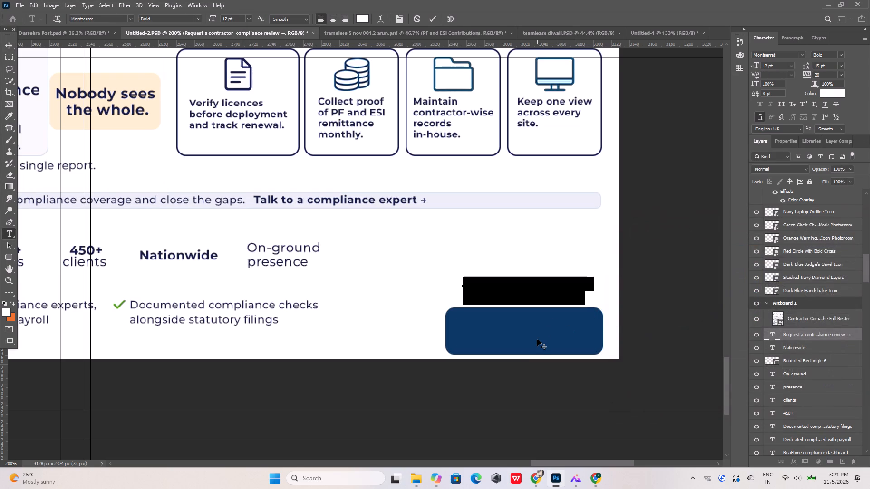
pyautogui.click(438, 19)
# Nudge the dark-blue rounded rectangle up behind the white "Request a contractor compliance review" text so the text sits vertically centred in it.
pyautogui.click(517, 332)
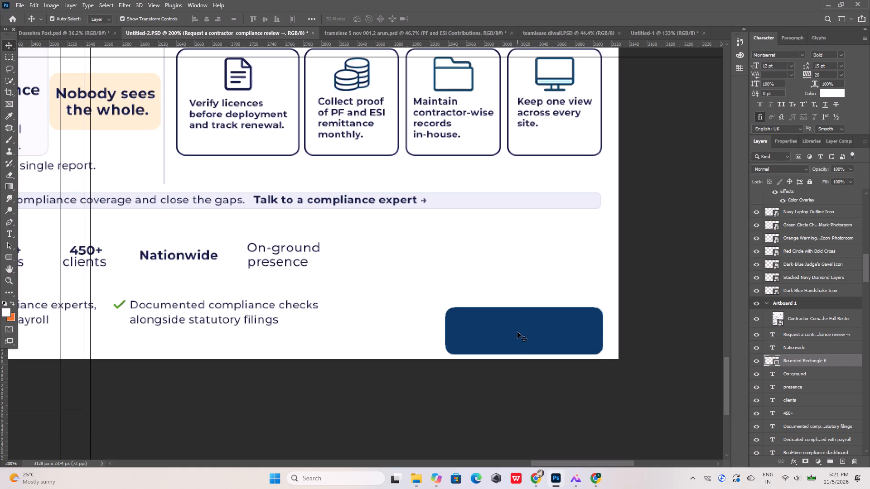
pyautogui.hotkey('shift', 'Up')
pyautogui.hotkey('shift', 'Up')
pyautogui.hotkey('shift', 'Up')
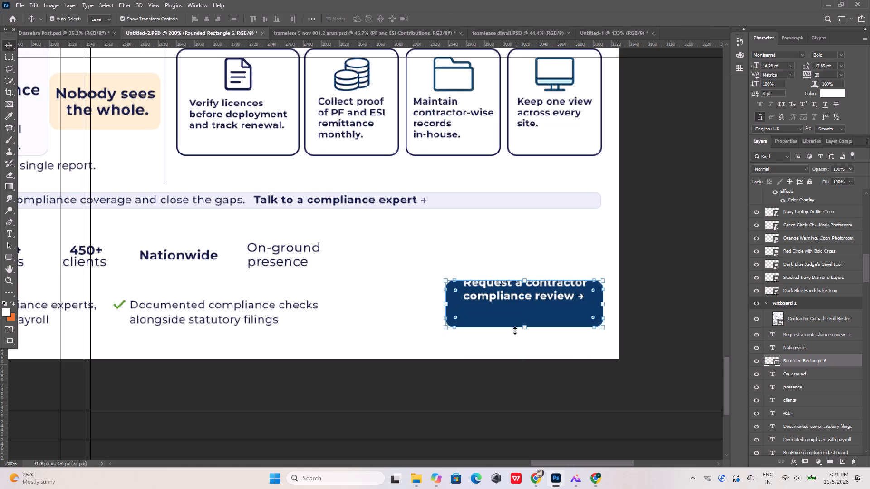
pyautogui.press('Up')
pyautogui.press('Up')
pyautogui.press('Up')
pyautogui.press('Up')
pyautogui.press('Up')
pyautogui.press('Up')
pyautogui.press('Up')
pyautogui.press('Up')
pyautogui.press('Up')
pyautogui.press('Up')
pyautogui.press('Up')
pyautogui.press('Up')
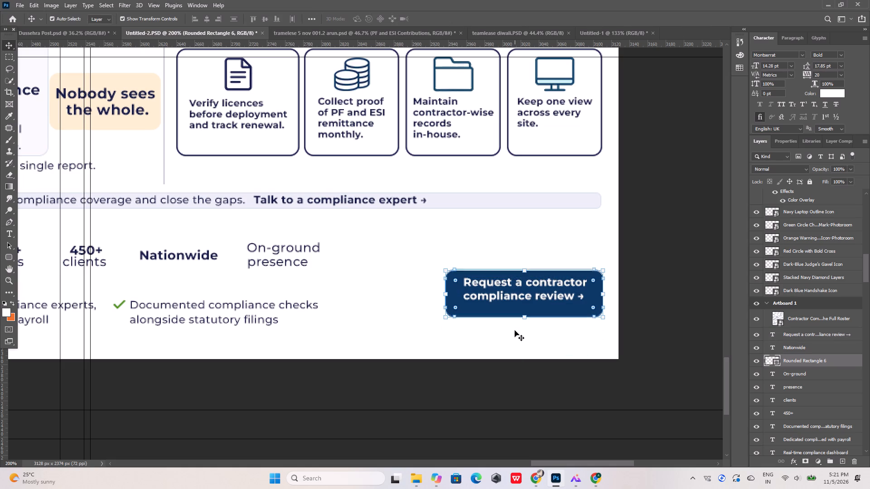
pyautogui.press('Up')
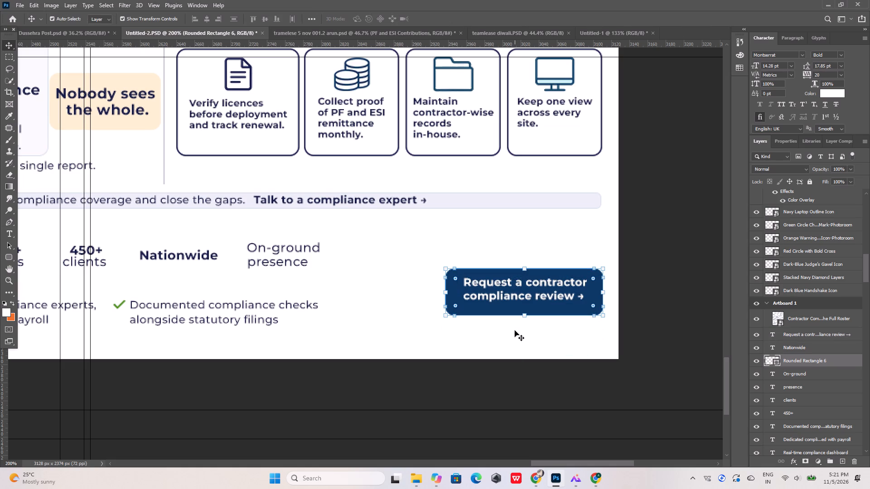
pyautogui.press('Up')
pyautogui.press('Down')
pyautogui.press('Up')
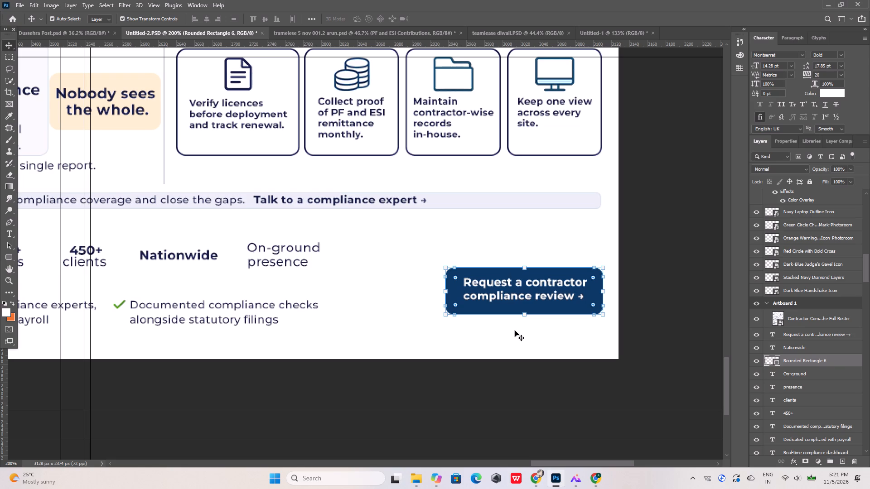
pyautogui.click(647, 278)
# Nudge the text blocks of all four "Bringing contractors inside" cards down together by about 9 px.
pyautogui.keyDown('alt'); pyautogui.scroll(-11, 523, 298); pyautogui.keyUp('alt')
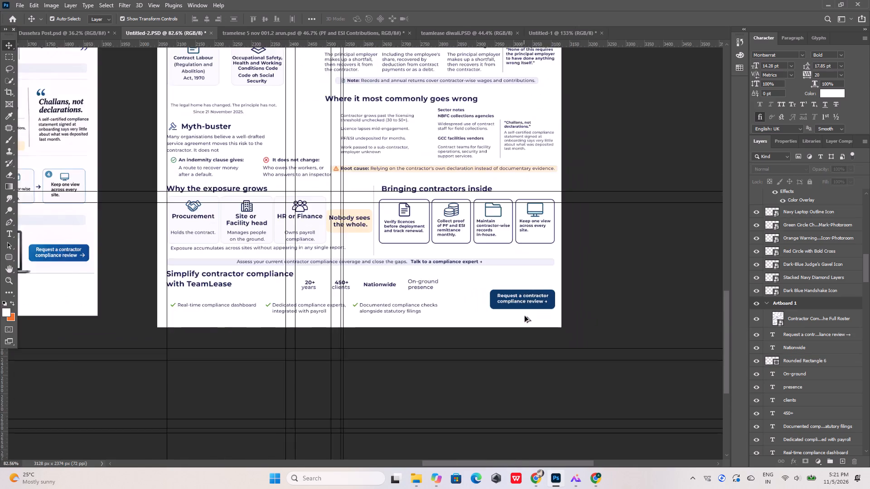
pyautogui.keyDown('alt'); pyautogui.scroll(-4, 525, 316); pyautogui.keyUp('alt')
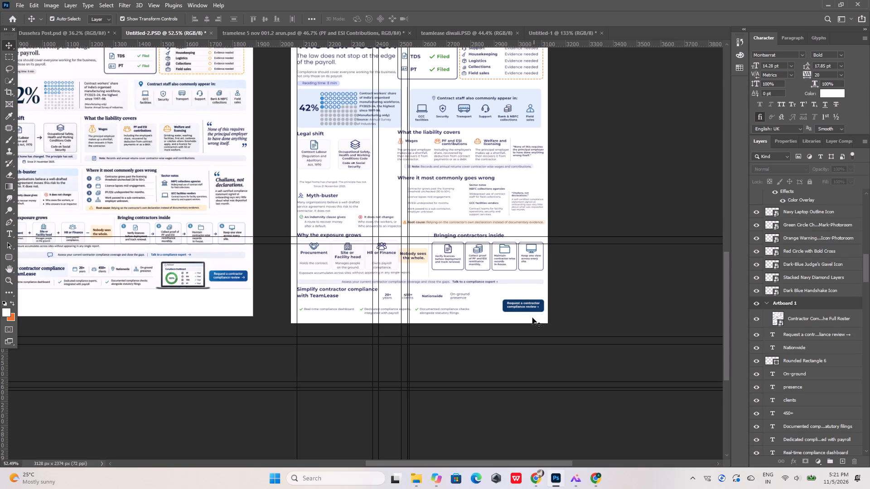
pyautogui.keyDown('alt'); pyautogui.scroll(12, 491, 244); pyautogui.keyUp('alt')
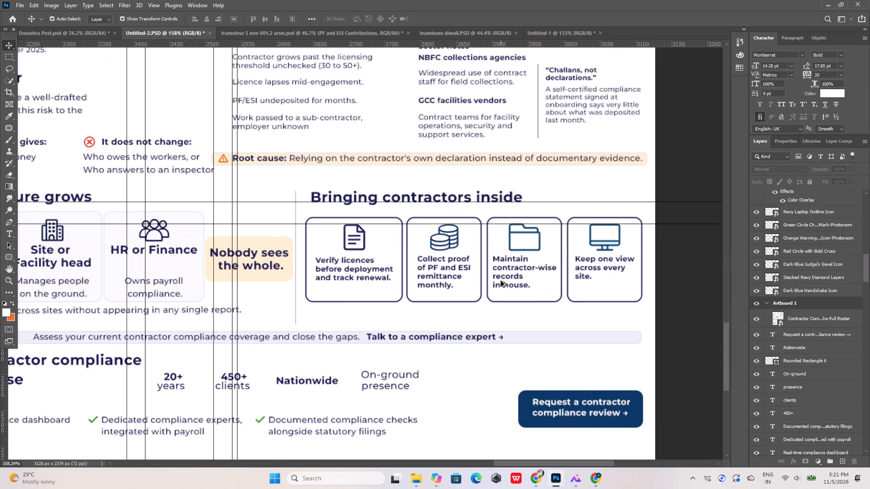
pyautogui.click(582, 268)
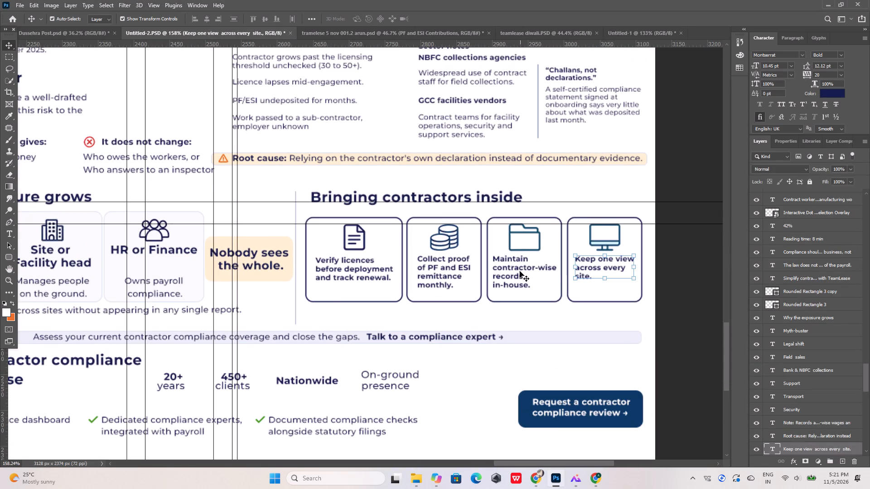
pyautogui.keyDown('shift'); pyautogui.click(520, 271); pyautogui.keyUp('shift')
pyautogui.keyDown('shift'); pyautogui.click(446, 270); pyautogui.keyUp('shift')
pyautogui.keyDown('shift'); pyautogui.click(366, 271); pyautogui.keyUp('shift')
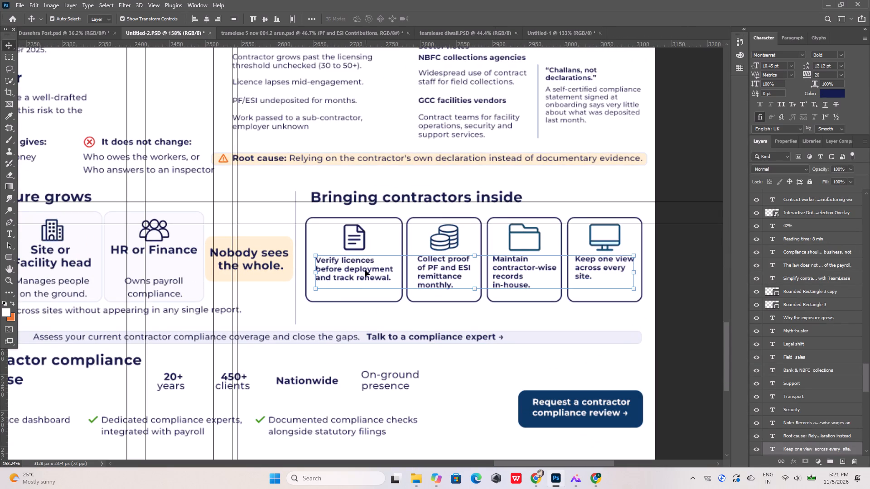
pyautogui.hotkey('shift', 'Down')
pyautogui.press('Up')
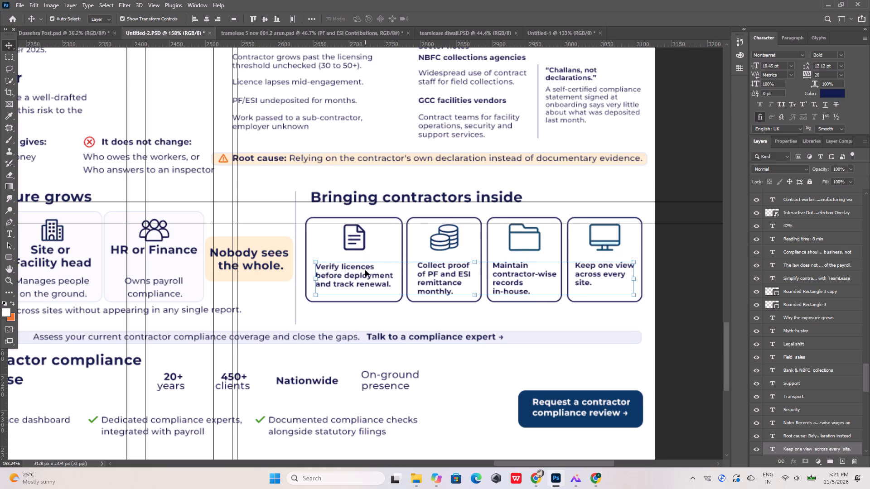
# Nudge the document, coins, folder and monitor icons in the "Bringing contractors inside" cards down together by 5 px.
pyautogui.click(363, 241)
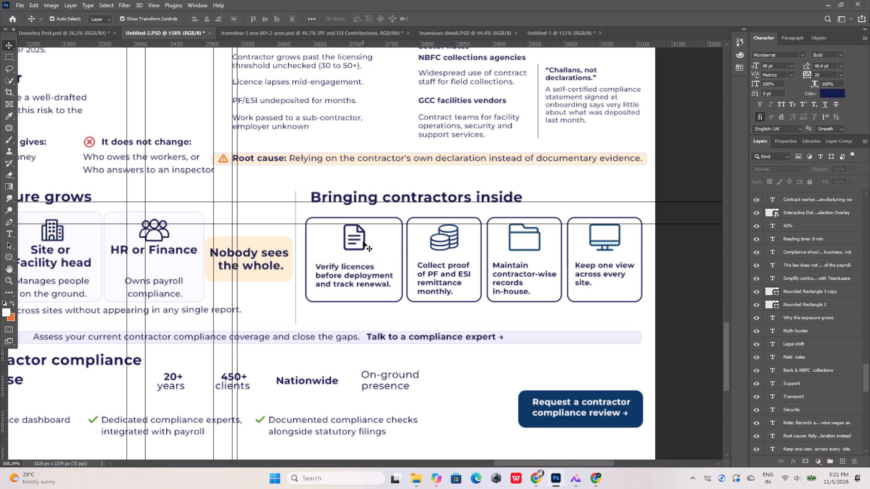
pyautogui.click(363, 235)
pyautogui.click(363, 229)
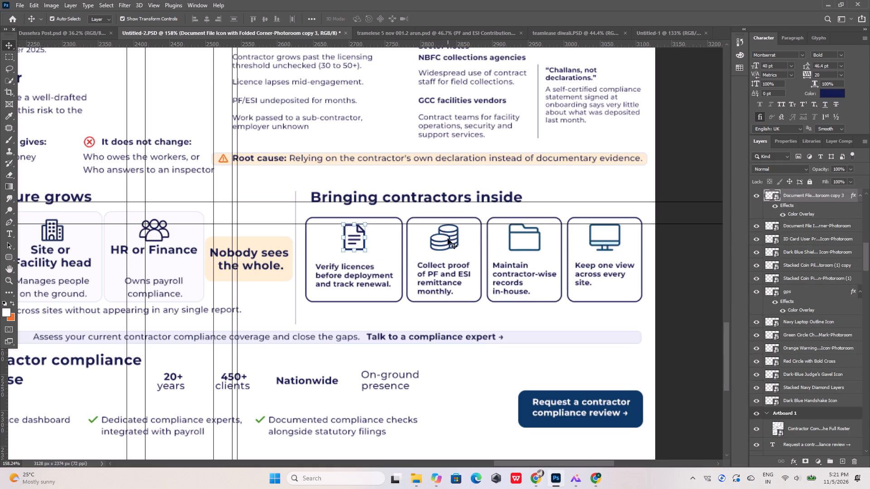
pyautogui.keyDown('shift'); pyautogui.click(448, 239); pyautogui.keyUp('shift')
pyautogui.keyDown('shift'); pyautogui.click(520, 233); pyautogui.keyUp('shift')
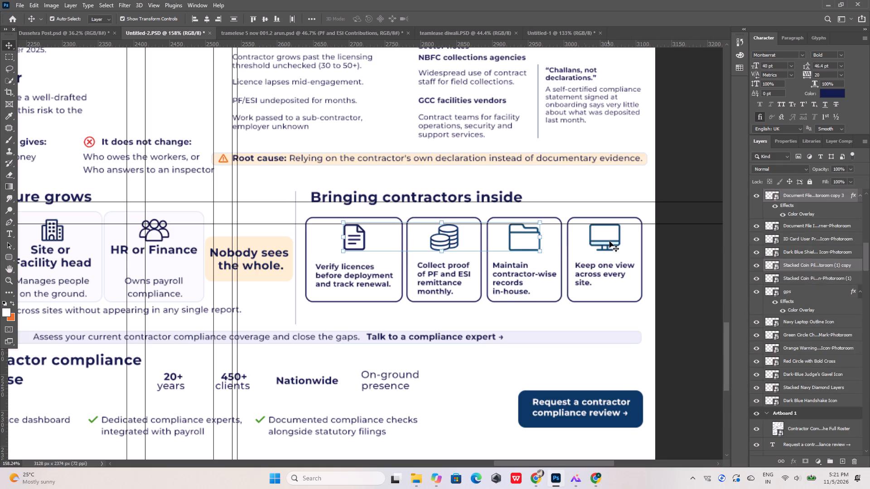
pyautogui.keyDown('shift'); pyautogui.click(609, 241); pyautogui.keyUp('shift')
pyautogui.press('Down')
pyautogui.press('Down')
pyautogui.press('Down')
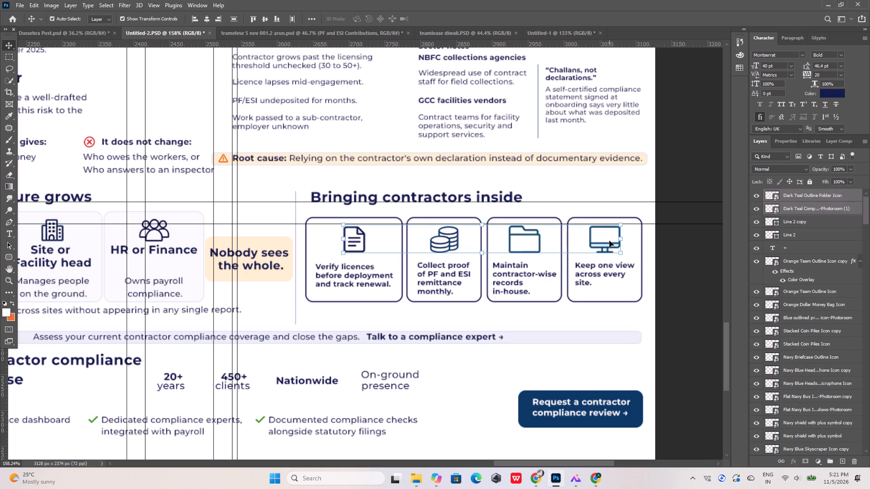
pyautogui.press('Down')
pyautogui.press('Down')
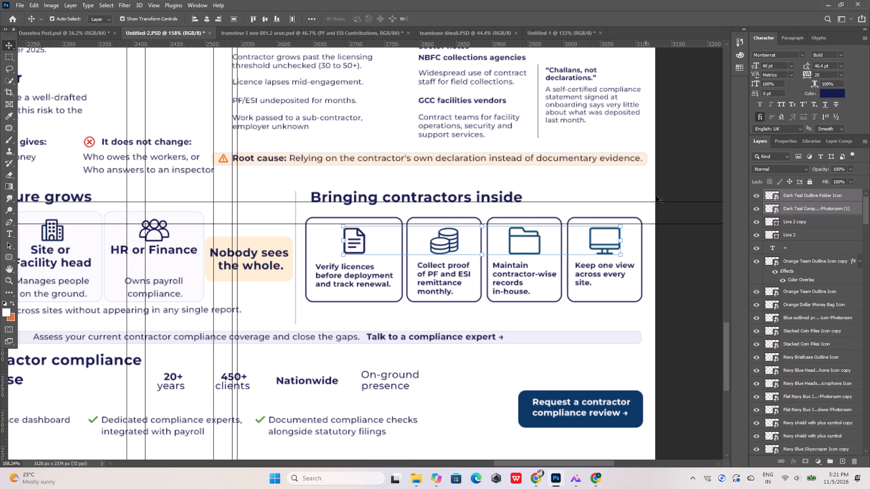
pyautogui.click(689, 179)
# Draw a 16 × 16 px circle beside the document icon in the "Verify licences" card.
pyautogui.keyDown('alt'); pyautogui.scroll(8, 340, 245); pyautogui.keyUp('alt')
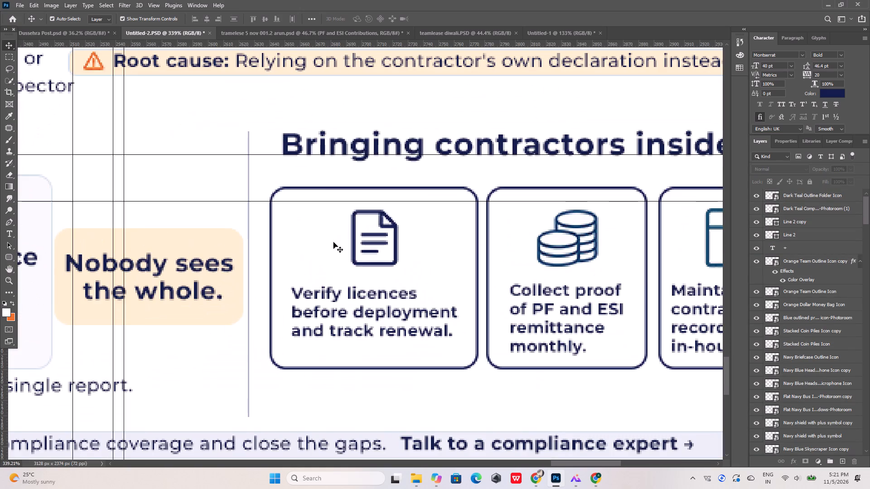
pyautogui.click(10, 257)
pyautogui.moveTo(11, 256); pyautogui.dragTo(34, 270)
pyautogui.keyDown('shift'); pyautogui.moveTo(300, 211); pyautogui.dragTo(324, 269); pyautogui.keyUp('shift')
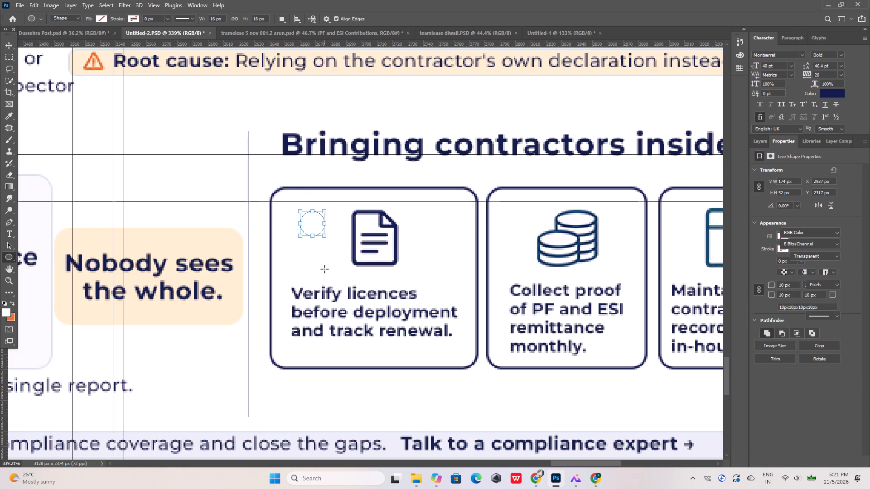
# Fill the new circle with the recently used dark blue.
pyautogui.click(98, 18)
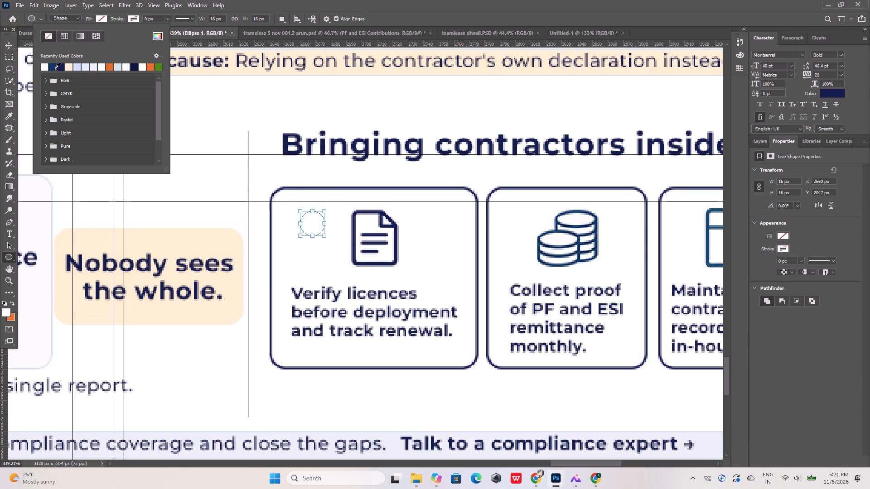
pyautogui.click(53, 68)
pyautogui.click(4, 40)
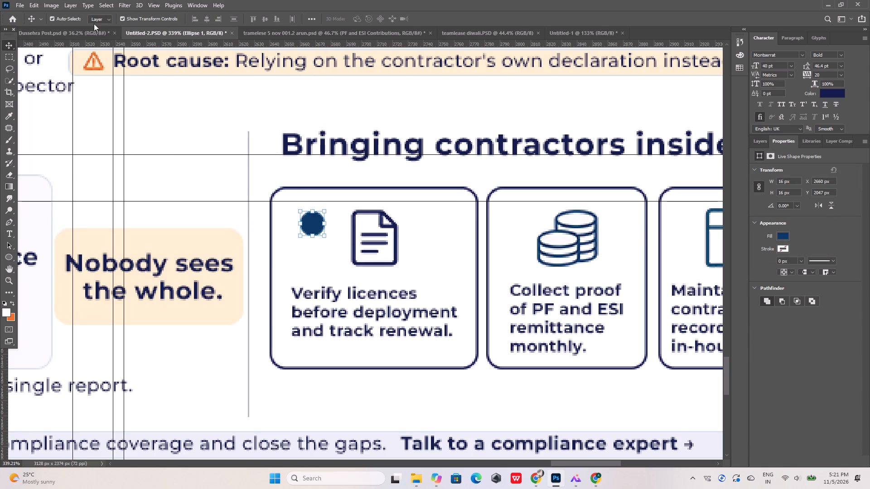
# Set the circle's fill to navy #050d4b, sampled from the document icon in the "Verify licences" card.
pyautogui.click(9, 256)
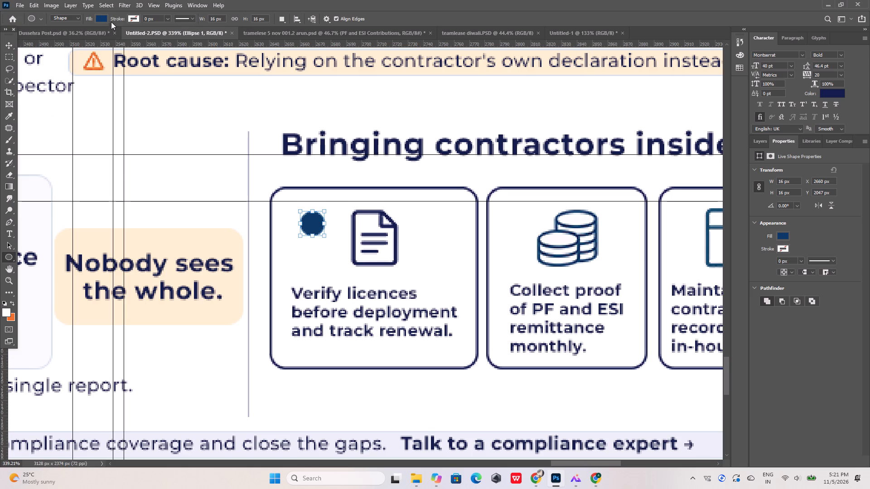
pyautogui.click(100, 18)
pyautogui.click(159, 37)
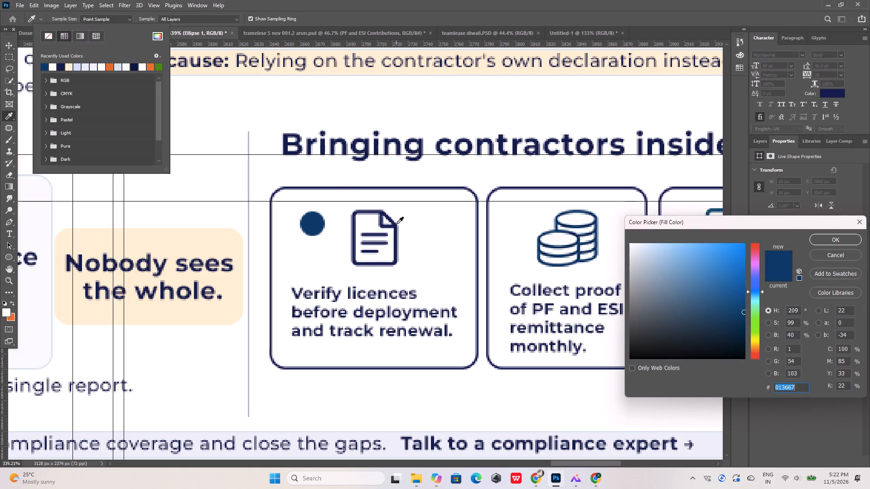
pyautogui.click(393, 225)
pyautogui.click(839, 240)
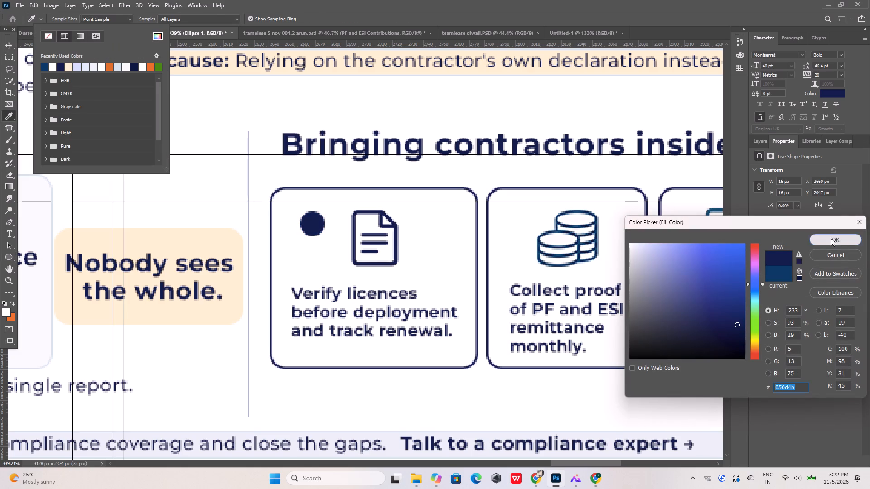
# Change the new circle's fill to the medium blue sampled from the numbered "3" badge in the reference infographic.
pyautogui.click(5, 46)
pyautogui.keyDown('alt'); pyautogui.scroll(-7, 415, 286); pyautogui.keyUp('alt')
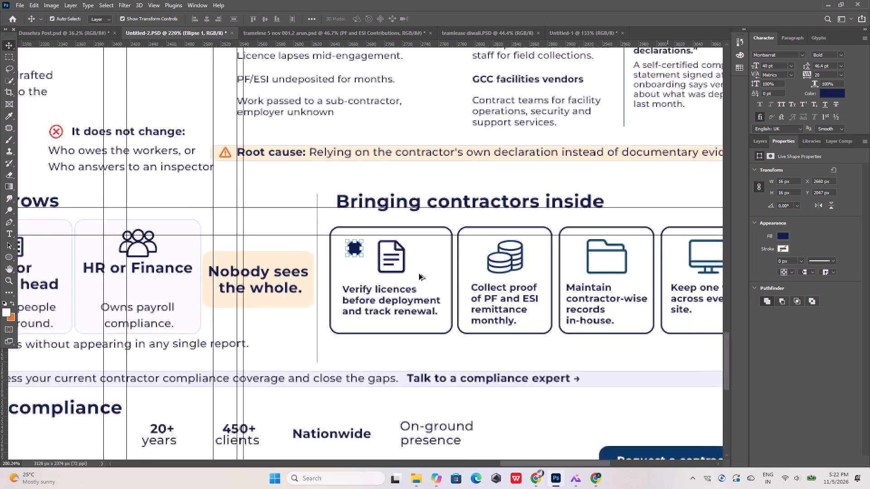
pyautogui.keyDown('alt'); pyautogui.scroll(-13, 419, 274); pyautogui.keyUp('alt')
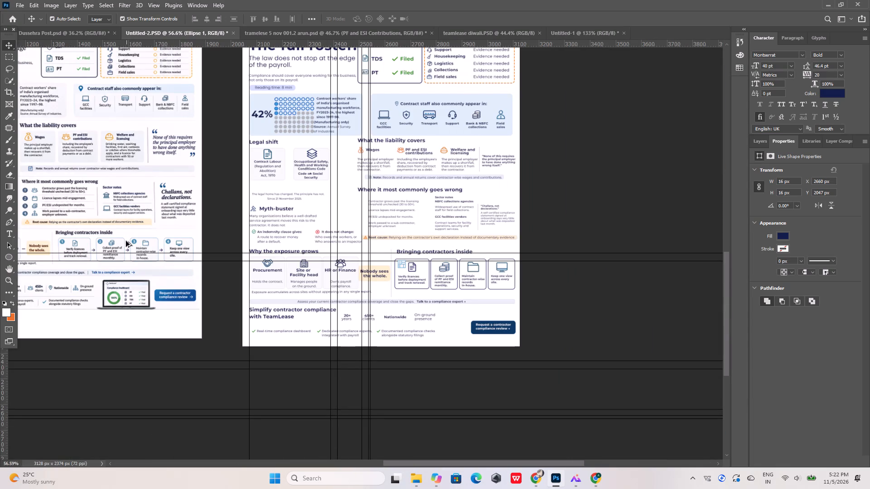
pyautogui.keyDown('alt'); pyautogui.scroll(20, 126, 241); pyautogui.keyUp('alt')
pyautogui.keyDown('alt'); pyautogui.scroll(9, 126, 241); pyautogui.keyUp('alt')
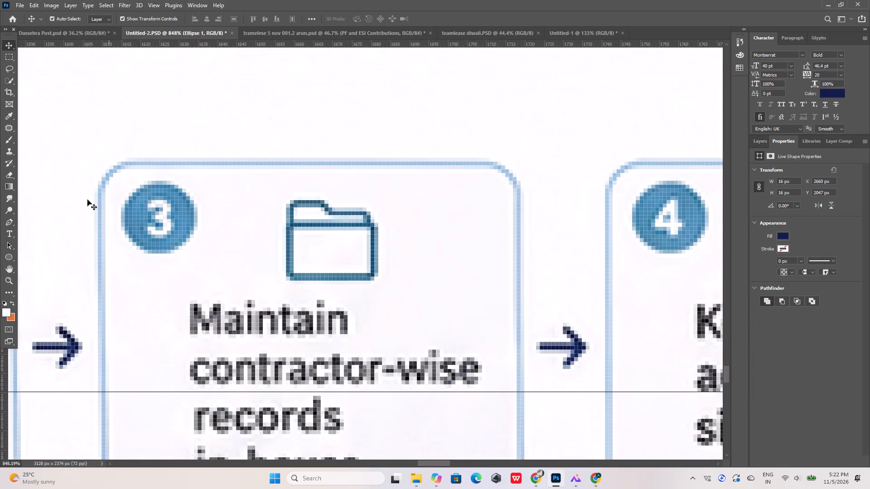
pyautogui.click(10, 259)
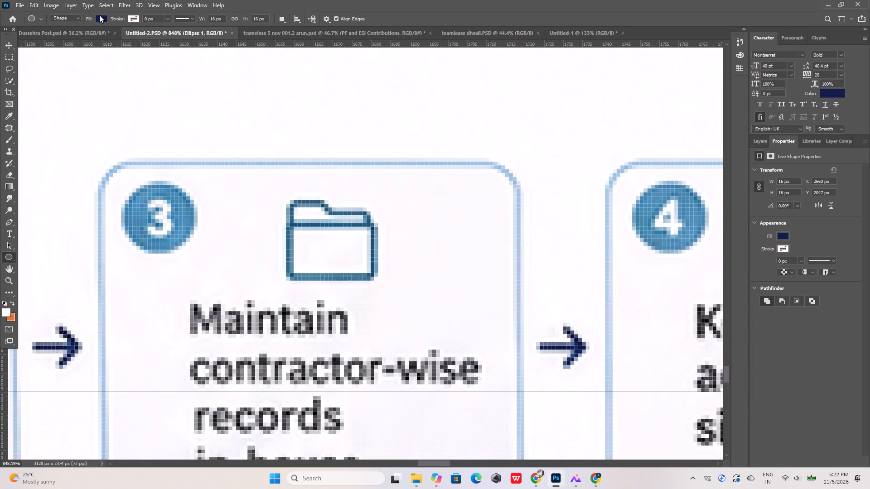
pyautogui.click(99, 15)
pyautogui.click(158, 34)
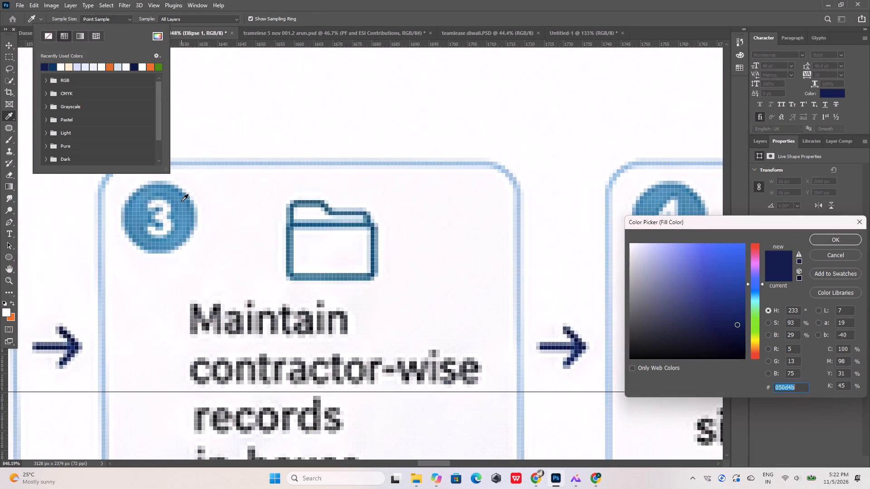
pyautogui.click(181, 201)
pyautogui.click(851, 241)
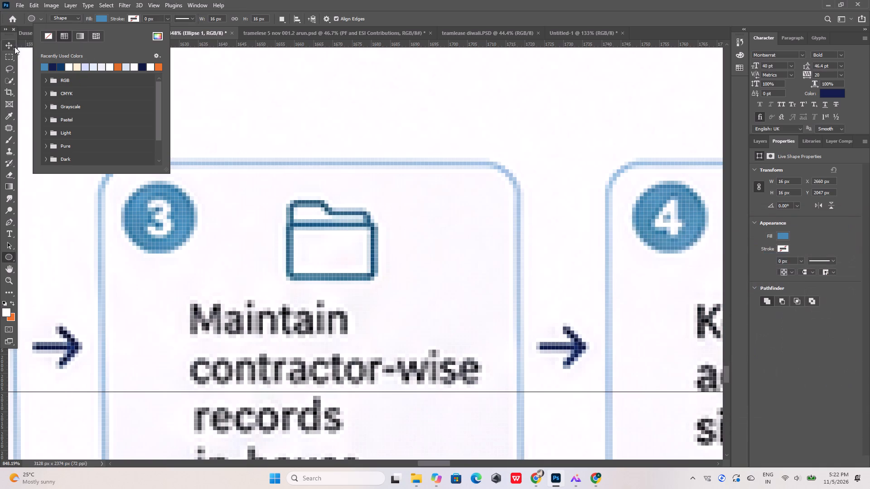
pyautogui.click(6, 47)
# Move the blue circle into the upper-left corner of the "Verify licences" card, at about X 2649, Y 2040 px.
pyautogui.keyDown('alt'); pyautogui.scroll(-20, 130, 161); pyautogui.keyUp('alt')
pyautogui.keyDown('alt'); pyautogui.scroll(-3, 130, 161); pyautogui.keyUp('alt')
pyautogui.keyDown('alt'); pyautogui.scroll(-3, 536, 256); pyautogui.keyUp('alt')
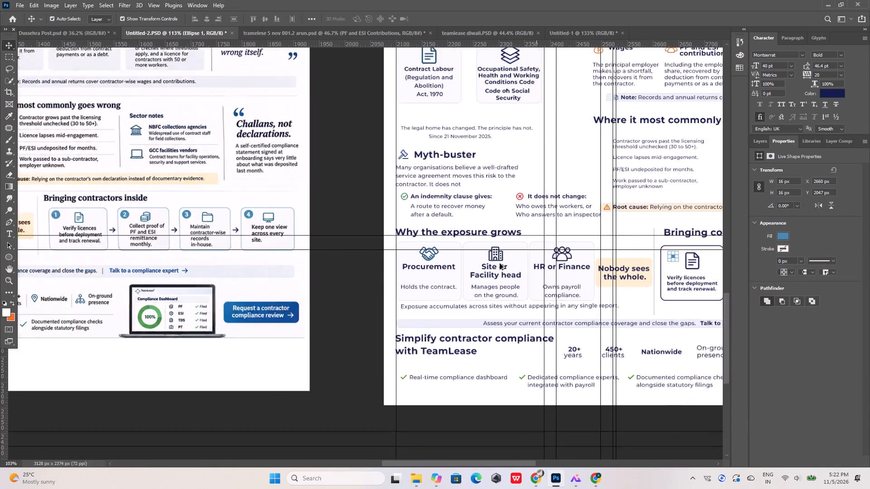
pyautogui.keyDown('alt'); pyautogui.scroll(-2, 500, 264); pyautogui.keyUp('alt')
pyautogui.keyDown('alt'); pyautogui.scroll(20, 672, 256); pyautogui.keyUp('alt')
pyautogui.keyDown('alt'); pyautogui.scroll(3, 672, 256); pyautogui.keyUp('alt')
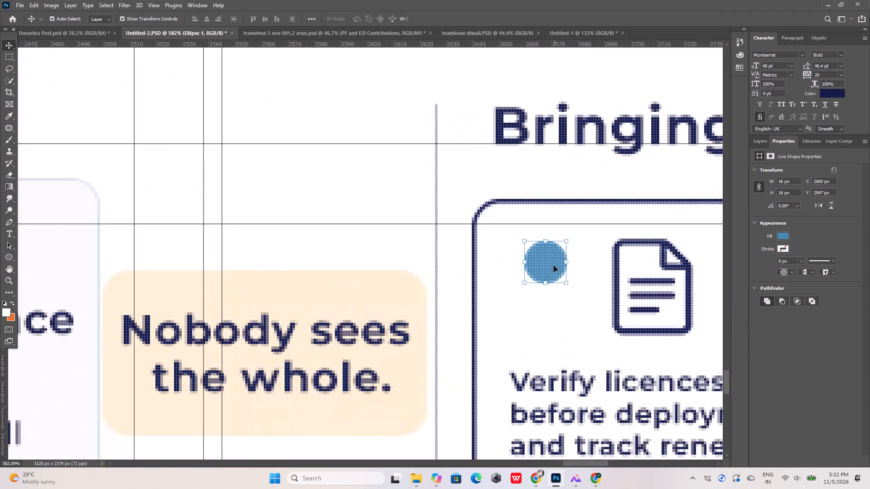
pyautogui.moveTo(554, 266); pyautogui.dragTo(524, 248)
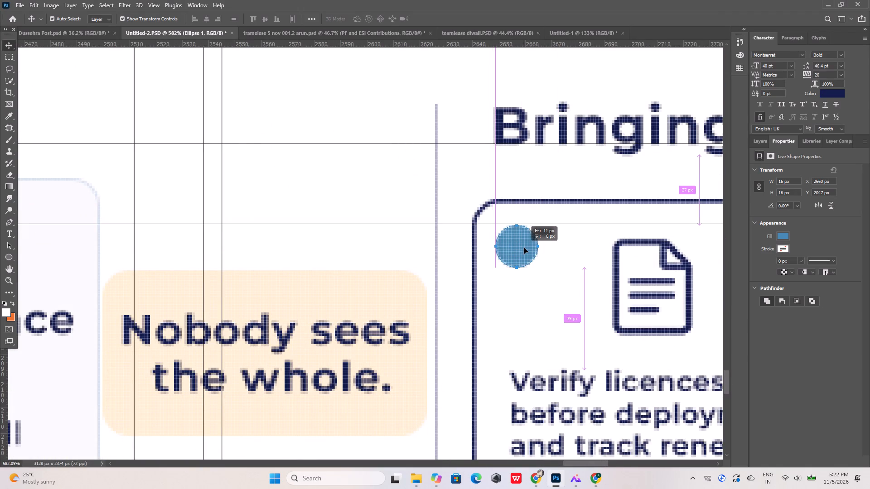
pyautogui.moveTo(524, 248); pyautogui.dragTo(525, 246)
# Duplicate the blue circle level into the upper-left corner of the "Collect proof" card, at about X 2790 px.
pyautogui.keyDown('alt'); pyautogui.scroll(-11, 333, 240); pyautogui.keyUp('alt')
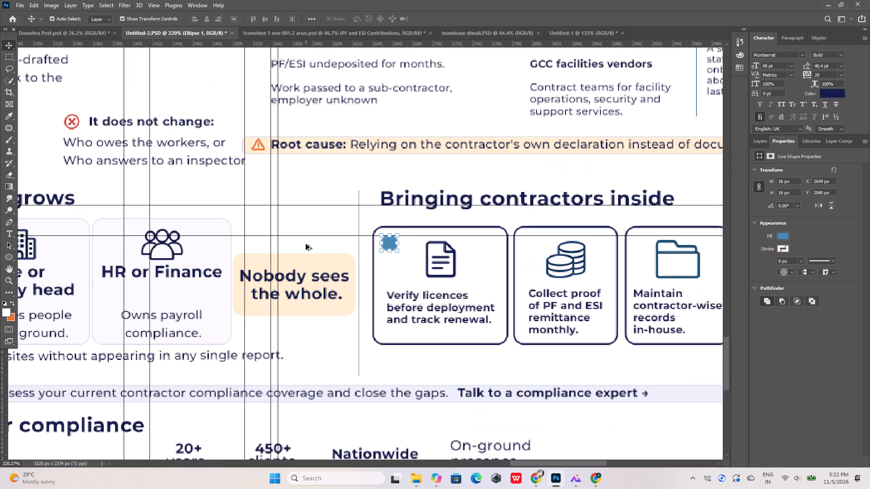
pyautogui.keyDown('alt'); pyautogui.scroll(4, 395, 241); pyautogui.keyUp('alt')
pyautogui.keyDown('alt'); pyautogui.moveTo(389, 244); pyautogui.dragTo(585, 244); pyautogui.keyUp('alt')
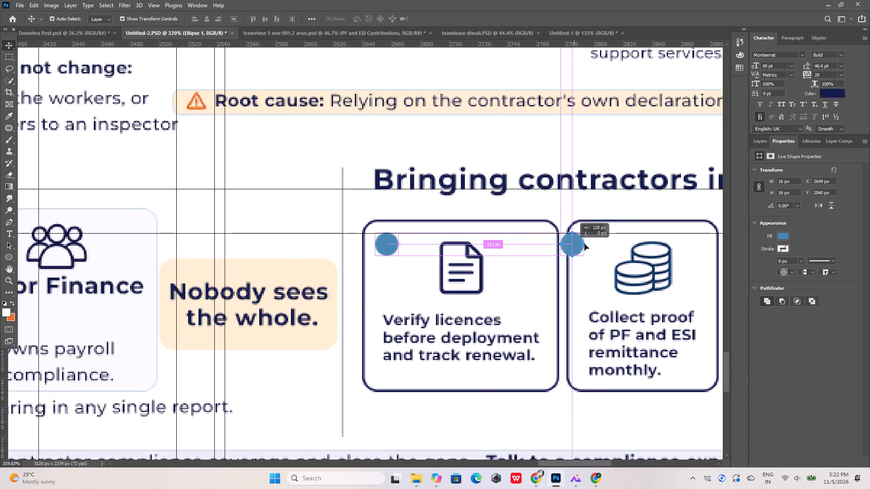
pyautogui.keyDown('alt'); pyautogui.moveTo(585, 244); pyautogui.dragTo(592, 243); pyautogui.keyUp('alt')
# Duplicate the blue circle level into the upper-left corner of the "Maintain contractor-wise records" card, at about X 2901 px.
pyautogui.keyDown('alt'); pyautogui.scroll(-12, 240, 225); pyautogui.keyUp('alt')
pyautogui.keyDown('alt'); pyautogui.scroll(5, 349, 229); pyautogui.keyUp('alt')
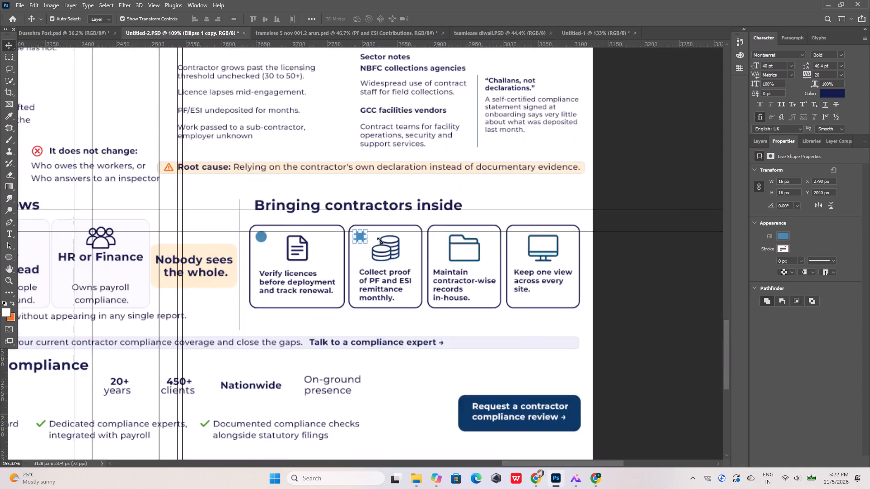
pyautogui.keyDown('alt'); pyautogui.scroll(8, 380, 240); pyautogui.keyUp('alt')
pyautogui.keyDown('alt'); pyautogui.moveTo(337, 233); pyautogui.dragTo(511, 232); pyautogui.keyUp('alt')
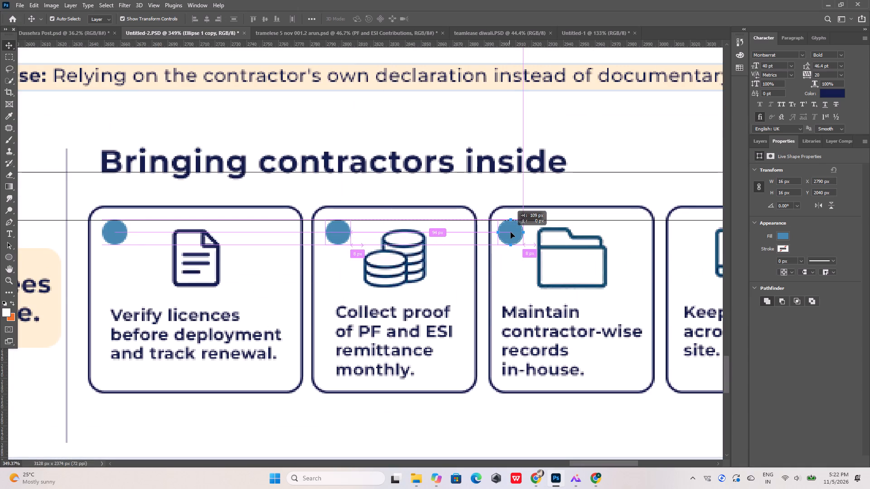
pyautogui.keyDown('alt'); pyautogui.moveTo(511, 232); pyautogui.dragTo(514, 232); pyautogui.keyUp('alt')
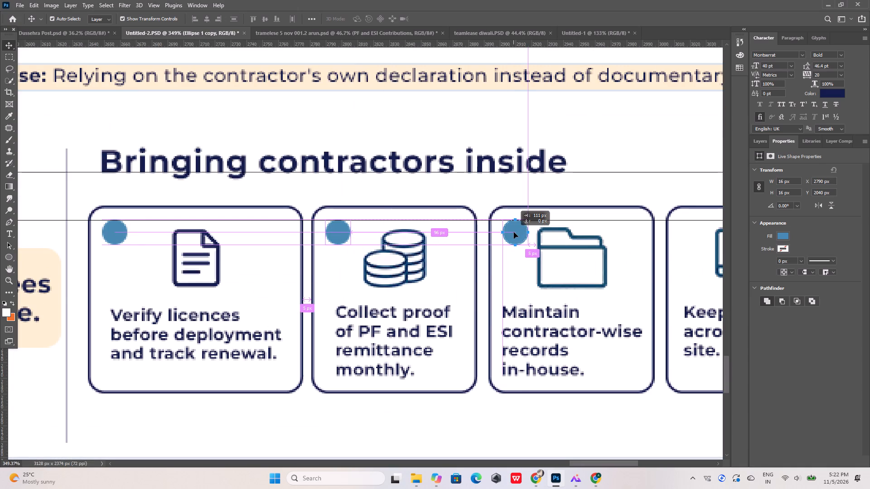
pyautogui.keyDown('alt'); pyautogui.moveTo(514, 232); pyautogui.dragTo(513, 232); pyautogui.keyUp('alt')
# Duplicate the blue circle level into the upper-left corner of the "Keep one view across every site" card.
pyautogui.keyDown('alt'); pyautogui.scroll(-11, 235, 259); pyautogui.keyUp('alt')
pyautogui.keyDown('alt'); pyautogui.scroll(2, 379, 255); pyautogui.keyUp('alt')
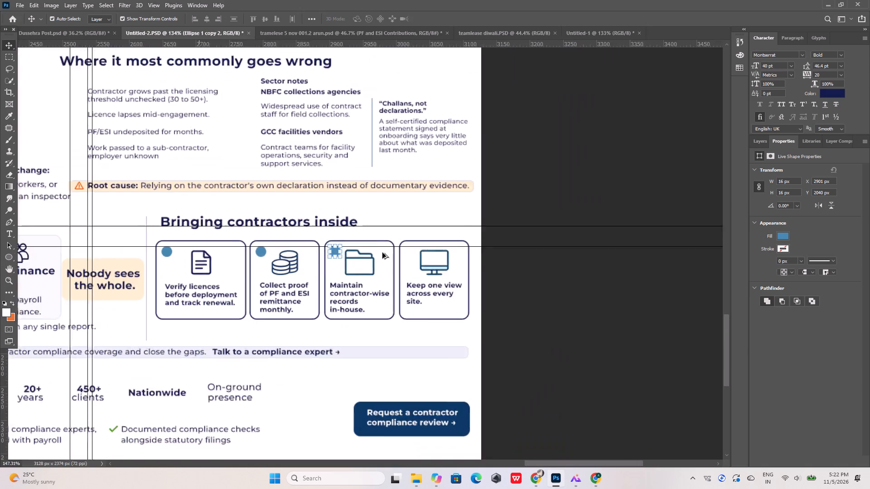
pyautogui.keyDown('alt'); pyautogui.scroll(11, 382, 253); pyautogui.keyUp('alt')
pyautogui.keyDown('alt'); pyautogui.moveTo(282, 245); pyautogui.dragTo(494, 246); pyautogui.keyUp('alt')
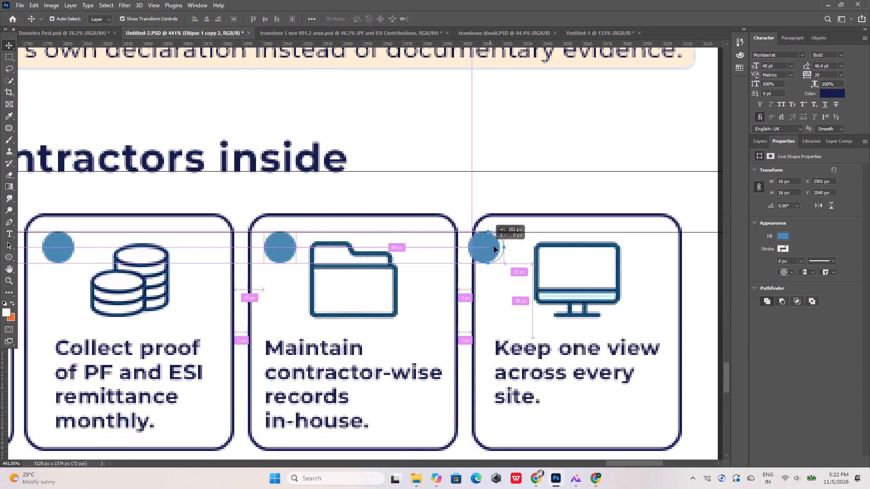
pyautogui.keyDown('alt'); pyautogui.moveTo(494, 246); pyautogui.dragTo(506, 246); pyautogui.keyUp('alt')
pyautogui.click(571, 176)
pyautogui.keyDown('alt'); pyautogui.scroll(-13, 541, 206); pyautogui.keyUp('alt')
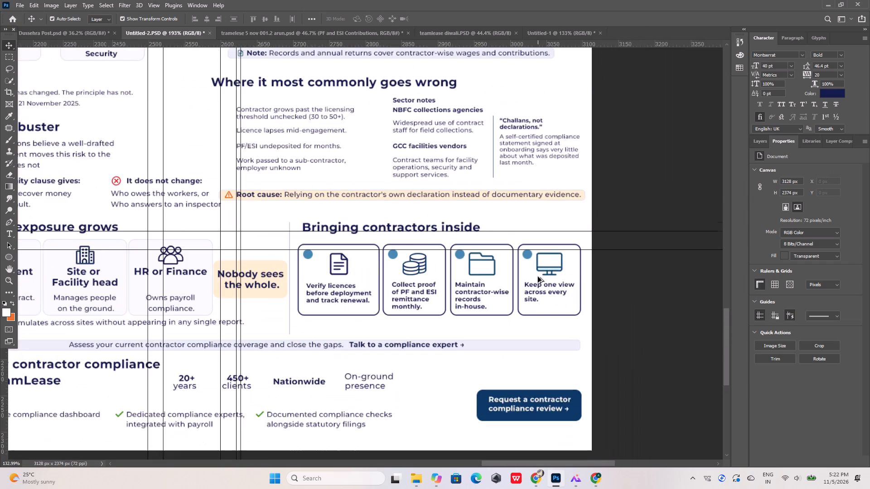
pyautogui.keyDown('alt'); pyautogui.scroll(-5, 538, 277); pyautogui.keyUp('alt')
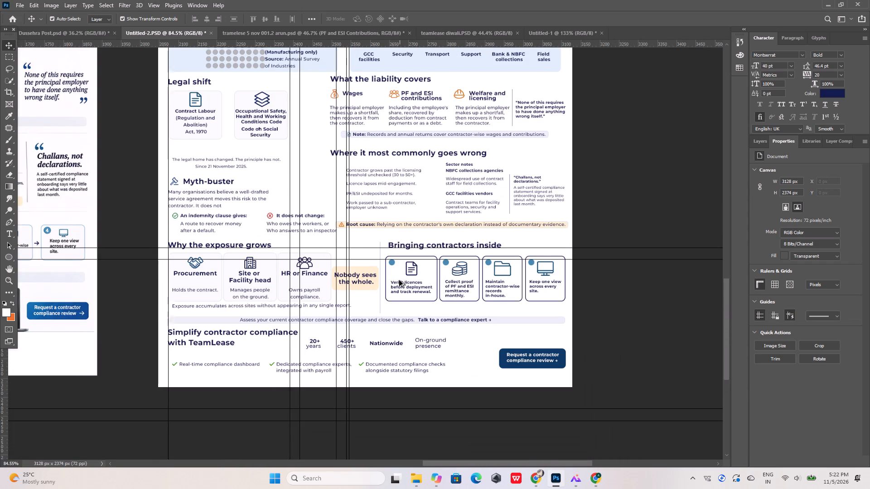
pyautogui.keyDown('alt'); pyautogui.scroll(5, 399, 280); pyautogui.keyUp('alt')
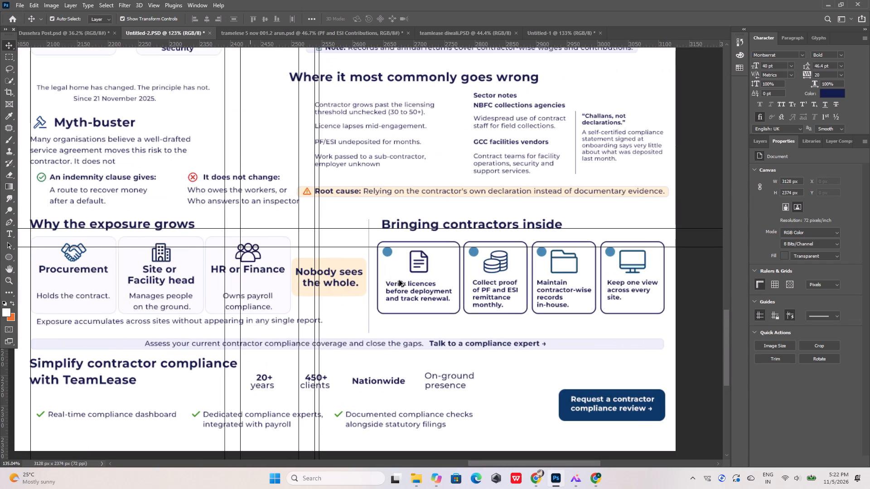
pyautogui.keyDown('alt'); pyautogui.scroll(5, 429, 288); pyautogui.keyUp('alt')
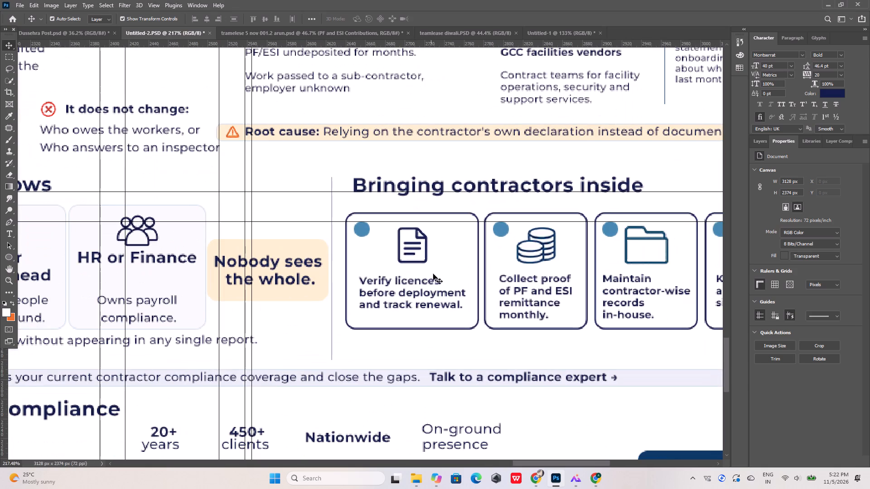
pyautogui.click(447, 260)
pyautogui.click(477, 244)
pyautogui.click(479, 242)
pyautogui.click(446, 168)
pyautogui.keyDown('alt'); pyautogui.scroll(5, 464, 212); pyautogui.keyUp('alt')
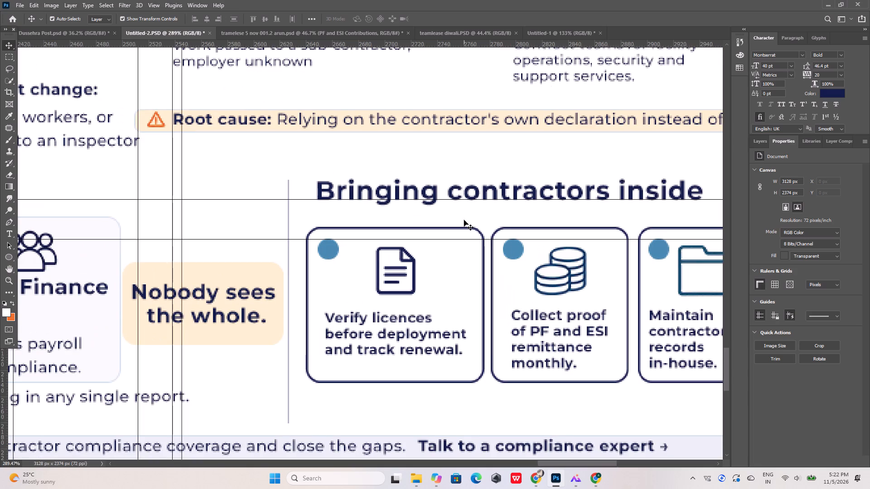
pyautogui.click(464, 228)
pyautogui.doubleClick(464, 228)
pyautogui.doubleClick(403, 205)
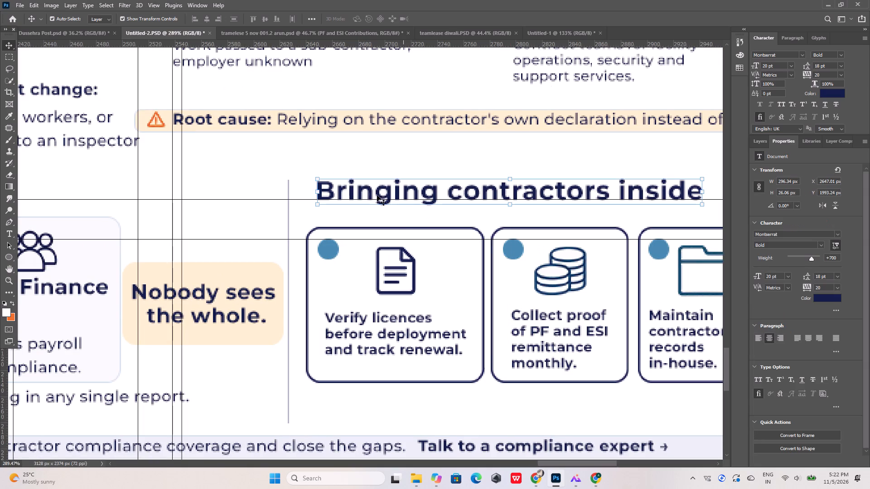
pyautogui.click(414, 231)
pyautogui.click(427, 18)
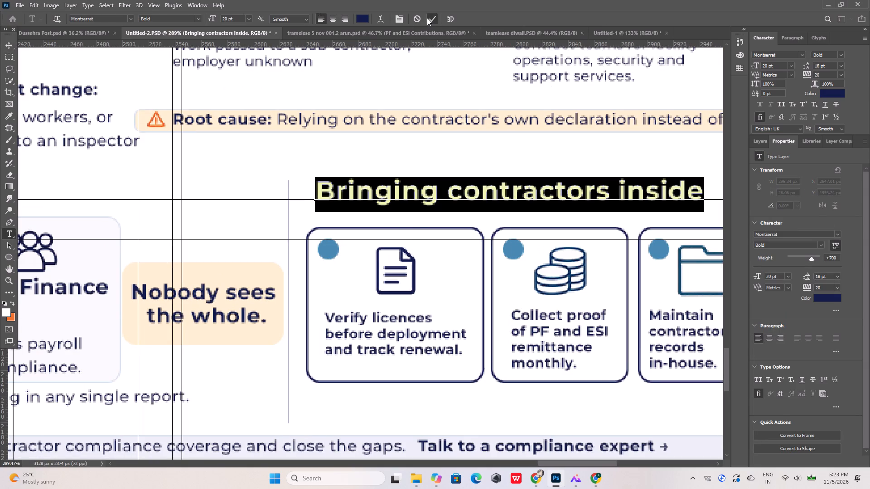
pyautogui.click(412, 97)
# Delete the rounded rectangle outline around the "Verify licences" card.
pyautogui.click(417, 228)
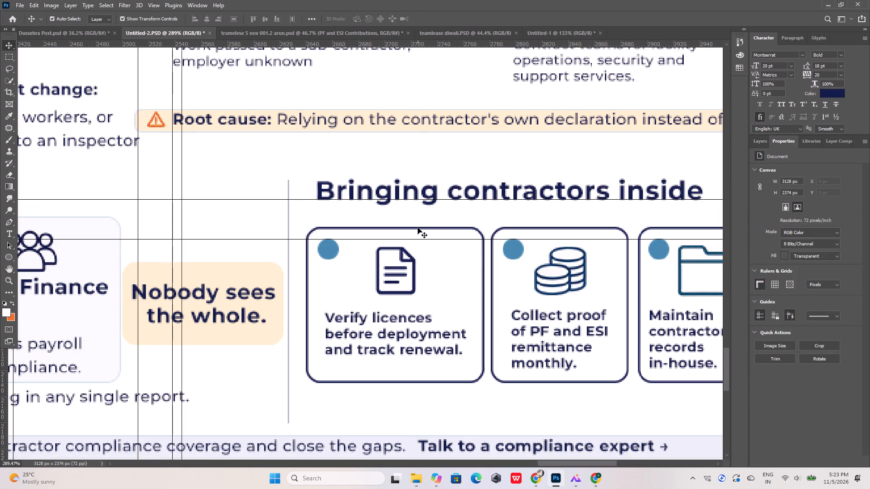
pyautogui.click(418, 228)
pyautogui.click(460, 309)
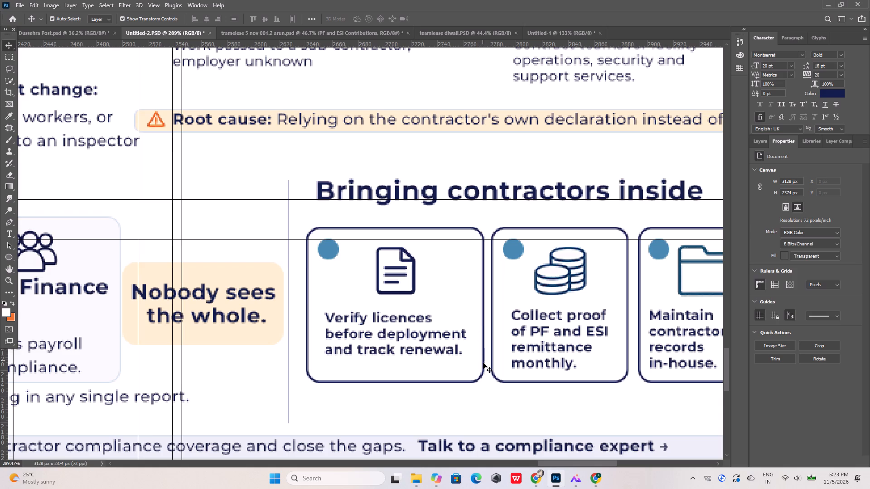
pyautogui.click(483, 364)
pyautogui.press('Delete')
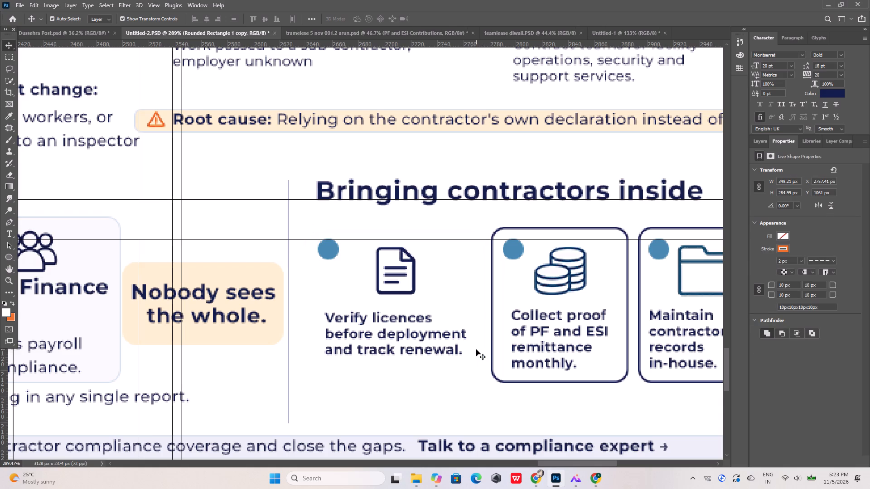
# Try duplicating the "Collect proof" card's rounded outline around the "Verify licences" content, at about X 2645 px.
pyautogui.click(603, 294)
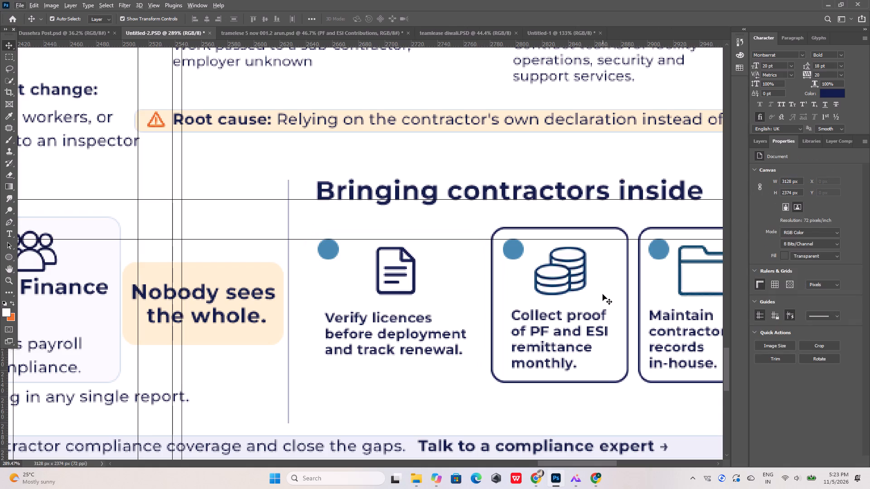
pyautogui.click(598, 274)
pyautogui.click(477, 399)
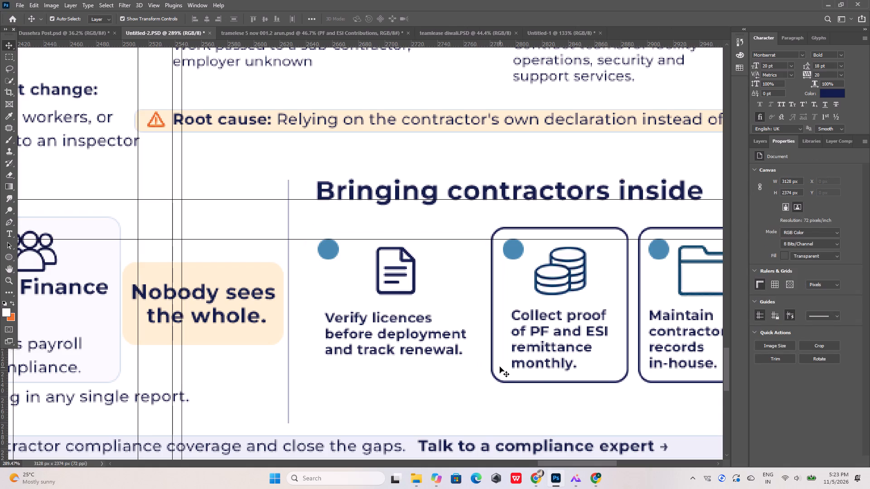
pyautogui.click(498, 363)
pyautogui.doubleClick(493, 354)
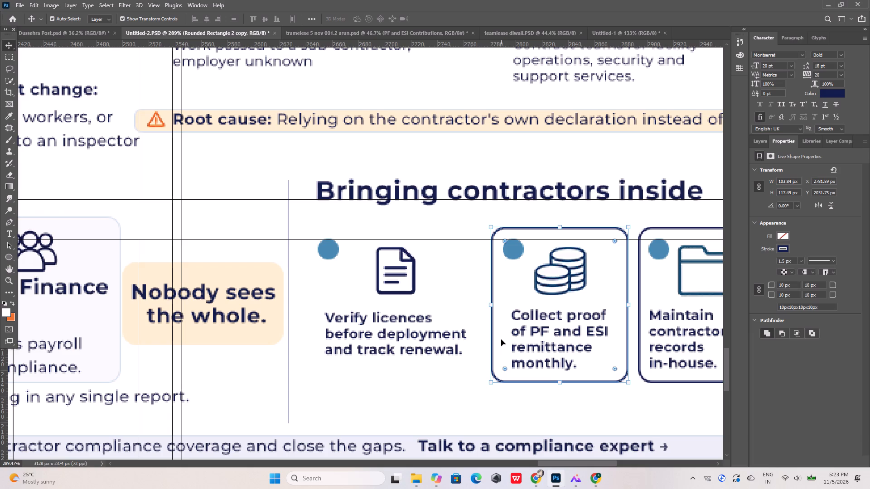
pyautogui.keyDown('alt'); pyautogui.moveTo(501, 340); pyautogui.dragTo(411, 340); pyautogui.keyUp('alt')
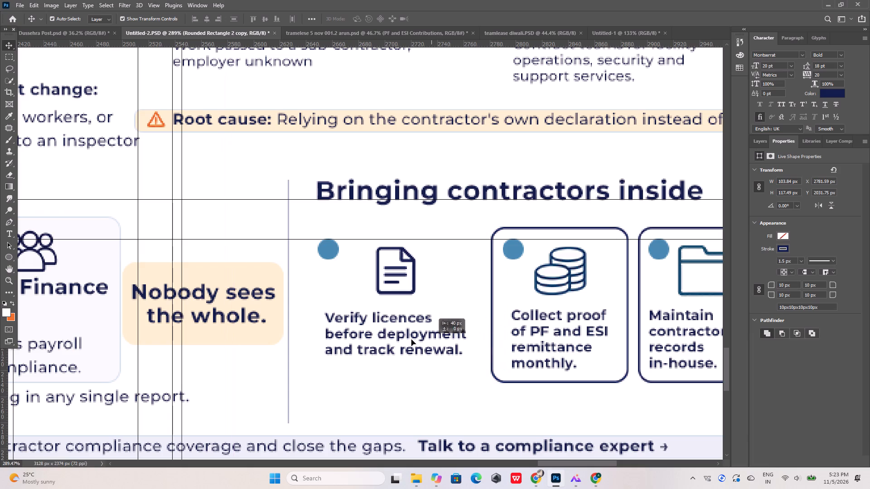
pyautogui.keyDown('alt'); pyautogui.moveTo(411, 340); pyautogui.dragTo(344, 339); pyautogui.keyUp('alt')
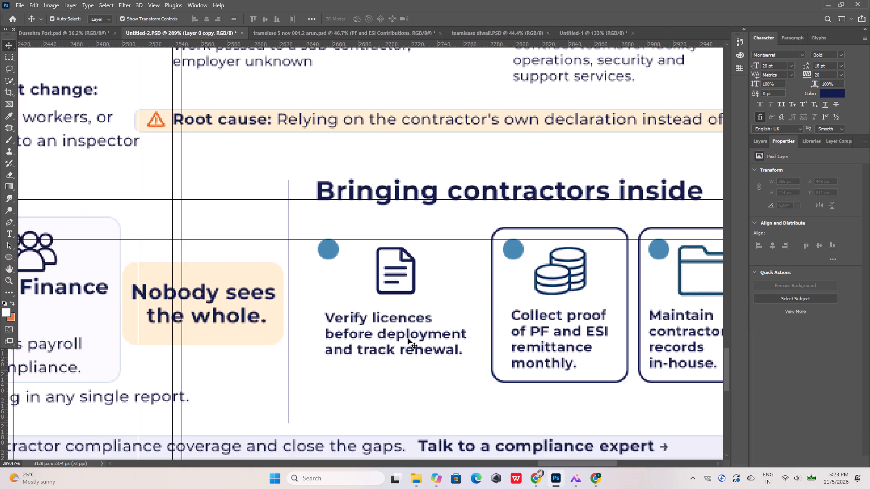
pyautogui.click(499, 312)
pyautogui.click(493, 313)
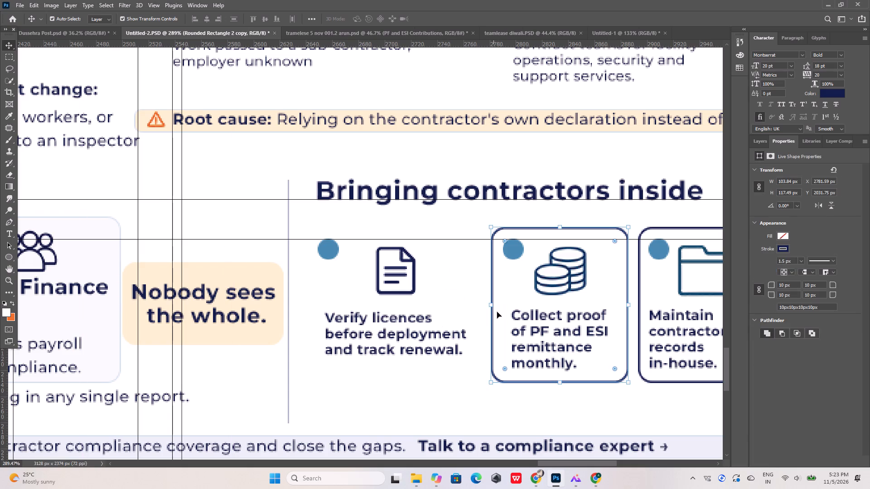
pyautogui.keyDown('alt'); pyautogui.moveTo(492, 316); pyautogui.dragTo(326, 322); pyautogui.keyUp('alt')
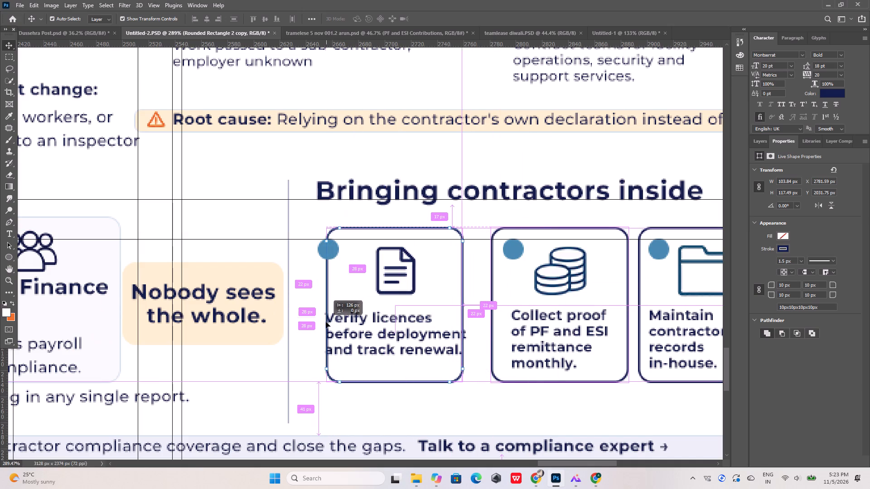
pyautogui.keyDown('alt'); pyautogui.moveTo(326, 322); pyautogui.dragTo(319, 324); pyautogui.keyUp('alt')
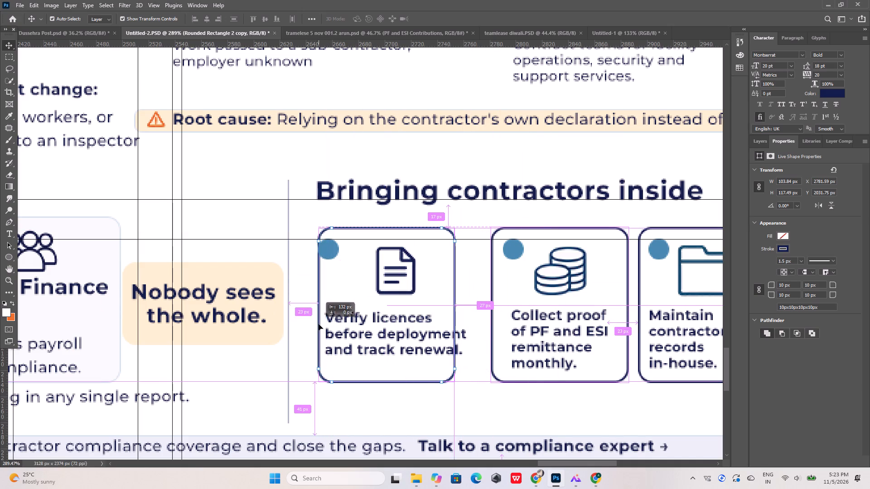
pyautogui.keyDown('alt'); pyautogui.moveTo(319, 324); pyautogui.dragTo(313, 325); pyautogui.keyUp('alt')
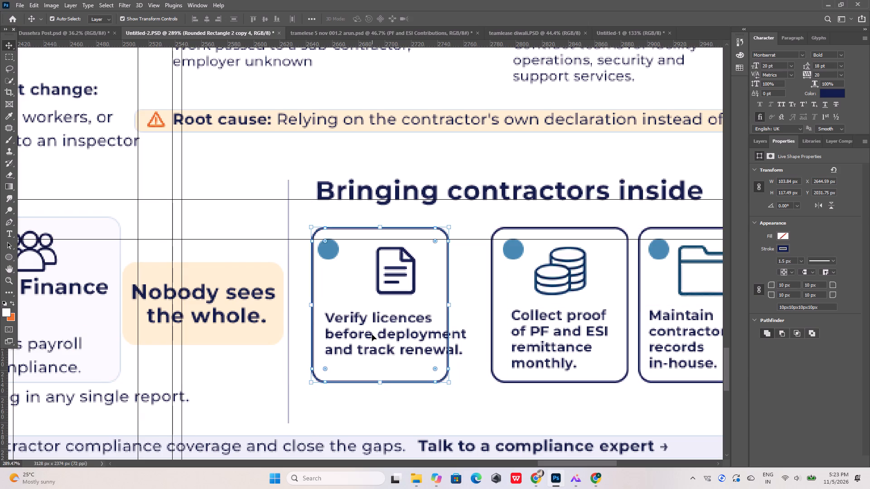
# Undo the duplicated outline and the deletion of the original "Verify licences" card outline.
pyautogui.hotkey('ctrl', 'z')
pyautogui.hotkey('ctrl', 'z')
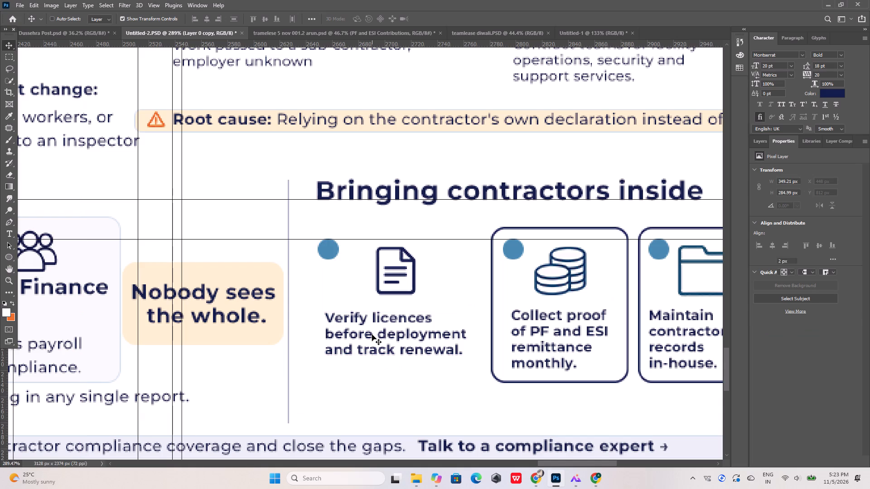
pyautogui.hotkey('ctrl', 'z')
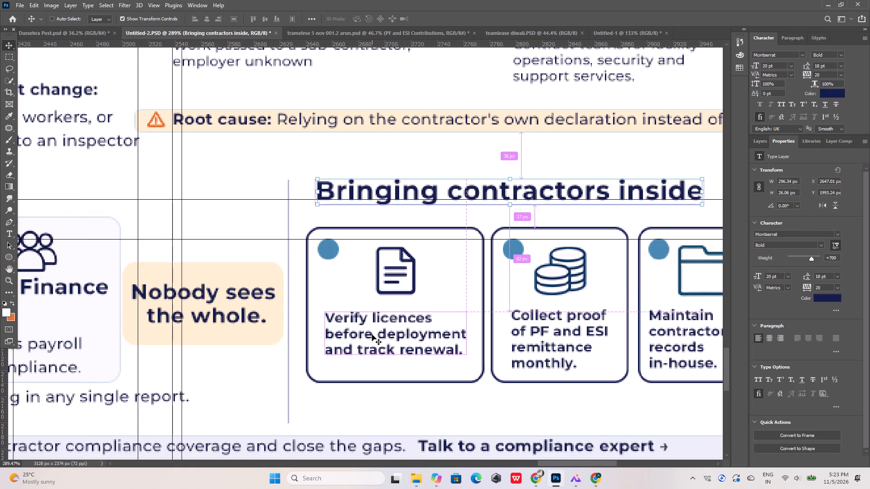
# Narrow the "Verify licences" card outline from both sides to about 122 px wide, with its left edge at about X 2647 px.
pyautogui.click(483, 282)
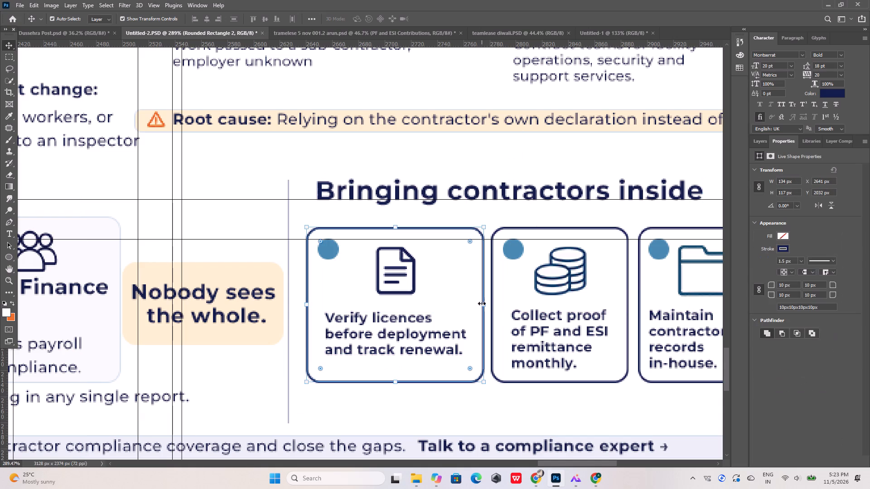
pyautogui.keyDown('shift'); pyautogui.moveTo(482, 304); pyautogui.dragTo(473, 306); pyautogui.keyUp('shift')
pyautogui.keyDown('shift'); pyautogui.moveTo(307, 307); pyautogui.dragTo(314, 307); pyautogui.keyUp('shift')
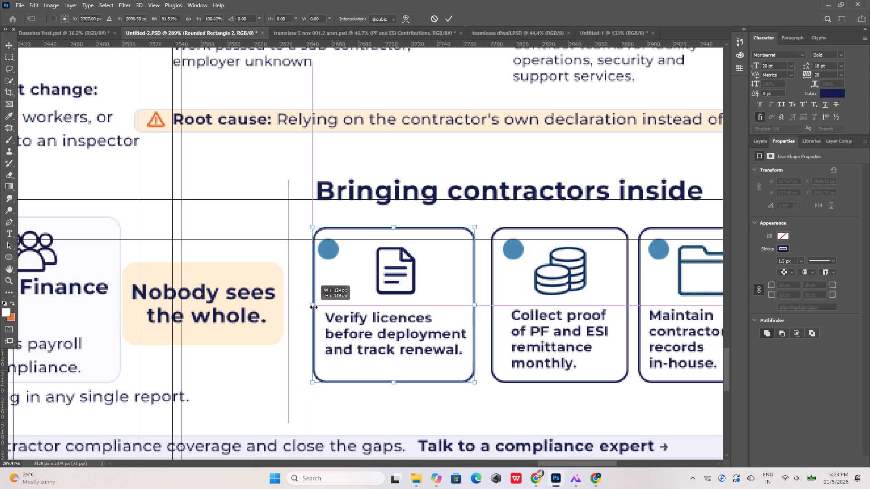
pyautogui.keyDown('shift'); pyautogui.moveTo(314, 307); pyautogui.dragTo(314, 307); pyautogui.keyUp('shift')
pyautogui.click(326, 250)
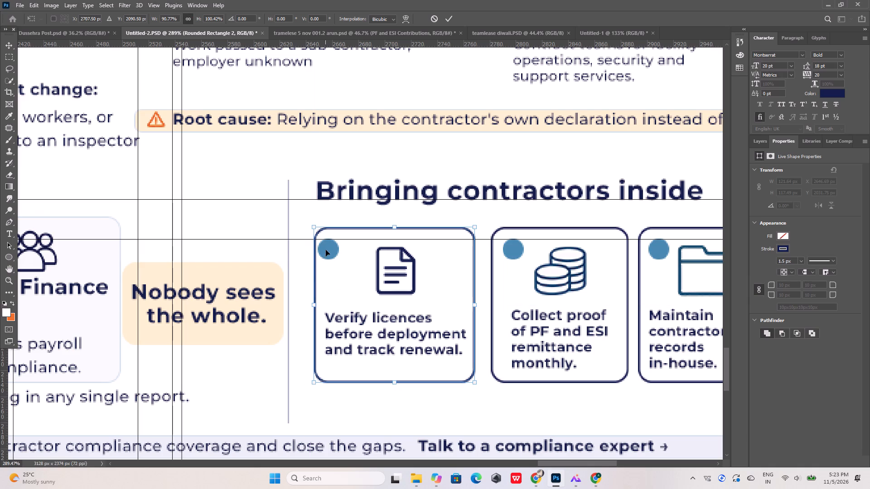
pyautogui.click(447, 18)
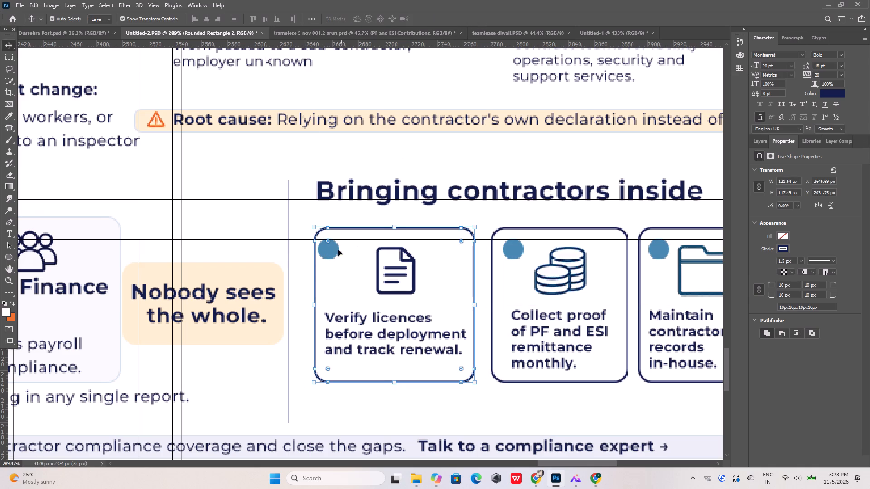
# Nudge the blue circle in the "Verify licences" card right to X 2655 px, keeping its height.
pyautogui.click(335, 252)
pyautogui.press('Right')
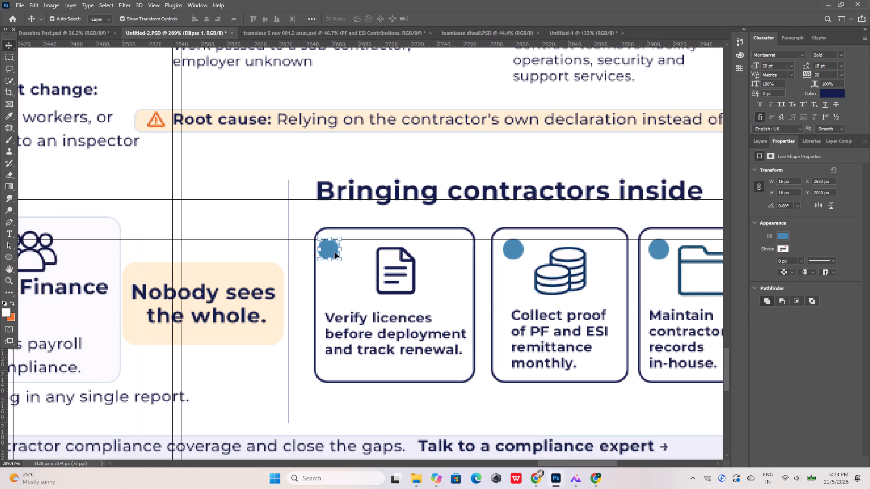
pyautogui.press('Right')
pyautogui.press('Right')
pyautogui.press('Right')
pyautogui.press('Right')
pyautogui.press('Right')
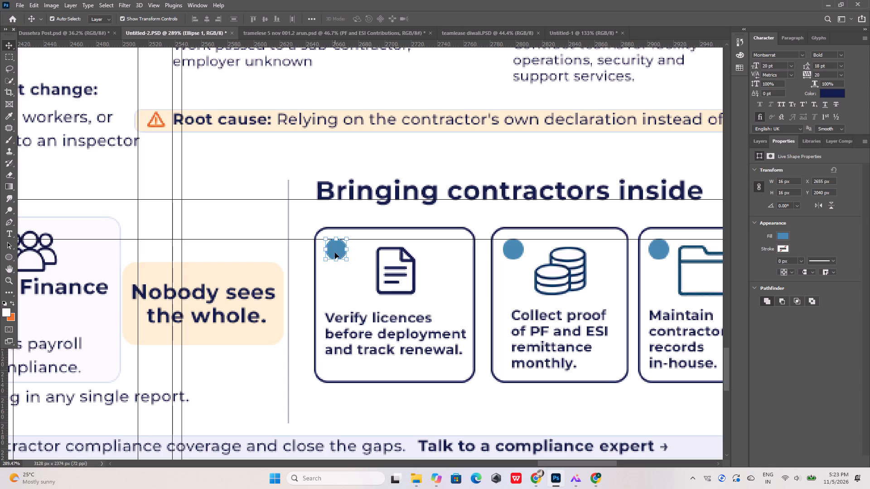
pyautogui.click(307, 223)
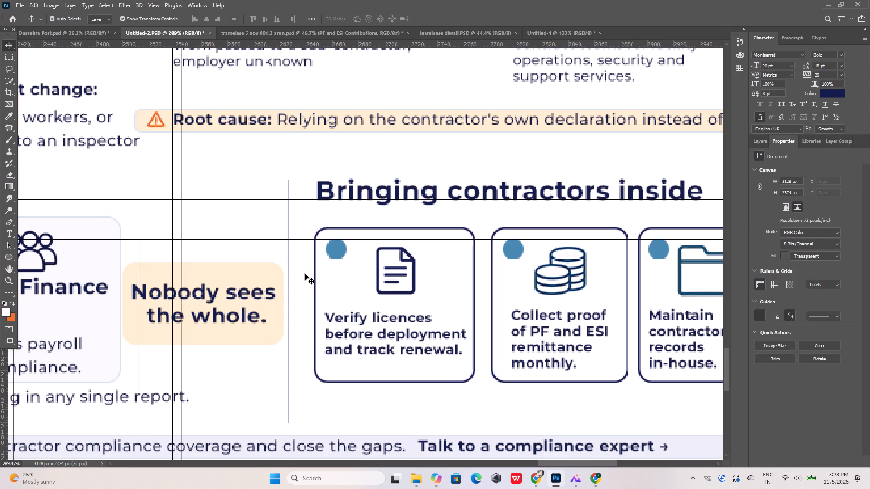
# Shift the other three cards with their circles, icons and text left together by 4 px, to about X 2778 px.
pyautogui.press('x')
pyautogui.keyDown('alt'); pyautogui.scroll(-2, 264, 275); pyautogui.keyUp('alt')
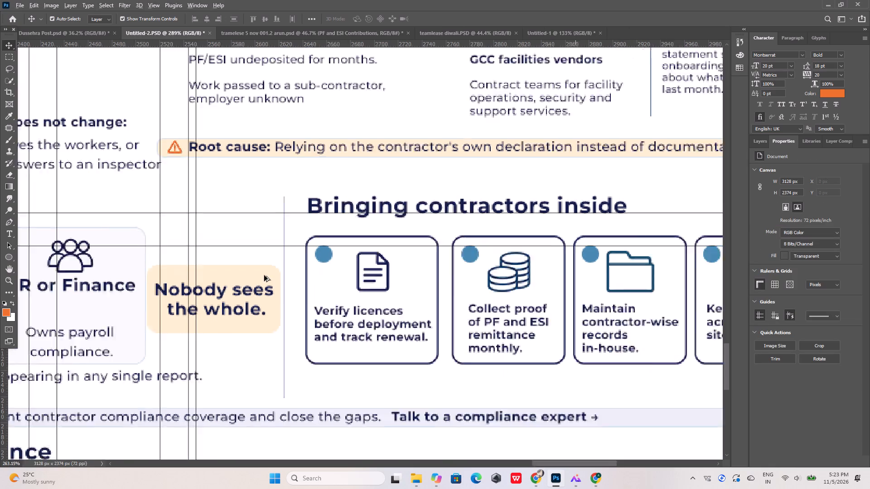
pyautogui.keyDown('alt'); pyautogui.scroll(-6, 264, 275); pyautogui.keyUp('alt')
pyautogui.moveTo(556, 333); pyautogui.dragTo(553, 327)
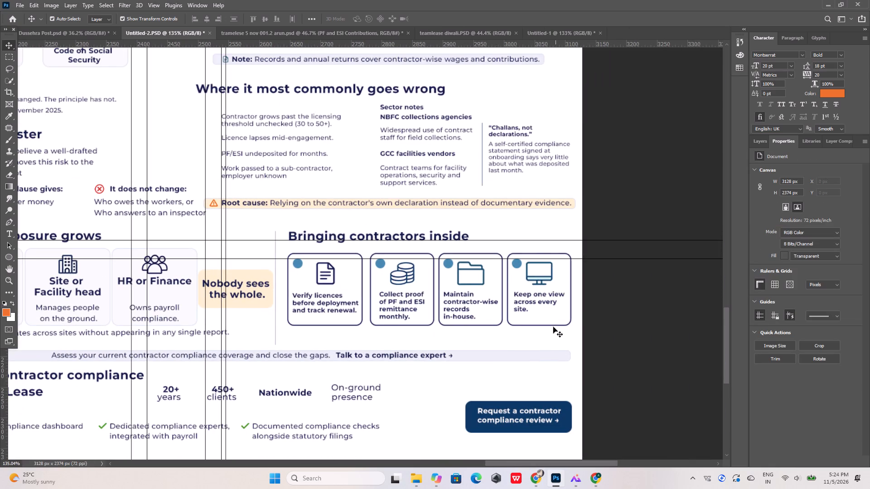
pyautogui.moveTo(553, 327); pyautogui.dragTo(373, 249)
pyautogui.keyDown('alt'); pyautogui.scroll(3, 373, 249); pyautogui.keyUp('alt')
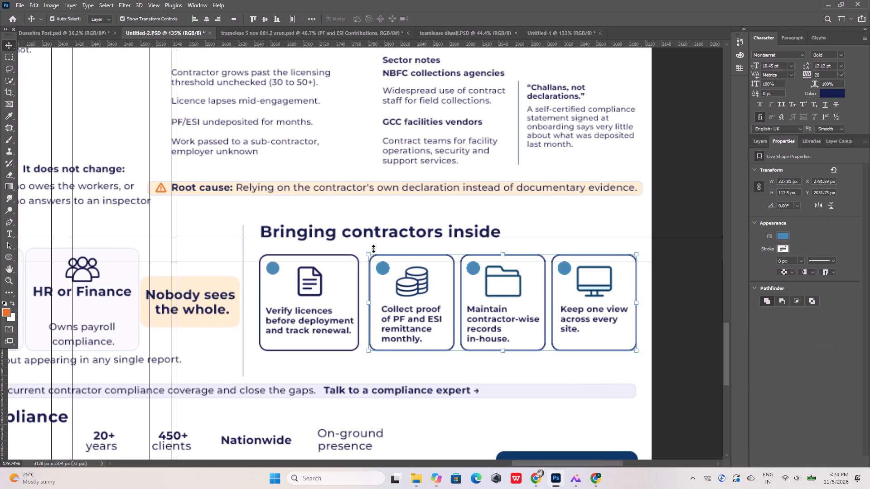
pyautogui.press('Left')
pyautogui.press('Left')
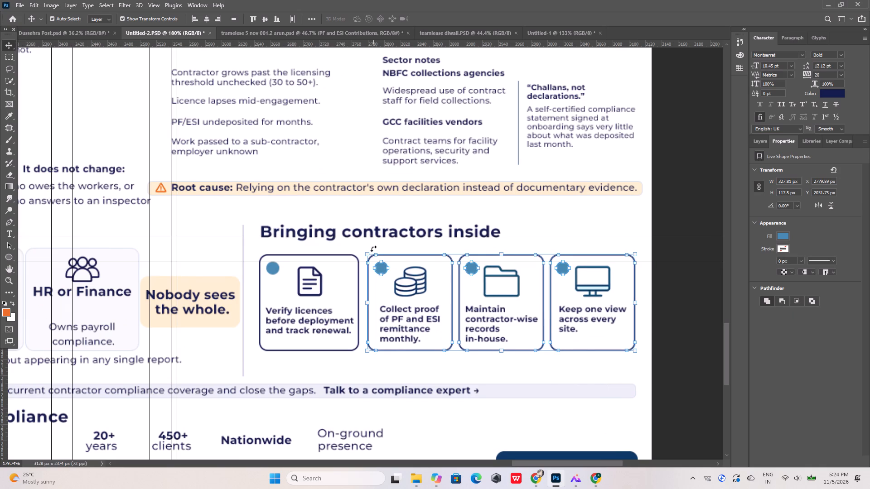
pyautogui.press('Left')
pyautogui.press('Left')
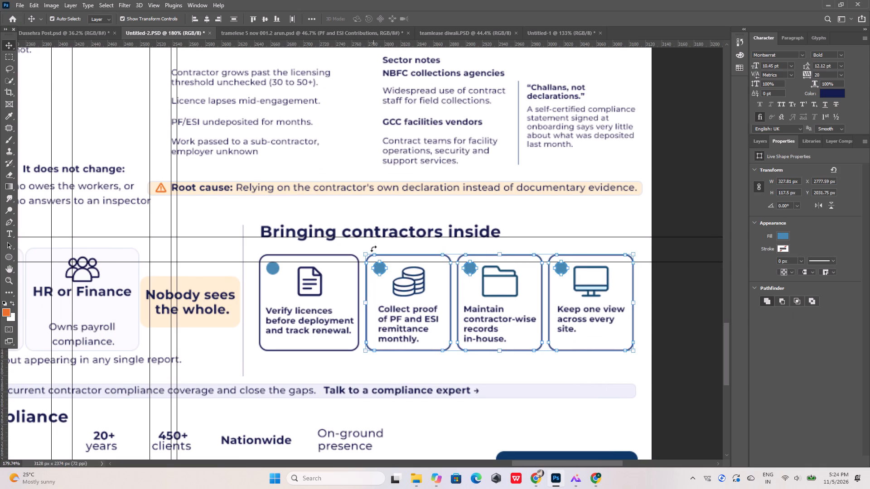
pyautogui.click(553, 217)
# Add a text layer reading "1" in Montserrat Bold at 15 pt just above the "Verify licences" card.
pyautogui.keyDown('alt'); pyautogui.scroll(11, 274, 265); pyautogui.keyUp('alt')
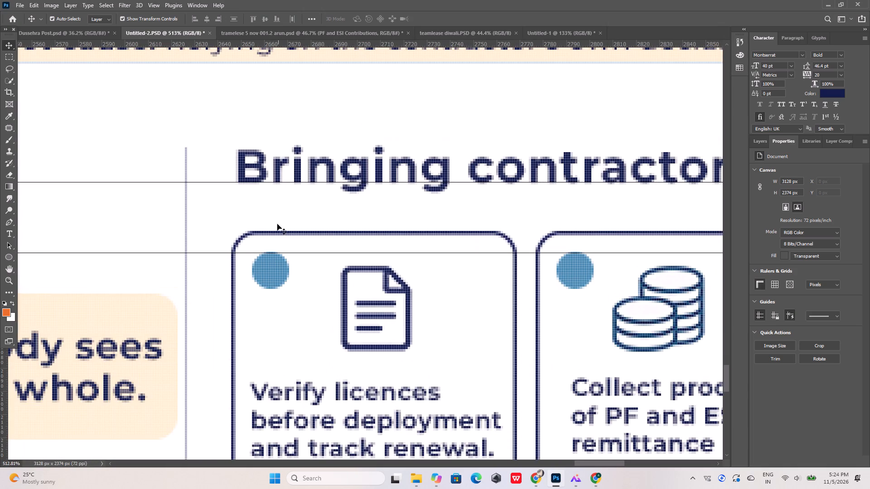
pyautogui.press('t')
pyautogui.click(276, 218)
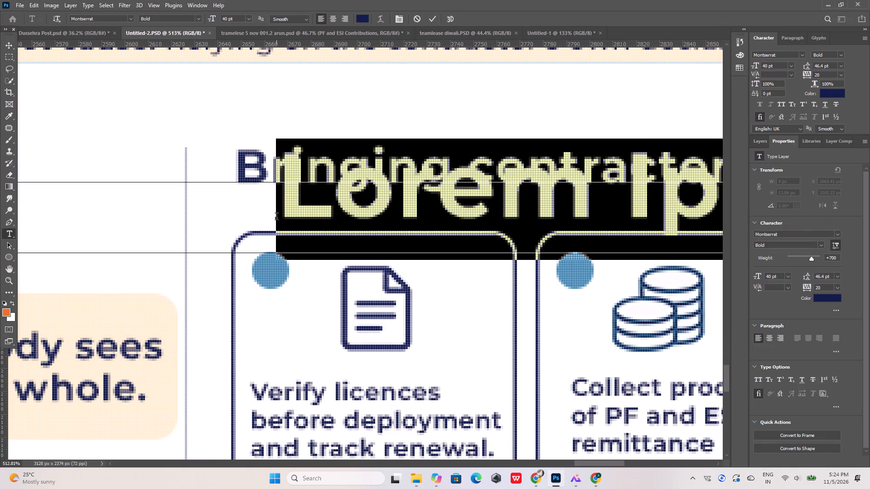
pyautogui.press('1')
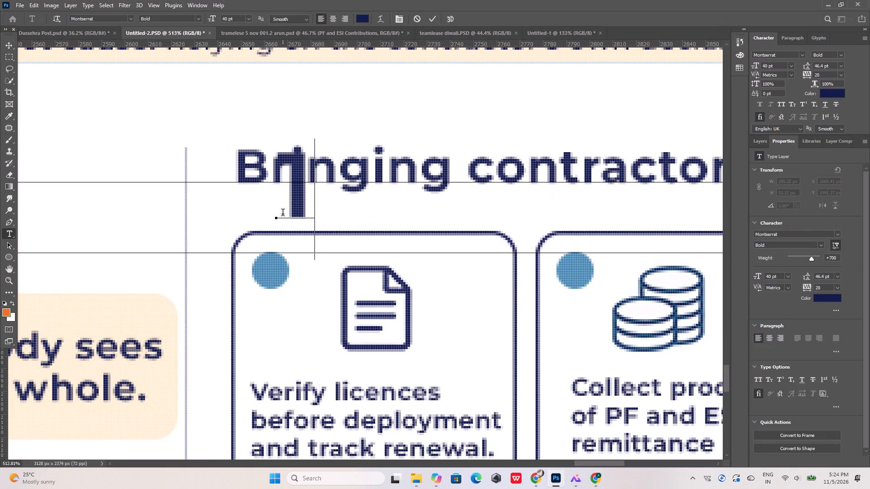
pyautogui.hotkey('ctrl', 'a')
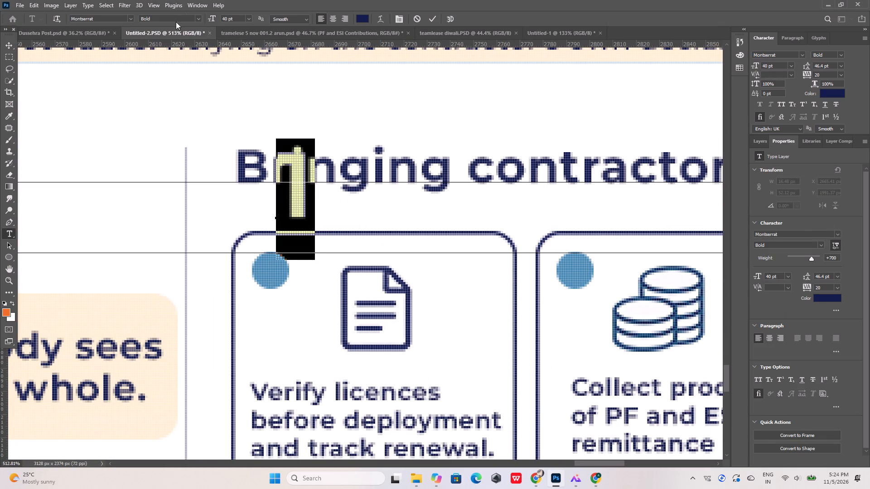
pyautogui.moveTo(239, 18); pyautogui.dragTo(214, 16)
pyautogui.write('15')
pyautogui.press('Return')
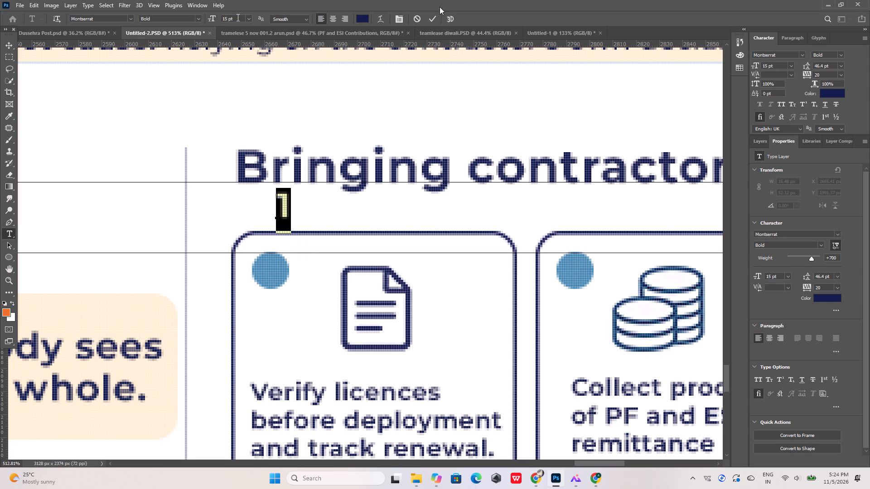
pyautogui.click(435, 18)
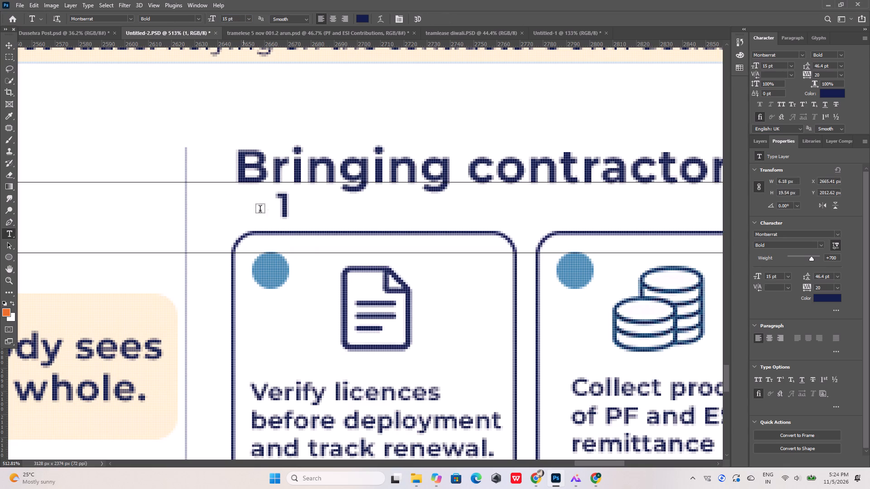
# Recolor the "1" text white (ffffff).
pyautogui.click(284, 203)
pyautogui.moveTo(284, 203); pyautogui.dragTo(269, 203)
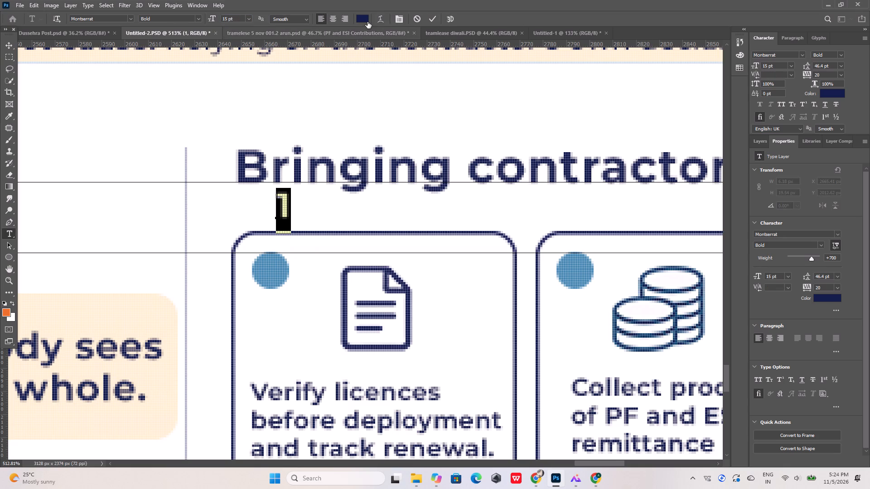
pyautogui.click(367, 22)
pyautogui.moveTo(658, 287); pyautogui.dragTo(610, 228)
pyautogui.click(820, 239)
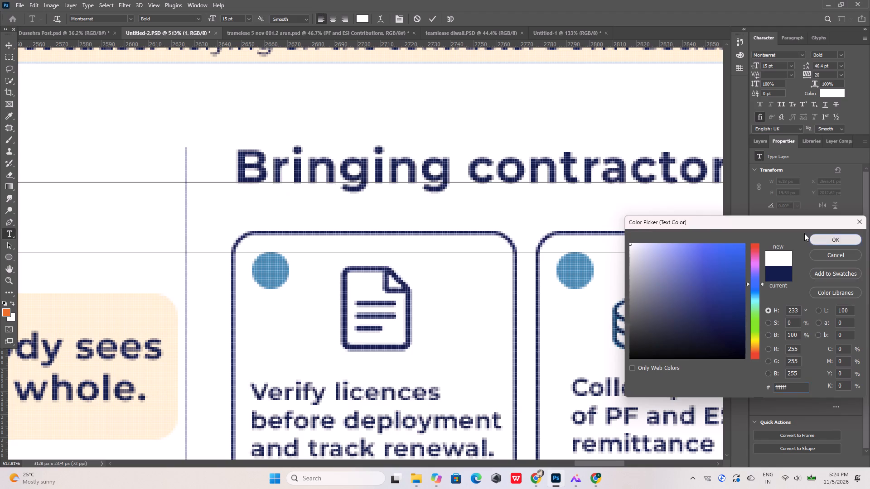
pyautogui.click(4, 42)
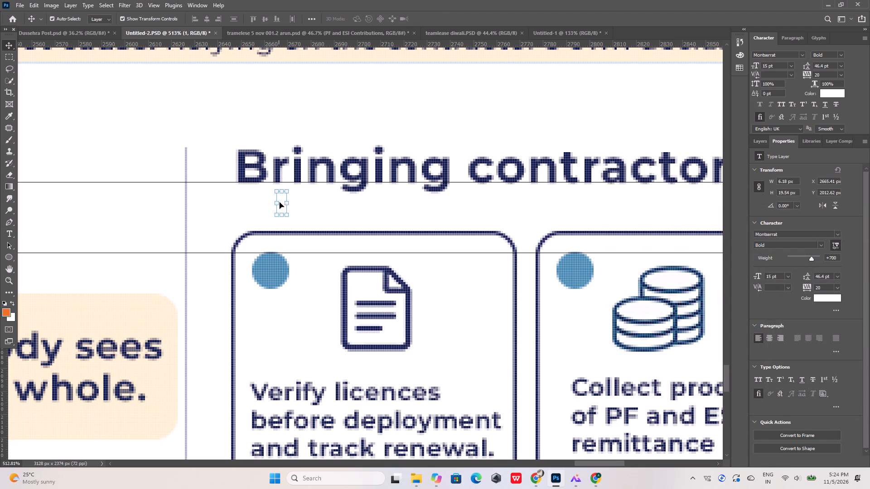
# Move the white "1" onto the blue circle in the "Verify licences" card, at about X 2659 px.
pyautogui.moveTo(281, 201); pyautogui.dragTo(269, 266)
# Set the font size of the "1" in the blue circle to 12 pt.
pyautogui.keyDown('alt'); pyautogui.scroll(10, 269, 266); pyautogui.keyUp('alt')
pyautogui.doubleClick(269, 266)
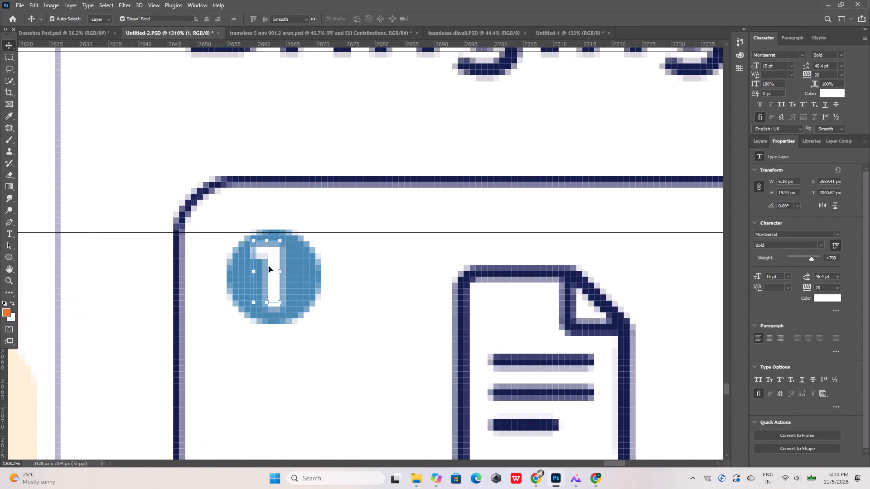
pyautogui.moveTo(243, 18); pyautogui.dragTo(215, 19)
pyautogui.write('12')
pyautogui.press('Return')
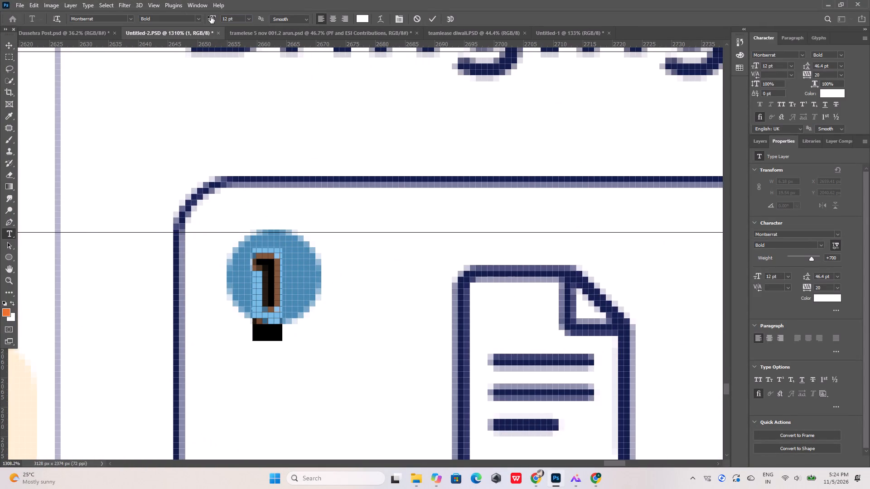
# Centre the "1" horizontally and vertically on the blue circle in the "Verify licences" card and nudge it 1 px left.
pyautogui.click(430, 19)
pyautogui.click(367, 125)
pyautogui.keyDown('alt'); pyautogui.scroll(-4, 320, 226); pyautogui.keyUp('alt')
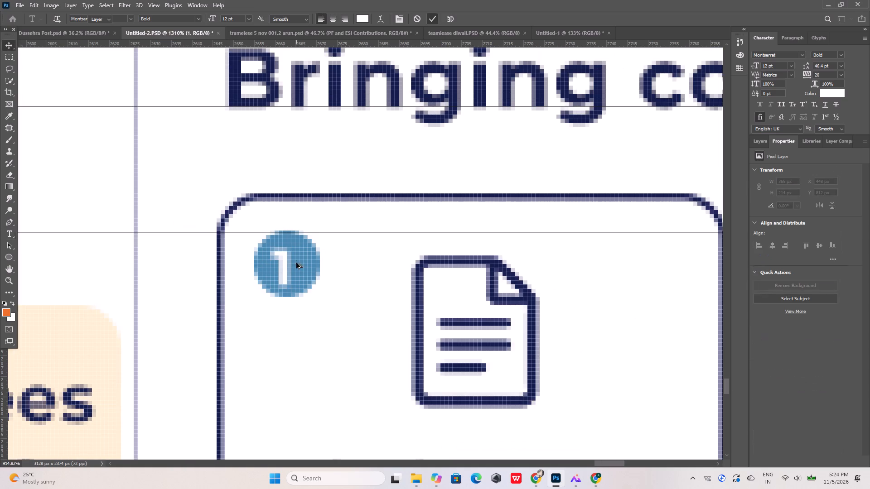
pyautogui.click(285, 262)
pyautogui.keyDown('shift'); pyautogui.click(309, 259); pyautogui.keyUp('shift')
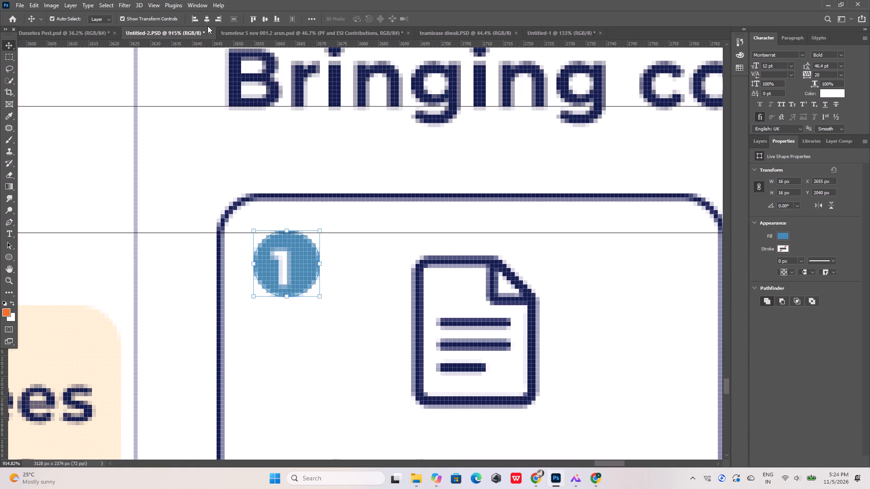
pyautogui.click(207, 19)
pyautogui.click(264, 19)
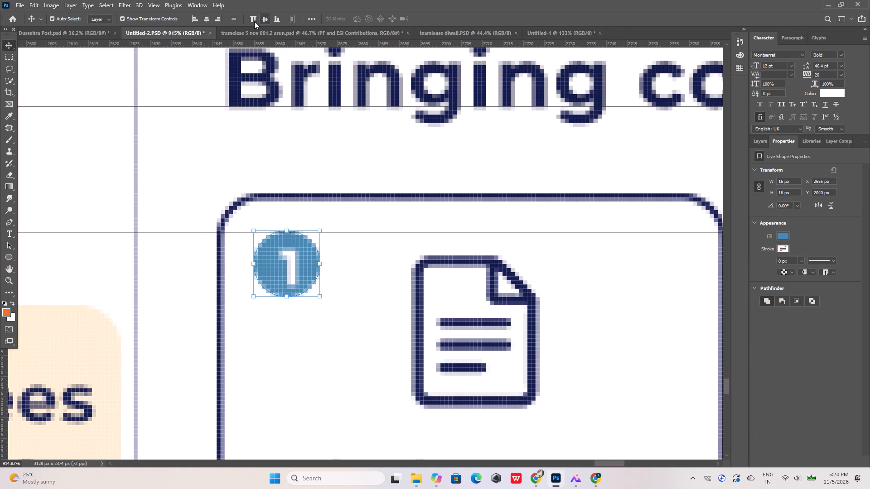
pyautogui.click(291, 261)
pyautogui.click(355, 264)
pyautogui.click(289, 257)
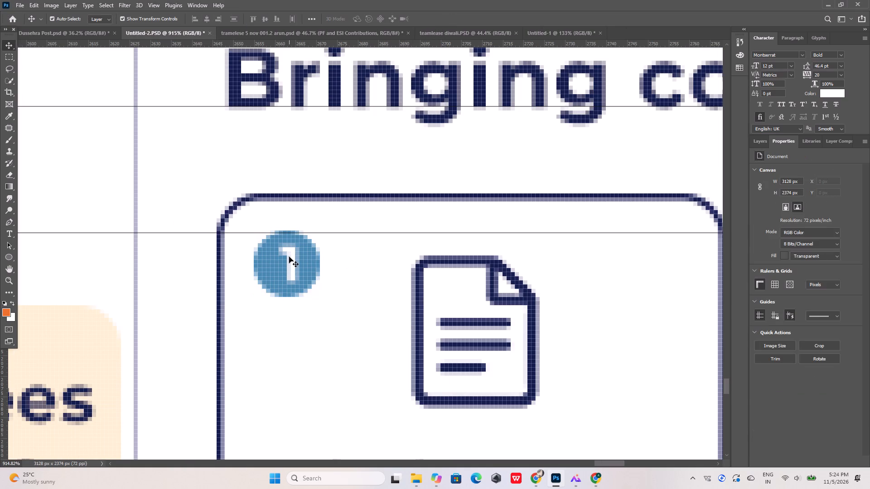
pyautogui.press('Left')
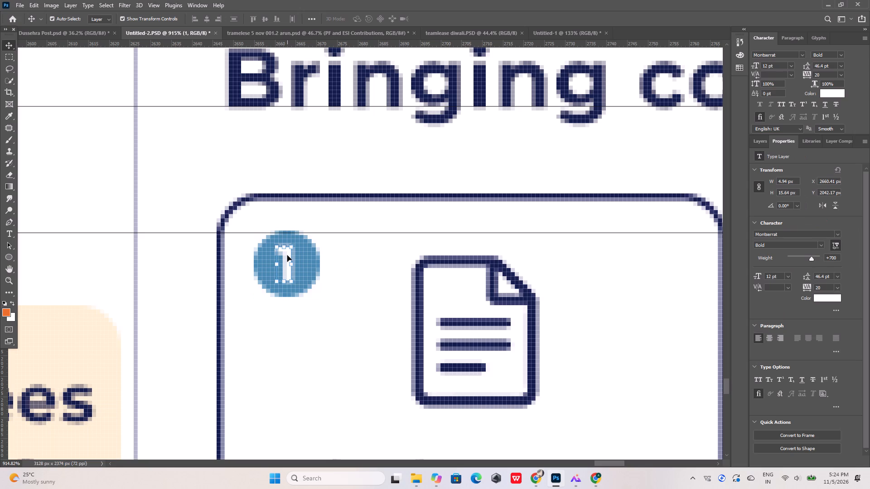
# Duplicate the "1" onto the blue circle in the "Collect proof of PF and ESI" card, at about X 2791 px.
pyautogui.keyDown('alt'); pyautogui.moveTo(287, 255); pyautogui.dragTo(682, 247); pyautogui.keyUp('alt')
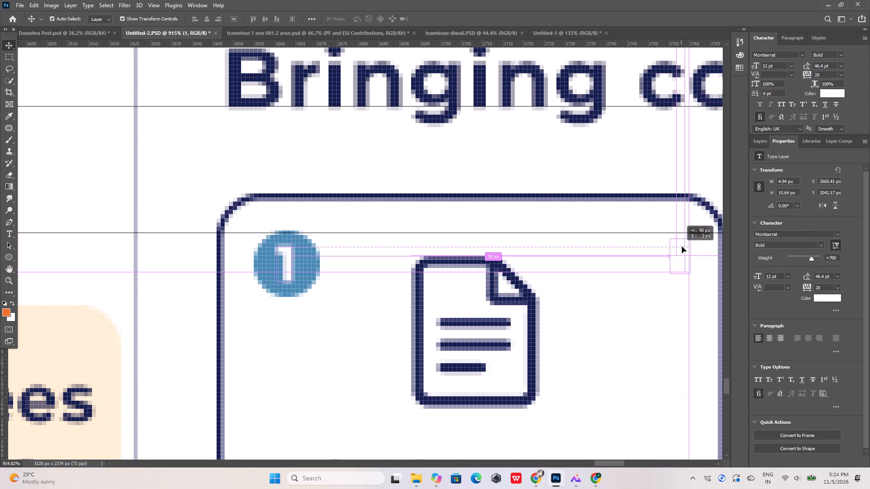
pyautogui.keyDown('alt'); pyautogui.moveTo(682, 247); pyautogui.dragTo(695, 247); pyautogui.keyUp('alt')
pyautogui.keyDown('alt'); pyautogui.scroll(-12, 294, 268); pyautogui.keyUp('alt')
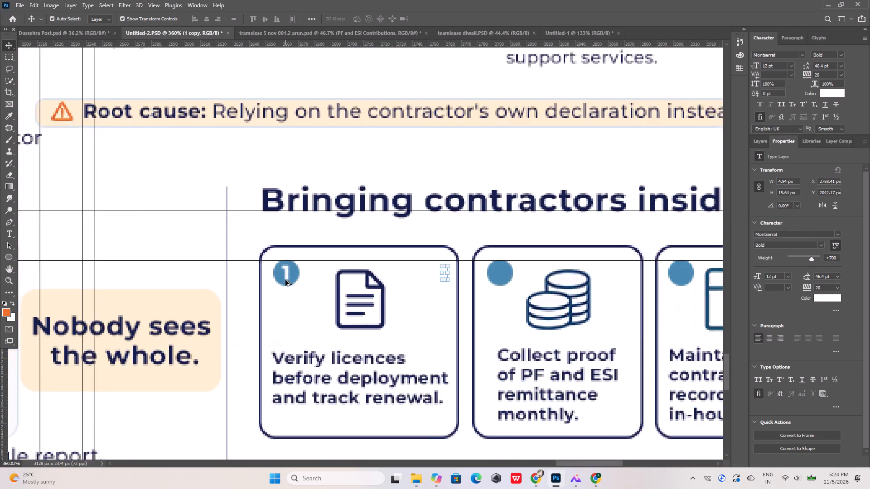
pyautogui.keyDown('alt'); pyautogui.scroll(-3, 285, 280); pyautogui.keyUp('alt')
pyautogui.keyDown('alt'); pyautogui.scroll(8, 449, 288); pyautogui.keyUp('alt')
pyautogui.hotkey('shift', 'Right')
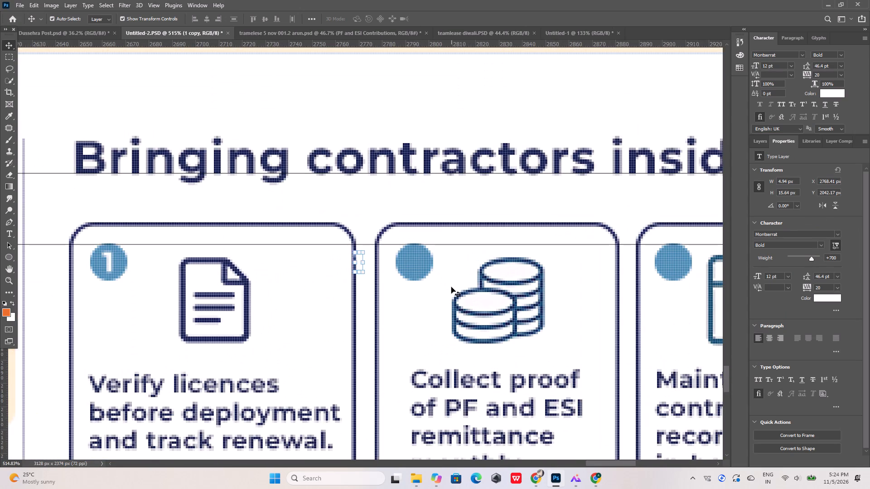
pyautogui.hotkey('shift', 'Right')
pyautogui.hotkey('shift', 'Right')
pyautogui.press('Right')
pyautogui.press('Right')
pyautogui.press('Right')
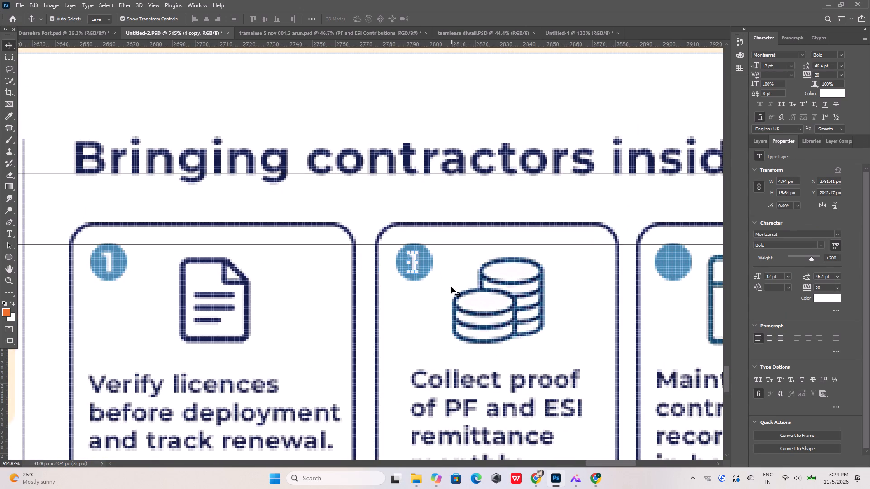
# Change the duplicated number in the "Collect proof of PF and ESI" card's blue circle to "2".
pyautogui.keyDown('alt'); pyautogui.scroll(14, 424, 268); pyautogui.keyUp('alt')
pyautogui.doubleClick(392, 246)
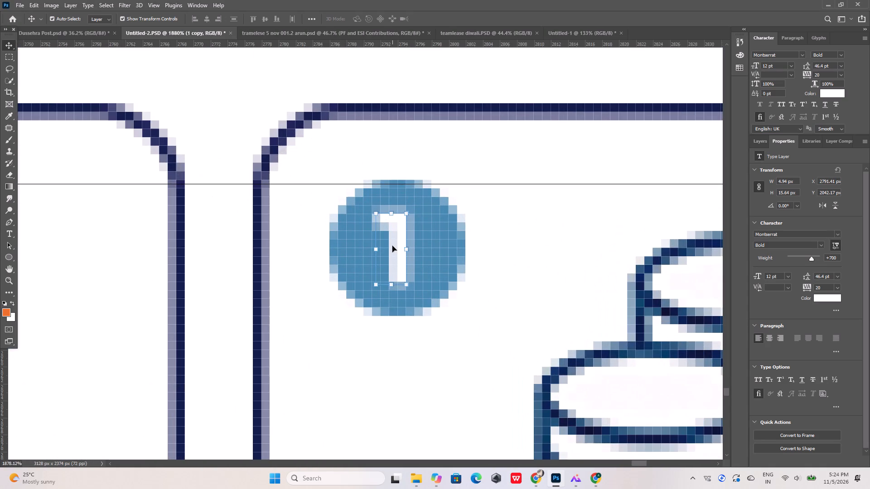
pyautogui.press('2')
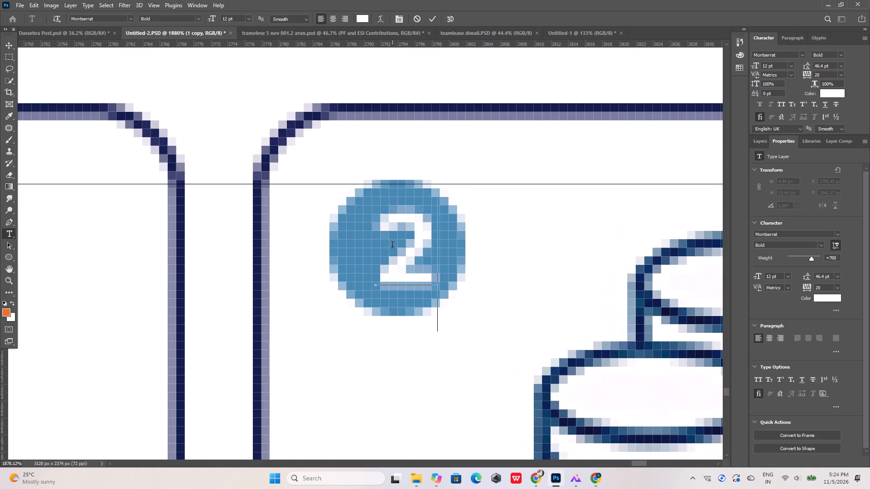
pyautogui.click(425, 20)
pyautogui.click(431, 19)
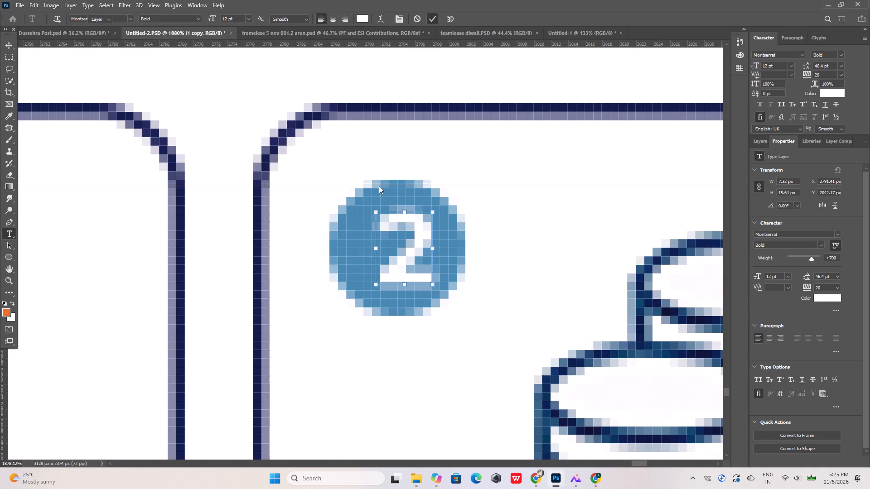
# Centre the "2" horizontally and vertically on its blue circle.
pyautogui.keyDown('shift'); pyautogui.click(384, 194); pyautogui.keyUp('shift')
pyautogui.click(204, 21)
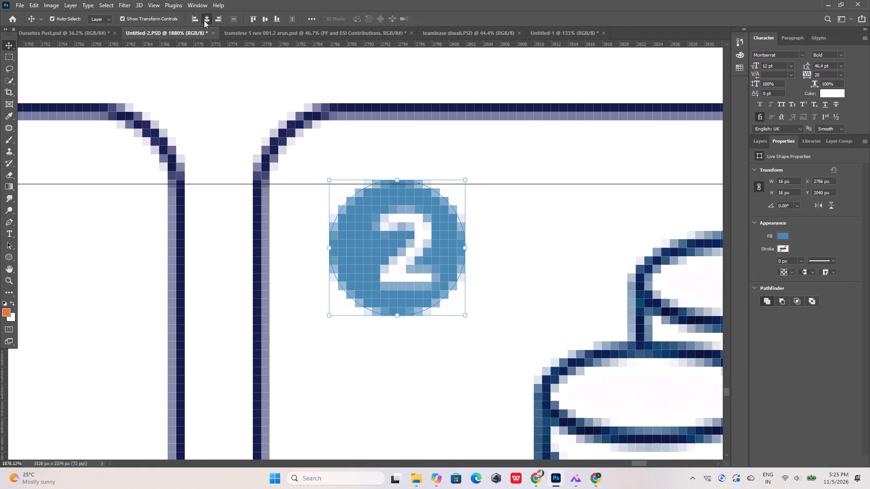
pyautogui.click(264, 18)
pyautogui.keyDown('alt'); pyautogui.scroll(-9, 241, 175); pyautogui.keyUp('alt')
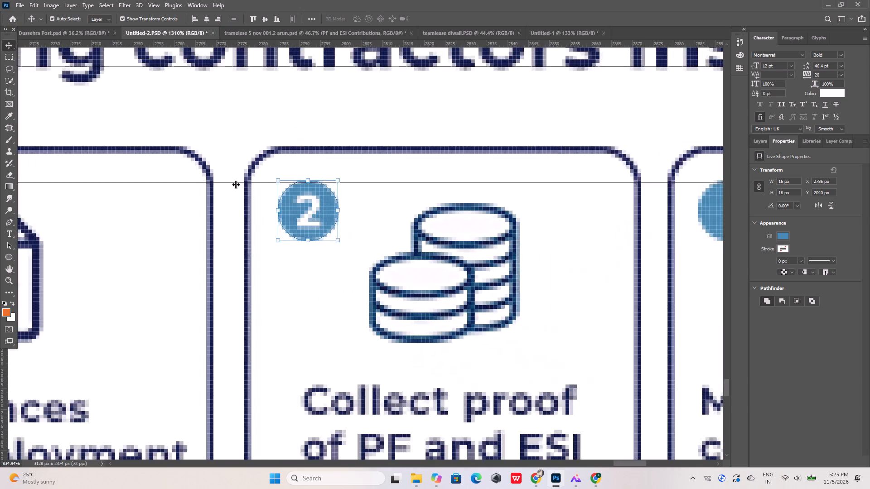
pyautogui.keyDown('alt'); pyautogui.scroll(-4, 236, 184); pyautogui.keyUp('alt')
pyautogui.click(338, 142)
# Duplicate the "2" onto the blue circle in the "Maintain contractor-wise records" card and change the copy to "3".
pyautogui.keyDown('alt'); pyautogui.click(288, 196); pyautogui.keyUp('alt')
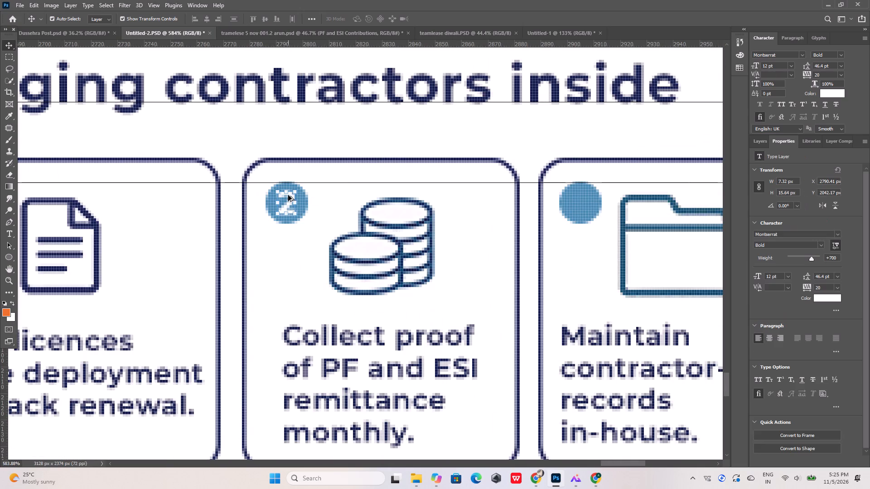
pyautogui.keyDown('alt'); pyautogui.moveTo(288, 195); pyautogui.dragTo(509, 192); pyautogui.keyUp('alt')
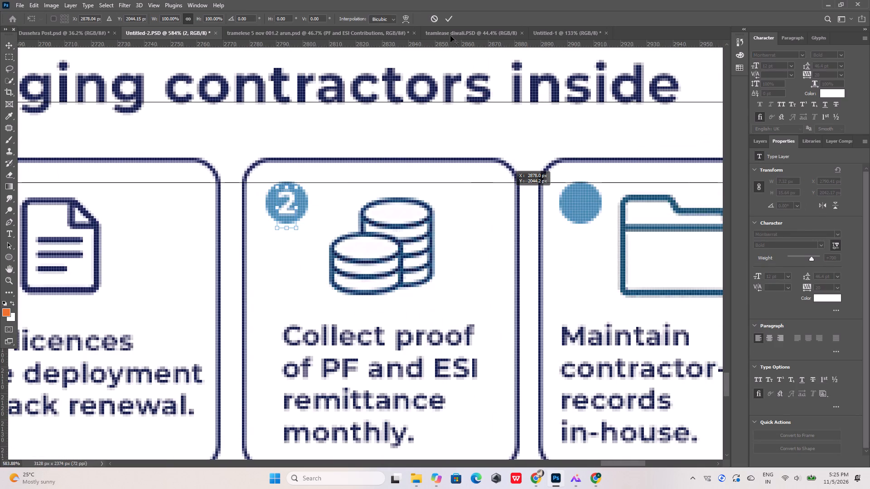
pyautogui.click(447, 20)
pyautogui.keyDown('alt'); pyautogui.moveTo(289, 201); pyautogui.dragTo(584, 200); pyautogui.keyUp('alt')
pyautogui.tripleClick(584, 200)
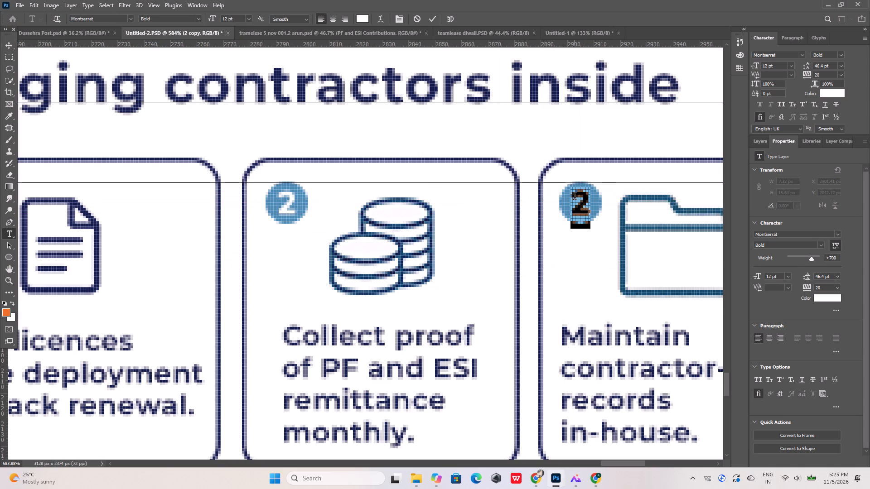
pyautogui.press('3')
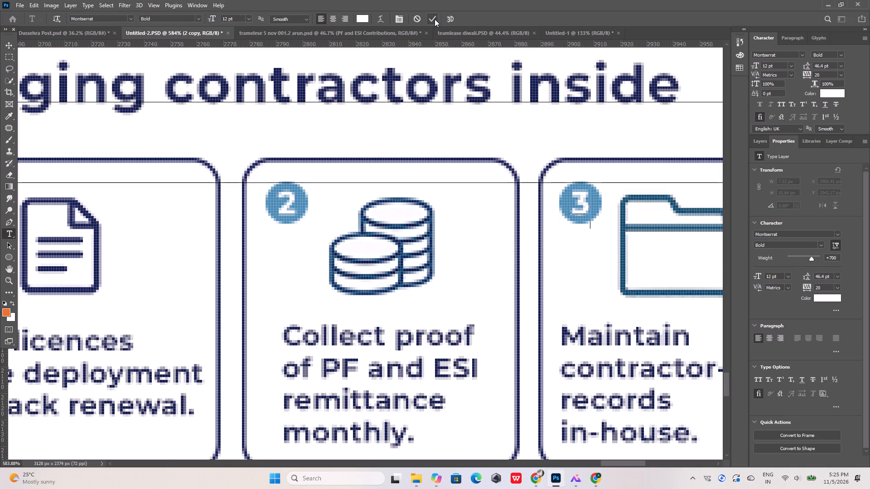
pyautogui.click(434, 19)
pyautogui.click(435, 101)
# Duplicate the "3" onto the blue circle in the "Keep one view across every site" card and change the copy to "4".
pyautogui.keyDown('alt'); pyautogui.scroll(-9, 213, 168); pyautogui.keyUp('alt')
pyautogui.scroll(-4, 170, 205)
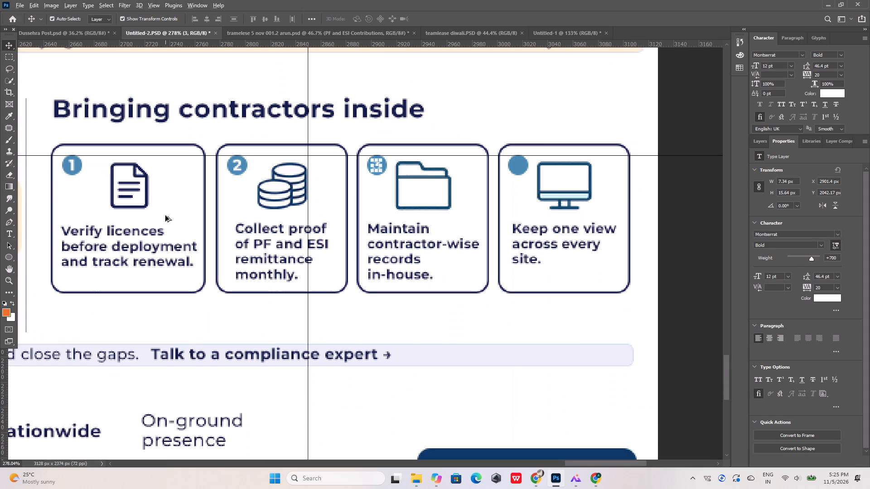
pyautogui.keyDown('alt'); pyautogui.scroll(8, 396, 152); pyautogui.keyUp('alt')
pyautogui.keyDown('alt'); pyautogui.moveTo(351, 176); pyautogui.dragTo(440, 174); pyautogui.keyUp('alt')
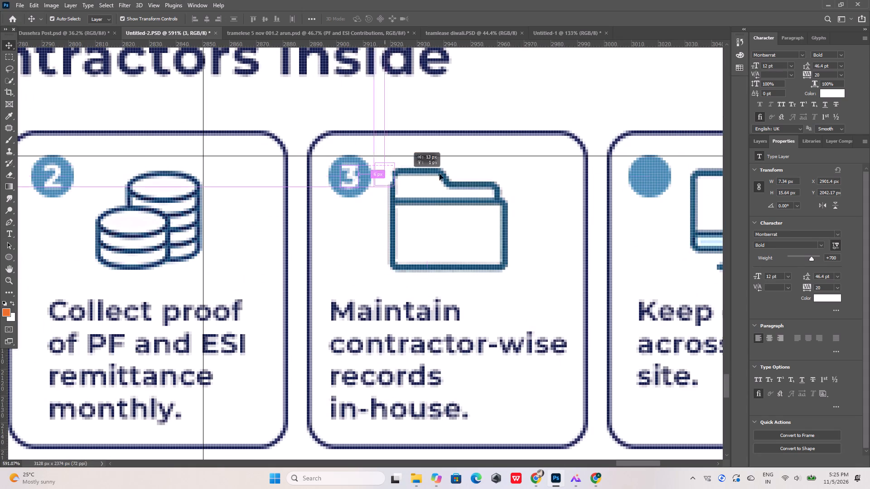
pyautogui.keyDown('alt'); pyautogui.moveTo(440, 174); pyautogui.dragTo(649, 178); pyautogui.keyUp('alt')
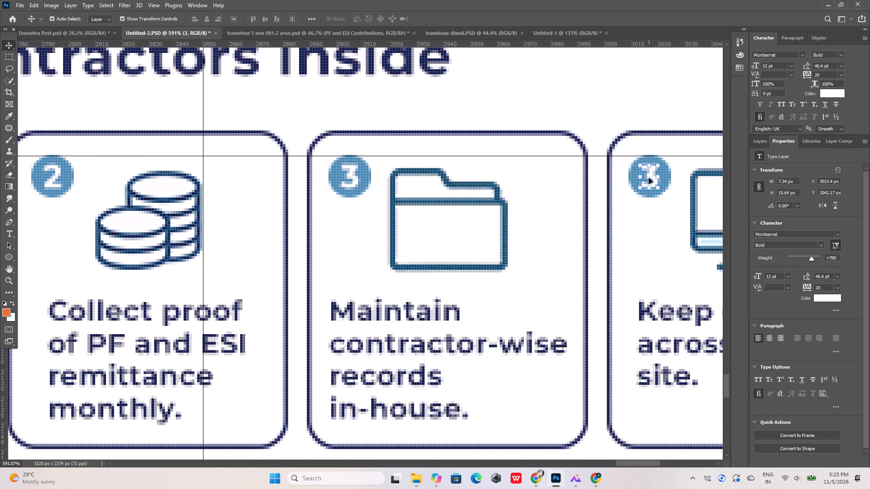
pyautogui.doubleClick(649, 178)
pyautogui.press('4')
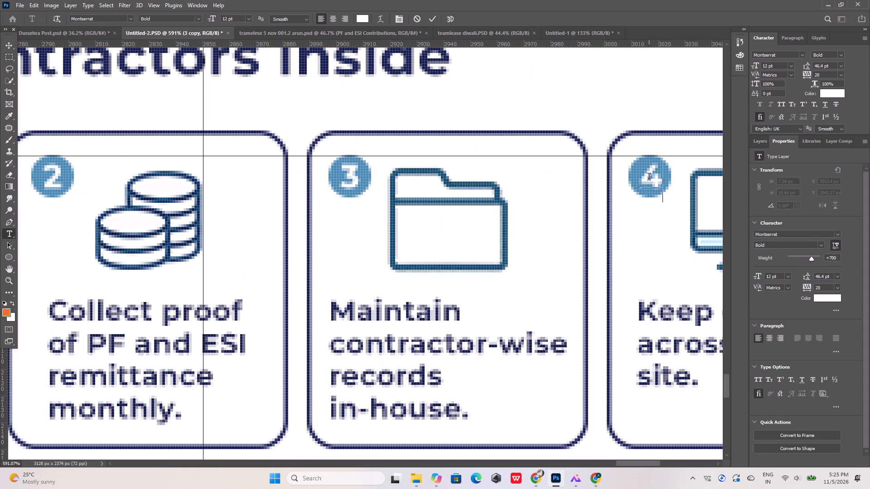
pyautogui.click(432, 21)
# Centre the "4" horizontally and vertically on its blue circle.
pyautogui.keyDown('alt'); pyautogui.scroll(2, 667, 179); pyautogui.keyUp('alt')
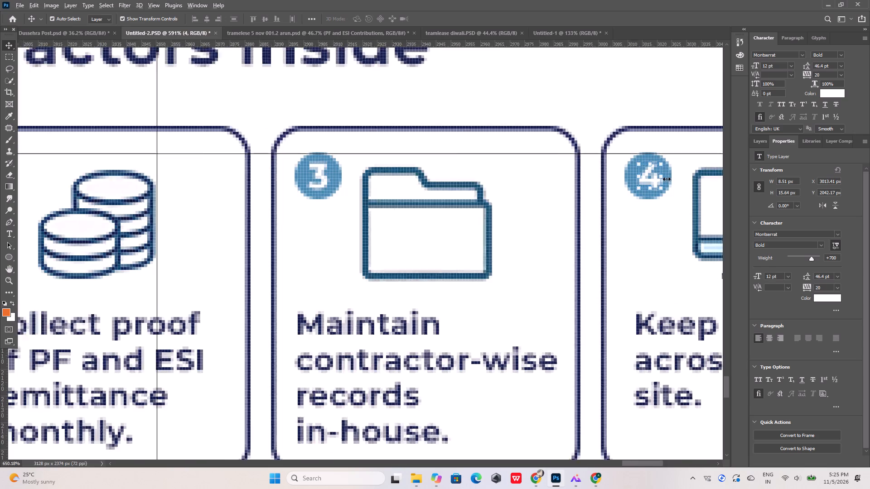
pyautogui.keyDown('alt'); pyautogui.scroll(6, 667, 179); pyautogui.keyUp('alt')
pyautogui.keyDown('shift'); pyautogui.click(669, 174); pyautogui.keyUp('shift')
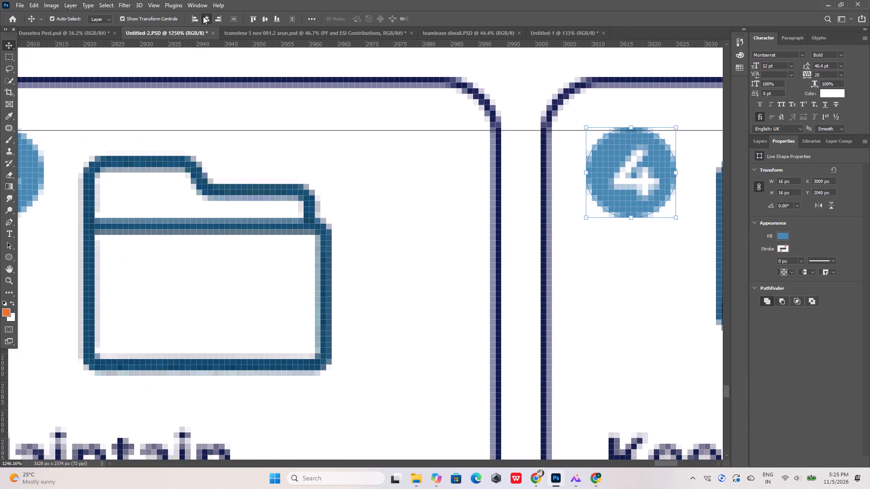
pyautogui.click(203, 16)
pyautogui.click(264, 18)
pyautogui.keyDown('alt'); pyautogui.scroll(-3, 400, 185); pyautogui.keyUp('alt')
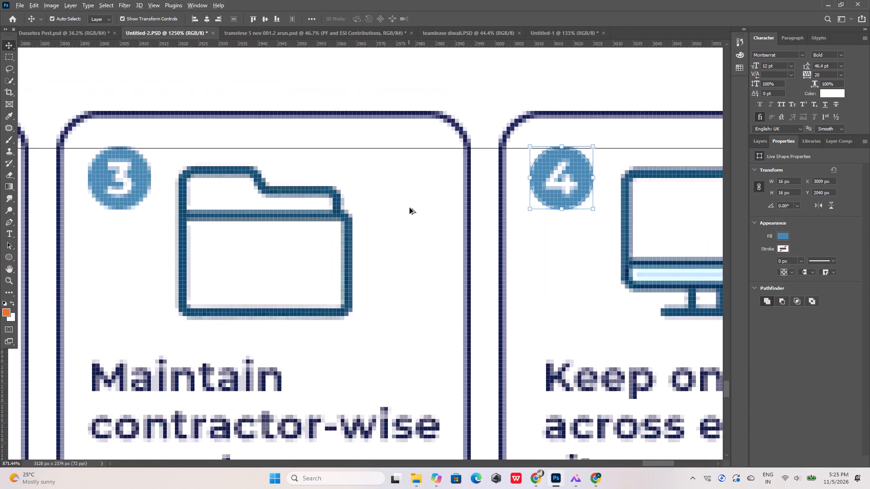
pyautogui.keyDown('alt'); pyautogui.scroll(-15, 410, 208); pyautogui.keyUp('alt')
pyautogui.click(458, 182)
# Compare the bottom "Simplify contractor compliance with TeamLease" section of the reference with the recreated infographic.
pyautogui.keyDown('alt'); pyautogui.scroll(-14, 479, 202); pyautogui.keyUp('alt')
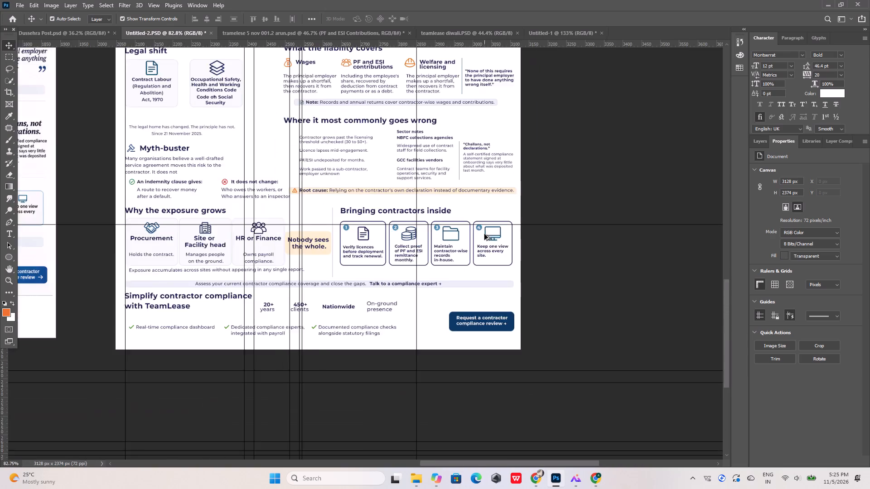
pyautogui.keyDown('alt'); pyautogui.scroll(-5, 484, 234); pyautogui.keyUp('alt')
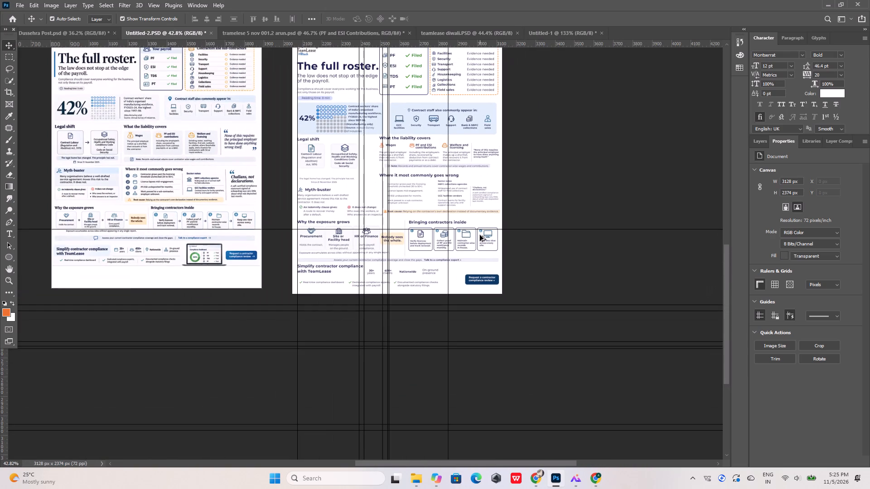
pyautogui.keyDown('alt'); pyautogui.scroll(9, 350, 235); pyautogui.keyUp('alt')
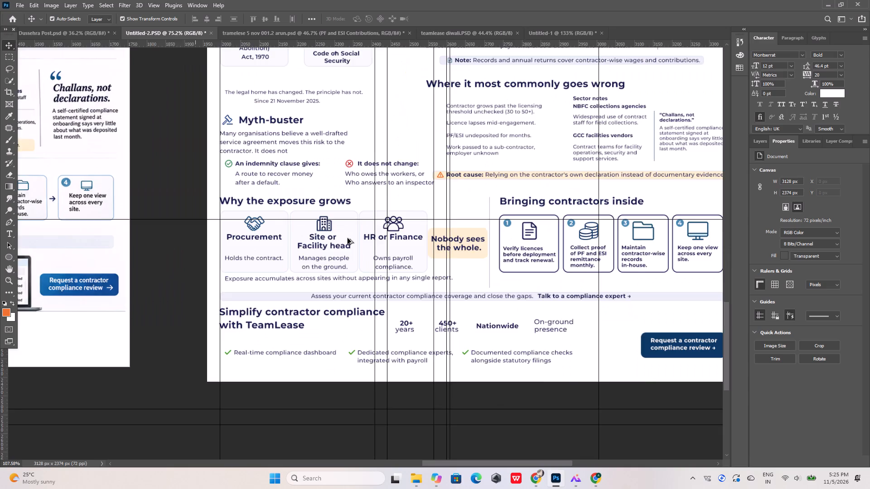
pyautogui.keyDown('alt'); pyautogui.scroll(6, 348, 238); pyautogui.keyUp('alt')
pyautogui.keyDown('alt'); pyautogui.scroll(-11, 348, 241); pyautogui.keyUp('alt')
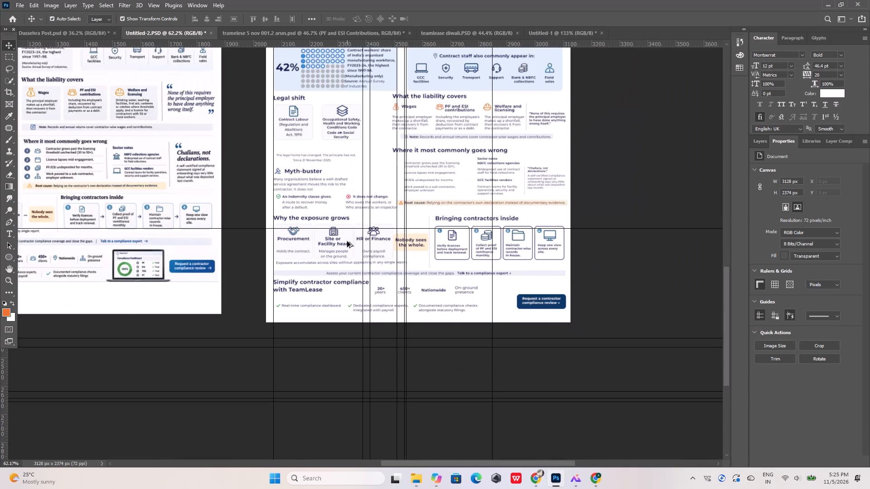
pyautogui.keyDown('alt'); pyautogui.scroll(-4, 347, 241); pyautogui.keyUp('alt')
pyautogui.keyDown('alt'); pyautogui.scroll(10, 57, 274); pyautogui.keyUp('alt')
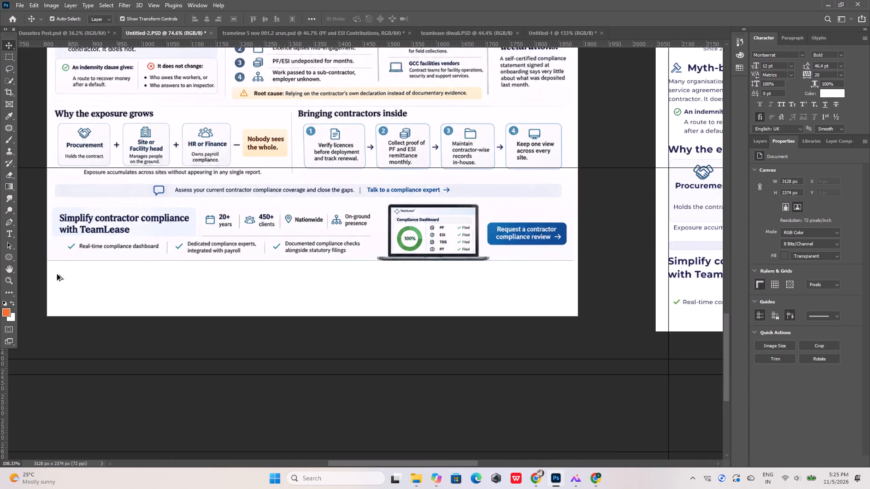
pyautogui.keyDown('alt'); pyautogui.scroll(4, 62, 268); pyautogui.keyUp('alt')
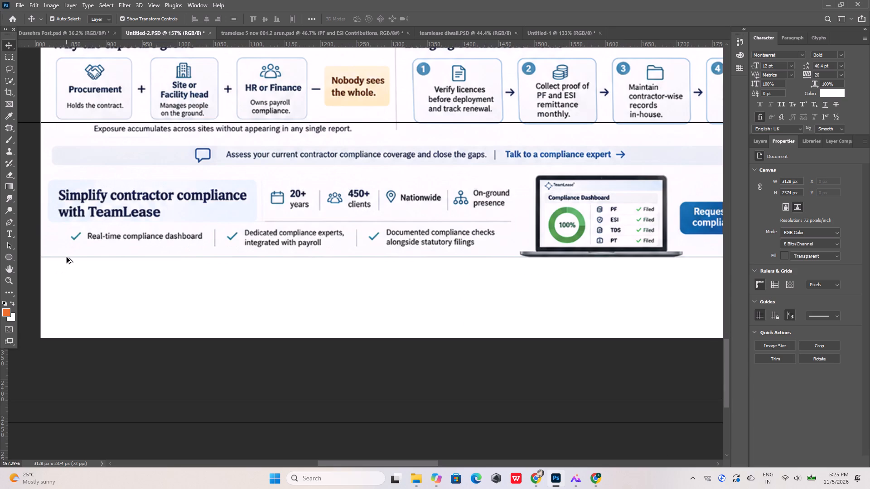
pyautogui.keyDown('alt'); pyautogui.scroll(-10, 67, 257); pyautogui.keyUp('alt')
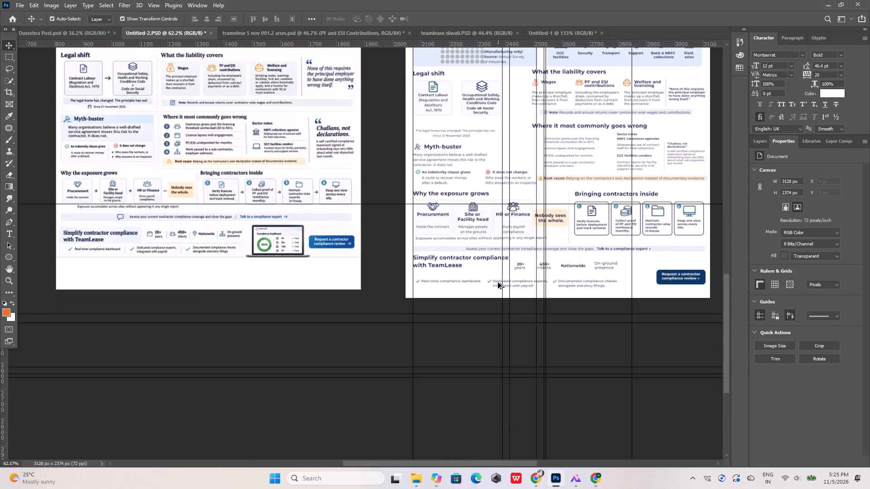
pyautogui.keyDown('alt'); pyautogui.scroll(13, 462, 253); pyautogui.keyUp('alt')
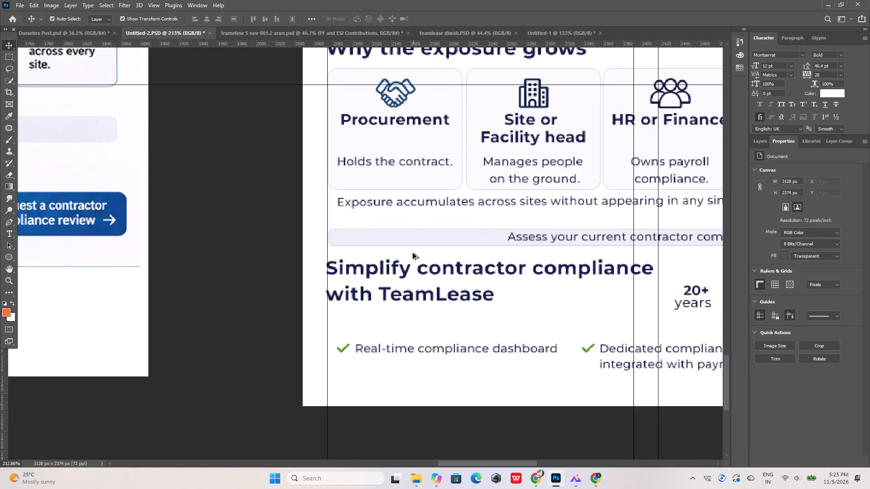
pyautogui.keyDown('alt'); pyautogui.scroll(-16, 412, 253); pyautogui.keyUp('alt')
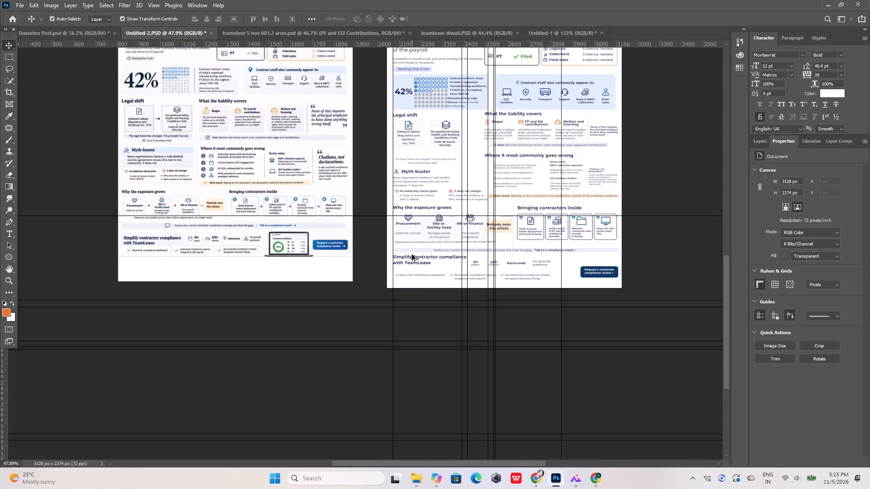
# Set the leading of the "Simplify contractor compliance with TeamLease" heading to 23 pt and shift the heading 20 px right.
pyautogui.keyDown('alt'); pyautogui.scroll(15, 411, 255); pyautogui.keyUp('alt')
pyautogui.click(407, 254)
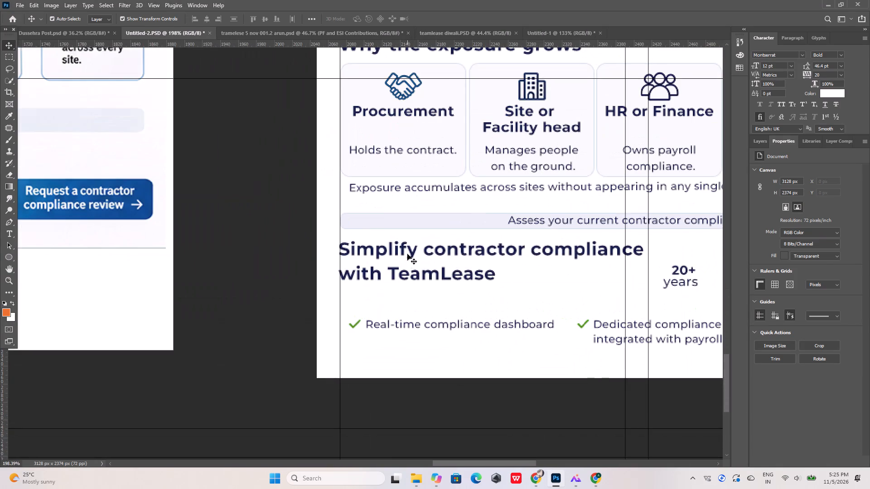
pyautogui.click(807, 67)
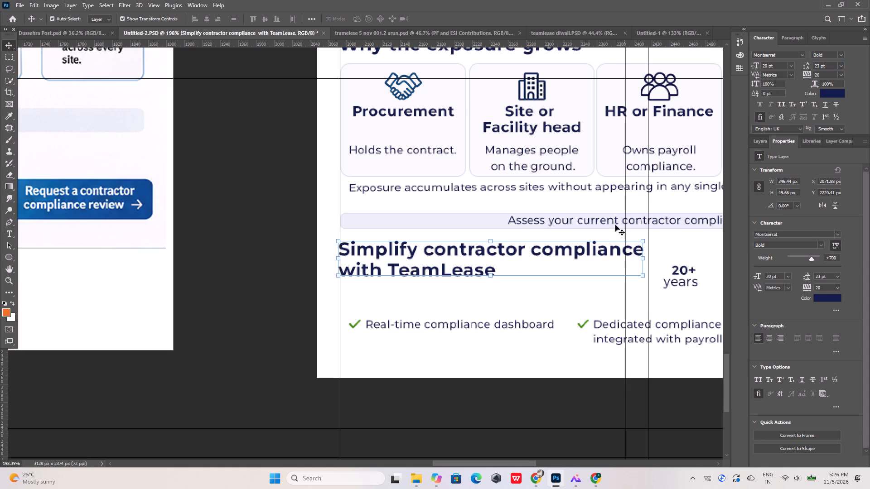
pyautogui.hotkey('shift', 'Right')
pyautogui.hotkey('shift', 'Right')
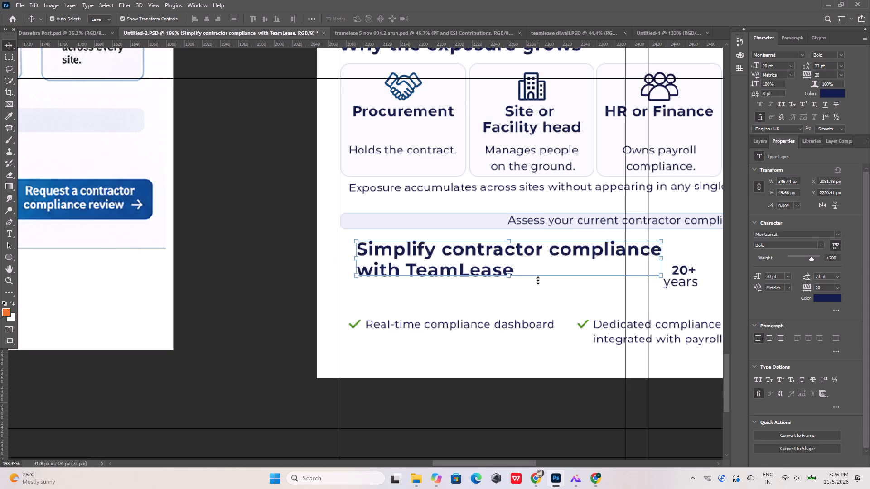
# Duplicate the pale lavender "Assess your current contractor compliance" bar behind the "Simplify contractor compliance" heading and stretch the copy to about 58 px high.
pyautogui.click(466, 221)
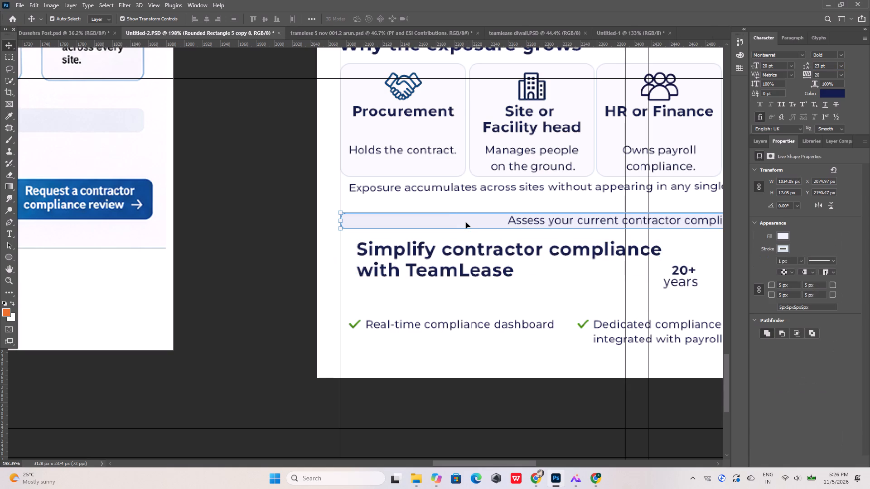
pyautogui.keyDown('alt'); pyautogui.moveTo(466, 222); pyautogui.dragTo(465, 243); pyautogui.keyUp('alt')
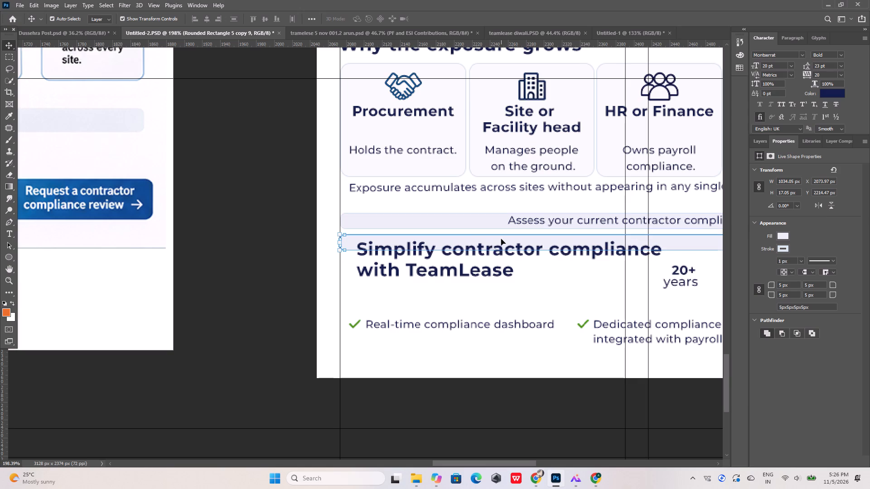
pyautogui.click(501, 239)
pyautogui.keyDown('alt'); pyautogui.scroll(-8, 401, 250); pyautogui.keyUp('alt')
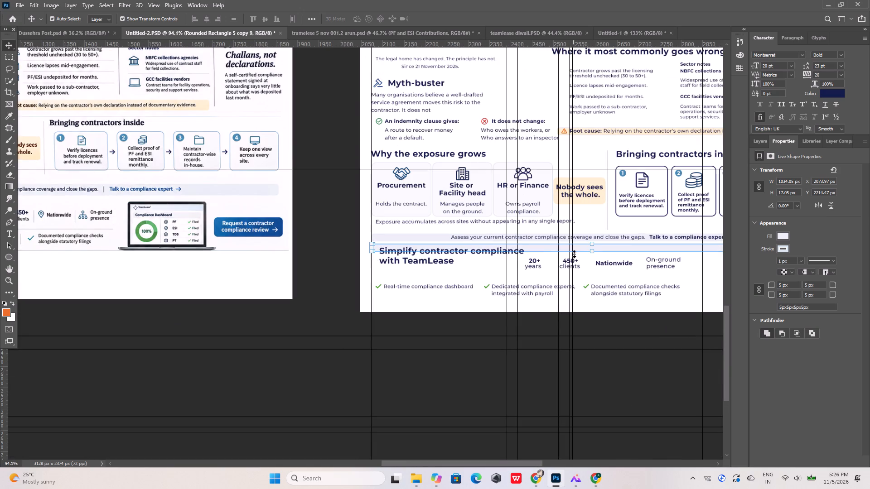
pyautogui.keyDown('alt'); pyautogui.scroll(4, 591, 252); pyautogui.keyUp('alt')
pyautogui.keyDown('shift'); pyautogui.moveTo(591, 252); pyautogui.dragTo(593, 273); pyautogui.keyUp('shift')
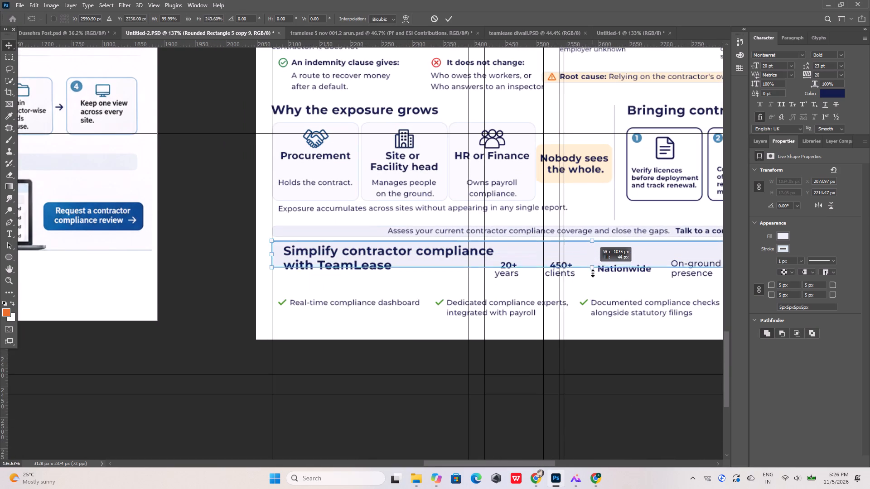
pyautogui.keyDown('shift'); pyautogui.moveTo(593, 273); pyautogui.dragTo(593, 278); pyautogui.keyUp('shift')
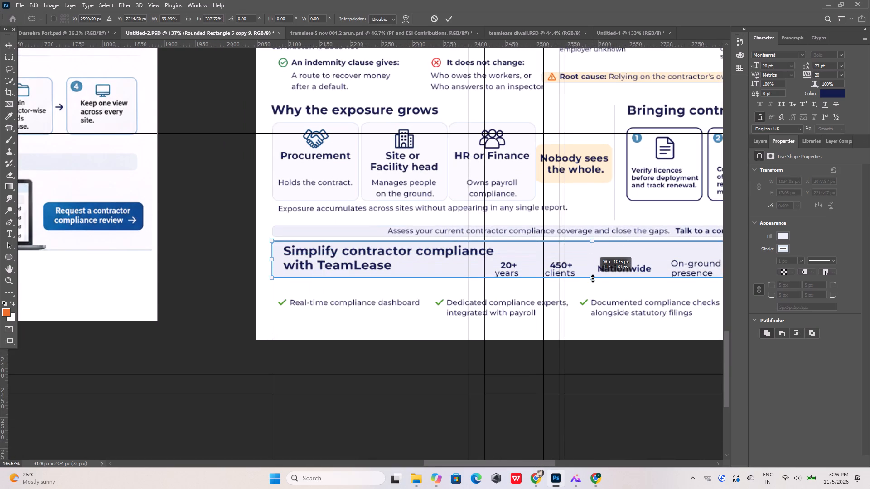
pyautogui.keyDown('shift'); pyautogui.moveTo(593, 278); pyautogui.dragTo(593, 278); pyautogui.keyUp('shift')
# Narrow the duplicated lavender bar to about 373 px so it ends just past the "Simplify contractor compliance" heading.
pyautogui.keyDown('alt'); pyautogui.scroll(-7, 399, 251); pyautogui.keyUp('alt')
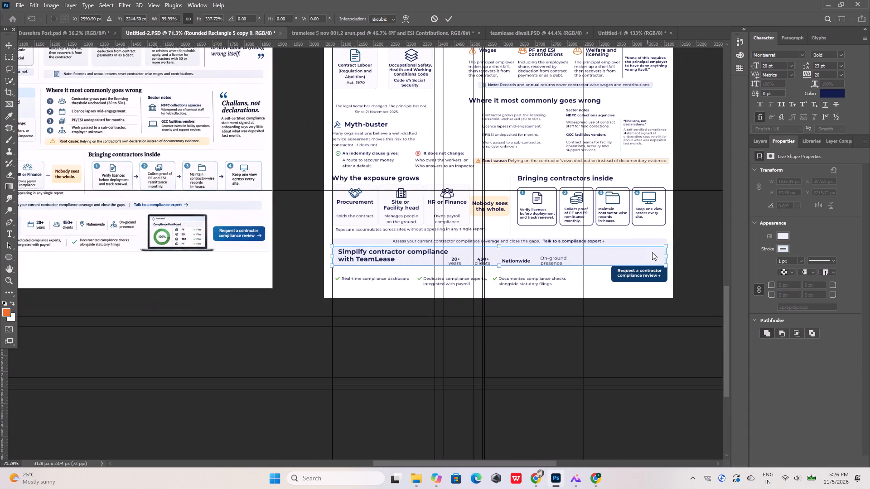
pyautogui.keyDown('shift'); pyautogui.click(667, 256); pyautogui.keyUp('shift')
pyautogui.keyDown('shift'); pyautogui.moveTo(667, 256); pyautogui.dragTo(467, 268); pyautogui.keyUp('shift')
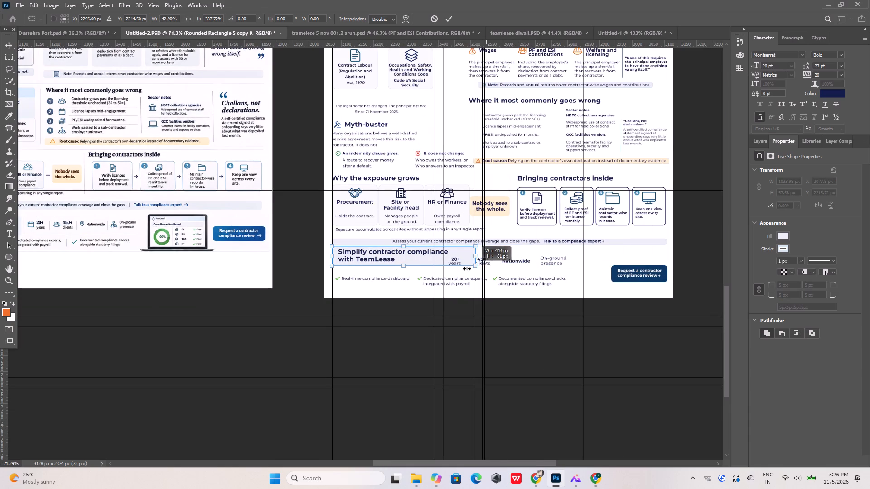
pyautogui.keyDown('shift'); pyautogui.moveTo(467, 268); pyautogui.dragTo(450, 271); pyautogui.keyUp('shift')
pyautogui.keyDown('alt'); pyautogui.scroll(6, 451, 260); pyautogui.keyUp('alt')
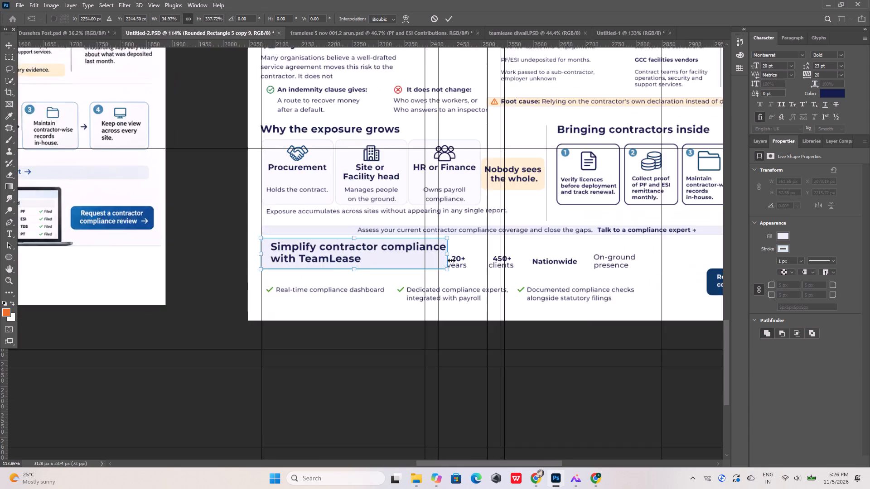
pyautogui.keyDown('alt'); pyautogui.scroll(10, 451, 260); pyautogui.keyUp('alt')
pyautogui.keyDown('shift'); pyautogui.click(441, 241); pyautogui.keyUp('shift')
pyautogui.keyDown('shift'); pyautogui.moveTo(441, 241); pyautogui.dragTo(458, 239); pyautogui.keyUp('shift')
pyautogui.keyDown('alt'); pyautogui.scroll(-7, 458, 239); pyautogui.keyUp('alt')
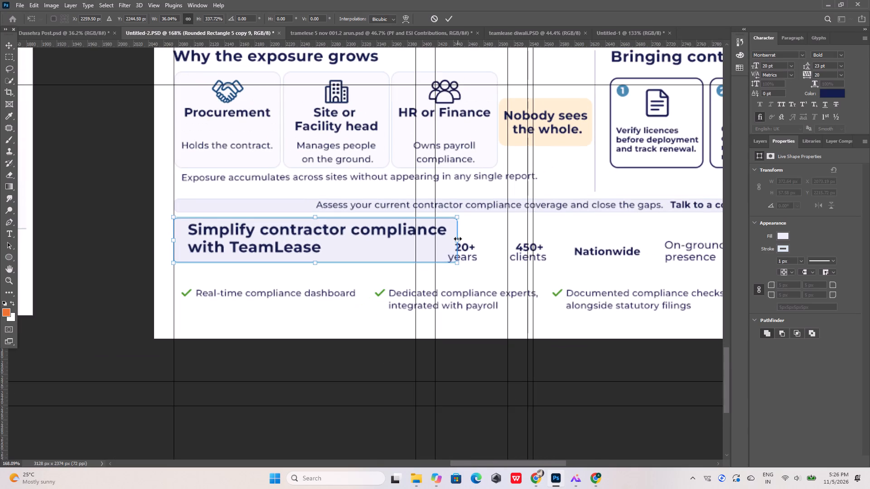
pyautogui.click(449, 19)
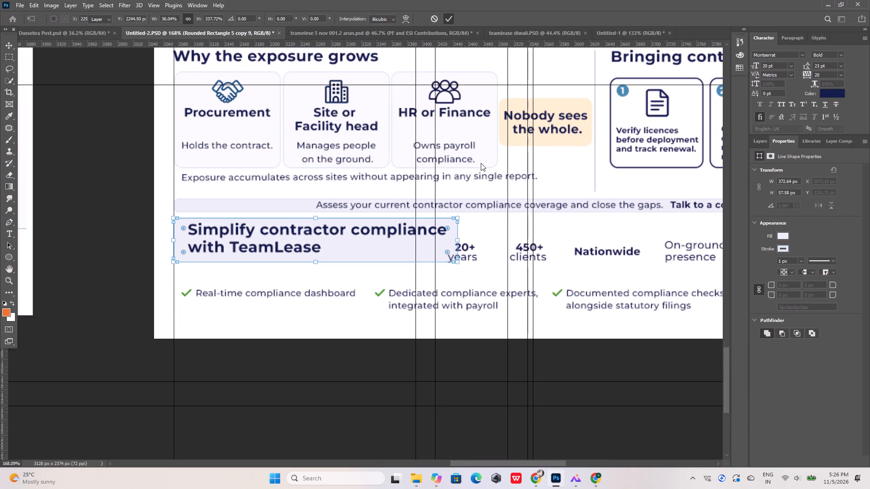
# Move the "20+ years", "450+ clients", "Nationwide" and "On-ground presence" texts together 30 px right, clear of the lavender heading box.
pyautogui.keyDown('alt'); pyautogui.scroll(5, 463, 240); pyautogui.keyUp('alt')
pyautogui.click(470, 249)
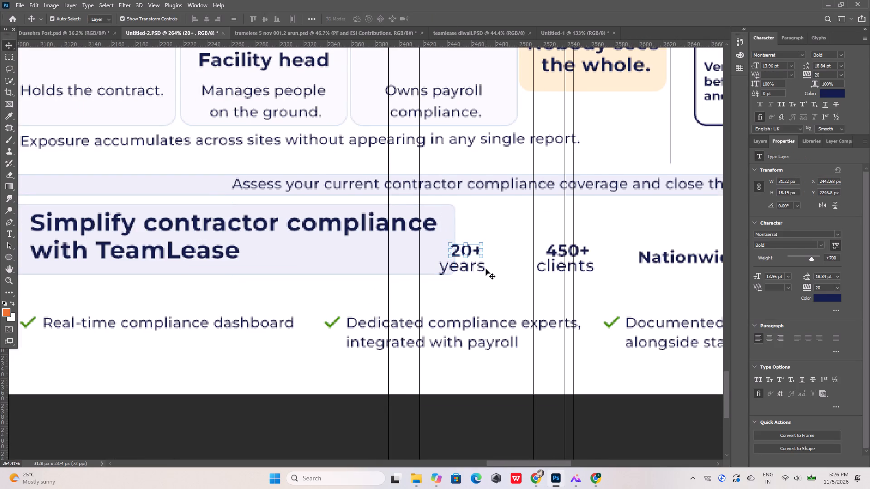
pyautogui.keyDown('shift'); pyautogui.click(483, 270); pyautogui.keyUp('shift')
pyautogui.keyDown('shift'); pyautogui.click(579, 251); pyautogui.keyUp('shift')
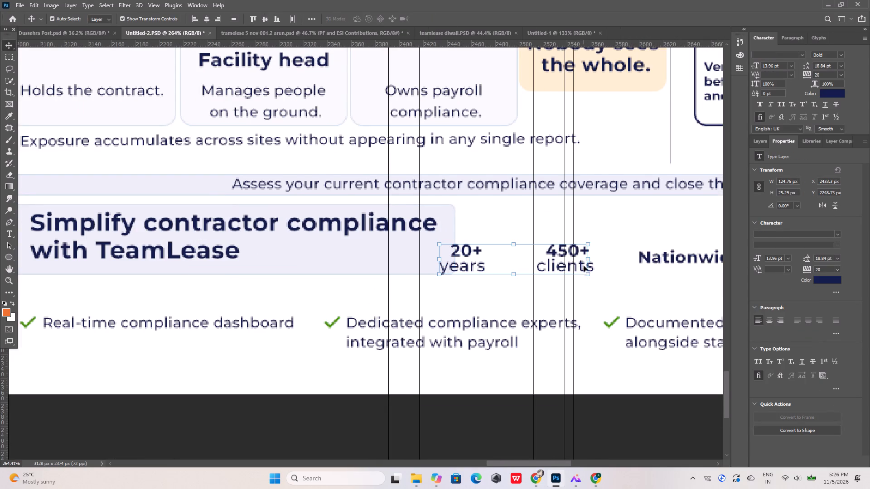
pyautogui.keyDown('shift'); pyautogui.click(577, 267); pyautogui.keyUp('shift')
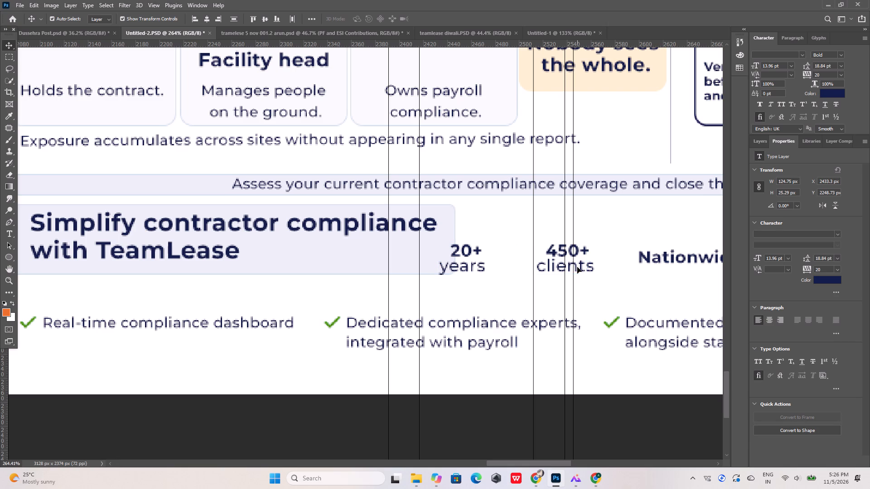
pyautogui.keyDown('shift'); pyautogui.click(645, 257); pyautogui.keyUp('shift')
pyautogui.keyDown('alt'); pyautogui.scroll(-9, 266, 232); pyautogui.keyUp('alt')
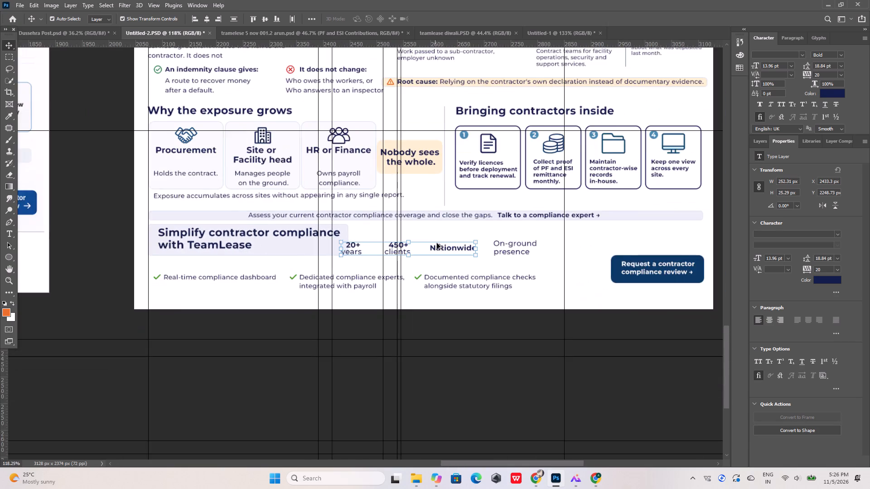
pyautogui.keyDown('alt'); pyautogui.scroll(8, 456, 248); pyautogui.keyUp('alt')
pyautogui.keyDown('shift'); pyautogui.click(512, 234); pyautogui.keyUp('shift')
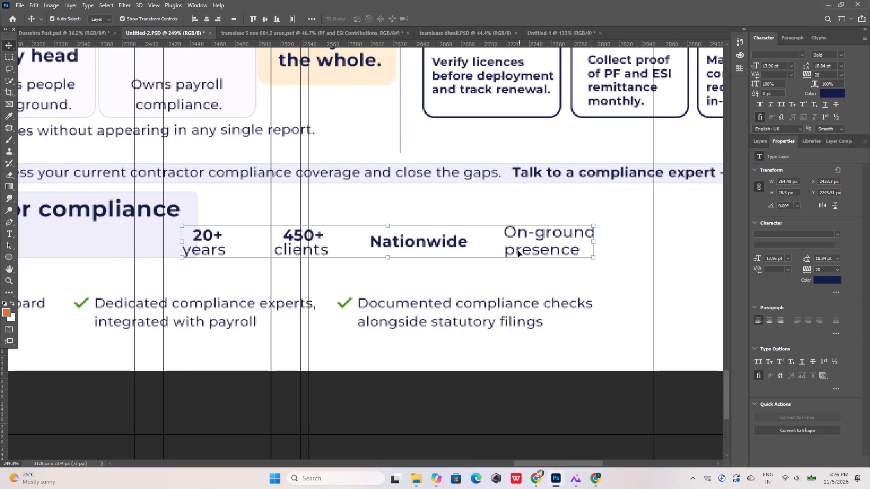
pyautogui.keyDown('shift'); pyautogui.click(518, 251); pyautogui.keyUp('shift')
pyautogui.hotkey('shift', 'Right')
pyautogui.hotkey('shift', 'Right')
pyautogui.hotkey('shift', 'Right')
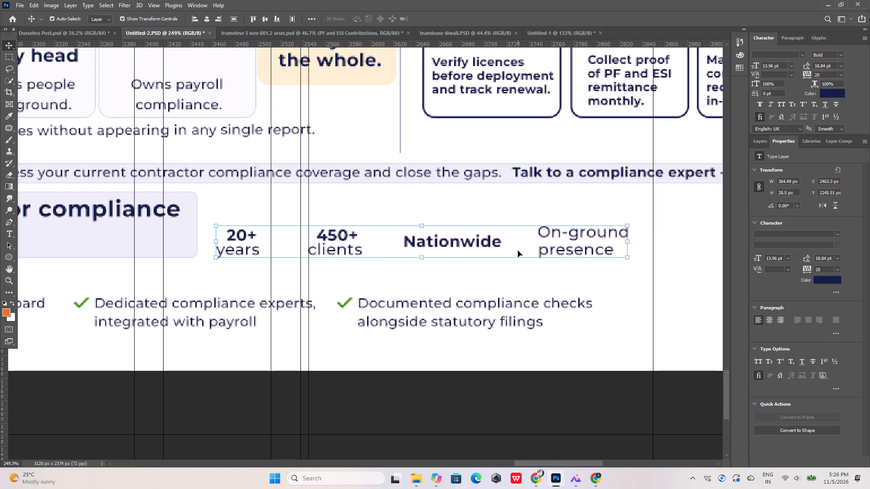
# Nudge the four statistic texts up 15 px and right 7 px, level with the lavender heading box.
pyautogui.keyDown('alt'); pyautogui.scroll(-15, 537, 198); pyautogui.keyUp('alt')
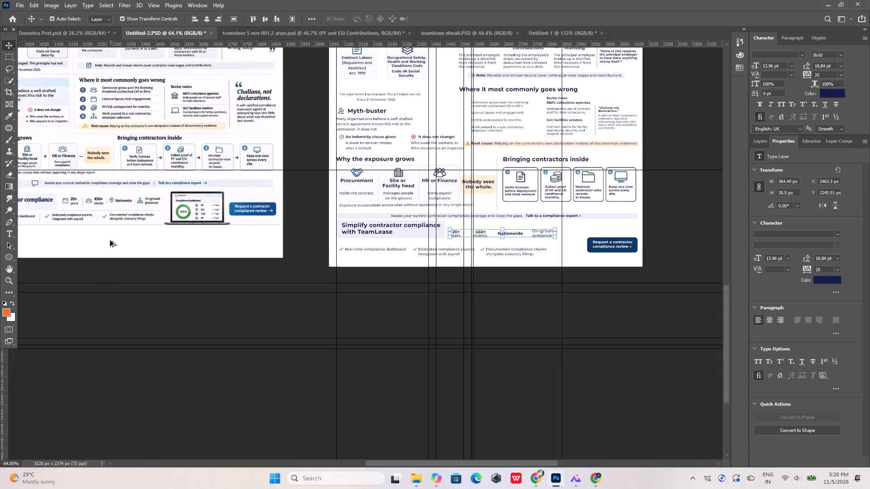
pyautogui.keyDown('alt'); pyautogui.scroll(13, 469, 233); pyautogui.keyUp('alt')
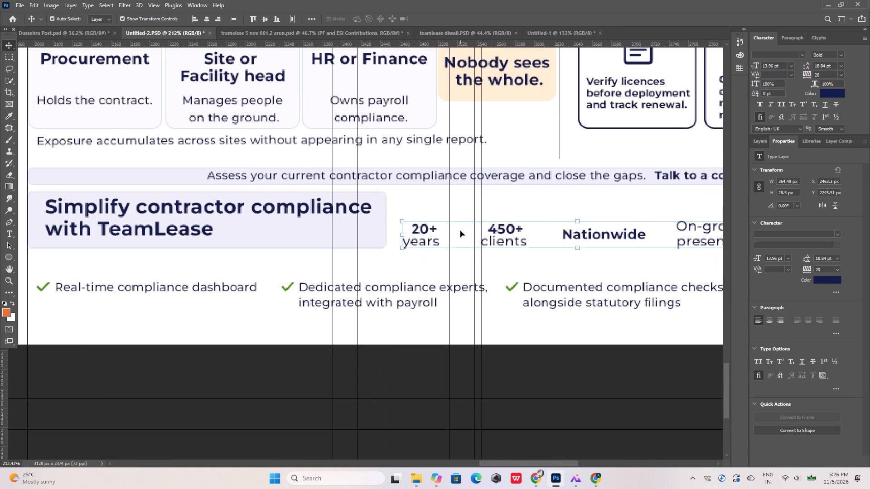
pyautogui.press('Up')
pyautogui.press('Up')
pyautogui.press('Up')
pyautogui.press('Up')
pyautogui.press('Up')
pyautogui.press('Up')
pyautogui.press('Up')
pyautogui.press('Up')
pyautogui.press('Up')
pyautogui.press('Up')
pyautogui.press('Up')
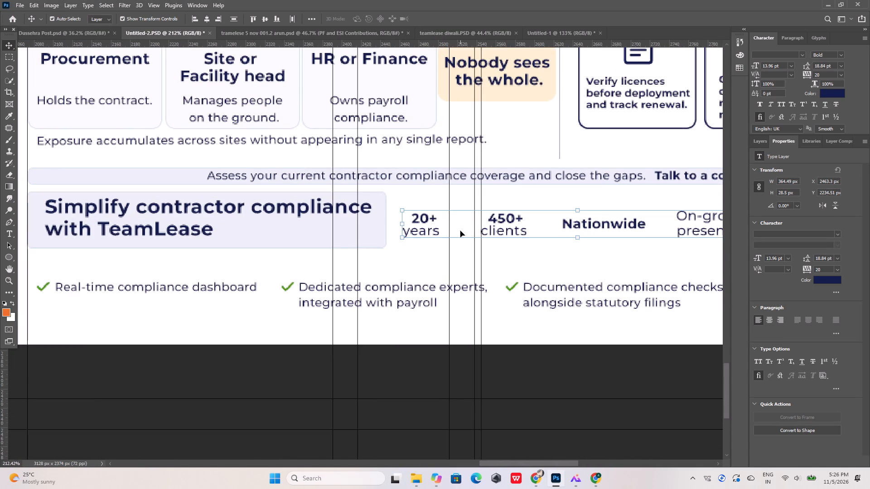
pyautogui.press('Up')
pyautogui.press('Up')
pyautogui.press('Up')
pyautogui.press('Up')
pyautogui.press('Up')
pyautogui.press('Right')
pyautogui.press('Right')
pyautogui.press('Right')
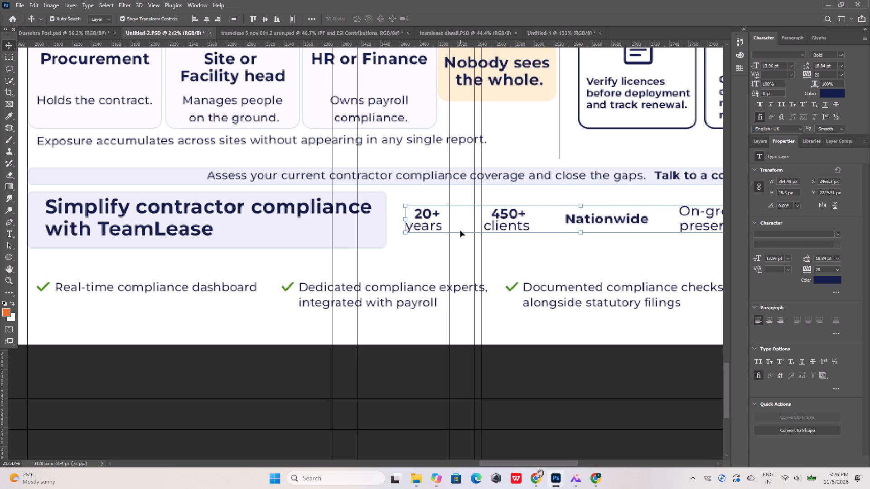
pyautogui.press('Right')
pyautogui.press('Right')
pyautogui.press('Right')
pyautogui.press('Down')
pyautogui.press('Right')
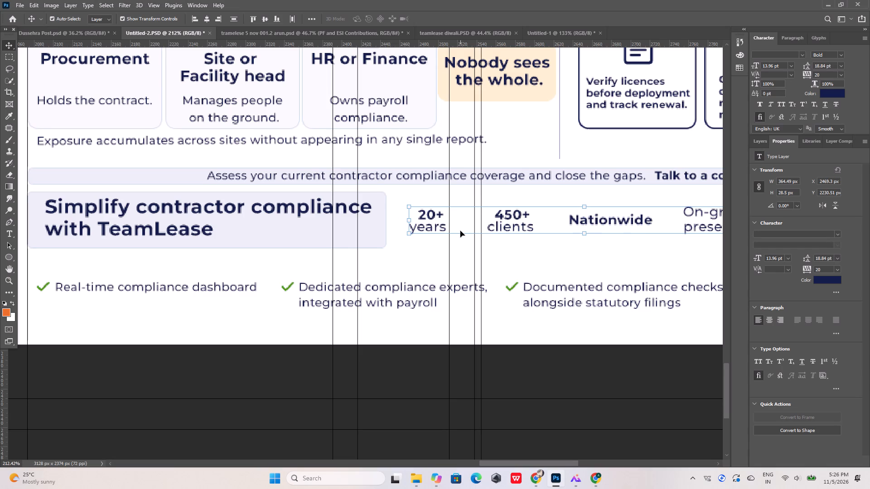
pyautogui.click(405, 275)
# Compare the statistics row beside the "Simplify contractor compliance" heading with the same row in the reference infographic.
pyautogui.keyDown('alt'); pyautogui.scroll(-6, 405, 253); pyautogui.keyUp('alt')
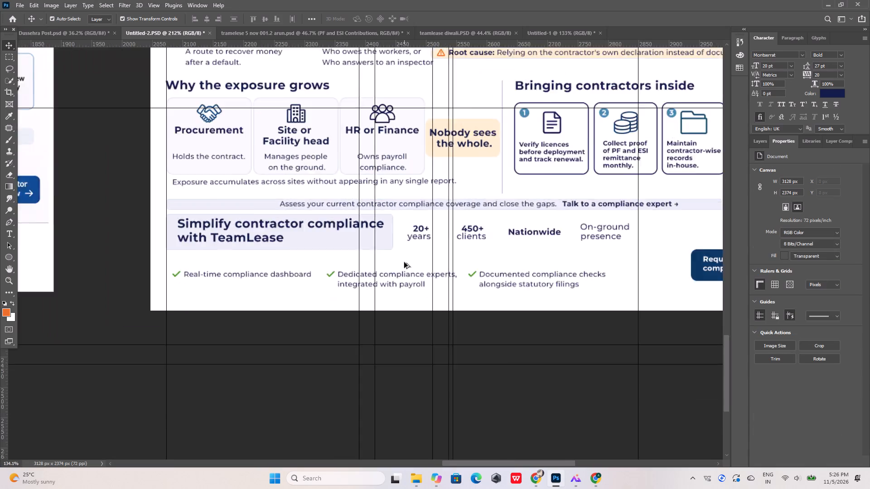
pyautogui.keyDown('alt'); pyautogui.scroll(-13, 404, 262); pyautogui.keyUp('alt')
pyautogui.keyDown('alt'); pyautogui.scroll(8, 147, 259); pyautogui.keyUp('alt')
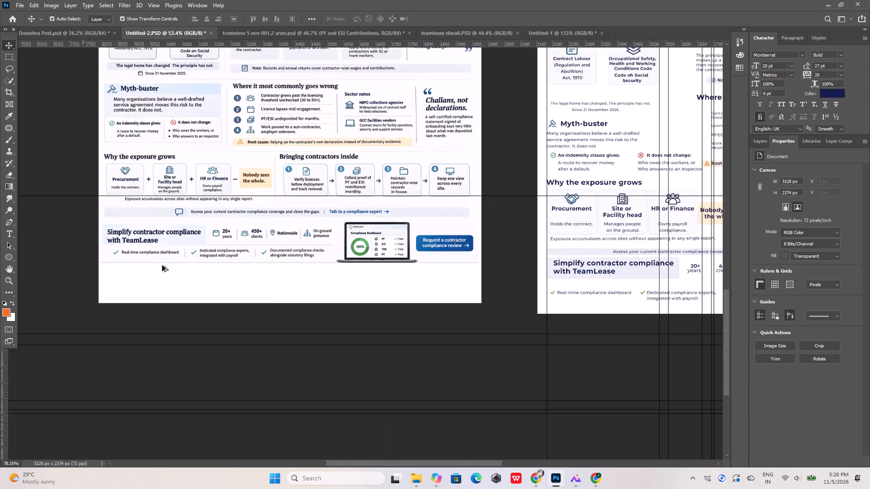
pyautogui.keyDown('alt'); pyautogui.scroll(4, 162, 265); pyautogui.keyUp('alt')
pyautogui.keyDown('alt'); pyautogui.scroll(-12, 162, 265); pyautogui.keyUp('alt')
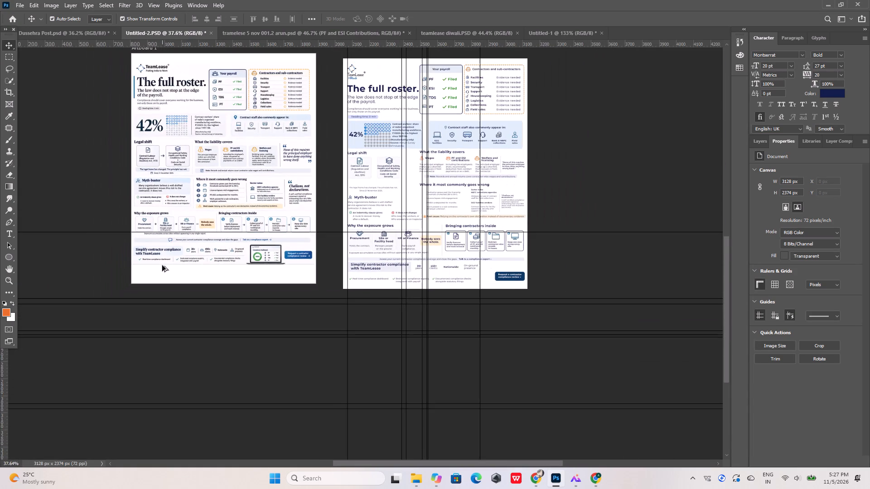
pyautogui.keyDown('alt'); pyautogui.scroll(4, 501, 273); pyautogui.keyUp('alt')
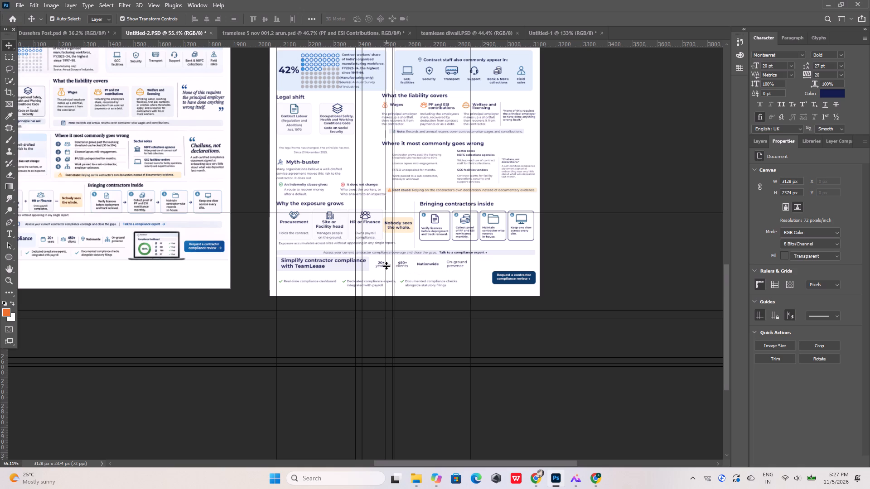
pyautogui.keyDown('alt'); pyautogui.scroll(9, 386, 265); pyautogui.keyUp('alt')
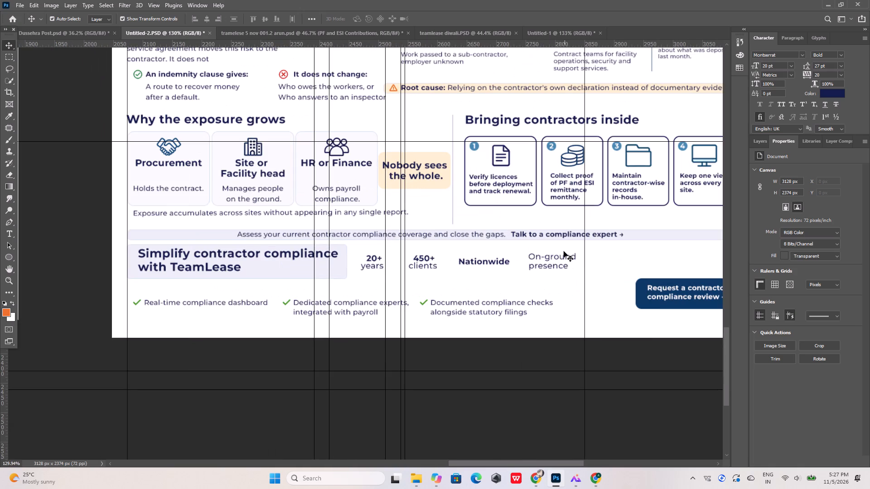
# Scale the "20+ years", "450+ clients", "Nationwide" and "On-ground presence" texts together down to about 83%.
pyautogui.moveTo(564, 248); pyautogui.dragTo(369, 282)
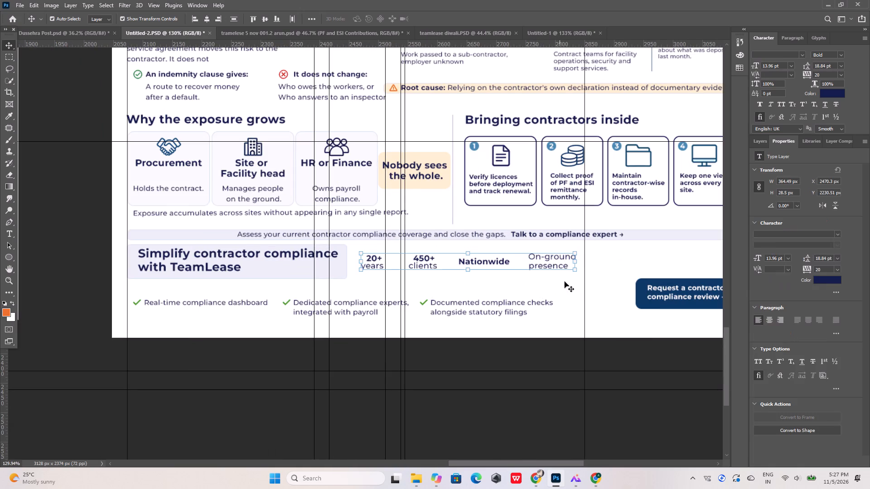
pyautogui.moveTo(574, 271); pyautogui.dragTo(551, 267)
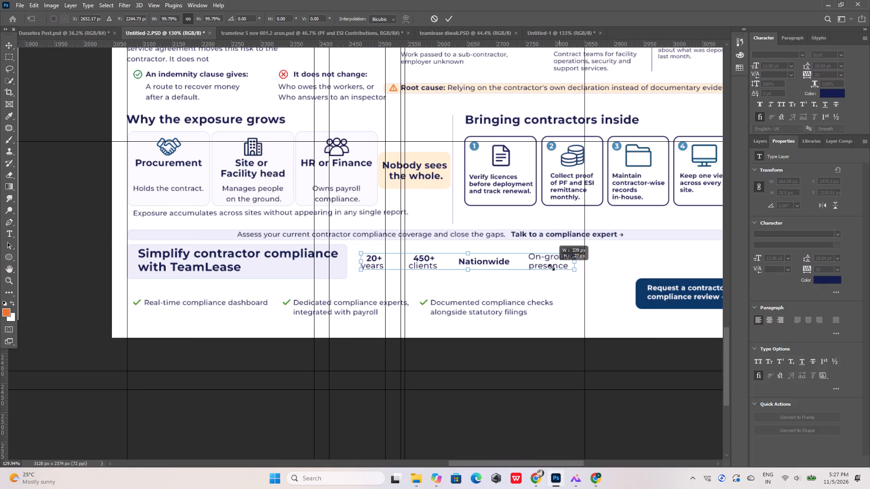
pyautogui.moveTo(551, 267); pyautogui.dragTo(546, 267)
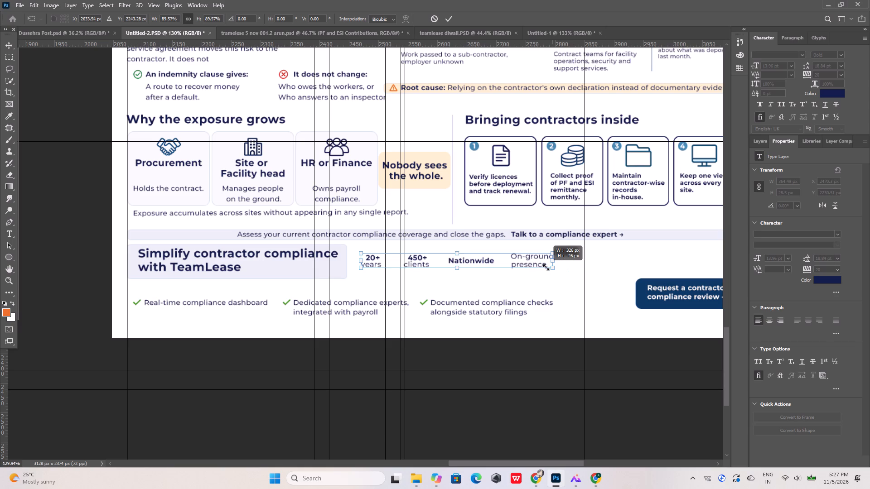
pyautogui.moveTo(546, 267); pyautogui.dragTo(538, 267)
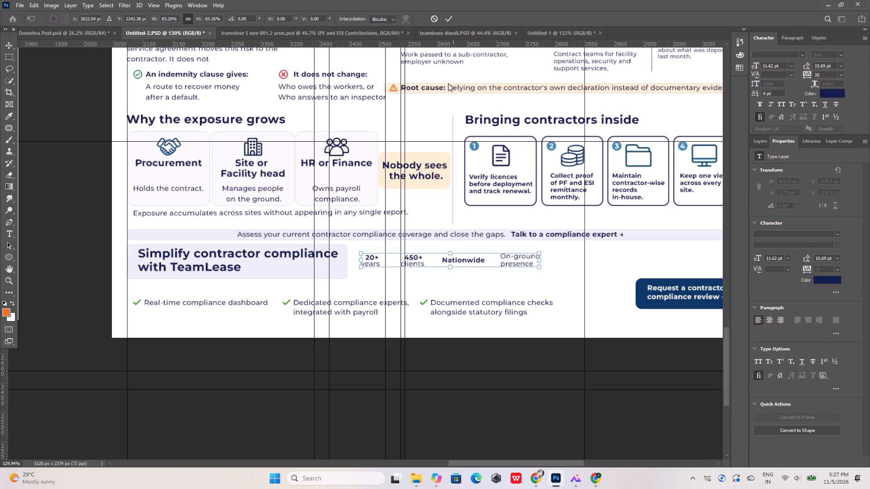
pyautogui.click(446, 19)
pyautogui.click(537, 405)
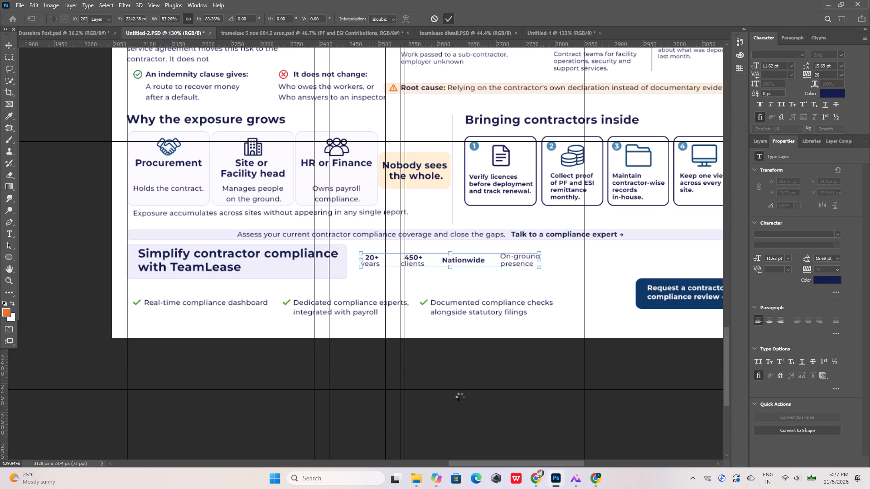
# Apply the scaling of the four statistic texts.
pyautogui.click(460, 397)
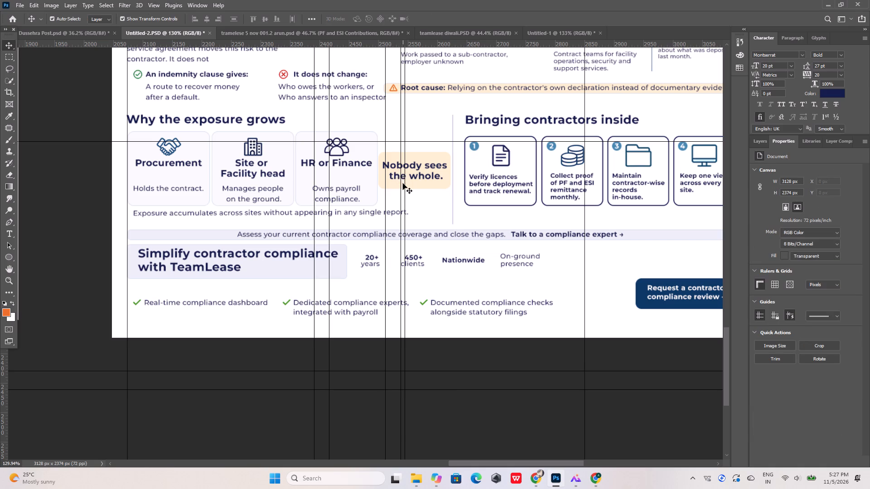
# Remove the six vertical guides crossing the layout, keeping the one at its left margin.
pyautogui.moveTo(405, 187); pyautogui.dragTo(0, 163)
pyautogui.moveTo(401, 197); pyautogui.dragTo(0, 184)
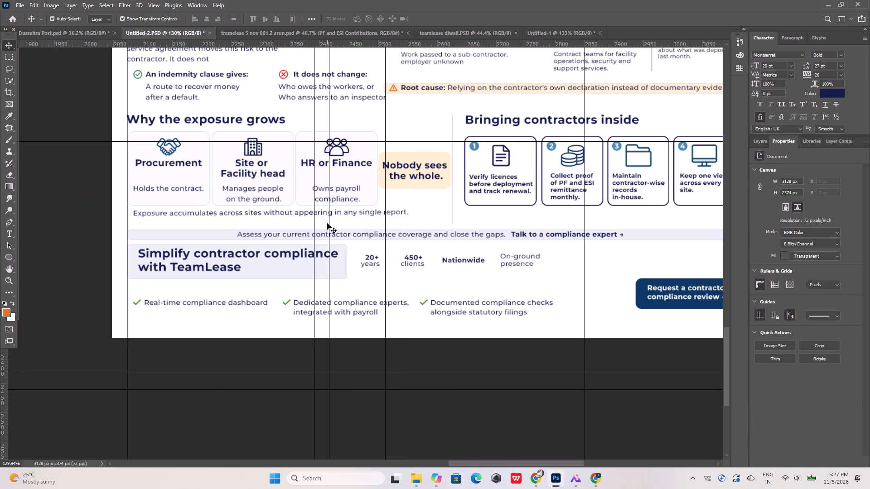
pyautogui.moveTo(329, 223); pyautogui.dragTo(0, 154)
pyautogui.moveTo(314, 220); pyautogui.dragTo(0, 178)
pyautogui.moveTo(385, 225); pyautogui.dragTo(0, 205)
pyautogui.moveTo(585, 221); pyautogui.dragTo(0, 194)
pyautogui.click(446, 389)
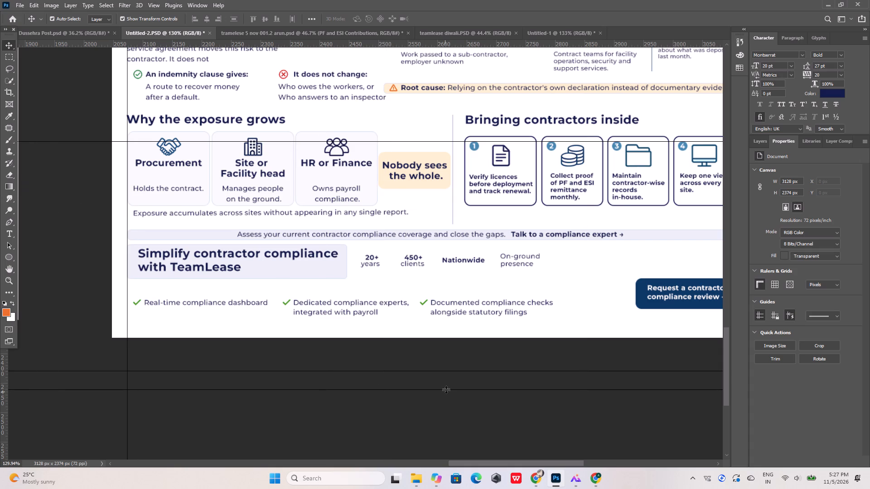
# Examine the statistics icons in the reference infographic and look through the Downloads and Screenshots folders for matching icon images.
pyautogui.keyDown('alt'); pyautogui.scroll(-11, 496, 341); pyautogui.keyUp('alt')
pyautogui.keyDown('alt'); pyautogui.scroll(9, 155, 309); pyautogui.keyUp('alt')
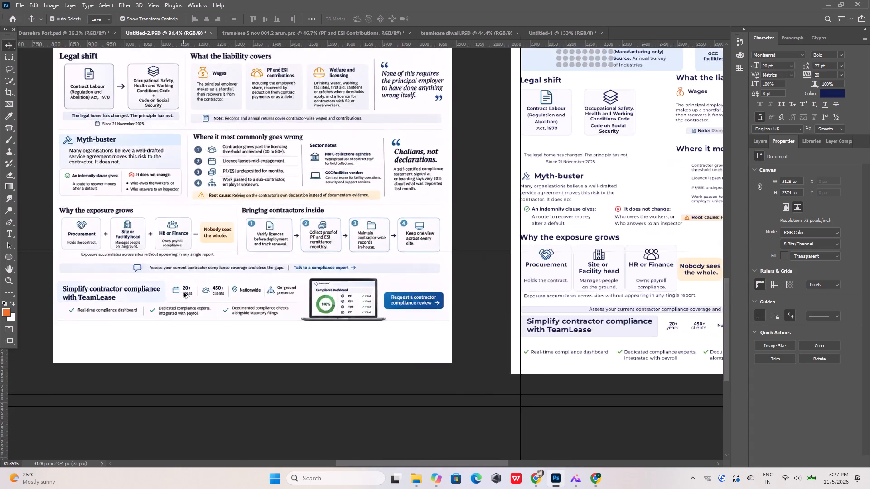
pyautogui.keyDown('alt'); pyautogui.scroll(5, 184, 292); pyautogui.keyUp('alt')
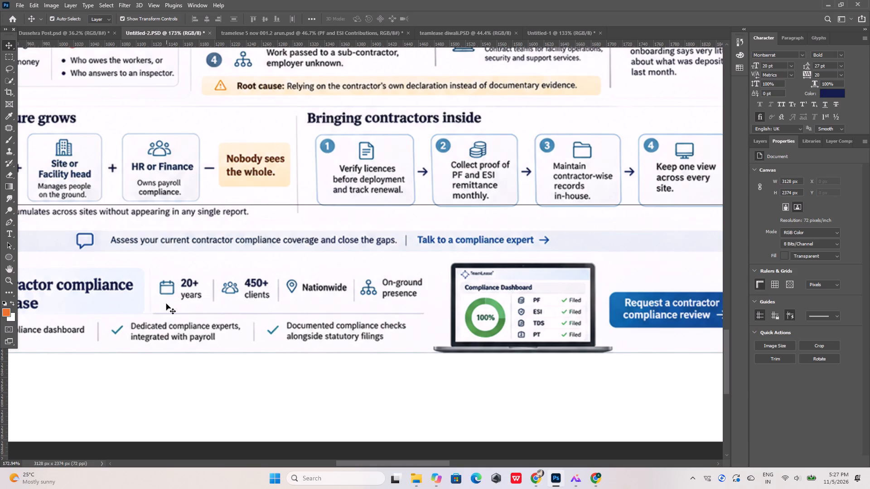
pyautogui.keyDown('alt'); pyautogui.scroll(-2, 237, 301); pyautogui.keyUp('alt')
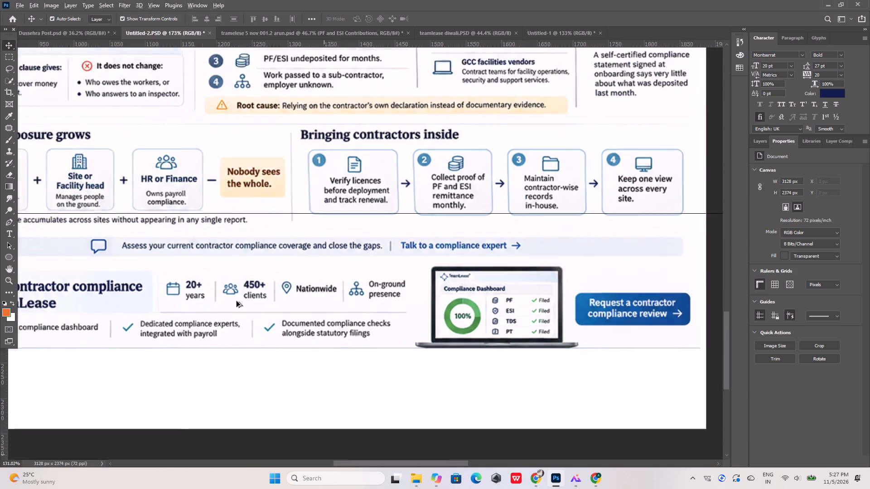
pyautogui.keyDown('alt'); pyautogui.scroll(-10, 237, 301); pyautogui.keyUp('alt')
pyautogui.click(416, 479)
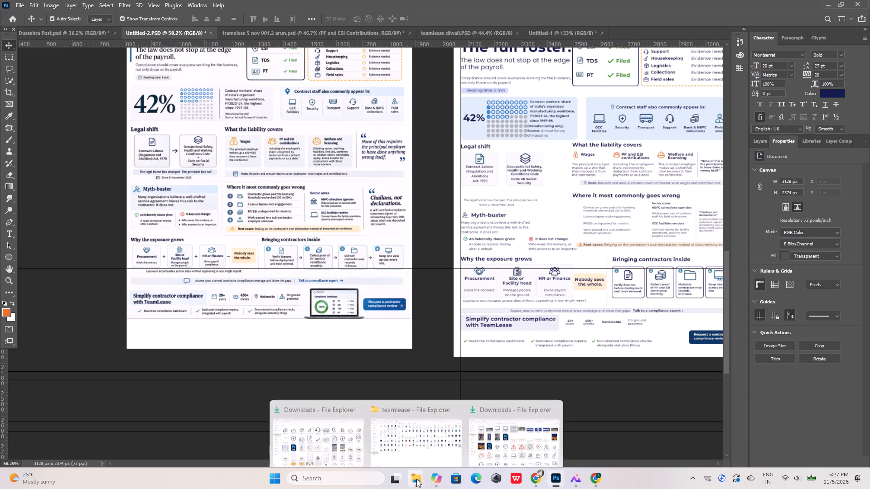
pyautogui.click(503, 433)
pyautogui.scroll(-4, 300, 228)
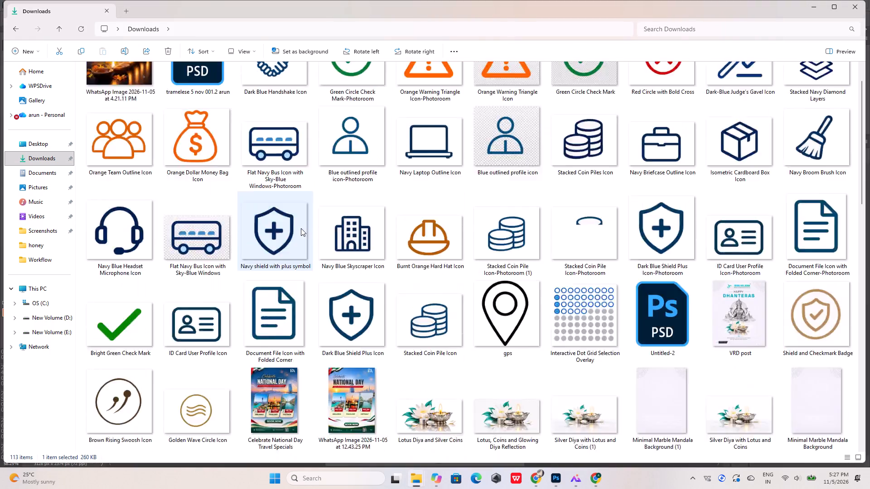
pyautogui.scroll(4, 301, 228)
pyautogui.scroll(-5, 302, 231)
pyautogui.click(48, 228)
pyautogui.scroll(-20, 314, 273)
pyautogui.scroll(-3, 314, 273)
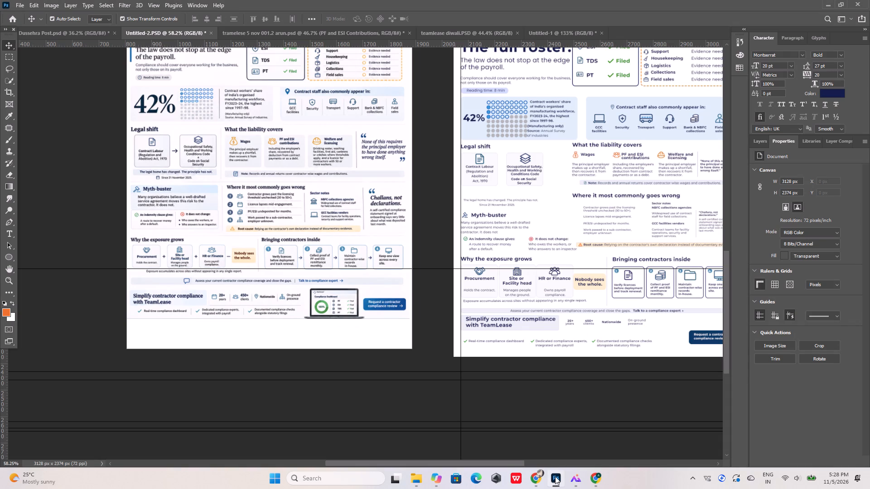
pyautogui.keyDown('alt'); pyautogui.scroll(17, 222, 218); pyautogui.keyUp('alt')
pyautogui.keyDown('alt'); pyautogui.scroll(-10, 198, 206); pyautogui.keyUp('alt')
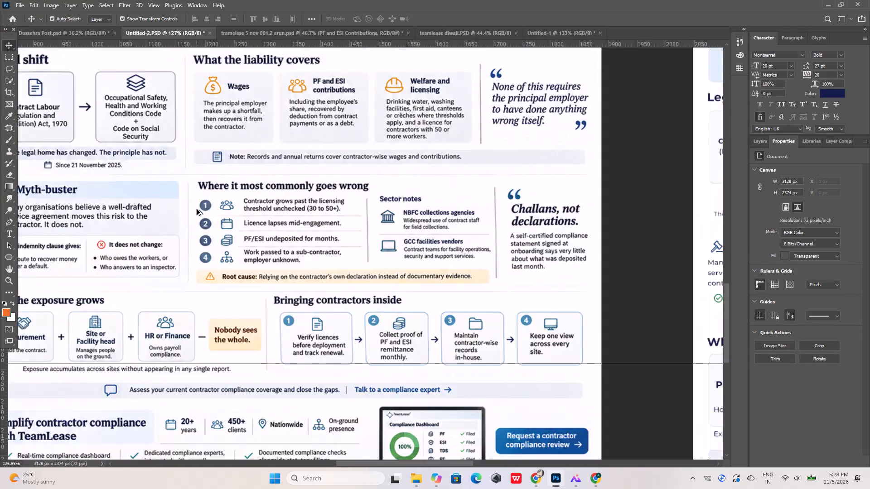
pyautogui.keyDown('alt'); pyautogui.scroll(-8, 197, 209); pyautogui.keyUp('alt')
pyautogui.keyDown('alt'); pyautogui.middleClick(197, 215); pyautogui.keyUp('alt')
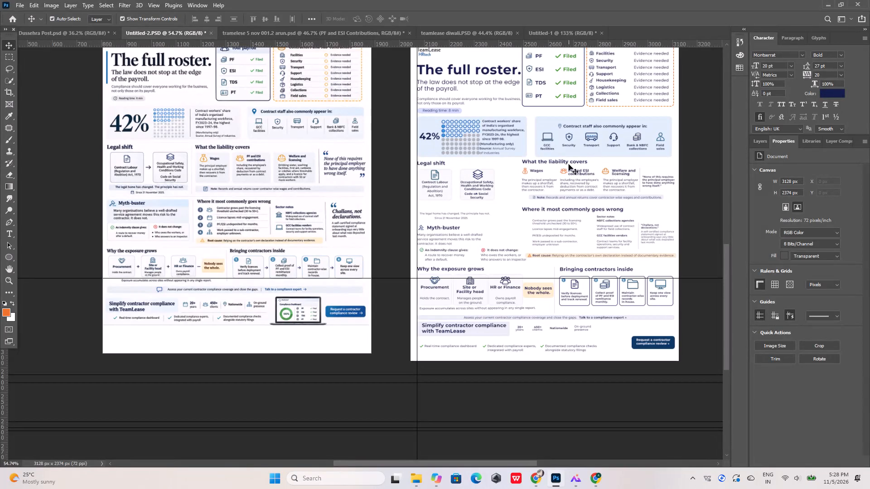
pyautogui.keyDown('alt'); pyautogui.scroll(9, 486, 176); pyautogui.keyUp('alt')
pyautogui.keyDown('alt'); pyautogui.scroll(-8, 486, 176); pyautogui.keyUp('alt')
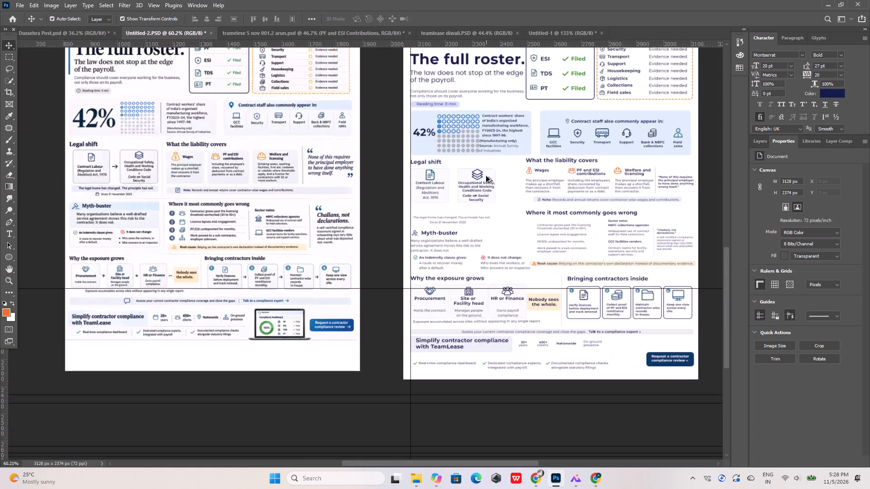
pyautogui.keyDown('alt'); pyautogui.scroll(6, 486, 176); pyautogui.keyUp('alt')
pyautogui.keyDown('alt'); pyautogui.scroll(-4, 486, 176); pyautogui.keyUp('alt')
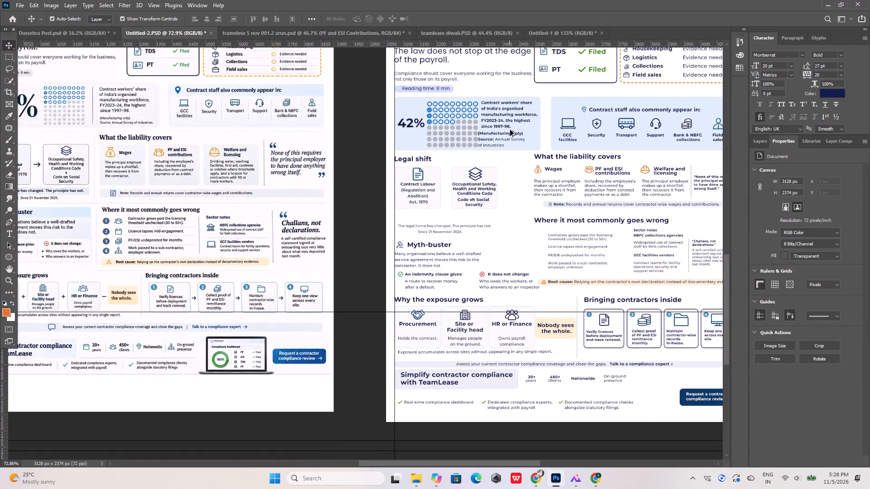
pyautogui.keyDown('alt'); pyautogui.scroll(1, 510, 130); pyautogui.keyUp('alt')
pyautogui.keyDown('alt'); pyautogui.scroll(-2, 510, 130); pyautogui.keyUp('alt')
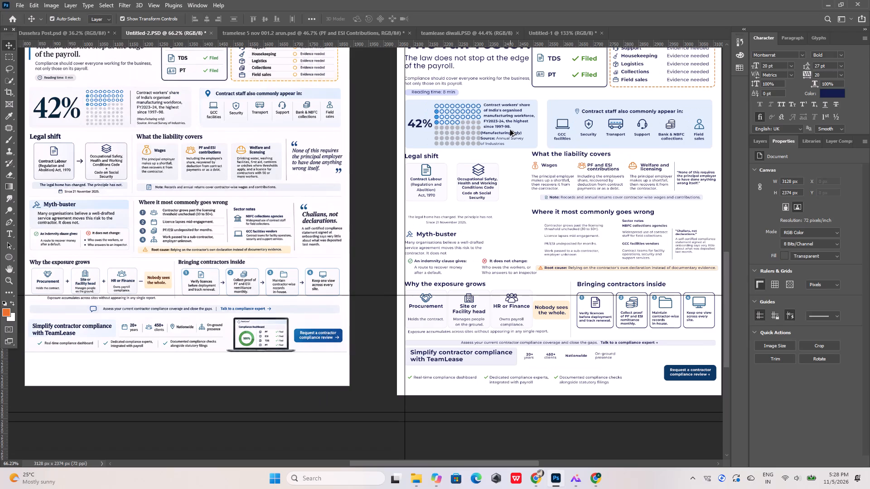
# Widen the light blue box behind the 42% statistic to the right, to 466 px wide.
pyautogui.keyDown('alt'); pyautogui.scroll(4, 510, 130); pyautogui.keyUp('alt')
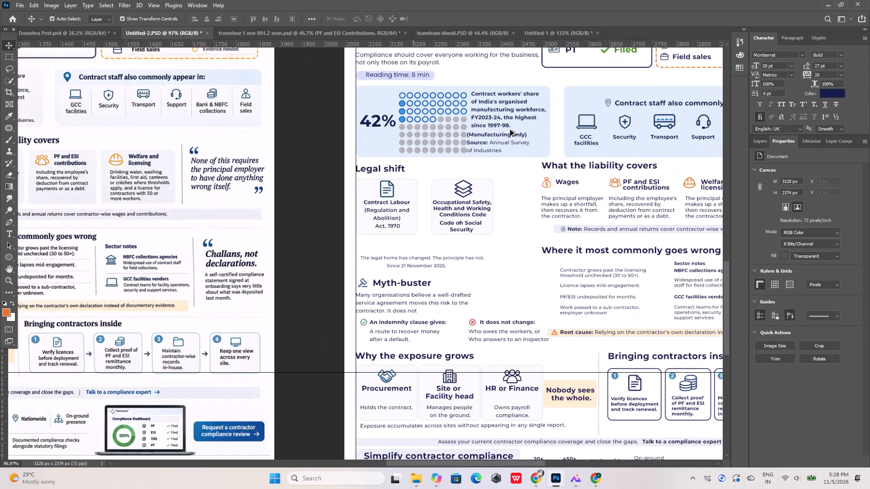
pyautogui.click(541, 125)
pyautogui.click(547, 146)
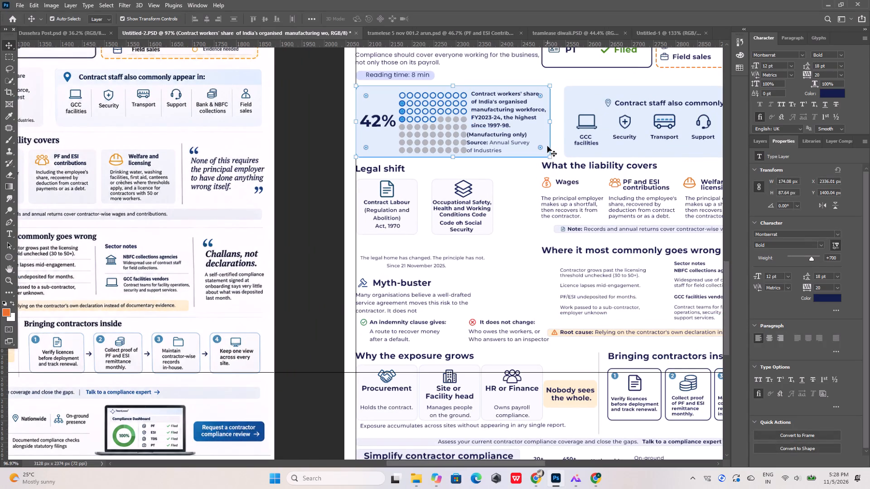
pyautogui.keyDown('shift'); pyautogui.moveTo(552, 123); pyautogui.dragTo(561, 123); pyautogui.keyUp('shift')
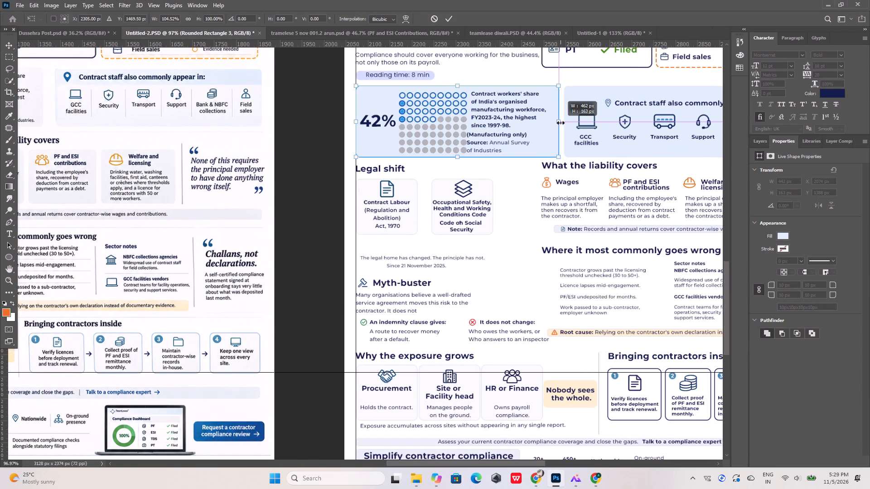
pyautogui.keyDown('shift'); pyautogui.moveTo(561, 123); pyautogui.dragTo(562, 122); pyautogui.keyUp('shift')
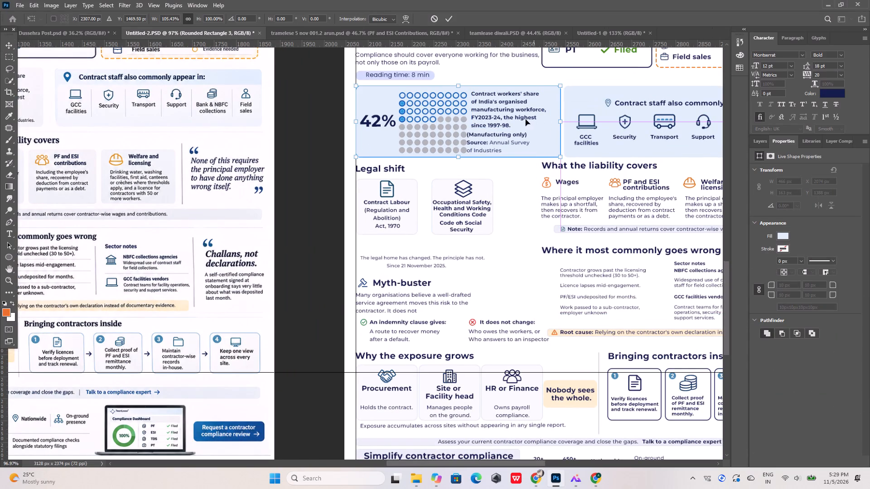
pyautogui.click(526, 119)
pyautogui.click(447, 20)
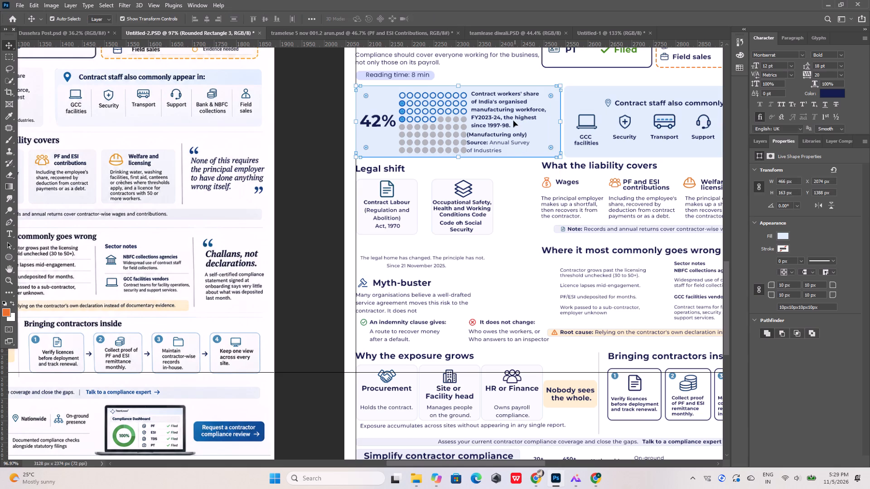
# Nudge the "Contract workers' share" and "(Manufacturing only) Source" texts together 20 px right, away from the dot grid.
pyautogui.click(513, 116)
pyautogui.keyDown('alt'); pyautogui.scroll(9, 511, 145); pyautogui.keyUp('alt')
pyautogui.keyDown('shift'); pyautogui.click(508, 139); pyautogui.keyUp('shift')
pyautogui.keyDown('alt'); pyautogui.scroll(-8, 507, 149); pyautogui.keyUp('alt')
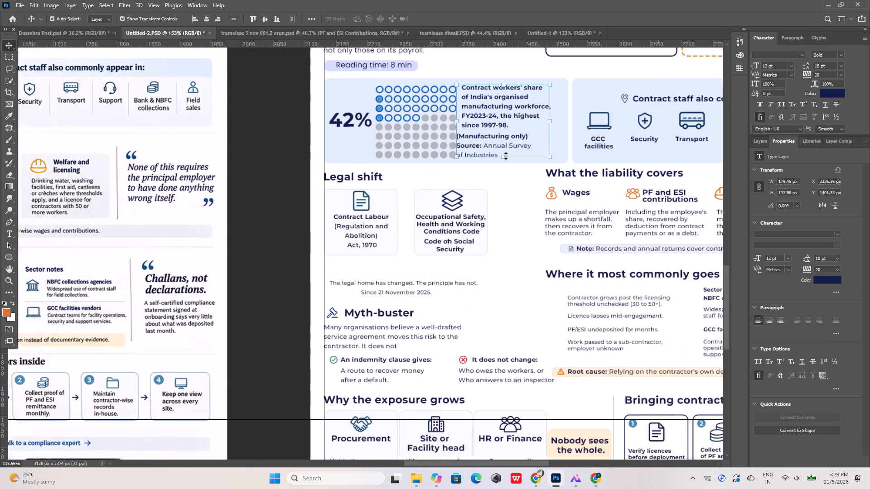
pyautogui.press('Right')
pyautogui.press('Right')
pyautogui.press('Right')
pyautogui.press('Right')
pyautogui.press('Right')
pyautogui.press('Right')
pyautogui.press('Right')
pyautogui.press('Right')
pyautogui.press('Right')
pyautogui.press('Right')
pyautogui.press('Right')
pyautogui.press('Right')
pyautogui.press('Right')
pyautogui.press('Right')
pyautogui.press('Right')
pyautogui.press('Right')
pyautogui.press('Right')
pyautogui.press('Right')
pyautogui.press('Right')
pyautogui.press('Right')
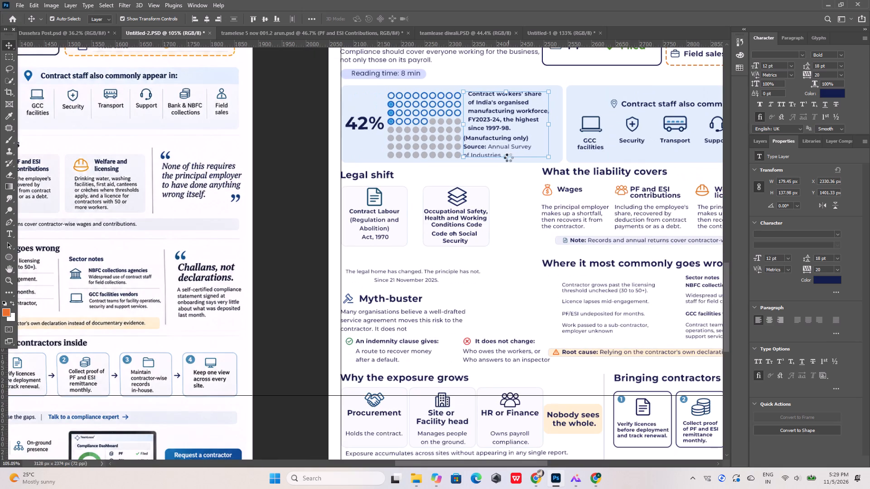
# Nudge the "Contract workers' share" and "(Manufacturing only) Source" texts together further right, to X about 2346 px.
pyautogui.press('Right')
pyautogui.press('Right')
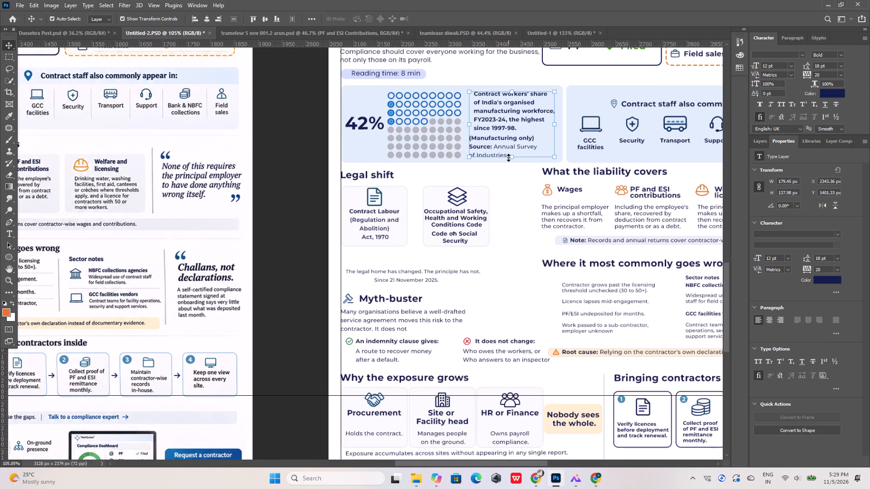
pyautogui.press('Right')
pyautogui.press('Right')
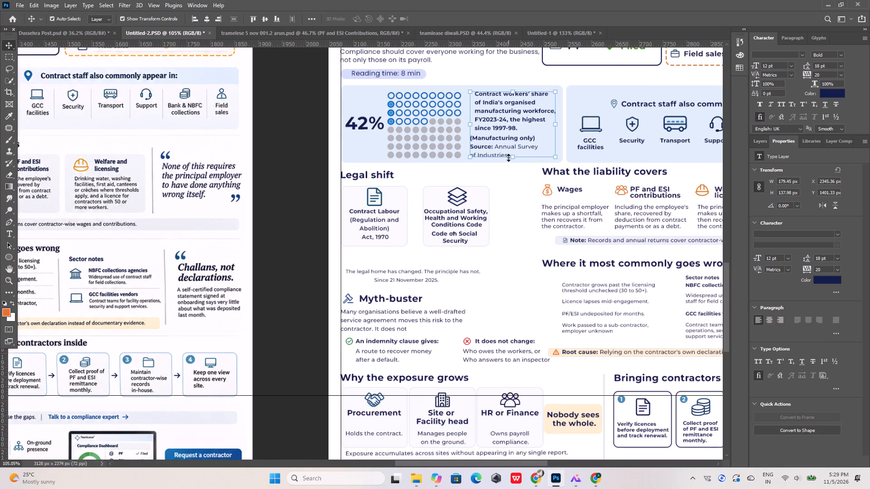
pyautogui.press('Right')
pyautogui.click(510, 214)
# Draw a vertical line about 135 px tall between the dot grid and the "Contract workers' share" text.
pyautogui.keyDown('alt'); pyautogui.scroll(-2, 510, 214); pyautogui.keyUp('alt')
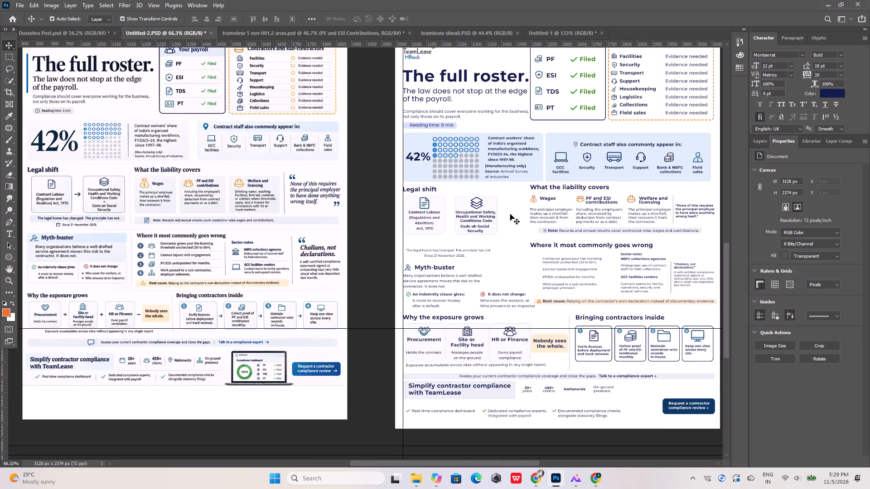
pyautogui.keyDown('alt'); pyautogui.scroll(-5, 510, 214); pyautogui.keyUp('alt')
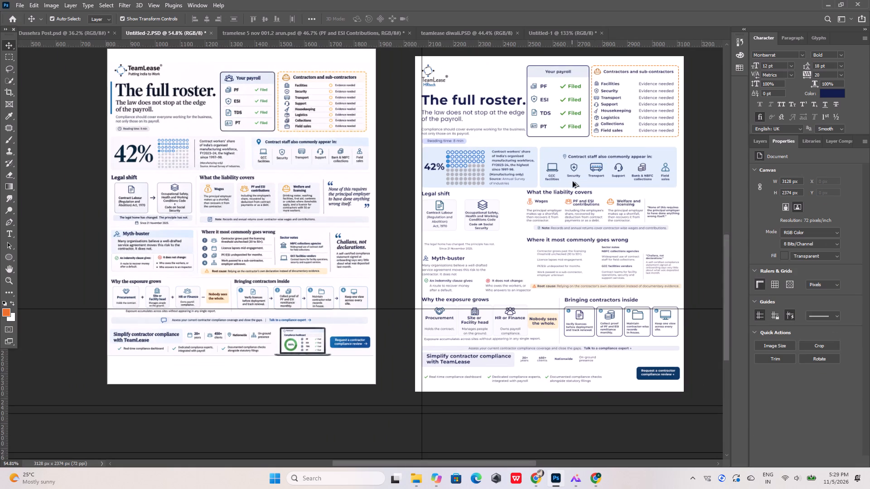
pyautogui.keyDown('alt'); pyautogui.scroll(8, 490, 158); pyautogui.keyUp('alt')
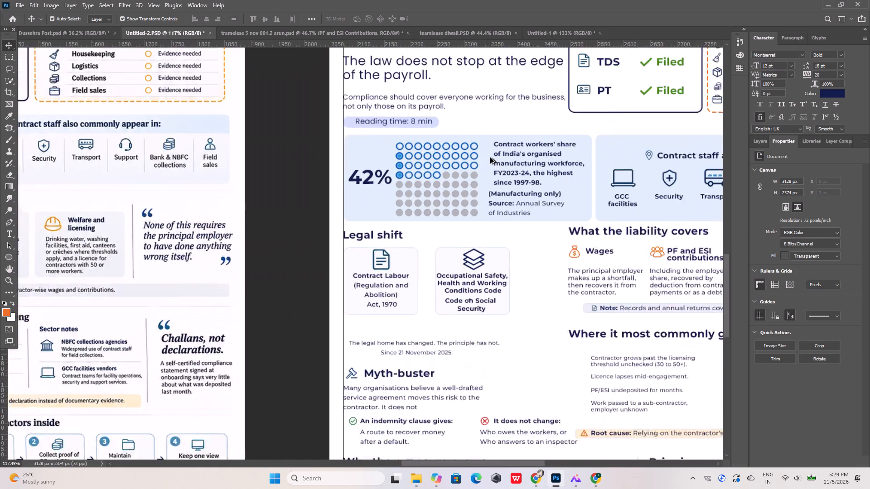
pyautogui.keyDown('alt'); pyautogui.scroll(2, 490, 158); pyautogui.keyUp('alt')
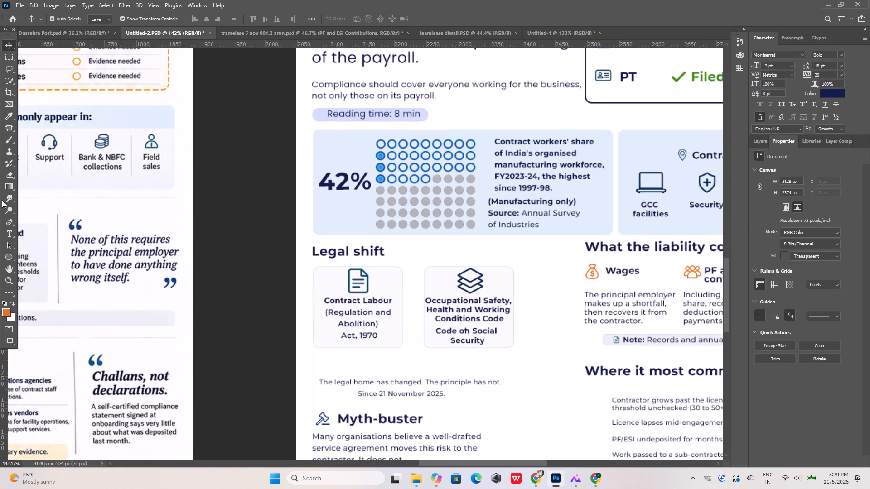
pyautogui.moveTo(6, 258); pyautogui.dragTo(48, 291)
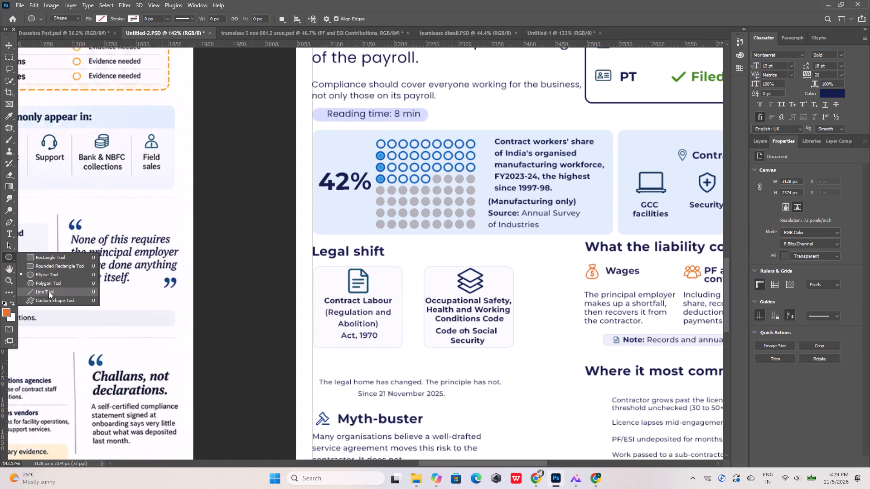
pyautogui.moveTo(48, 291); pyautogui.dragTo(49, 292)
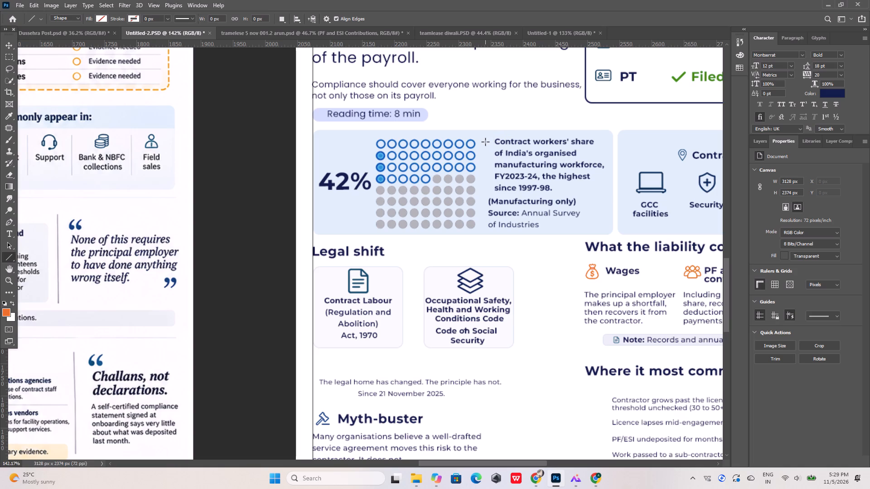
pyautogui.keyDown('shift'); pyautogui.moveTo(485, 142); pyautogui.dragTo(486, 227); pyautogui.keyUp('shift')
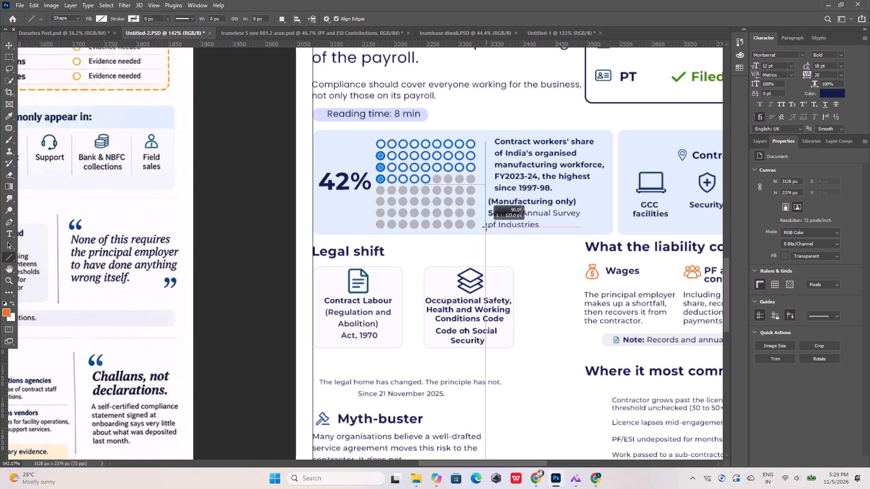
pyautogui.keyDown('shift'); pyautogui.moveTo(486, 227); pyautogui.dragTo(486, 229); pyautogui.keyUp('shift')
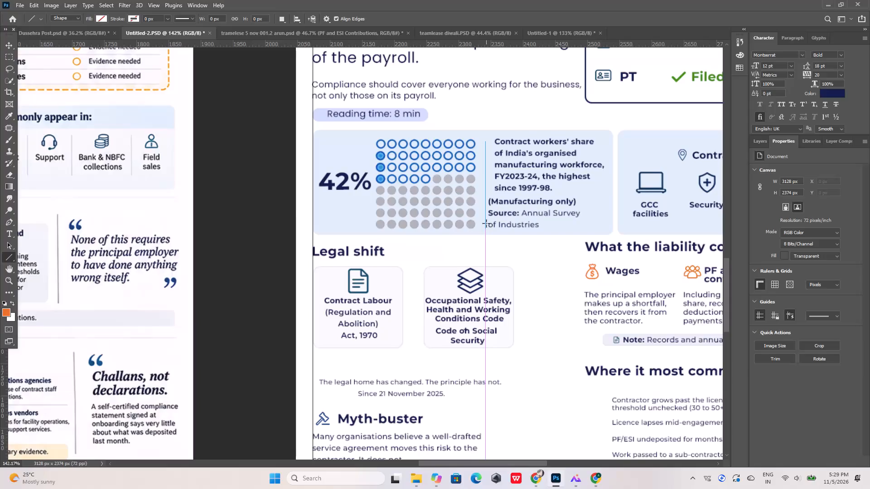
# Give the divider line a dark navy stroke 1 px wide.
pyautogui.click(132, 16)
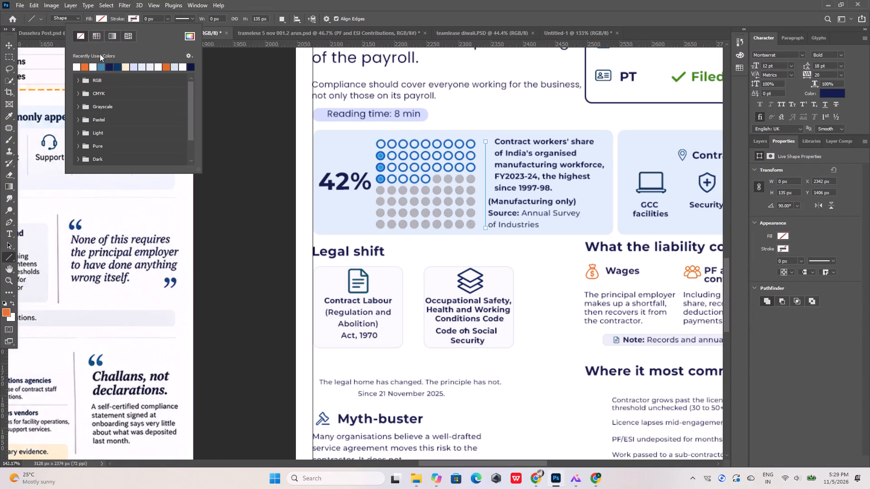
pyautogui.click(109, 67)
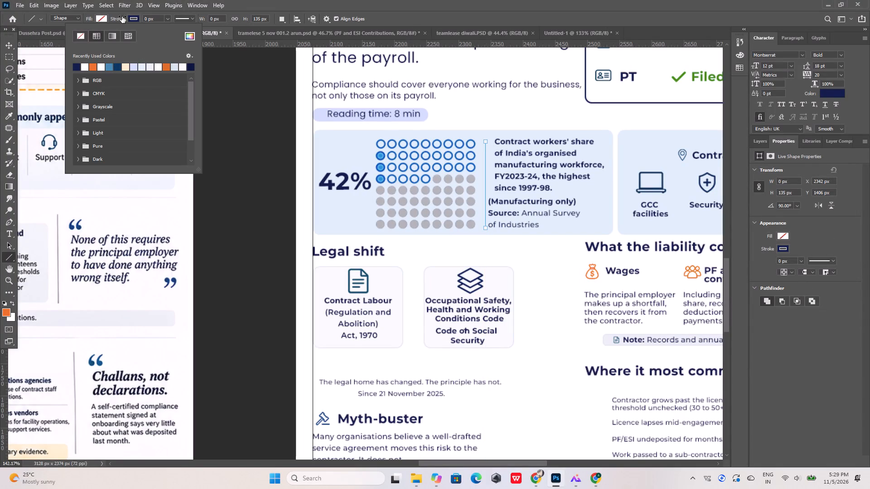
pyautogui.moveTo(156, 21); pyautogui.dragTo(139, 19)
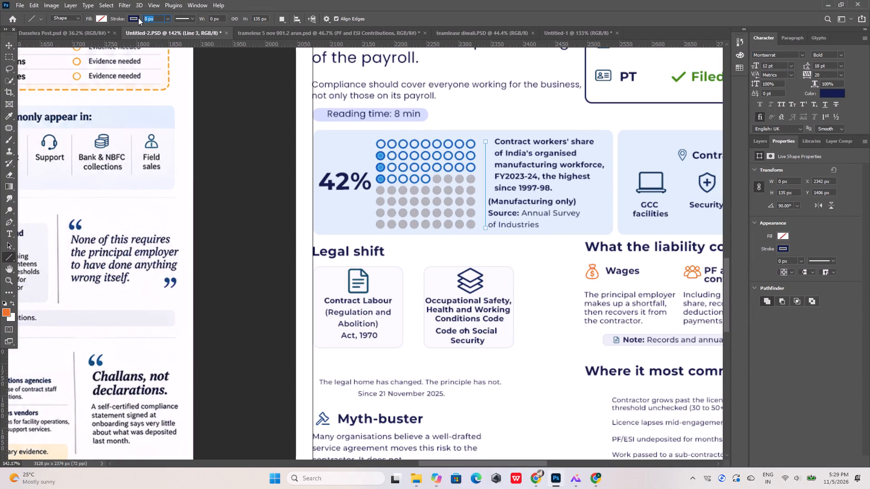
pyautogui.press('1')
pyautogui.press('Return')
# Extend the divider line's upper end upward, making it about 138 px tall.
pyautogui.keyDown('alt'); pyautogui.scroll(10, 514, 168); pyautogui.keyUp('alt')
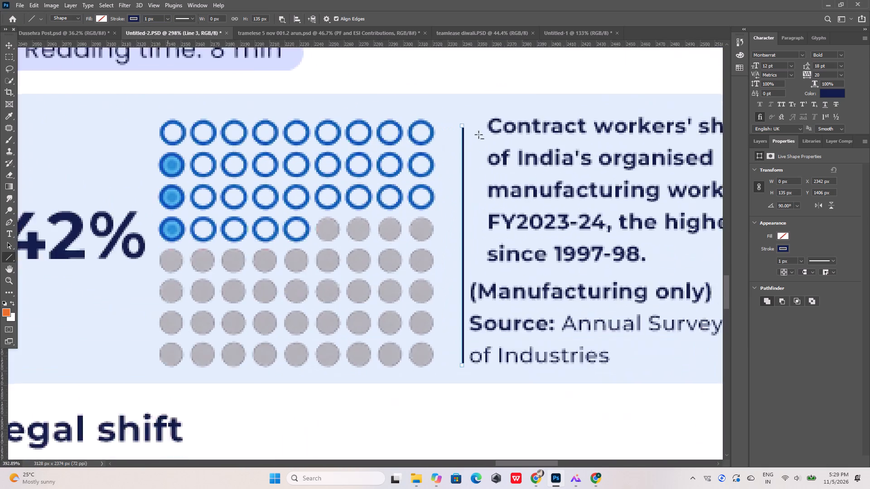
pyautogui.keyDown('alt'); pyautogui.scroll(4, 478, 134); pyautogui.keyUp('alt')
pyautogui.keyDown('shift'); pyautogui.moveTo(459, 125); pyautogui.dragTo(457, 116); pyautogui.keyUp('shift')
pyautogui.keyDown('alt'); pyautogui.scroll(-10, 460, 135); pyautogui.keyUp('alt')
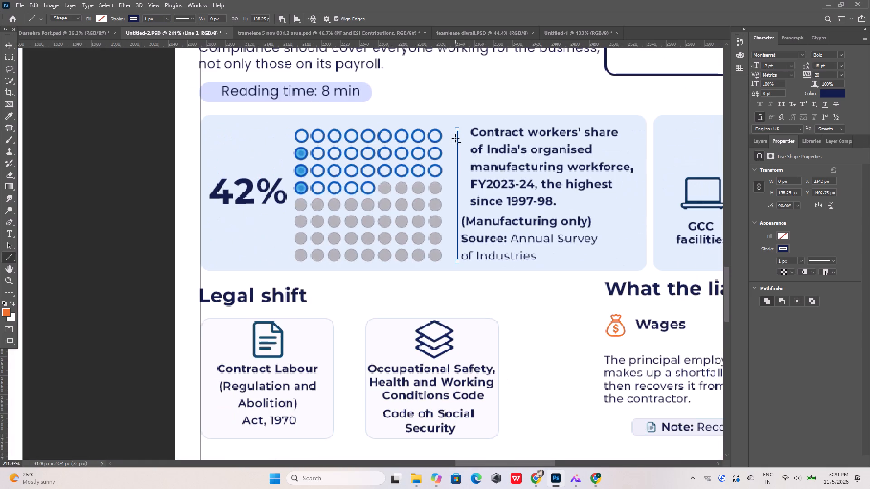
# Nudge the "Contract workers' share" and "(Manufacturing only) Source" texts together 4 px right, away from the divider line.
pyautogui.click(10, 46)
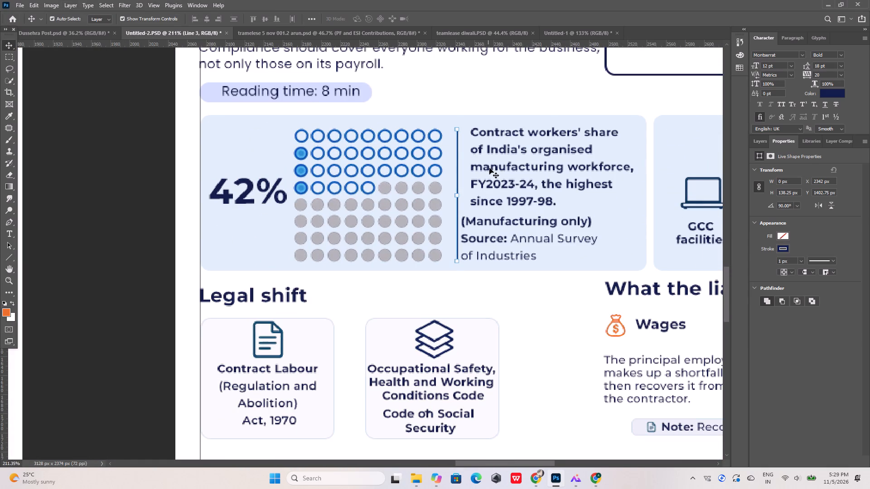
pyautogui.click(490, 168)
pyautogui.keyDown('shift'); pyautogui.click(496, 224); pyautogui.keyUp('shift')
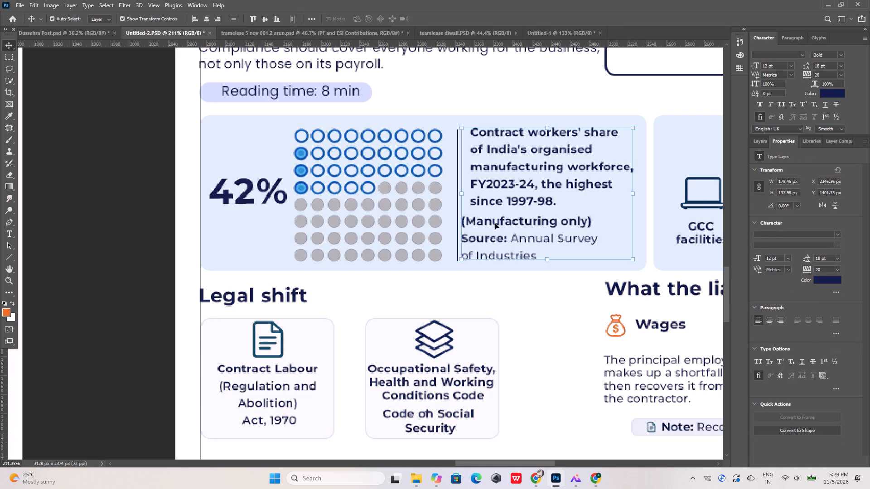
pyautogui.press('Right')
pyautogui.press('Right')
pyautogui.press('Right')
pyautogui.press('Right')
pyautogui.press('Right')
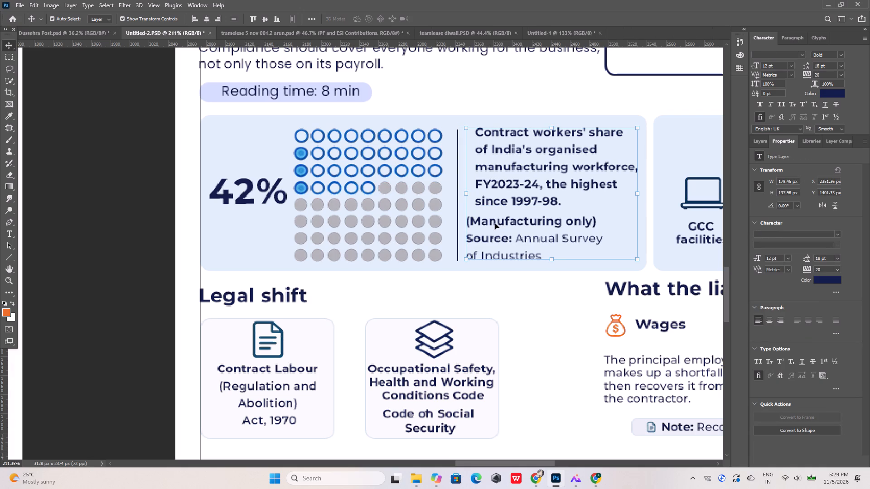
pyautogui.press('Left')
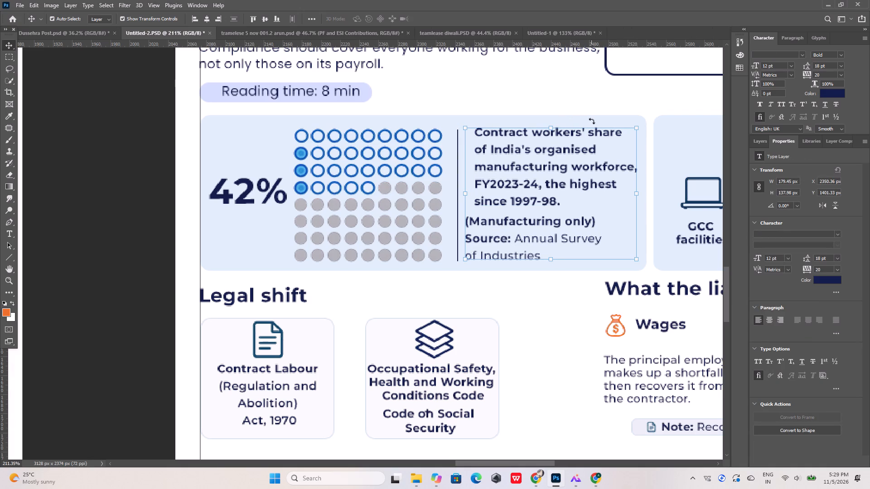
# Widen the light blue box behind the 42% statistic to the right, to about 469 px wide.
pyautogui.click(595, 103)
pyautogui.click(626, 119)
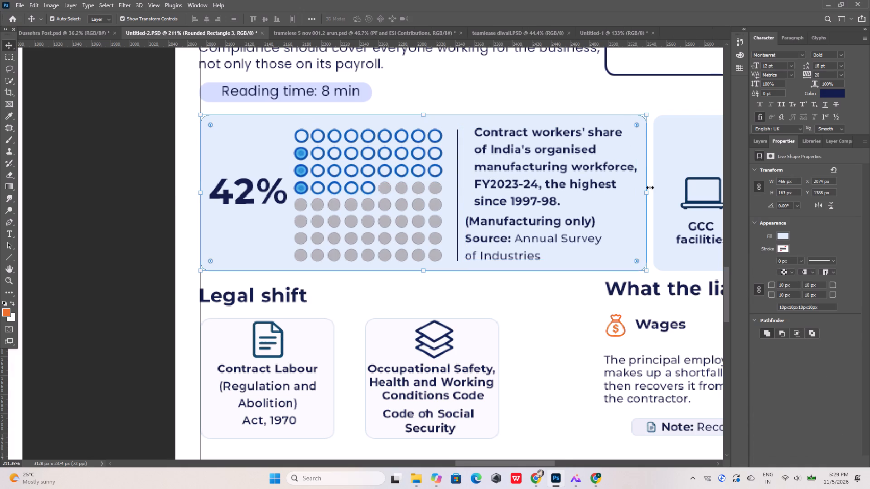
pyautogui.keyDown('alt'); pyautogui.scroll(4, 650, 189); pyautogui.keyUp('alt')
pyautogui.keyDown('shift'); pyautogui.moveTo(646, 197); pyautogui.dragTo(651, 197); pyautogui.keyUp('shift')
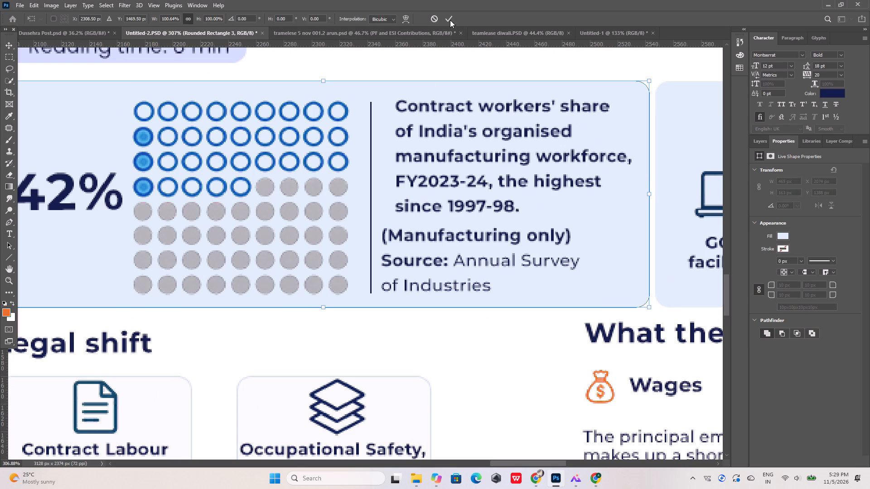
pyautogui.click(450, 19)
# Place a vertical guide at the left edge of the "Contract workers' share" text, at about 2360 px.
pyautogui.click(401, 233)
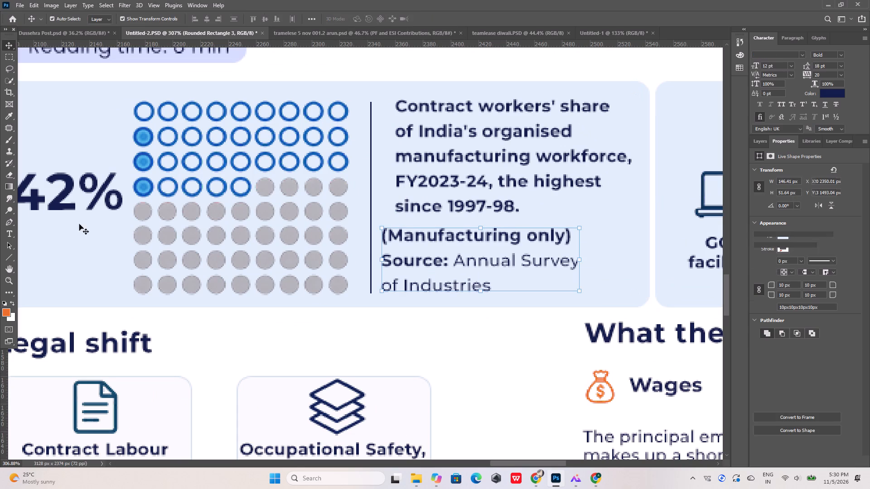
pyautogui.moveTo(0, 367); pyautogui.dragTo(373, 280)
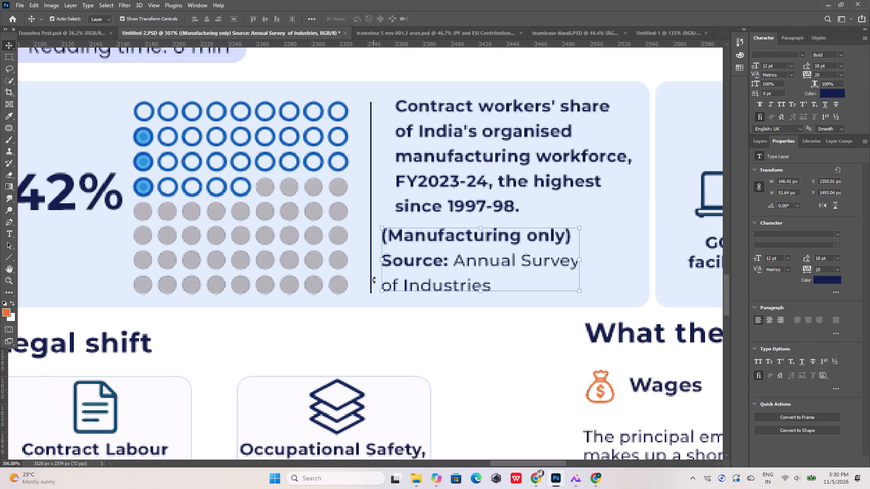
pyautogui.moveTo(373, 280); pyautogui.dragTo(284, 229)
pyautogui.keyDown('alt'); pyautogui.scroll(-11, 319, 190); pyautogui.keyUp('alt')
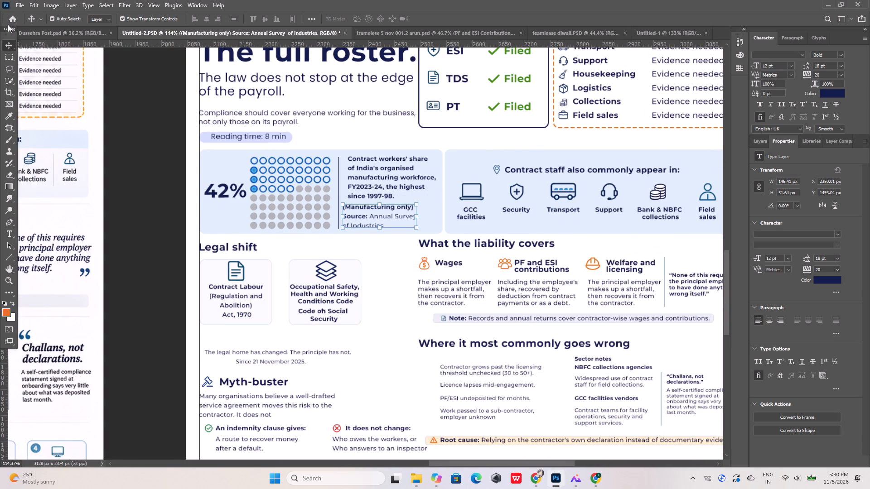
pyautogui.click(5, 29)
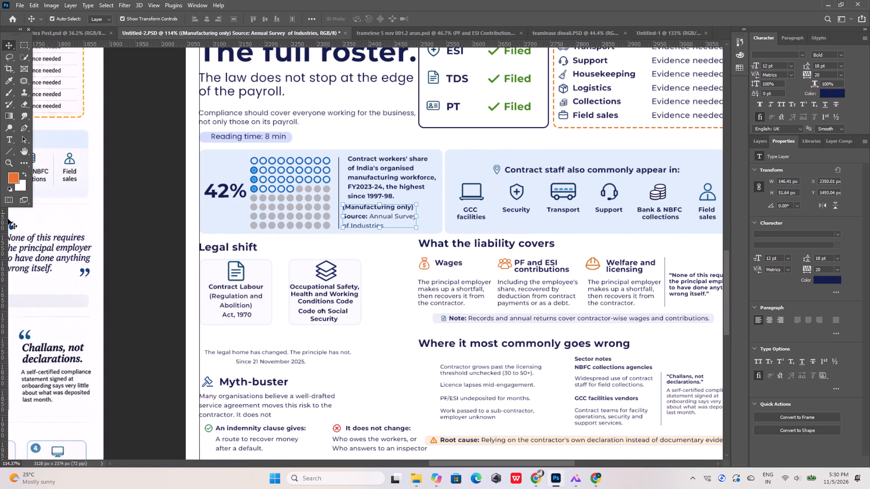
pyautogui.moveTo(4, 229); pyautogui.dragTo(347, 210)
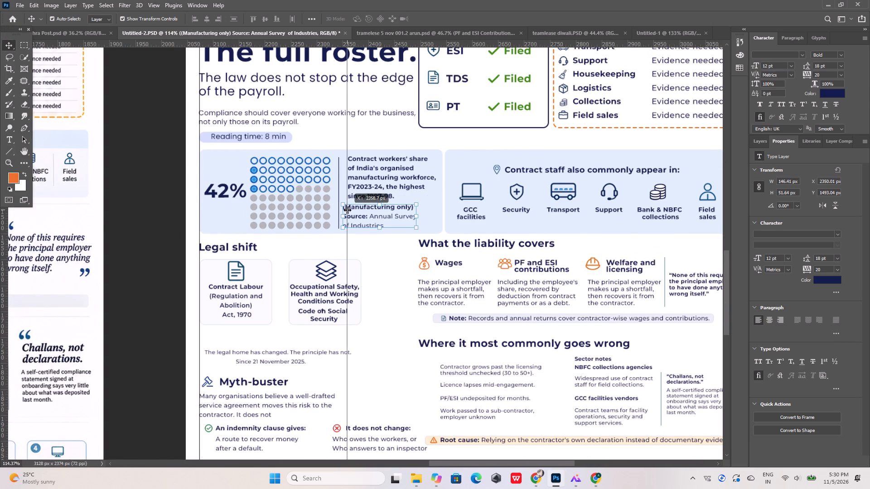
pyautogui.moveTo(347, 210); pyautogui.dragTo(348, 209)
pyautogui.keyDown('alt'); pyautogui.scroll(12, 353, 199); pyautogui.keyUp('alt')
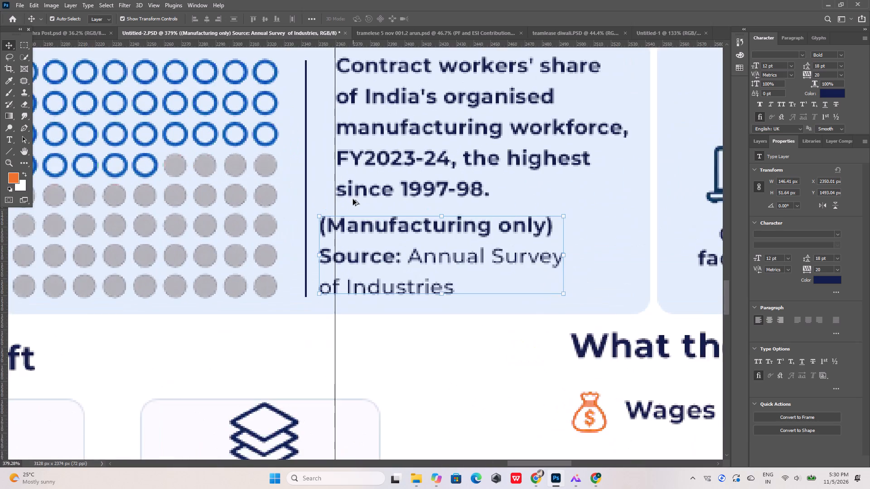
pyautogui.keyDown('alt'); pyautogui.scroll(2, 353, 199); pyautogui.keyUp('alt')
pyautogui.click(333, 200)
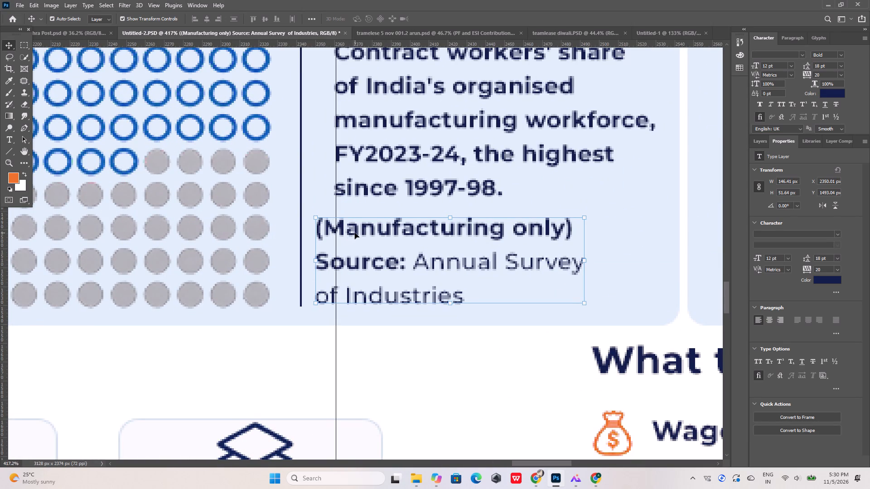
# Nudge the "(Manufacturing only) Source" text 11 px right so its left edge meets the vertical guide.
pyautogui.press('Right')
pyautogui.press('Right')
pyautogui.press('Right')
pyautogui.press('Right')
pyautogui.press('Right')
pyautogui.press('Right')
pyautogui.press('Right')
pyautogui.press('Right')
pyautogui.press('Right')
pyautogui.press('Right')
pyautogui.press('Right')
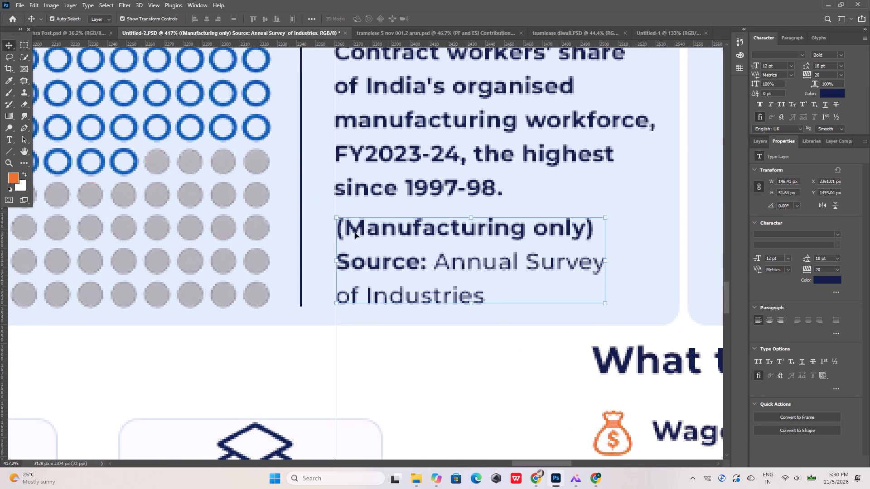
pyautogui.click(627, 176)
pyautogui.keyDown('alt'); pyautogui.scroll(-15, 462, 236); pyautogui.keyUp('alt')
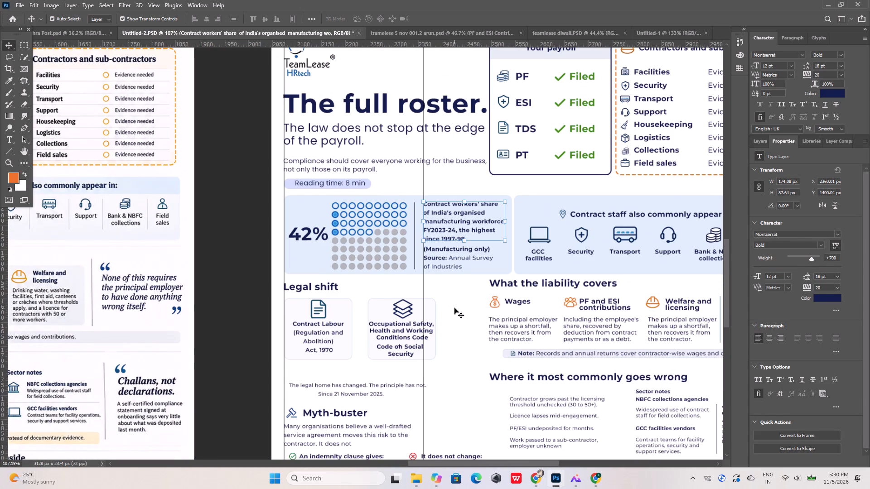
pyautogui.click(455, 308)
# Remove the vertical guide running through the 42% block's text.
pyautogui.keyDown('alt'); pyautogui.scroll(5, 414, 336); pyautogui.keyUp('alt')
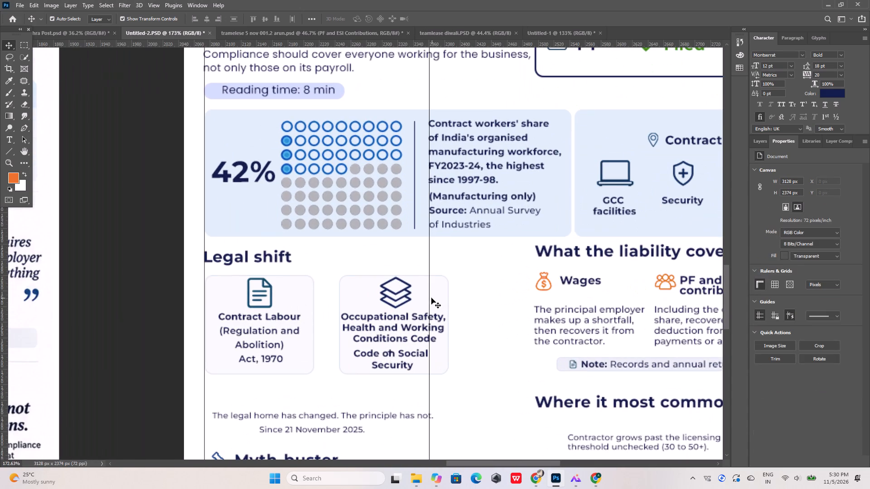
pyautogui.moveTo(429, 298); pyautogui.dragTo(0, 220)
# Move the "Occupational Safety, Health and Working Conditions Code" card with its icon and texts 20 px right.
pyautogui.moveTo(324, 266); pyautogui.dragTo(402, 371)
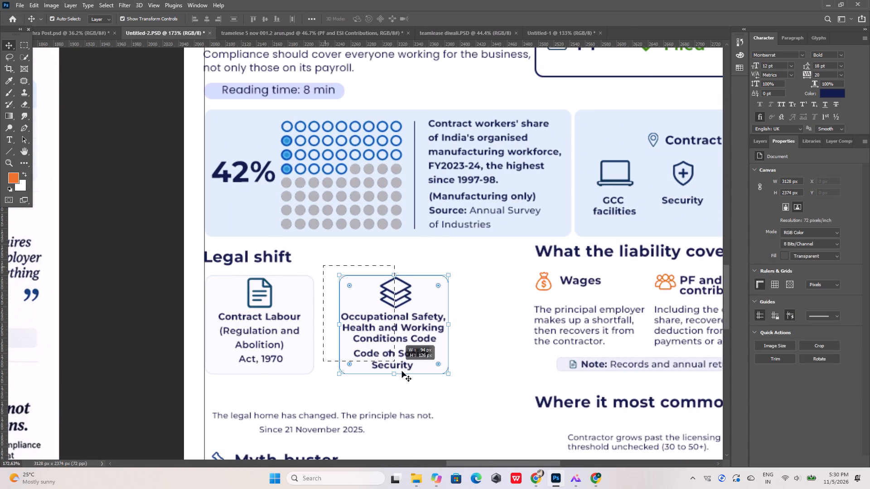
pyautogui.moveTo(402, 371); pyautogui.dragTo(407, 377)
pyautogui.hotkey('shift', 'Right')
pyautogui.hotkey('shift', 'Right')
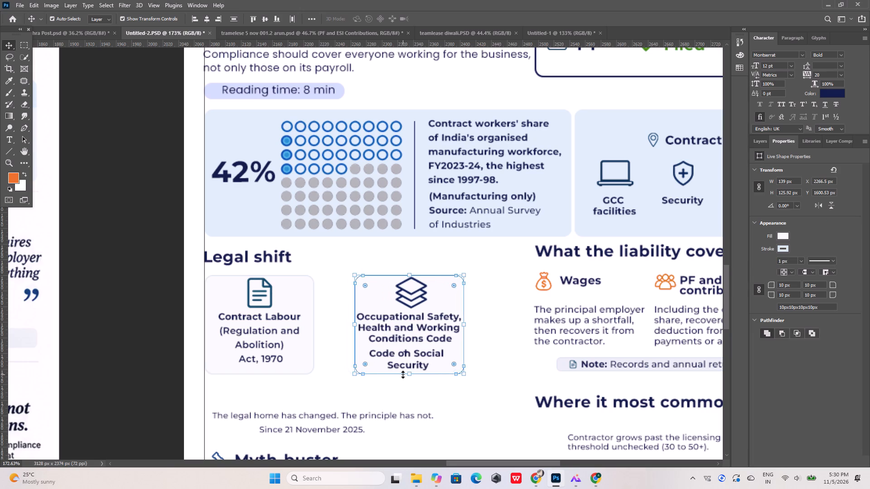
# Move the "Occupational Safety, Health and Working Conditions Code" card with its icon and texts 11 px further right.
pyautogui.hotkey('shift', 'Right')
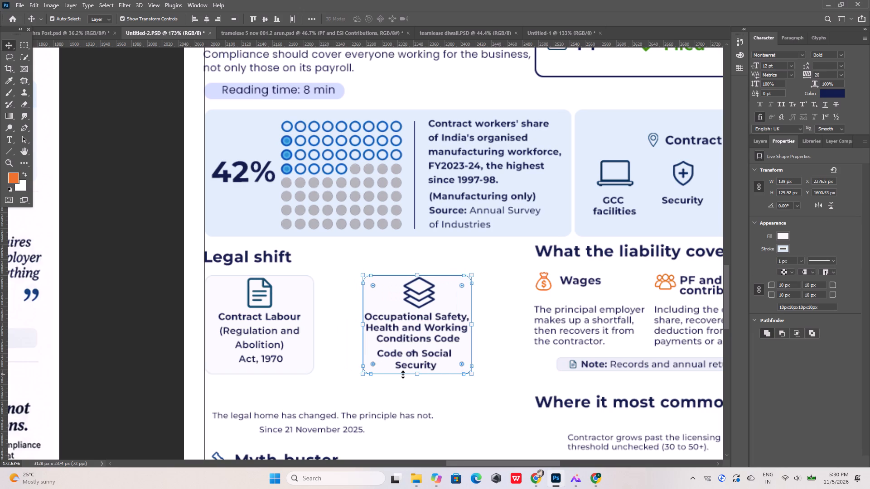
pyautogui.press('Right')
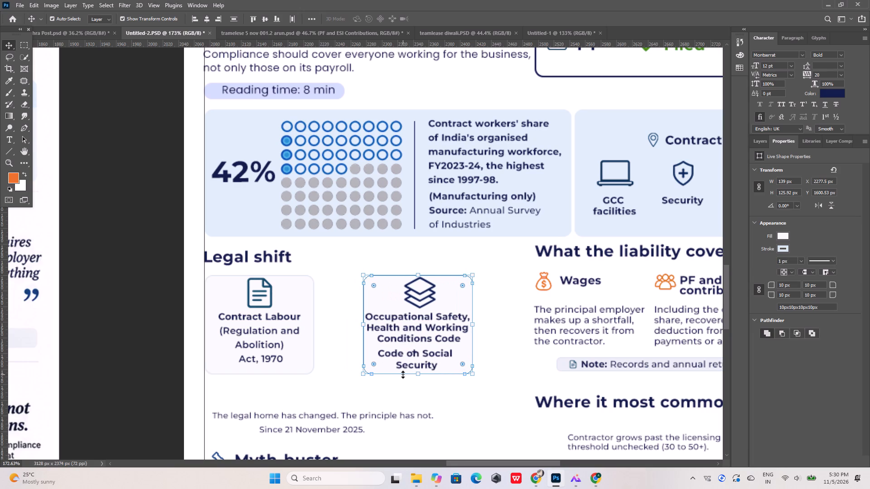
pyautogui.click(347, 300)
# Move the "Contract Labour" card with its icon and texts 31 px right.
pyautogui.keyDown('alt'); pyautogui.scroll(-14, 353, 262); pyautogui.keyUp('alt')
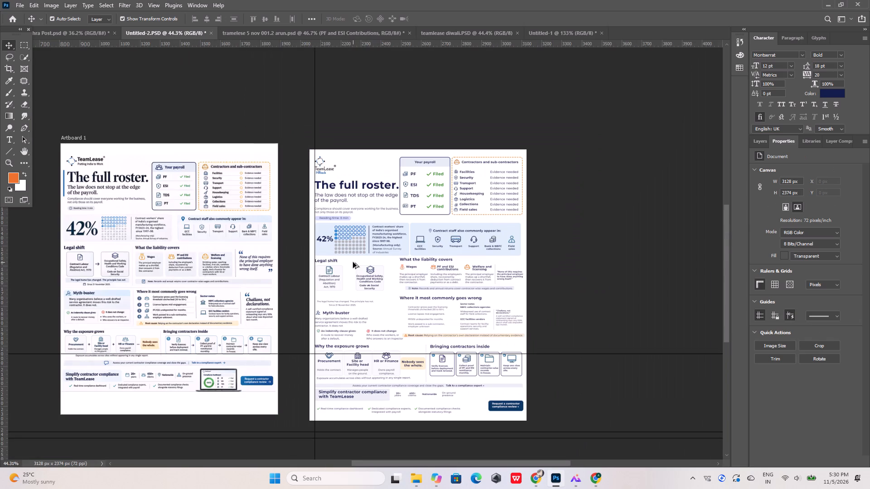
pyautogui.keyDown('alt'); pyautogui.scroll(10, 323, 282); pyautogui.keyUp('alt')
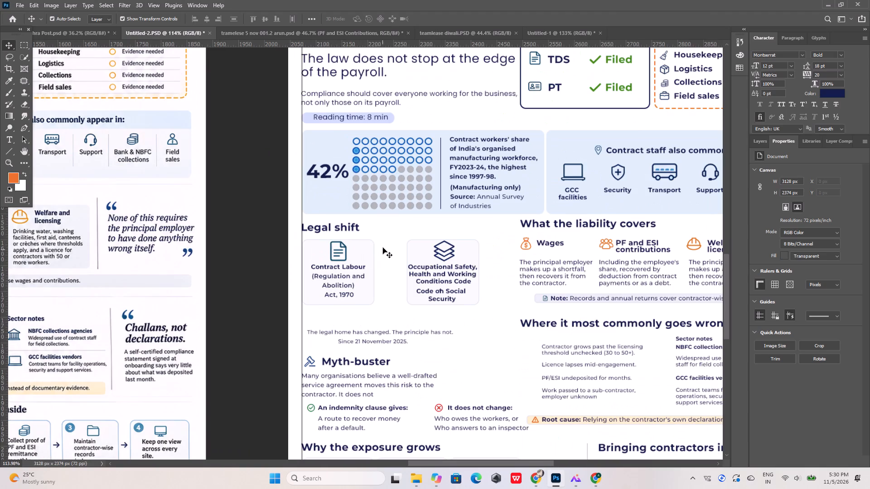
pyautogui.moveTo(386, 241); pyautogui.dragTo(345, 301)
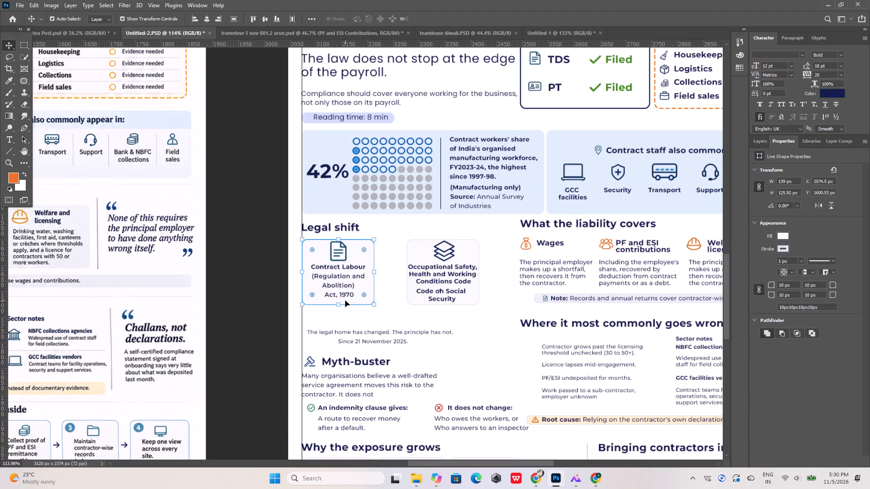
pyautogui.hotkey('shift', 'Right')
pyautogui.hotkey('shift', 'Right')
pyautogui.press('Right')
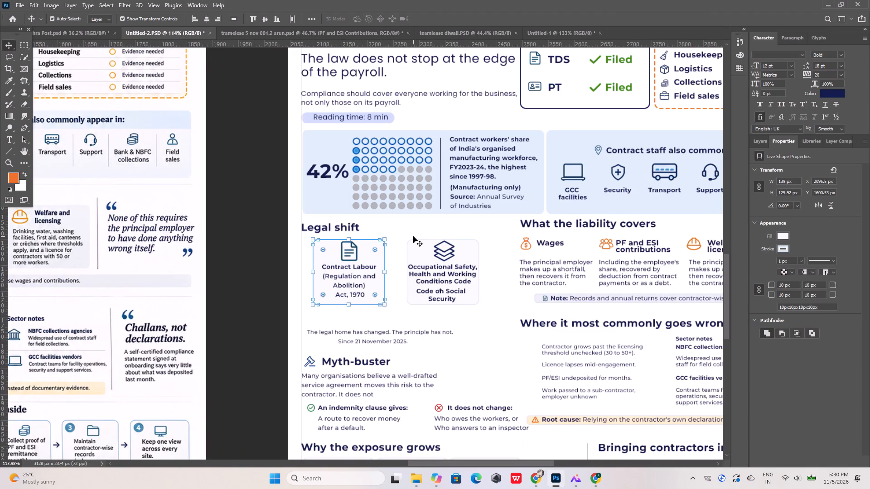
pyautogui.hotkey('shift', 'Right')
# Move the "Occupational Safety, Health and Working Conditions Code" card with its icon and texts 20 px right.
pyautogui.moveTo(426, 226); pyautogui.dragTo(436, 258)
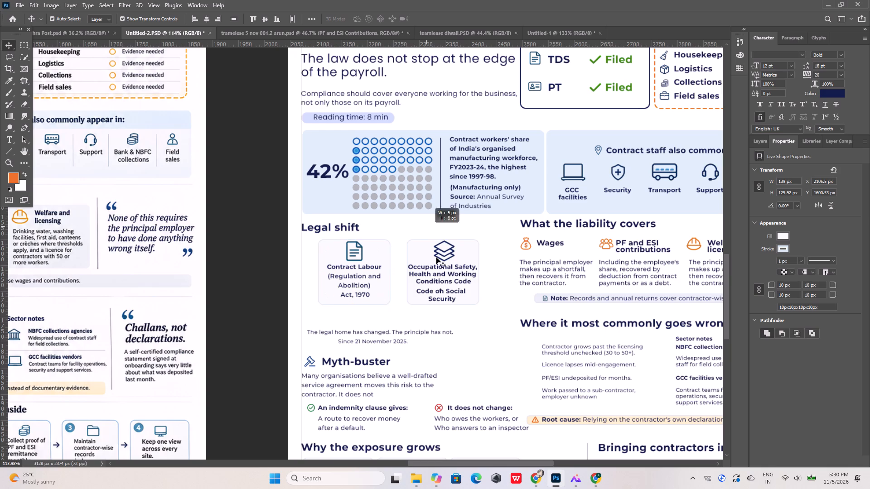
pyautogui.moveTo(436, 258); pyautogui.dragTo(453, 307)
pyautogui.hotkey('shift', 'Right')
pyautogui.hotkey('shift', 'Right')
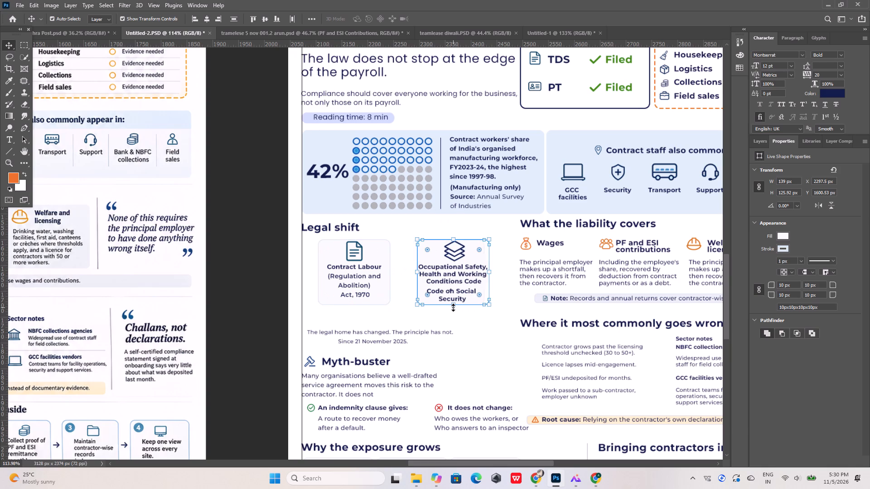
pyautogui.click(461, 326)
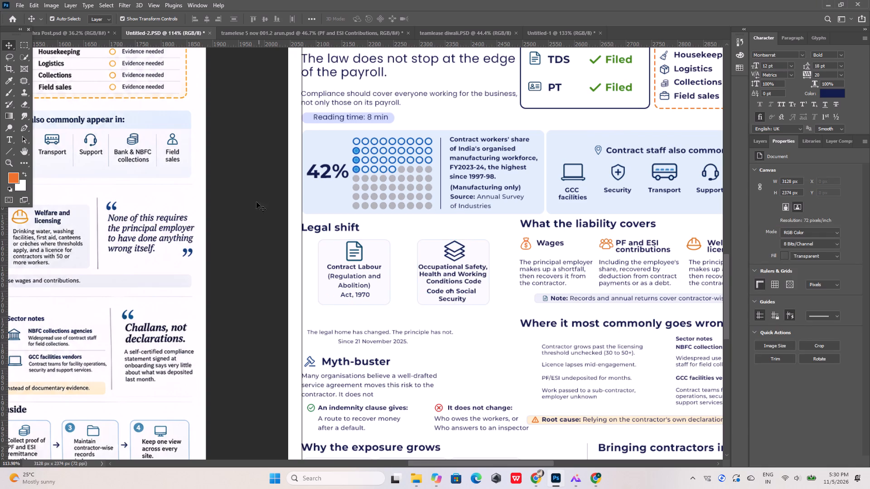
# Move the "The legal home has changed" and "Since 21 November 2025." lines about 58 px right and 26 px up, beneath the Legal shift cards.
pyautogui.keyDown('alt'); pyautogui.scroll(-9, 542, 221); pyautogui.keyUp('alt')
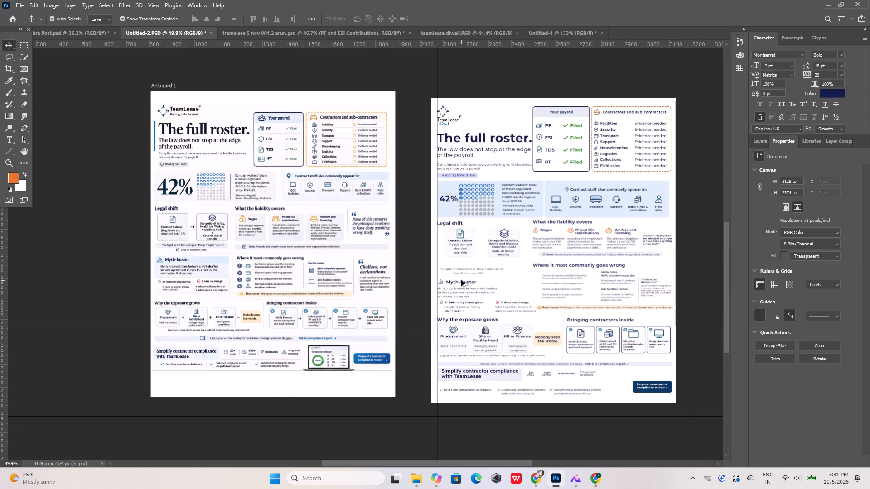
pyautogui.keyDown('alt'); pyautogui.scroll(6, 461, 280); pyautogui.keyUp('alt')
pyautogui.keyDown('alt'); pyautogui.scroll(-4, 473, 271); pyautogui.keyUp('alt')
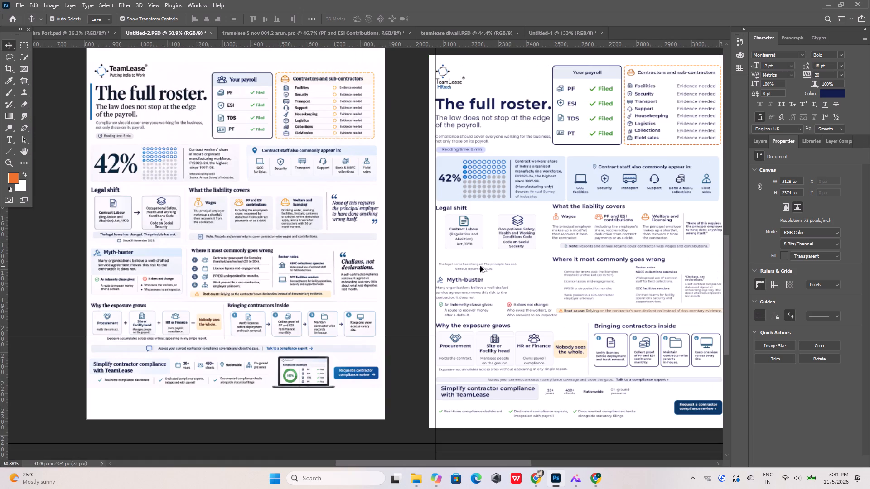
pyautogui.keyDown('alt'); pyautogui.scroll(8, 481, 266); pyautogui.keyUp('alt')
pyautogui.click(483, 262)
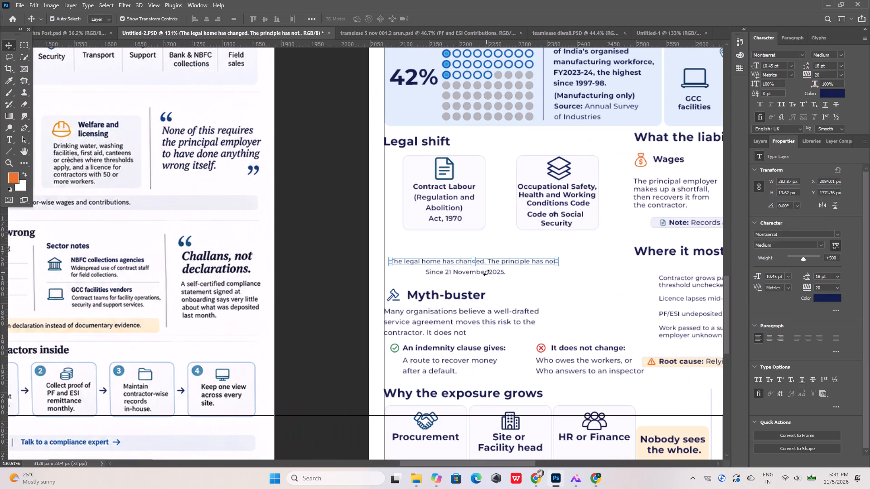
pyautogui.keyDown('shift'); pyautogui.click(486, 273); pyautogui.keyUp('shift')
pyautogui.click(527, 287)
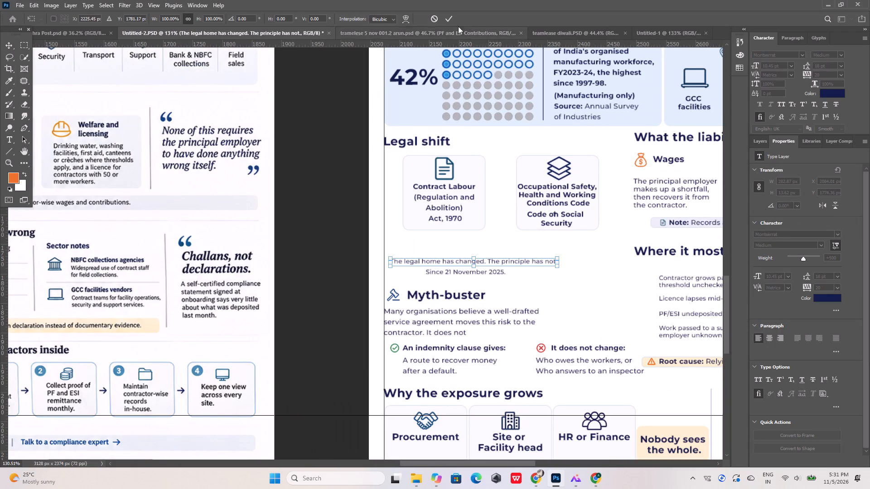
pyautogui.click(450, 14)
pyautogui.moveTo(499, 282); pyautogui.dragTo(493, 254)
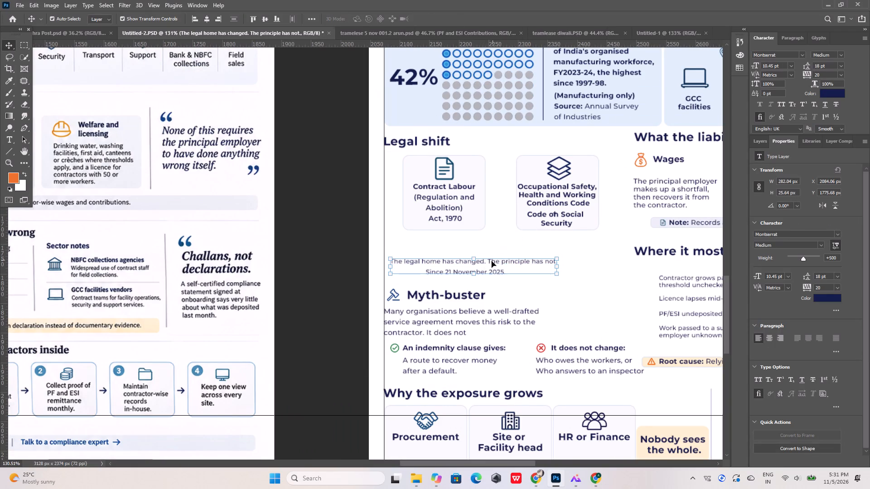
pyautogui.moveTo(492, 263); pyautogui.dragTo(526, 248)
pyautogui.click(540, 283)
# Shift the "The legal home has changed" and "Since 21 November 2025." lines about 9 px left, centring them under the two cards.
pyautogui.keyDown('alt'); pyautogui.scroll(-9, 540, 273); pyautogui.keyUp('alt')
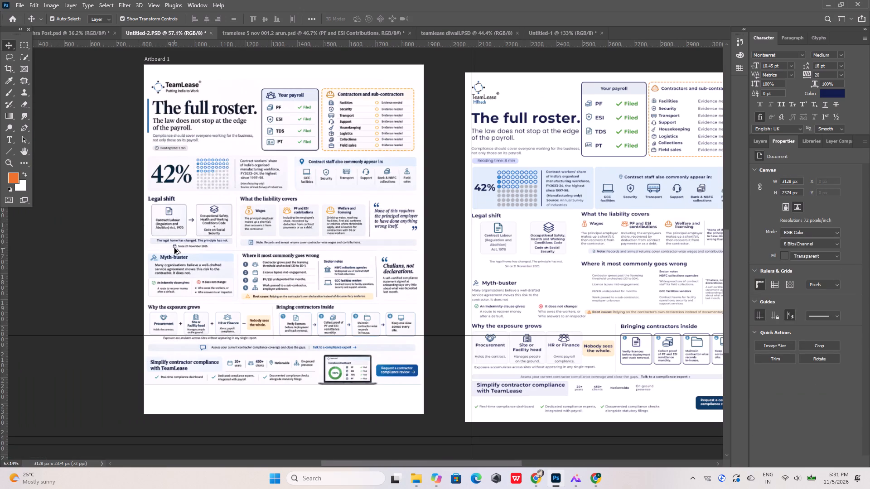
pyautogui.keyDown('alt'); pyautogui.scroll(9, 176, 247); pyautogui.keyUp('alt')
pyautogui.keyDown('alt'); pyautogui.scroll(-10, 155, 221); pyautogui.keyUp('alt')
pyautogui.keyDown('alt'); pyautogui.scroll(2, 493, 254); pyautogui.keyUp('alt')
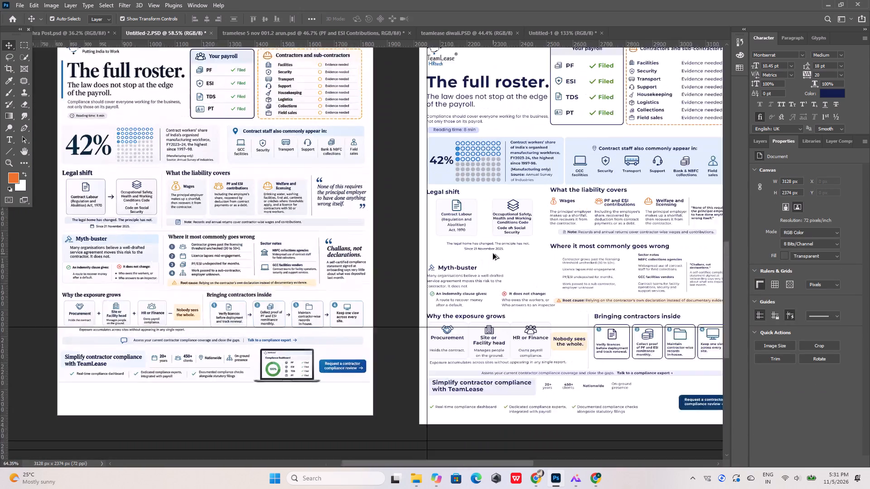
pyautogui.keyDown('alt'); pyautogui.scroll(8, 493, 254); pyautogui.keyUp('alt')
pyautogui.moveTo(493, 266); pyautogui.dragTo(468, 238)
pyautogui.moveTo(472, 242); pyautogui.dragTo(464, 242)
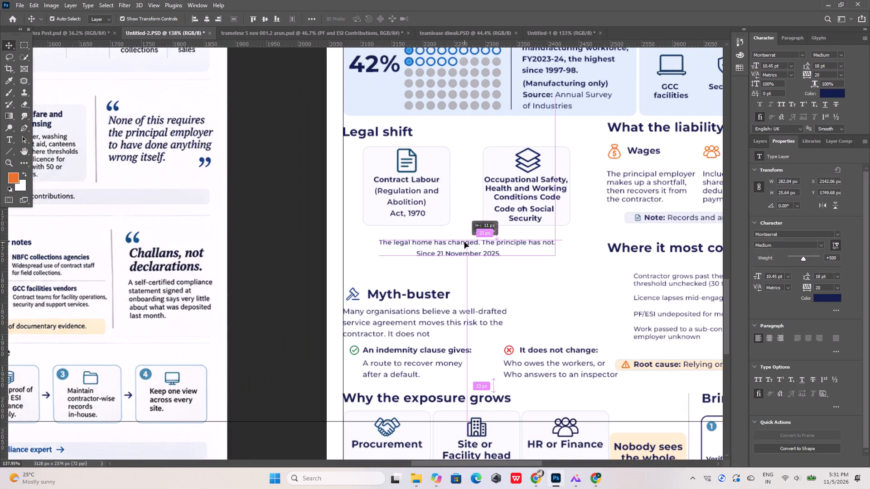
pyautogui.moveTo(464, 242); pyautogui.dragTo(466, 242)
pyautogui.click(507, 274)
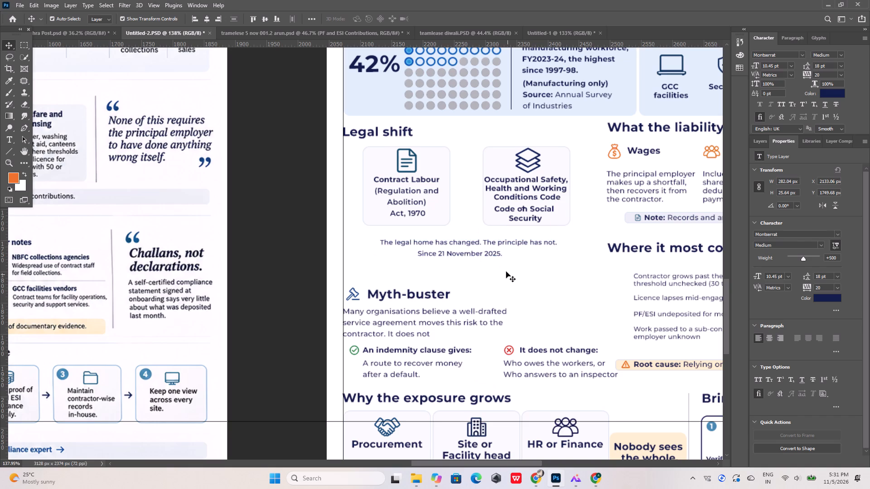
# Set the text "The legal home has changed. The principle has not." to Montserrat Bold.
pyautogui.doubleClick(510, 242)
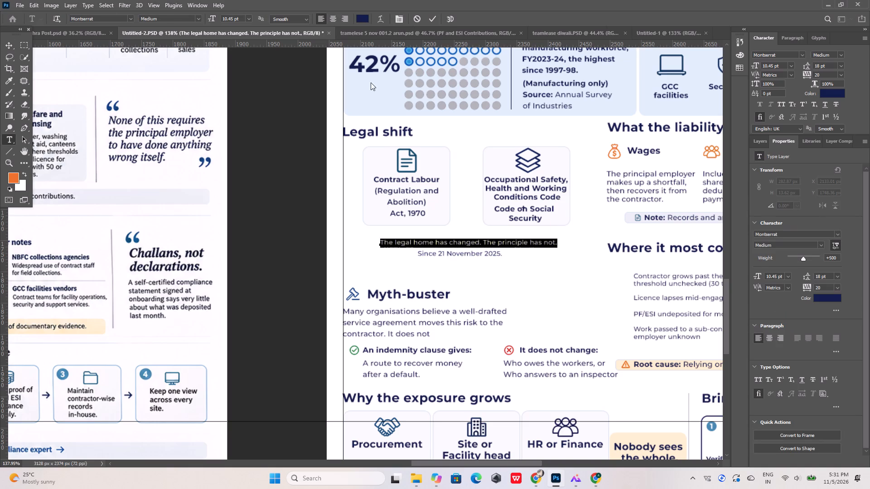
pyautogui.click(197, 16)
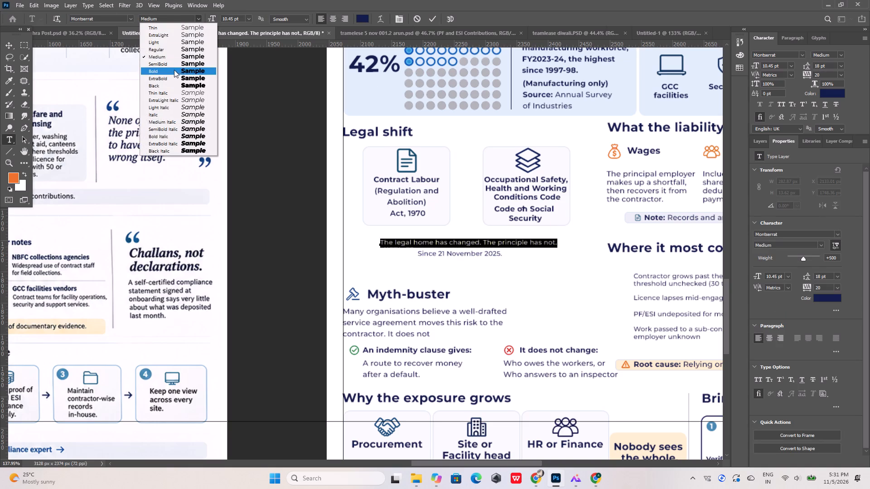
pyautogui.click(173, 72)
pyautogui.click(432, 18)
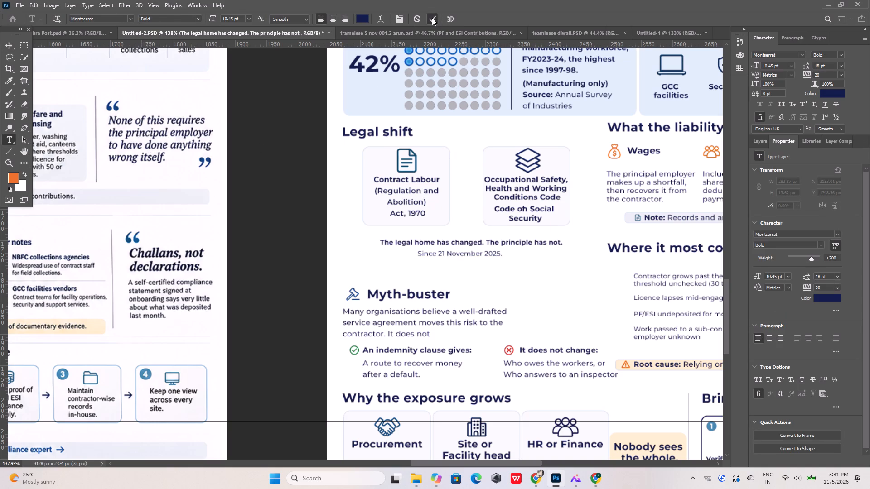
pyautogui.click(276, 126)
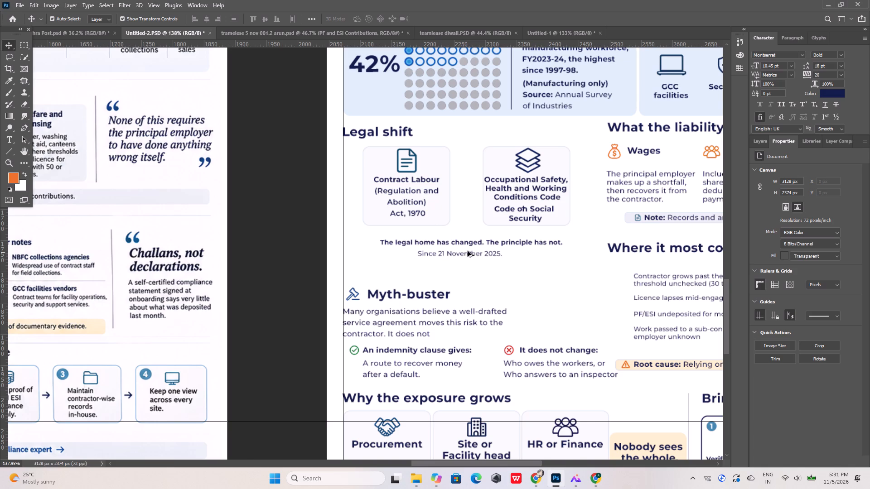
# Nudge the "Since 21 November 2025." line 8 px down, away from the bold line above it.
pyautogui.keyDown('alt'); pyautogui.scroll(-8, 468, 251); pyautogui.keyUp('alt')
pyautogui.keyDown('alt'); pyautogui.scroll(3, 469, 249); pyautogui.keyUp('alt')
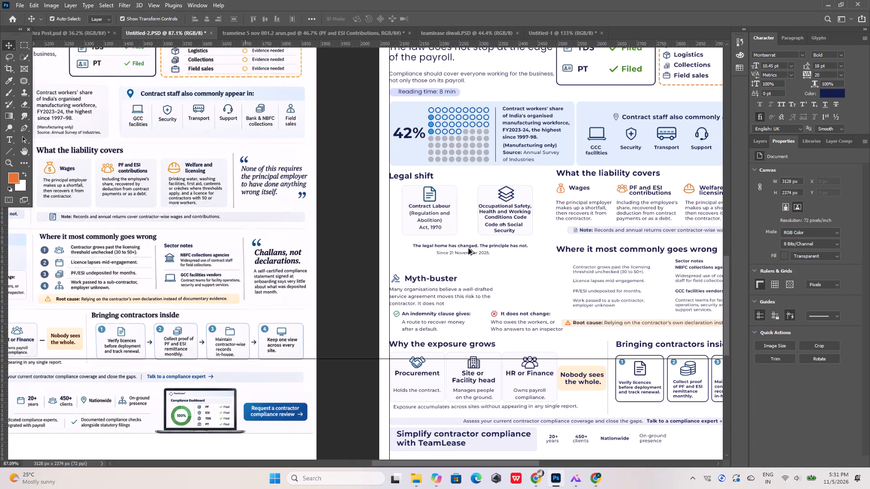
pyautogui.keyDown('alt'); pyautogui.scroll(8, 470, 255); pyautogui.keyUp('alt')
pyautogui.click(470, 251)
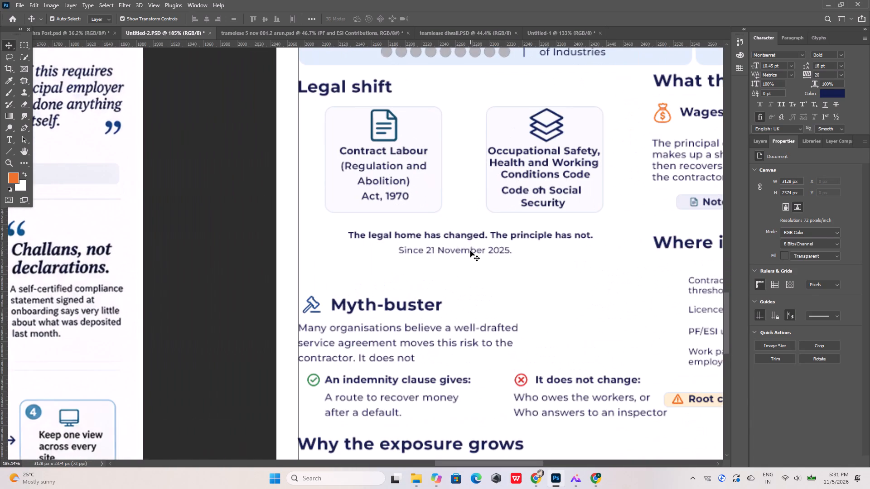
pyautogui.press('Down')
pyautogui.press('Down')
pyautogui.press('Down')
pyautogui.press('Down')
pyautogui.press('Down')
pyautogui.press('Down')
pyautogui.press('Down')
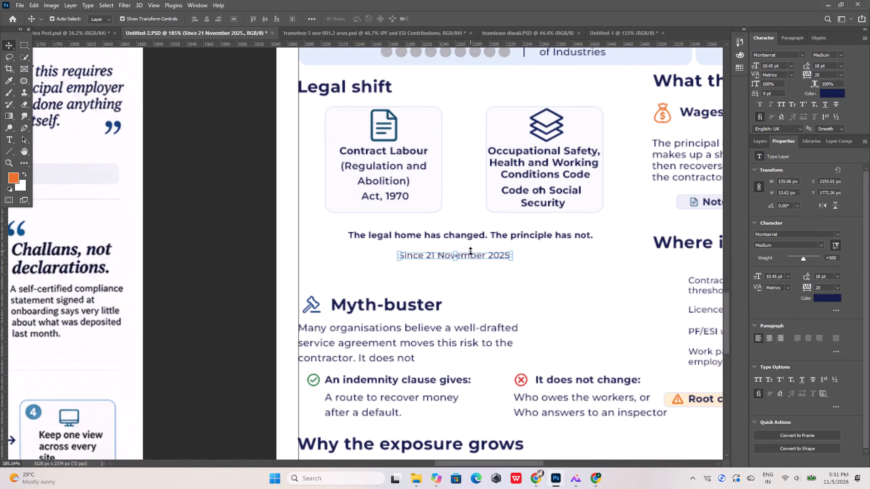
pyautogui.press('Down')
# Duplicate the "Contract Labour" card's rounded rectangle and resize the copy to about 306 × 24 px behind the "The legal home has changed" line.
pyautogui.click(433, 191)
pyautogui.keyDown('alt'); pyautogui.moveTo(432, 183); pyautogui.dragTo(448, 302); pyautogui.keyUp('alt')
pyautogui.keyDown('shift'); pyautogui.moveTo(400, 328); pyautogui.dragTo(408, 240); pyautogui.keyUp('shift')
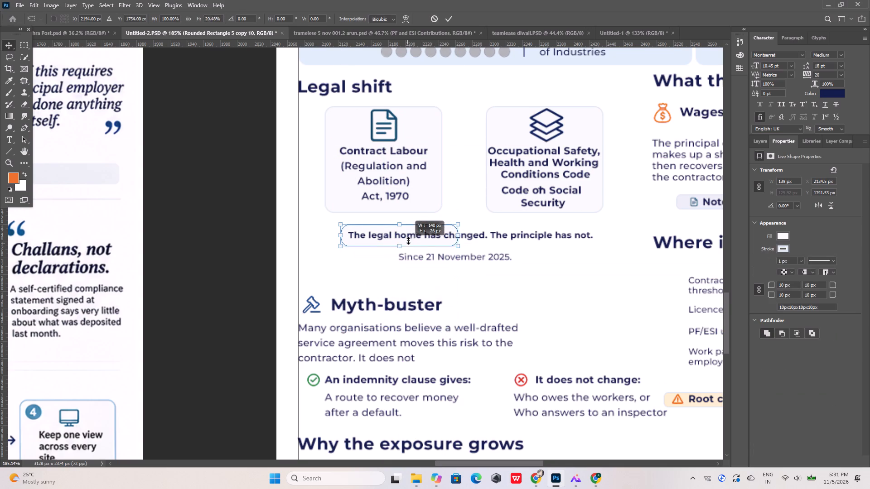
pyautogui.keyDown('shift'); pyautogui.moveTo(408, 240); pyautogui.dragTo(408, 242); pyautogui.keyUp('shift')
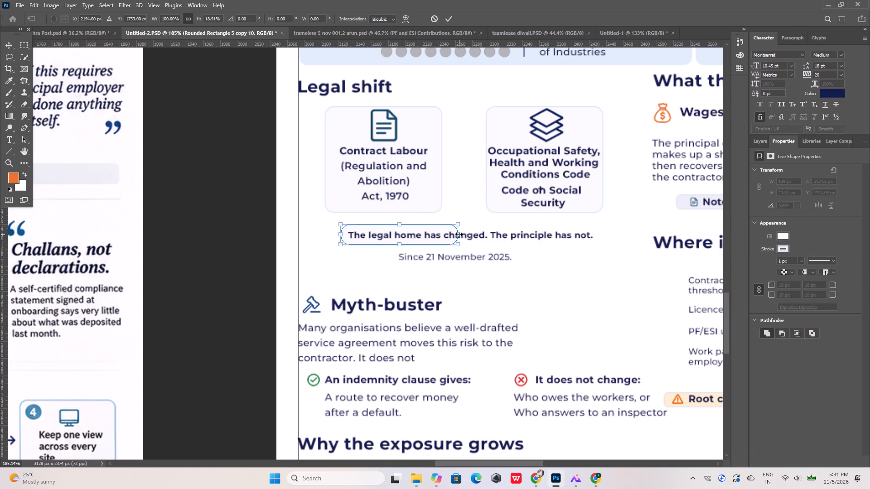
pyautogui.keyDown('shift'); pyautogui.moveTo(459, 234); pyautogui.dragTo(601, 233); pyautogui.keyUp('shift')
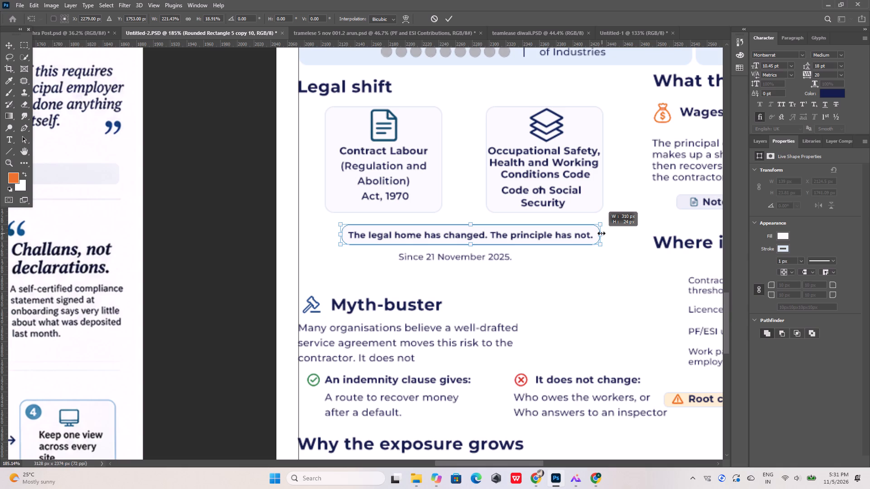
pyautogui.keyDown('shift'); pyautogui.moveTo(601, 233); pyautogui.dragTo(600, 233); pyautogui.keyUp('shift')
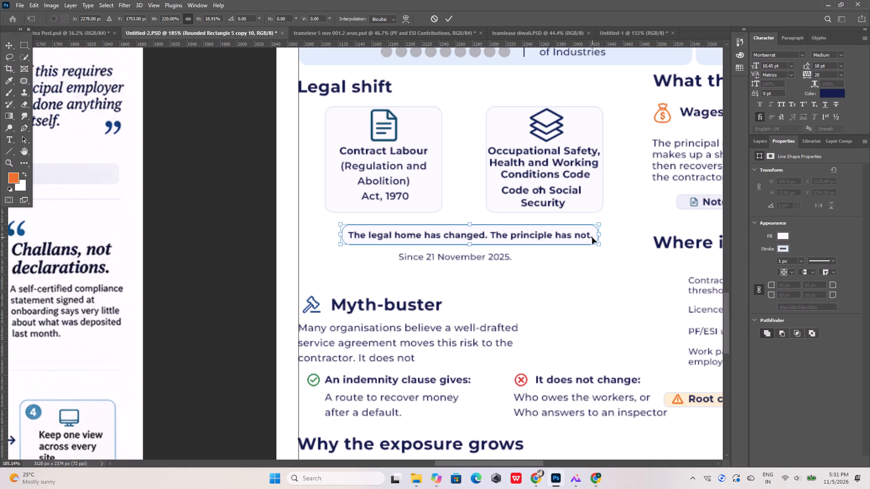
pyautogui.click(448, 18)
# Reduce the corner radius of the box behind "The legal home has changed" to 4 px on all corners.
pyautogui.keyDown('alt'); pyautogui.scroll(10, 602, 202); pyautogui.keyUp('alt')
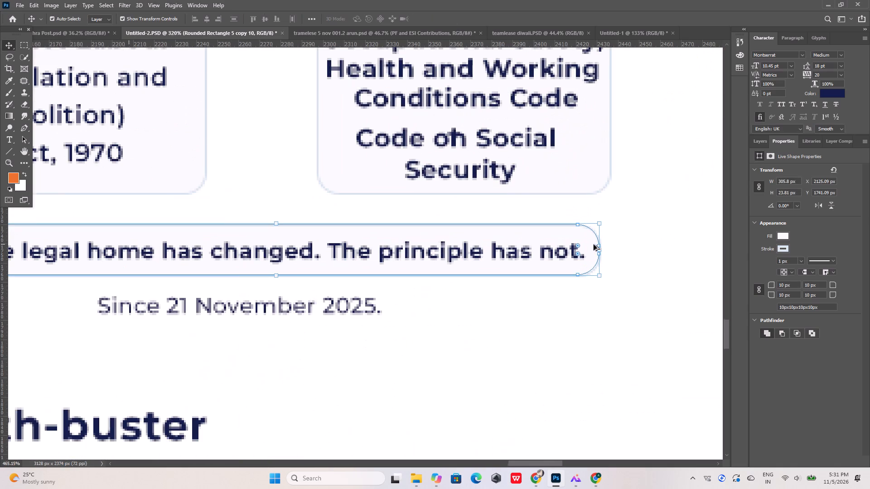
pyautogui.moveTo(579, 246); pyautogui.dragTo(590, 228)
pyautogui.click(636, 209)
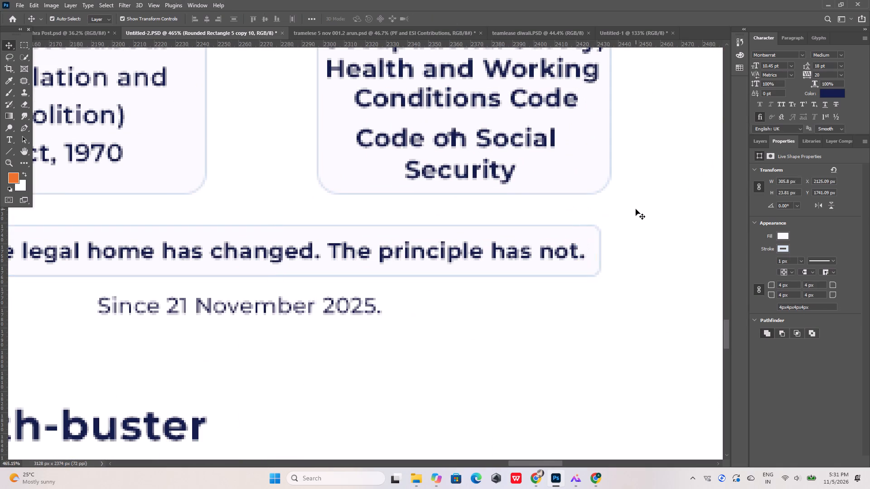
# Align the horizontal centres of the "The legal home has changed" text and its rounded box.
pyautogui.keyDown('alt'); pyautogui.scroll(-10, 581, 226); pyautogui.keyUp('alt')
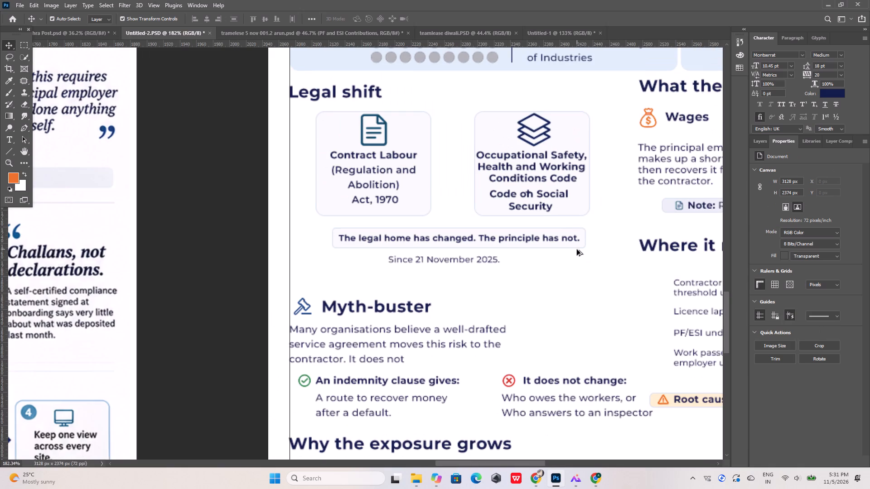
pyautogui.keyDown('alt'); pyautogui.scroll(6, 491, 248); pyautogui.keyUp('alt')
pyautogui.keyDown('alt'); pyautogui.scroll(3, 622, 239); pyautogui.keyUp('alt')
pyautogui.click(661, 225)
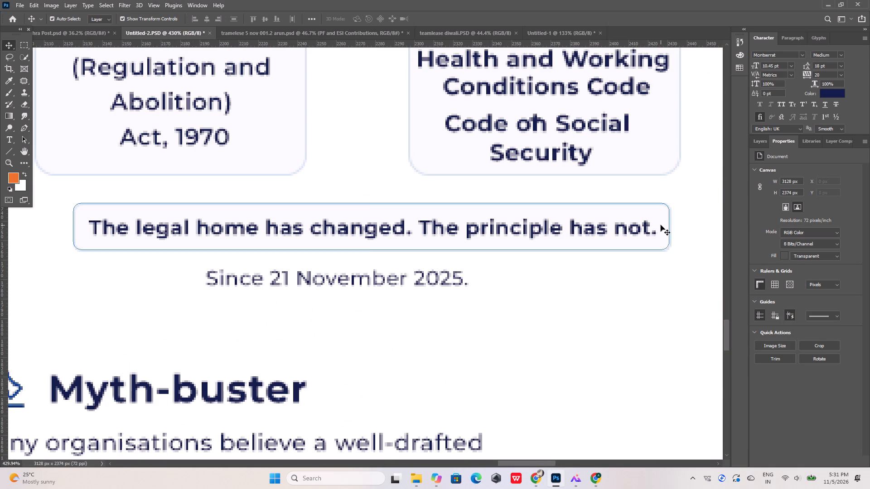
pyautogui.keyDown('shift'); pyautogui.click(646, 228); pyautogui.keyUp('shift')
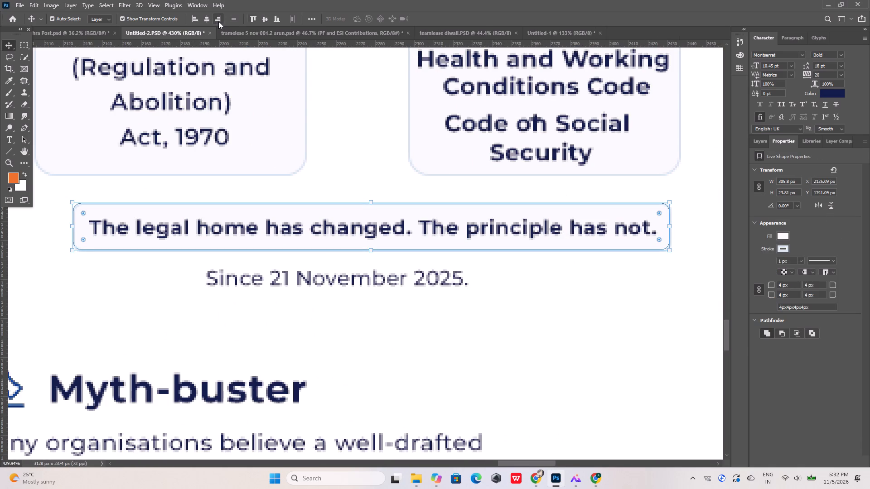
pyautogui.click(206, 18)
pyautogui.click(565, 323)
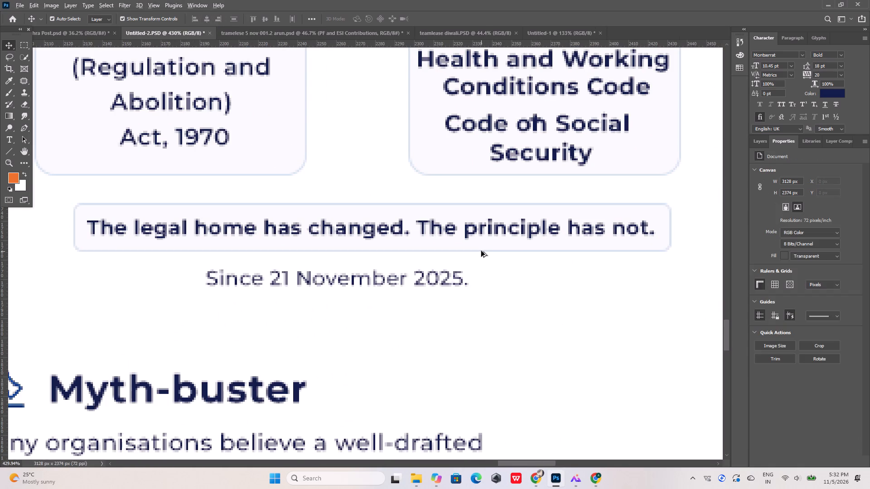
# Duplicate the numbered "1" circle badge from the "Verify licences" card into the "Where it most commonly goes wrong" list, beside "Licence lapses mid-engagement.".
pyautogui.keyDown('alt'); pyautogui.scroll(-20, 481, 251); pyautogui.keyUp('alt')
pyautogui.keyDown('alt'); pyautogui.scroll(-3, 481, 251); pyautogui.keyUp('alt')
pyautogui.keyDown('alt'); pyautogui.scroll(7, 143, 214); pyautogui.keyUp('alt')
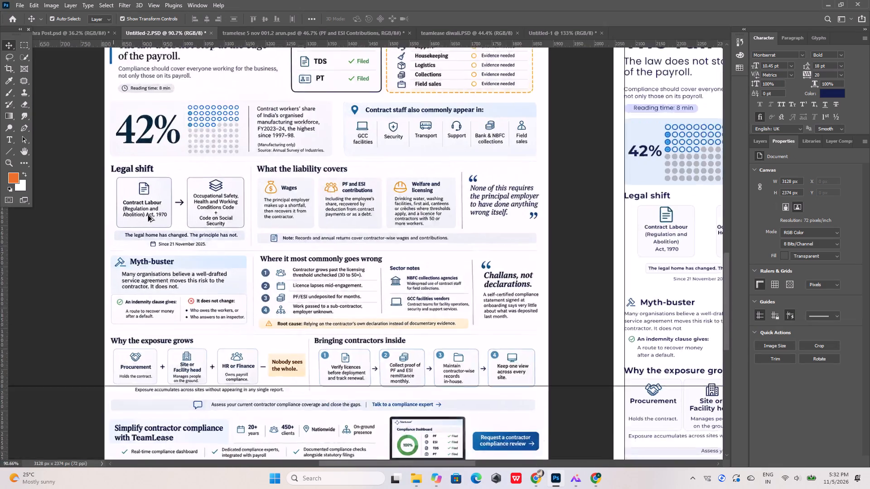
pyautogui.keyDown('alt'); pyautogui.scroll(6, 148, 216); pyautogui.keyUp('alt')
pyautogui.keyDown('alt'); pyautogui.scroll(-13, 174, 229); pyautogui.keyUp('alt')
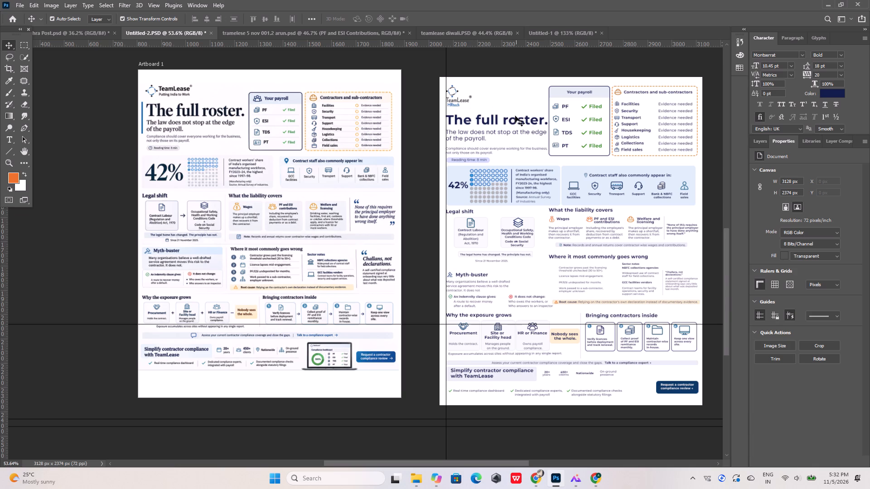
pyautogui.keyDown('alt'); pyautogui.scroll(20, 597, 309); pyautogui.keyUp('alt')
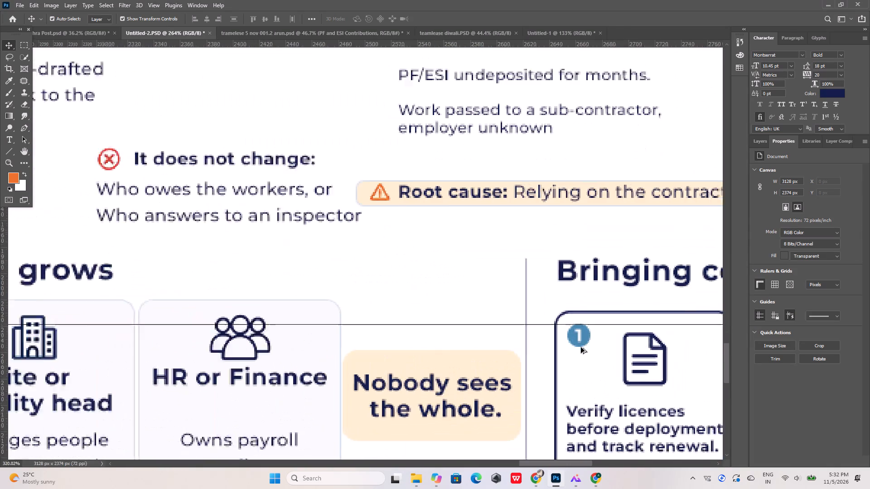
pyautogui.moveTo(574, 358); pyautogui.dragTo(593, 333)
pyautogui.click(581, 336)
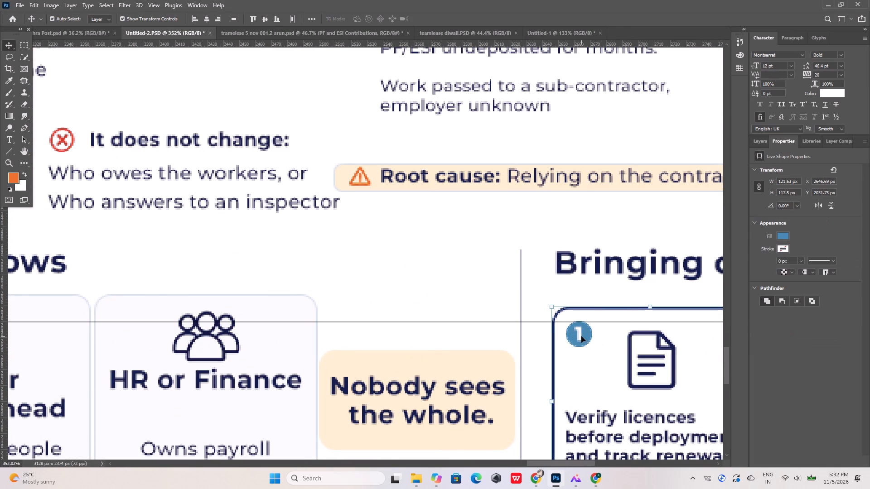
pyautogui.keyDown('alt'); pyautogui.scroll(6, 583, 335); pyautogui.keyUp('alt')
pyautogui.click(628, 326)
pyautogui.click(575, 331)
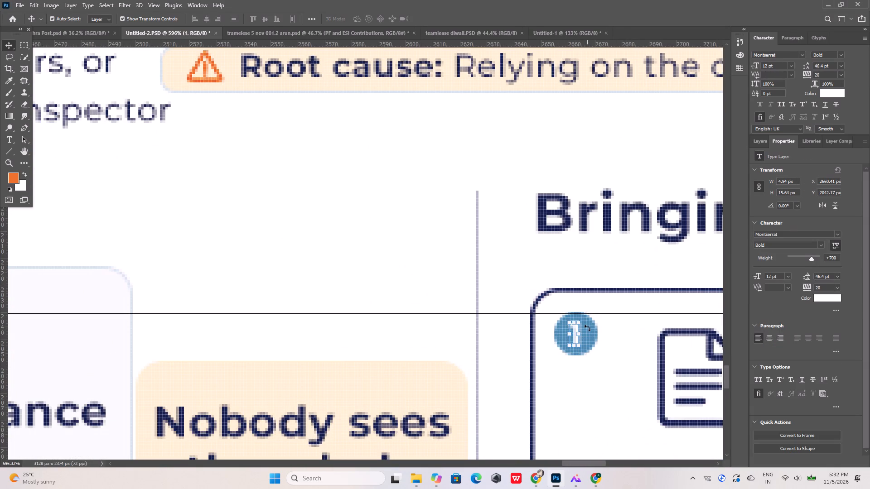
pyautogui.keyDown('shift'); pyautogui.click(592, 337); pyautogui.keyUp('shift')
pyautogui.keyDown('alt'); pyautogui.scroll(-6, 576, 339); pyautogui.keyUp('alt')
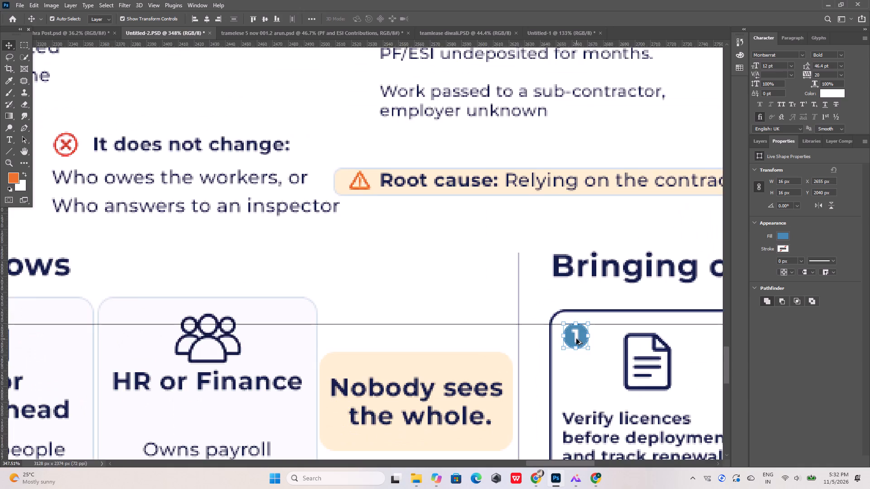
pyautogui.keyDown('alt'); pyautogui.scroll(-4, 576, 339); pyautogui.keyUp('alt')
pyautogui.keyDown('alt'); pyautogui.moveTo(576, 337); pyautogui.dragTo(426, 115); pyautogui.keyUp('alt')
pyautogui.keyDown('alt'); pyautogui.scroll(-5, 451, 237); pyautogui.keyUp('alt')
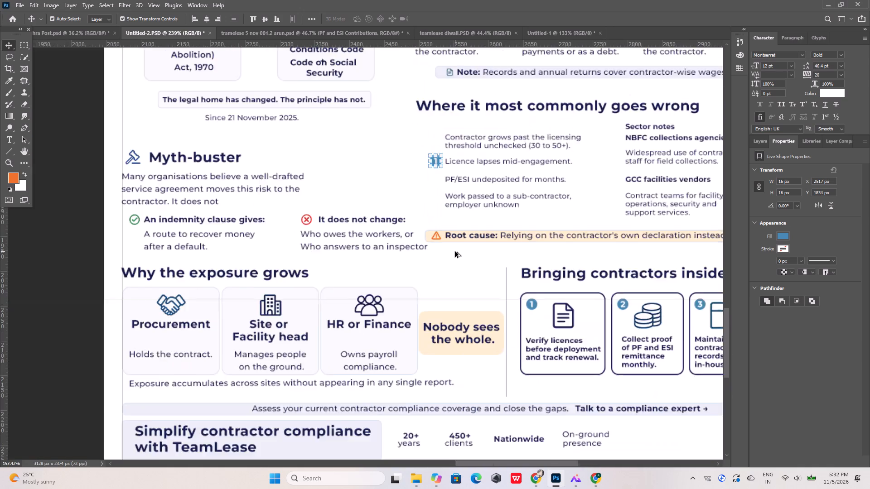
# Move the copied "1" badge beside "Contractor grows past the licensing threshold", flush with the section heading's start, at about X 2497, Y 1803 px.
pyautogui.keyDown('alt'); pyautogui.scroll(-15, 455, 251); pyautogui.keyUp('alt')
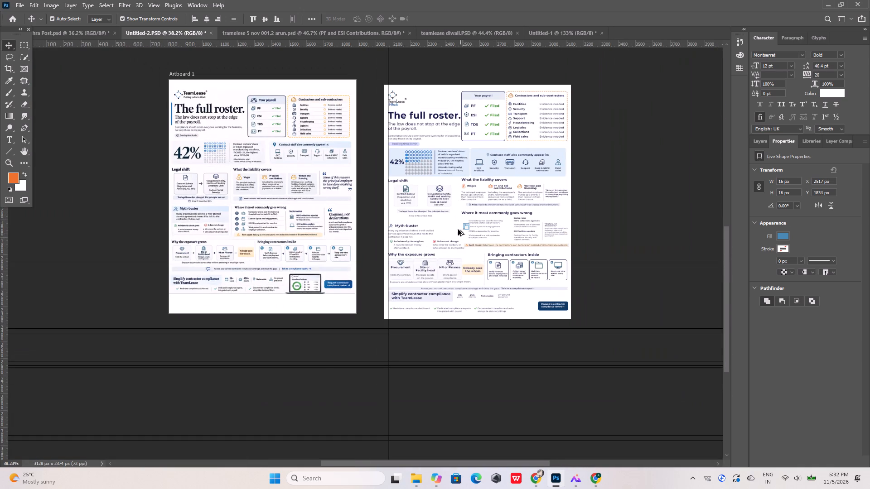
pyautogui.keyDown('alt'); pyautogui.scroll(20, 449, 216); pyautogui.keyUp('alt')
pyautogui.keyDown('alt'); pyautogui.scroll(4, 449, 216); pyautogui.keyUp('alt')
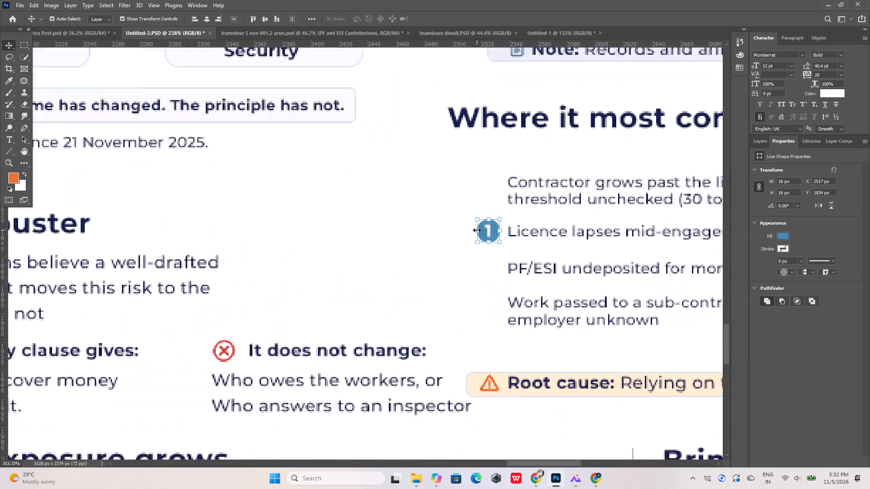
pyautogui.moveTo(489, 233); pyautogui.dragTo(459, 186)
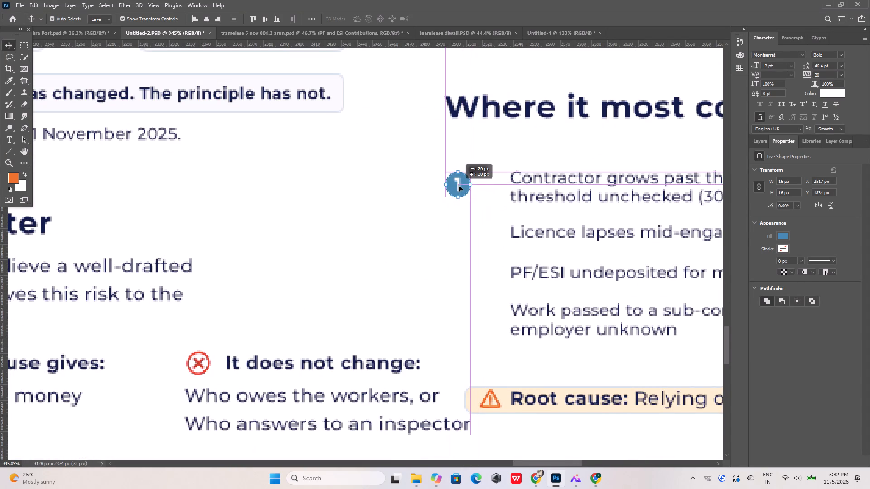
pyautogui.moveTo(459, 186); pyautogui.dragTo(459, 184)
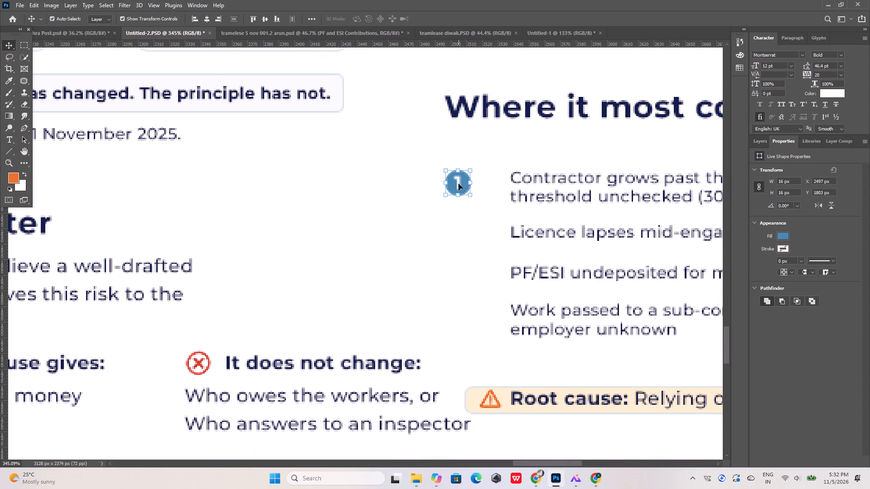
# Duplicate the "1" badge straight down three times, beside the "Licence lapses", "PF/ESI undeposited" and "Work passed" items.
pyautogui.keyDown('alt'); pyautogui.moveTo(459, 184); pyautogui.dragTo(458, 231); pyautogui.keyUp('alt')
pyautogui.keyDown('alt'); pyautogui.moveTo(458, 231); pyautogui.dragTo(456, 273); pyautogui.keyUp('alt')
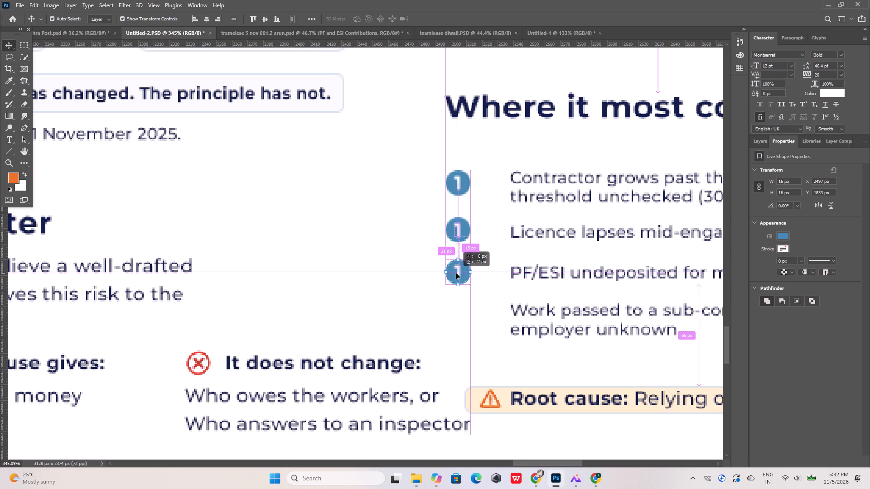
pyautogui.keyDown('alt'); pyautogui.moveTo(456, 273); pyautogui.dragTo(456, 274); pyautogui.keyUp('alt')
pyautogui.keyDown('alt'); pyautogui.moveTo(458, 274); pyautogui.dragTo(457, 323); pyautogui.keyUp('alt')
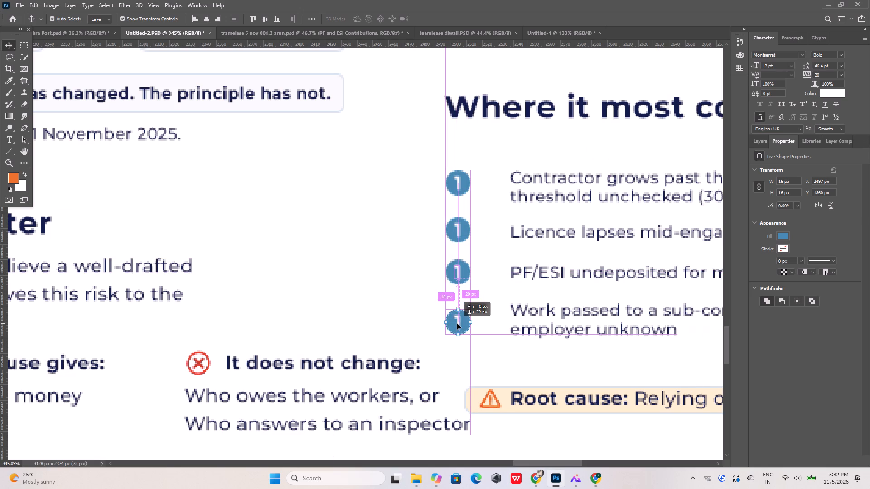
pyautogui.keyDown('alt'); pyautogui.moveTo(457, 323); pyautogui.dragTo(457, 323); pyautogui.keyUp('alt')
# Change the number in the "Licence lapses mid-engagement." badge to 2 and centre it horizontally and vertically in its circle.
pyautogui.doubleClick(457, 229)
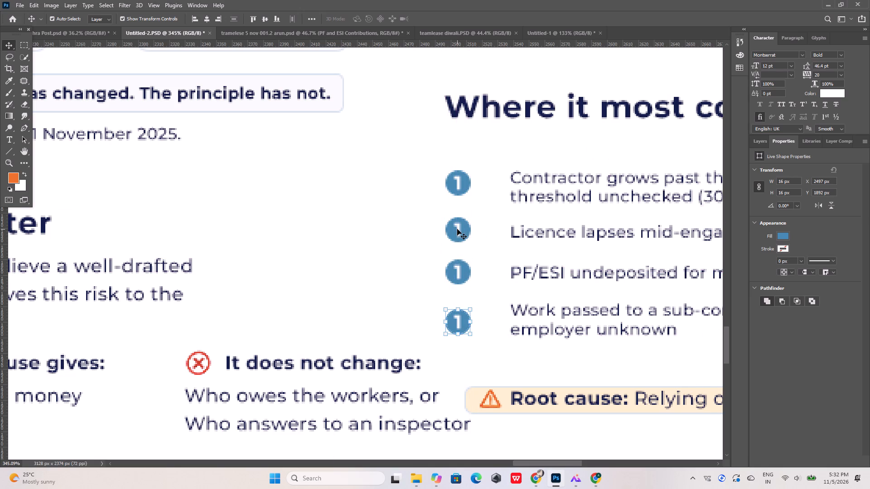
pyautogui.press('2')
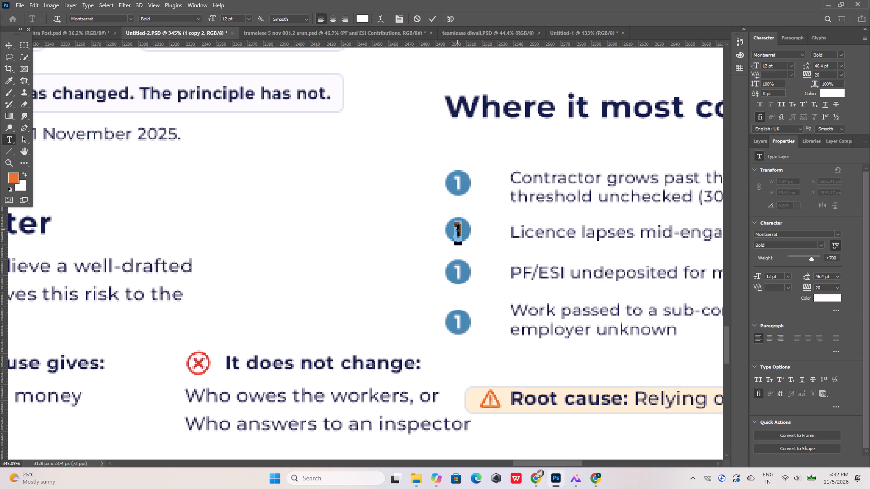
pyautogui.click(431, 19)
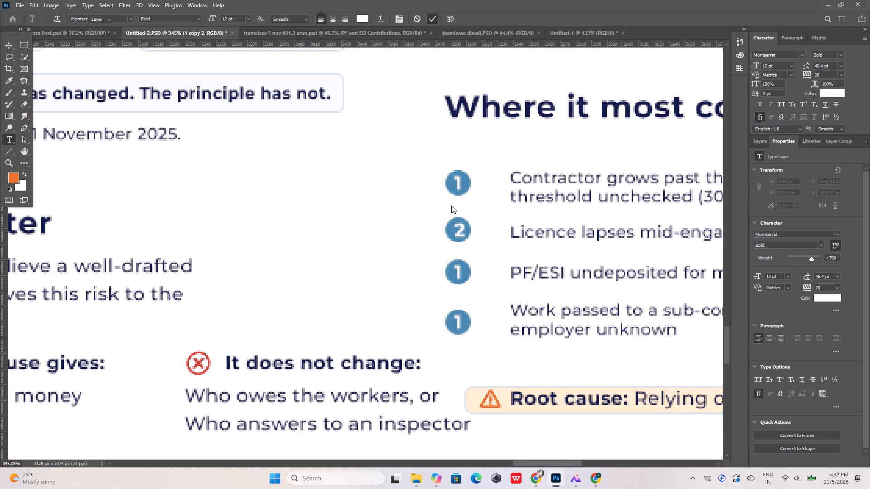
pyautogui.keyDown('alt'); pyautogui.scroll(13, 452, 227); pyautogui.keyUp('alt')
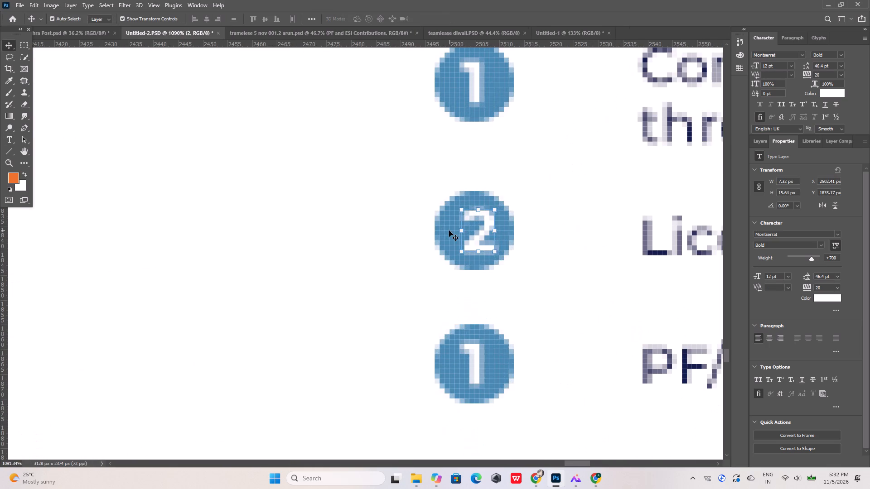
pyautogui.keyDown('shift'); pyautogui.click(448, 230); pyautogui.keyUp('shift')
pyautogui.click(207, 20)
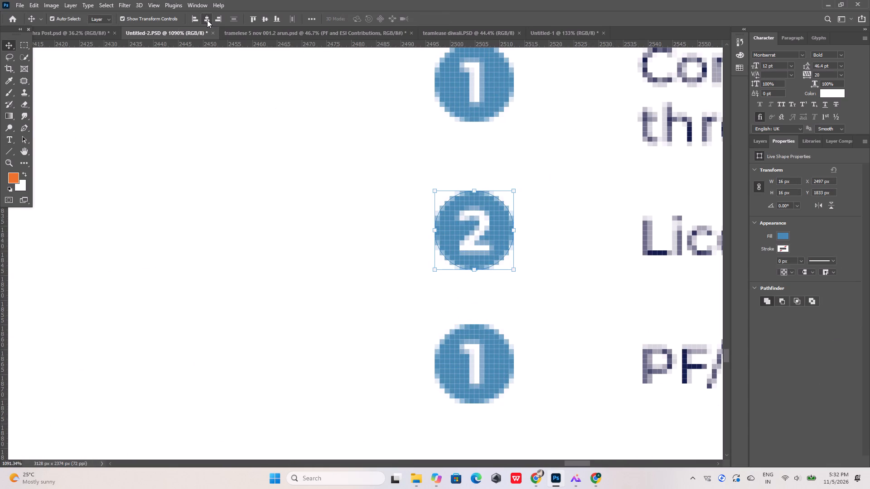
pyautogui.click(263, 19)
pyautogui.click(353, 139)
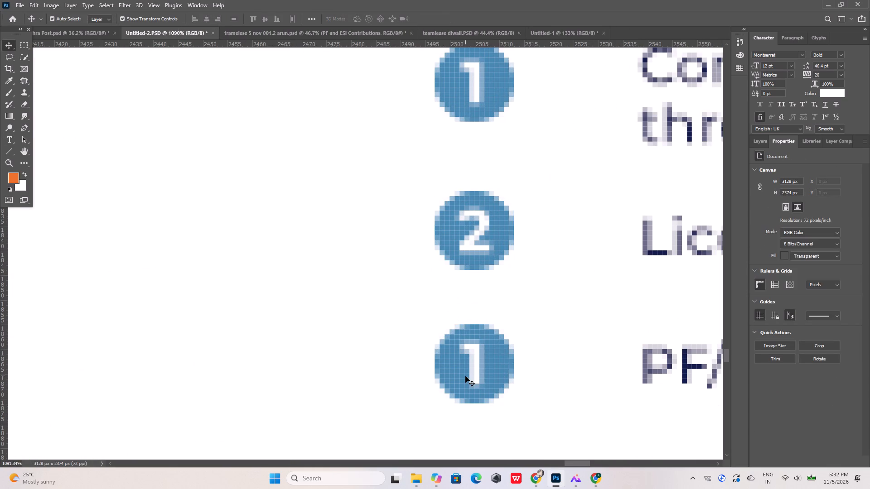
# Change the number in the "PF/ESI undeposited for months." badge to 3 and centre it horizontally and vertically in its circle.
pyautogui.doubleClick(472, 368)
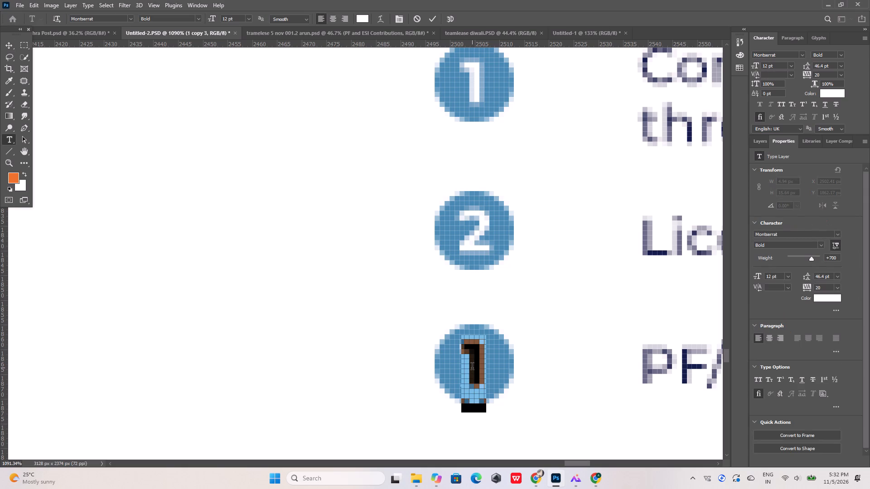
pyautogui.press('3')
pyautogui.click(431, 22)
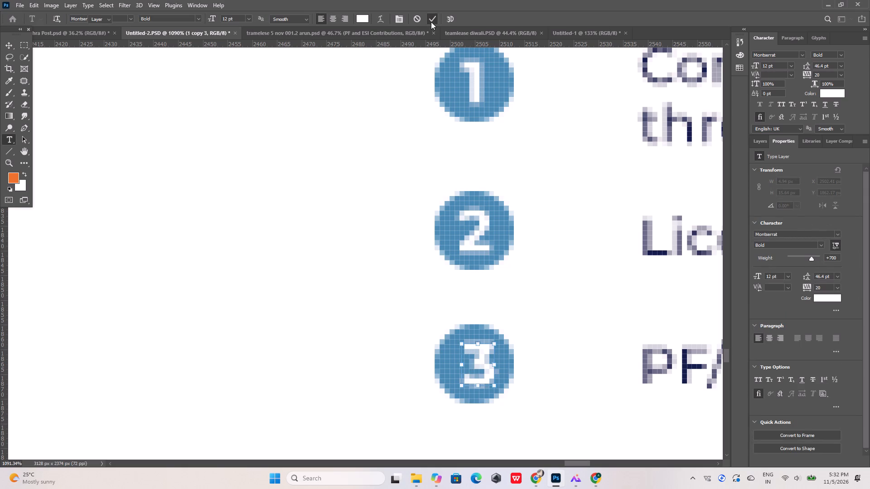
pyautogui.keyDown('shift'); pyautogui.click(446, 366); pyautogui.keyUp('shift')
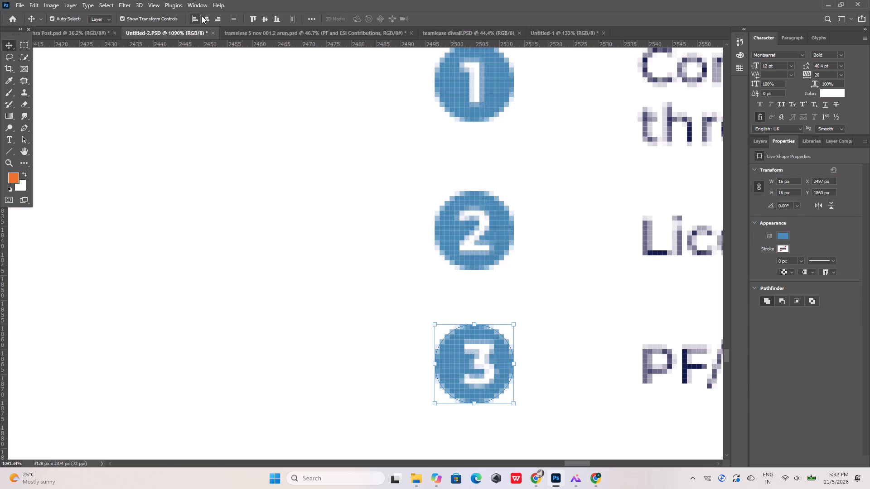
pyautogui.click(203, 16)
pyautogui.click(262, 19)
pyautogui.click(296, 174)
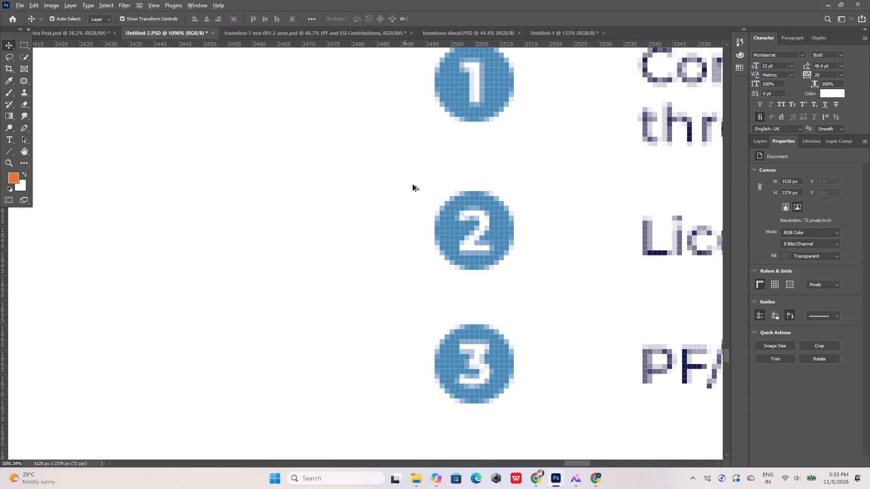
# Change the number in the "Work passed to a sub-contractor" badge to 4 and centre it horizontally in its circle.
pyautogui.keyDown('alt'); pyautogui.scroll(-14, 413, 185); pyautogui.keyUp('alt')
pyautogui.keyDown('alt'); pyautogui.scroll(10, 429, 281); pyautogui.keyUp('alt')
pyautogui.doubleClick(437, 266)
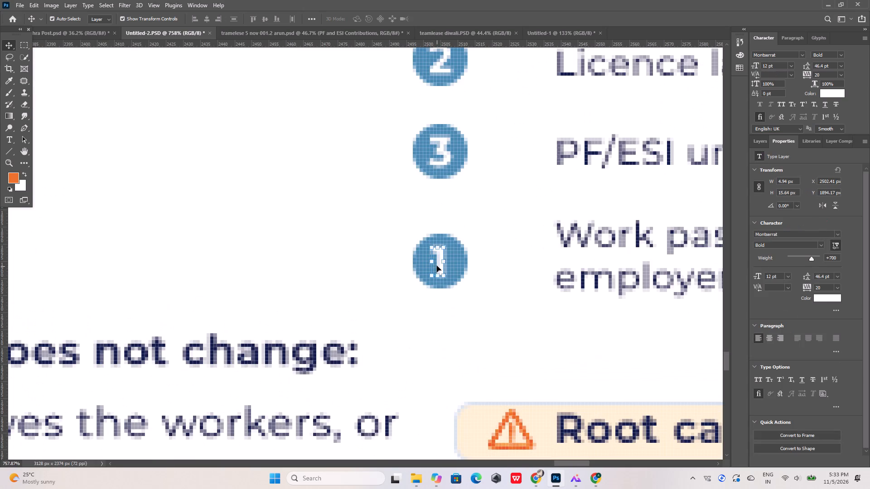
pyautogui.press('4')
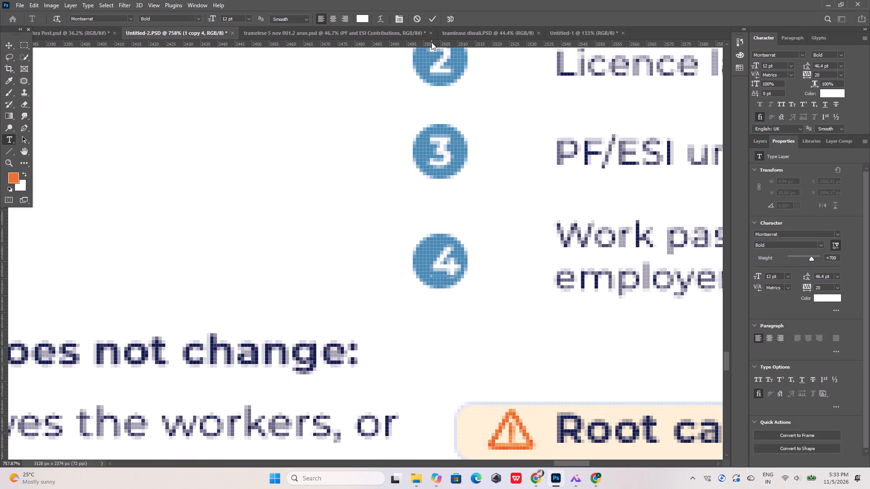
pyautogui.click(433, 19)
pyautogui.keyDown('shift'); pyautogui.click(417, 260); pyautogui.keyUp('shift')
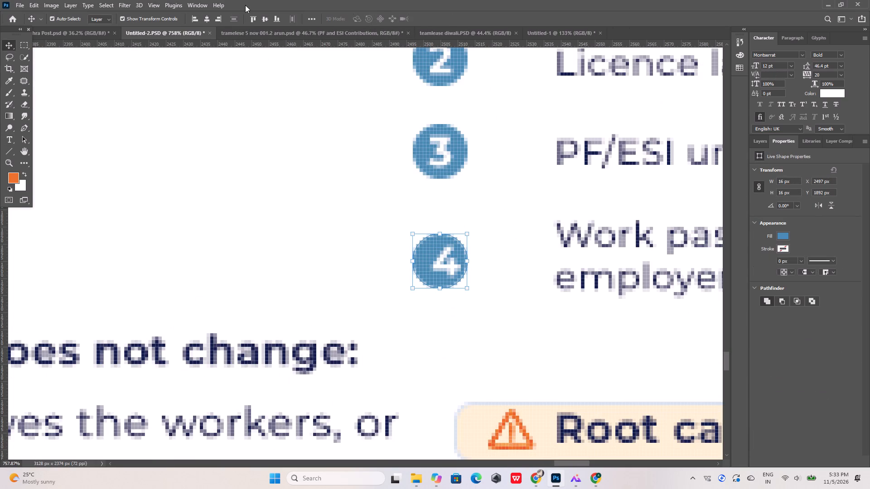
pyautogui.click(207, 18)
pyautogui.click(247, 102)
# Recolour all four number badge circles in the "Where it most commonly goes wrong" list to the recently used dark navy fill.
pyautogui.keyDown('alt'); pyautogui.scroll(-9, 385, 231); pyautogui.keyUp('alt')
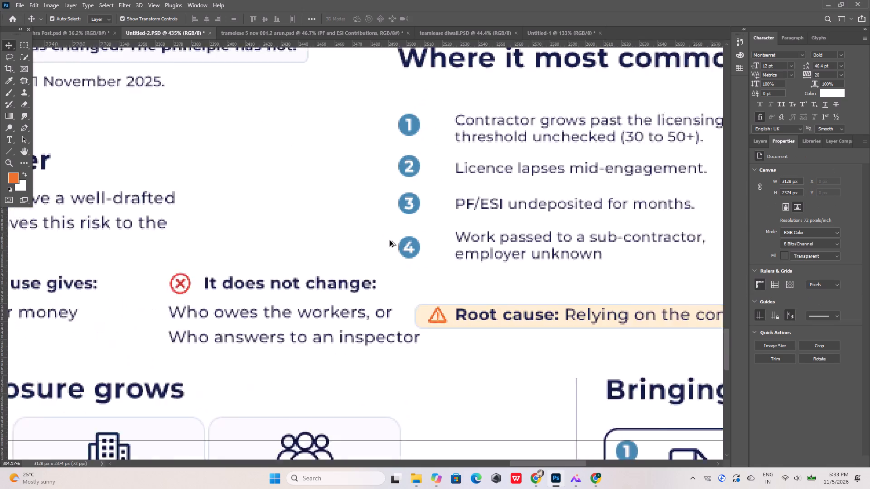
pyautogui.keyDown('alt'); pyautogui.scroll(-13, 390, 240); pyautogui.keyUp('alt')
pyautogui.keyDown('alt'); pyautogui.scroll(18, 383, 208); pyautogui.keyUp('alt')
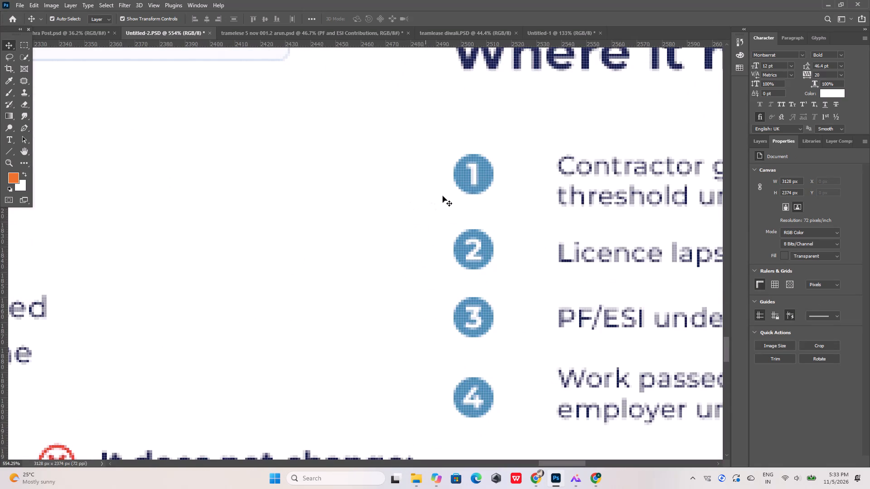
pyautogui.click(481, 178)
pyautogui.keyDown('shift'); pyautogui.click(487, 251); pyautogui.keyUp('shift')
pyautogui.keyDown('shift'); pyautogui.click(486, 313); pyautogui.keyUp('shift')
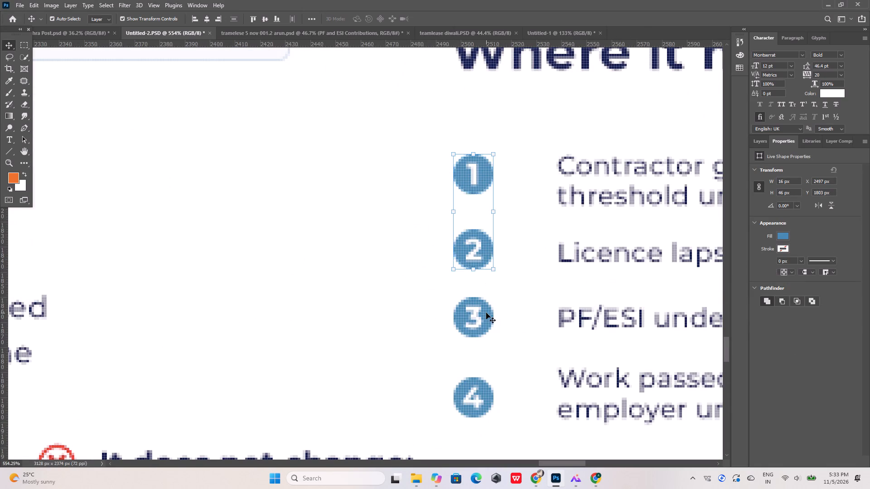
pyautogui.keyDown('shift'); pyautogui.click(488, 394); pyautogui.keyUp('shift')
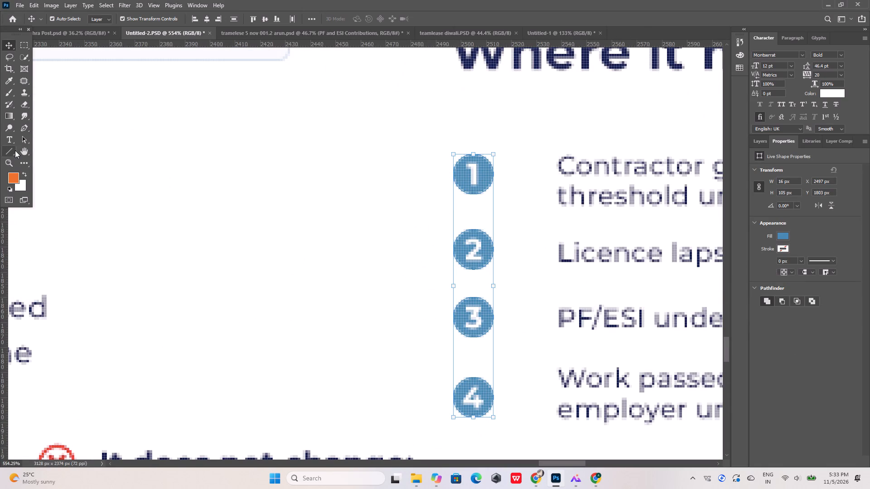
pyautogui.click(9, 152)
pyautogui.click(105, 15)
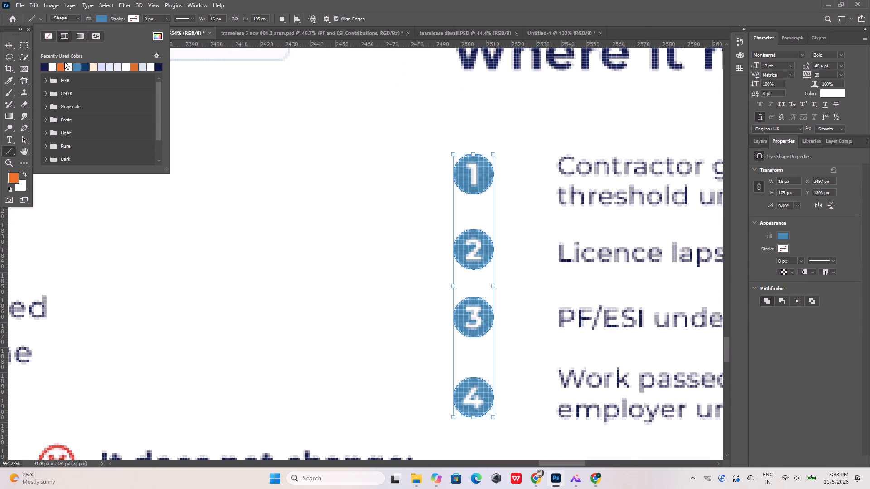
pyautogui.click(44, 68)
pyautogui.click(7, 44)
pyautogui.click(211, 158)
# Duplicate the vertical divider beside the "Challans, not declarations." quote and shift the copy left to X 2758.5 px, between the numbered list and Sector notes.
pyautogui.keyDown('alt'); pyautogui.scroll(-2, 335, 201); pyautogui.keyUp('alt')
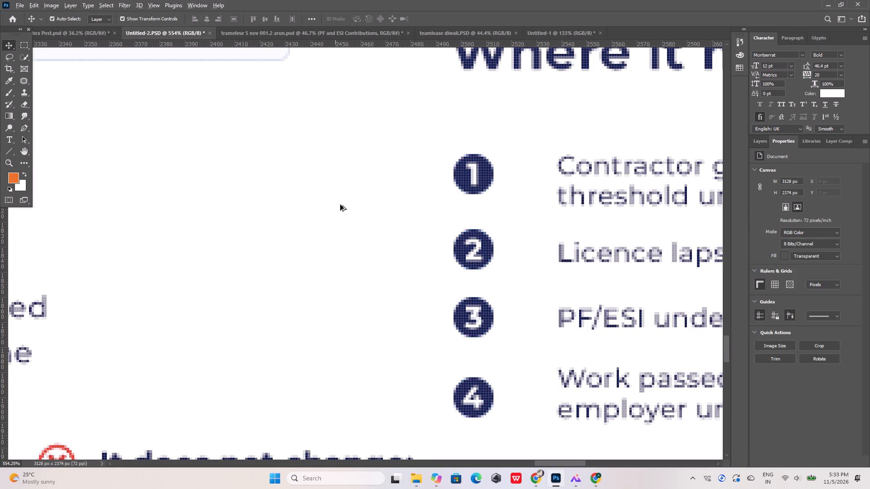
pyautogui.keyDown('alt'); pyautogui.scroll(-19, 340, 205); pyautogui.keyUp('alt')
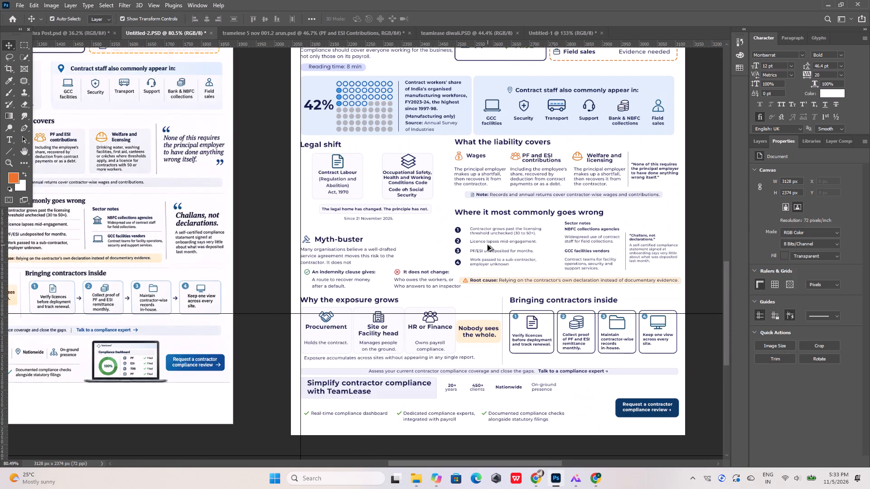
pyautogui.keyDown('alt'); pyautogui.scroll(-3, 488, 244); pyautogui.keyUp('alt')
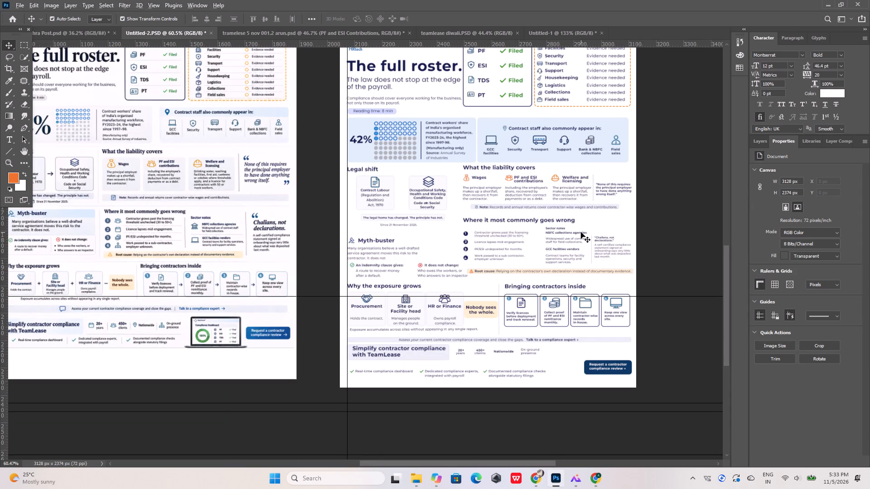
pyautogui.keyDown('alt'); pyautogui.scroll(9, 581, 232); pyautogui.keyUp('alt')
pyautogui.click(606, 268)
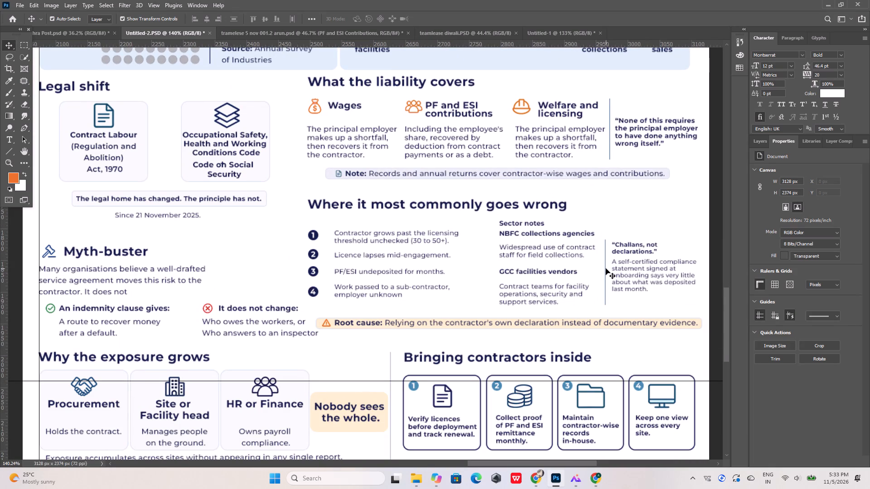
pyautogui.click(604, 268)
pyautogui.moveTo(597, 268); pyautogui.dragTo(606, 260)
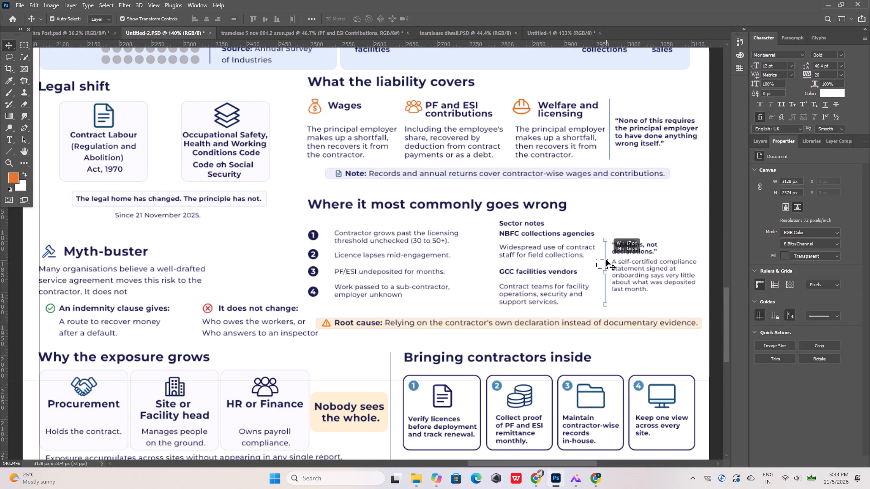
pyautogui.moveTo(606, 260); pyautogui.dragTo(606, 259)
pyautogui.hotkey('ctrl', 'j')
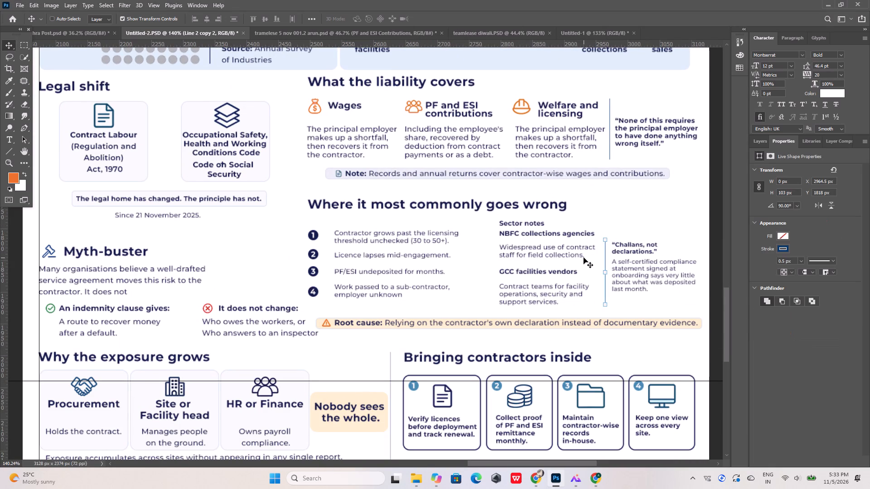
pyautogui.hotkey('shift', 'Left')
pyautogui.hotkey('shift', 'Left')
pyautogui.hotkey('shift', 'Left')
pyautogui.hotkey('shift', 'Left')
pyautogui.hotkey('shift', 'Left')
pyautogui.hotkey('shift', 'Left')
pyautogui.hotkey('shift', 'Left')
pyautogui.hotkey('shift', 'Left')
pyautogui.hotkey('shift', 'Left')
pyautogui.hotkey('shift', 'Left')
pyautogui.hotkey('shift', 'Left')
pyautogui.hotkey('shift', 'Left')
pyautogui.hotkey('shift', 'Left')
pyautogui.hotkey('shift', 'Left')
pyautogui.hotkey('shift', 'Left')
pyautogui.hotkey('shift', 'Left')
pyautogui.hotkey('shift', 'Left')
pyautogui.hotkey('shift', 'Left')
pyautogui.hotkey('shift', 'Left')
pyautogui.hotkey('shift', 'Left')
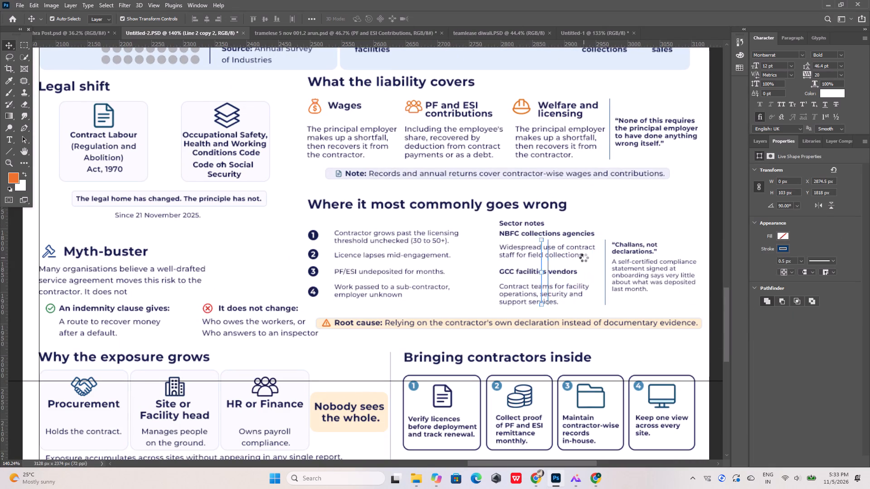
pyautogui.hotkey('shift', 'Left')
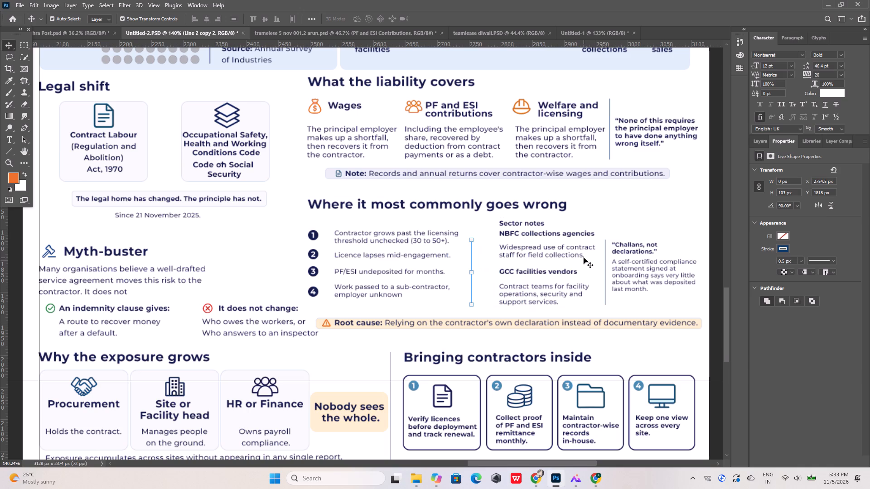
pyautogui.press('Right')
pyautogui.press('Right')
pyautogui.press('Right')
pyautogui.press('Right')
# Stretch the new divider upward to about 132 px tall, so its top lines up with the "Sector notes" heading.
pyautogui.keyDown('alt'); pyautogui.scroll(2, 474, 240); pyautogui.keyUp('alt')
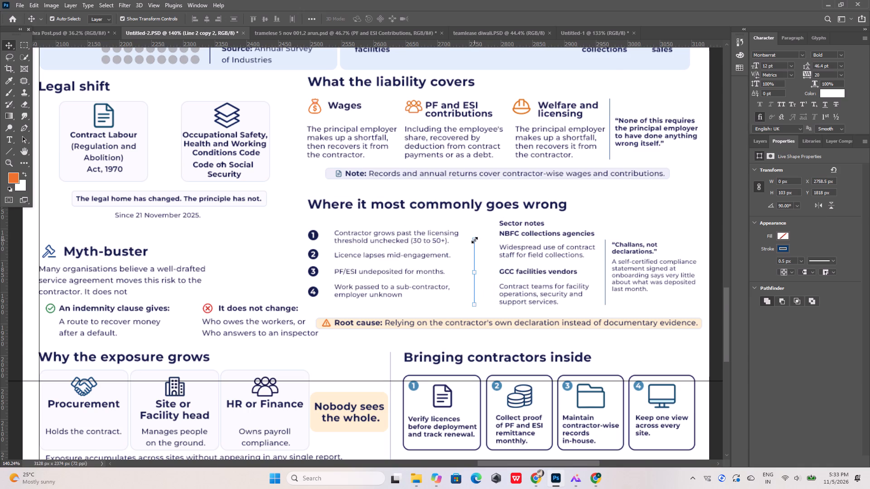
pyautogui.keyDown('alt'); pyautogui.scroll(16, 474, 240); pyautogui.keyUp('alt')
pyautogui.keyDown('alt'); pyautogui.scroll(11, 474, 240); pyautogui.keyUp('alt')
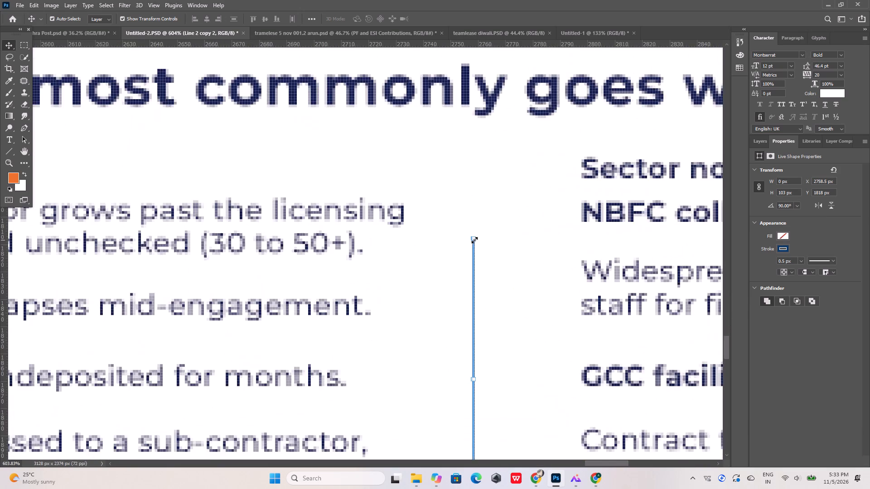
pyautogui.keyDown('alt'); pyautogui.scroll(7, 474, 240); pyautogui.keyUp('alt')
pyautogui.keyDown('shift'); pyautogui.moveTo(474, 235); pyautogui.dragTo(474, 63); pyautogui.keyUp('shift')
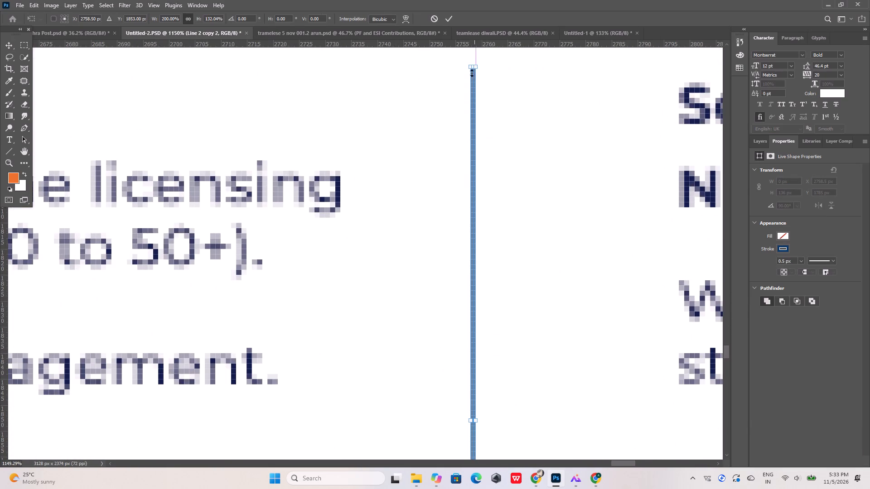
pyautogui.keyDown('alt'); pyautogui.scroll(-15, 468, 157); pyautogui.keyUp('alt')
pyautogui.click(480, 170)
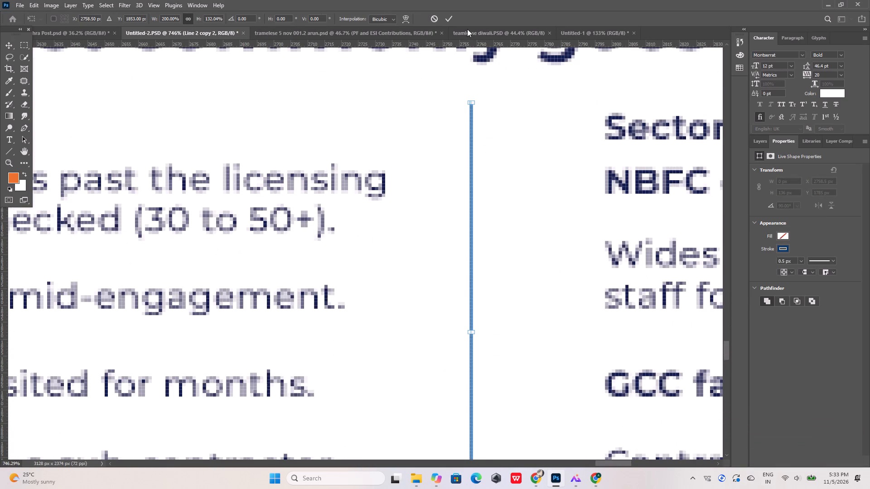
pyautogui.click(452, 18)
pyautogui.keyDown('alt'); pyautogui.scroll(-11, 480, 173); pyautogui.keyUp('alt')
pyautogui.keyDown('alt'); pyautogui.scroll(10, 478, 160); pyautogui.keyUp('alt')
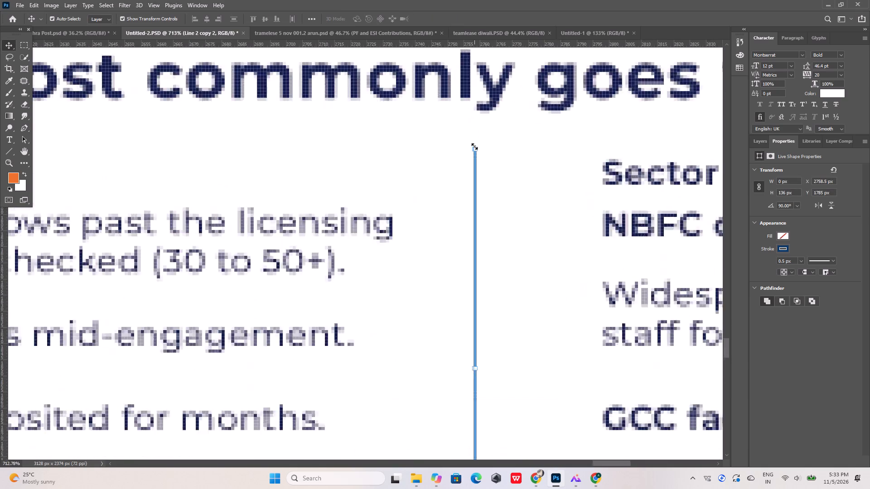
pyautogui.keyDown('alt'); pyautogui.scroll(4, 474, 146); pyautogui.keyUp('alt')
pyautogui.keyDown('shift'); pyautogui.moveTo(475, 149); pyautogui.dragTo(476, 169); pyautogui.keyUp('shift')
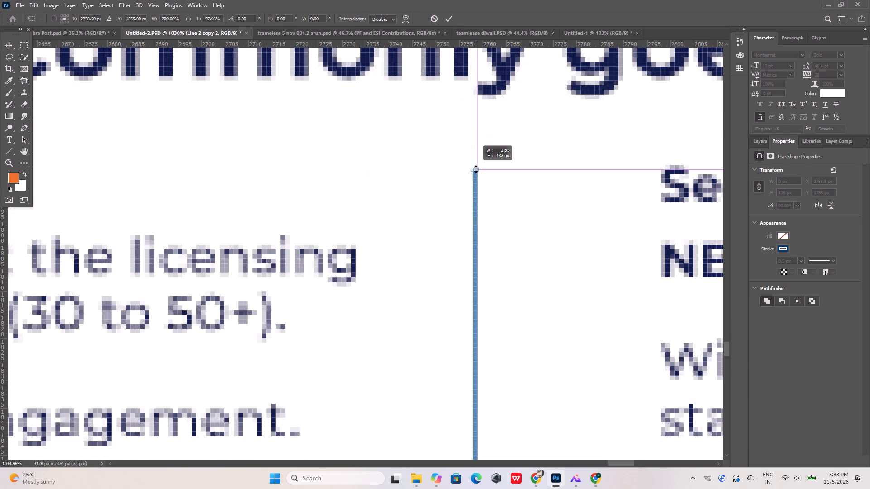
pyautogui.keyDown('shift'); pyautogui.moveTo(476, 169); pyautogui.dragTo(476, 171); pyautogui.keyUp('shift')
pyautogui.click(451, 18)
pyautogui.click(513, 157)
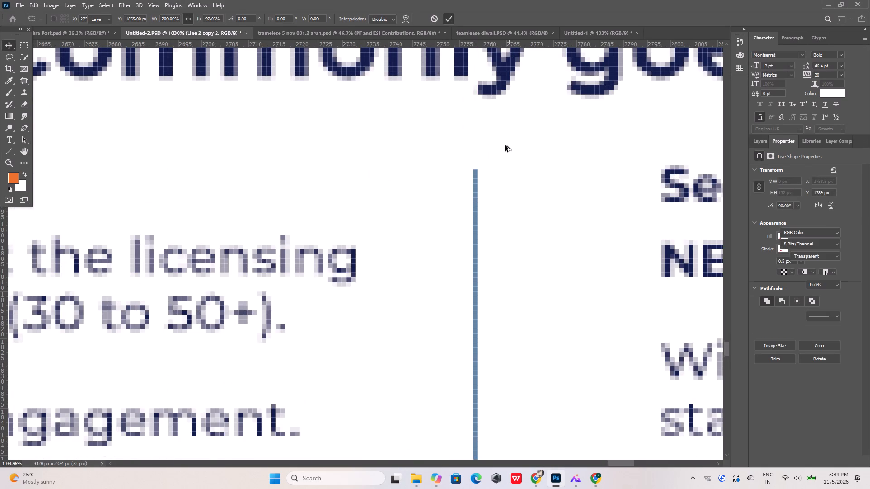
# Delete the shorter vertical divider beside the "Challans, not declarations." quote.
pyautogui.keyDown('alt'); pyautogui.scroll(-20, 504, 144); pyautogui.keyUp('alt')
pyautogui.keyDown('alt'); pyautogui.scroll(-10, 504, 144); pyautogui.keyUp('alt')
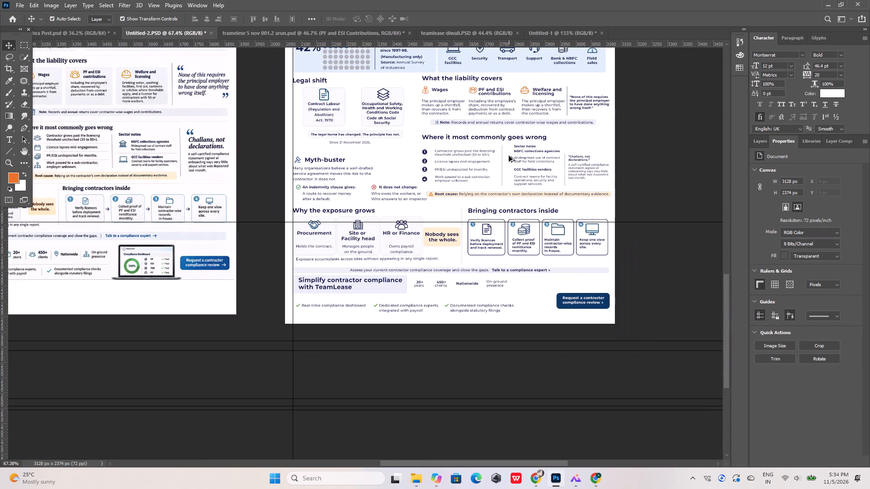
pyautogui.keyDown('alt'); pyautogui.scroll(14, 559, 149); pyautogui.keyUp('alt')
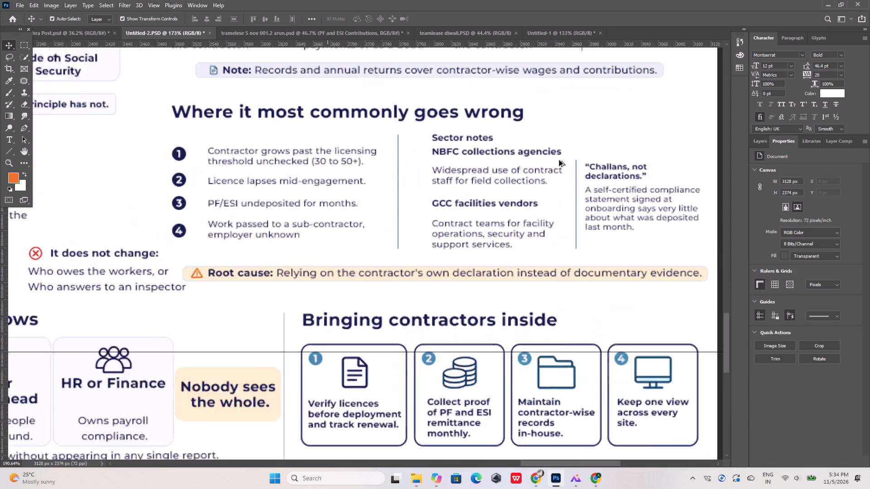
pyautogui.click(582, 180)
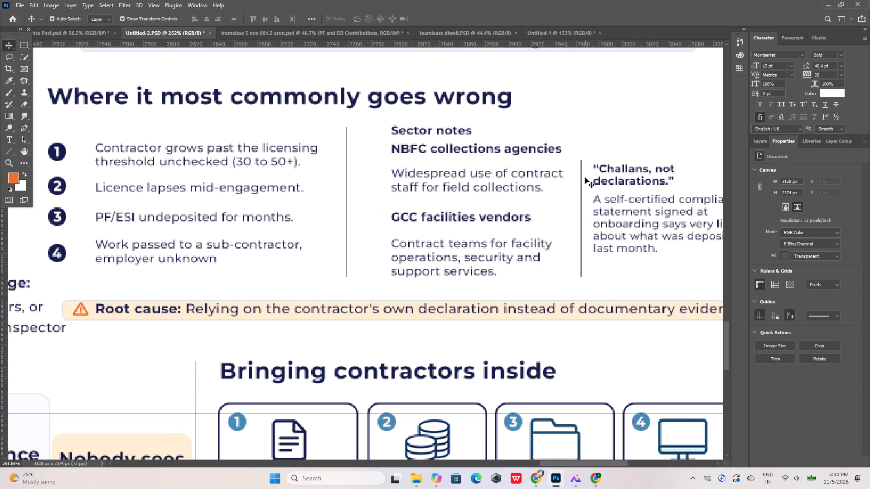
pyautogui.moveTo(585, 177); pyautogui.dragTo(577, 187)
pyautogui.press('Delete')
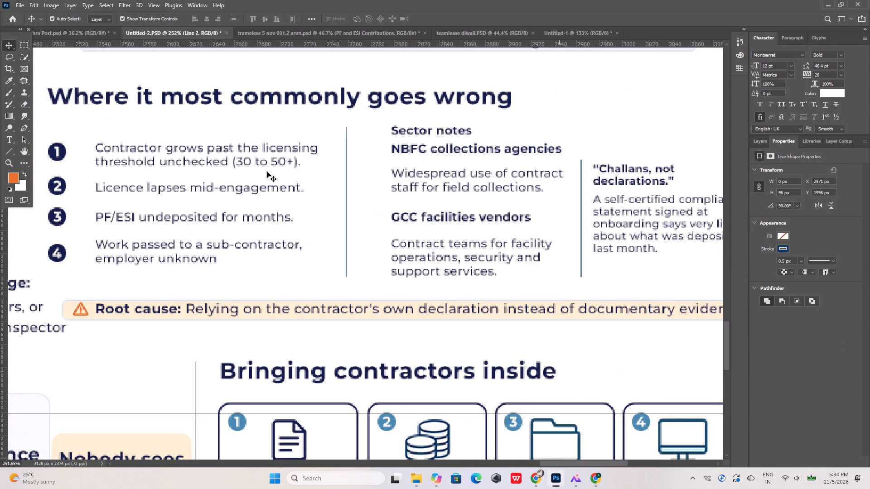
# Duplicate the taller divider and shift the copy right to X 2959.5 px, between the Sector notes column and the "Challans" quote.
pyautogui.moveTo(366, 184); pyautogui.dragTo(331, 197)
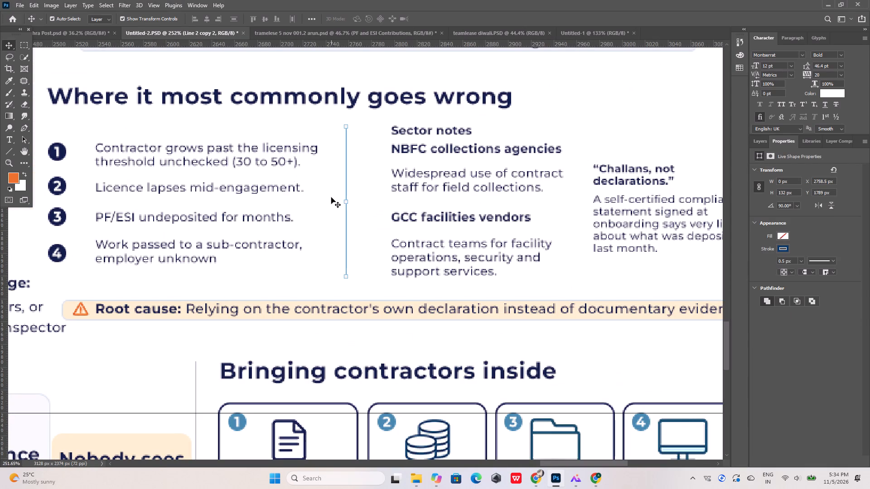
pyautogui.hotkey('ctrl', 'j')
pyautogui.hotkey('shift', 'Right')
pyautogui.hotkey('shift', 'Right')
pyautogui.hotkey('shift', 'Right')
pyautogui.hotkey('shift', 'Right')
pyautogui.hotkey('shift', 'Right')
pyautogui.hotkey('shift', 'Right')
pyautogui.hotkey('shift', 'Right')
pyautogui.hotkey('shift', 'Right')
pyautogui.hotkey('shift', 'Right')
pyautogui.hotkey('shift', 'Right')
pyautogui.hotkey('shift', 'Right')
pyautogui.hotkey('shift', 'Right')
pyautogui.hotkey('shift', 'Right')
pyautogui.hotkey('shift', 'Right')
pyautogui.hotkey('shift', 'Right')
pyautogui.hotkey('shift', 'Right')
pyautogui.hotkey('shift', 'Right')
pyautogui.hotkey('shift', 'Right')
pyautogui.hotkey('shift', 'Right')
pyautogui.hotkey('shift', 'Right')
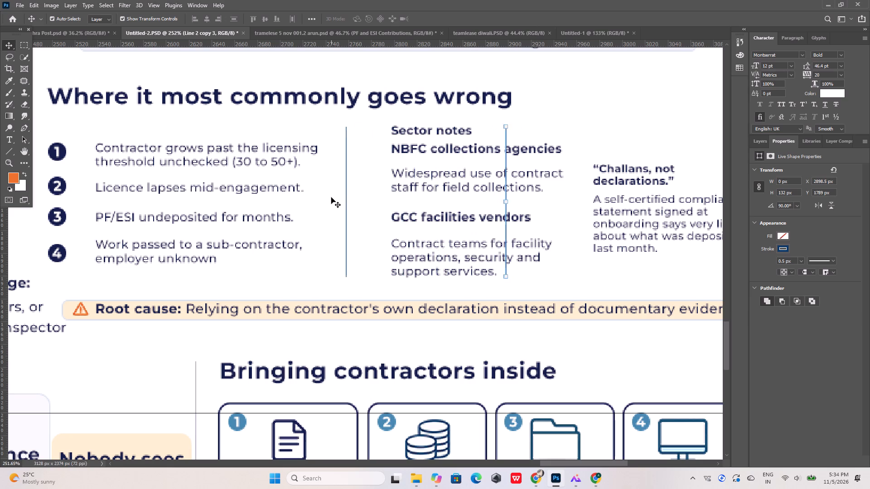
pyautogui.hotkey('shift', 'Right')
pyautogui.hotkey('shift', 'Right')
pyautogui.hotkey('shift', 'Right')
pyautogui.hotkey('shift', 'Right')
pyautogui.press('Right')
pyautogui.press('Right')
pyautogui.press('Right')
pyautogui.press('Right')
pyautogui.press('Right')
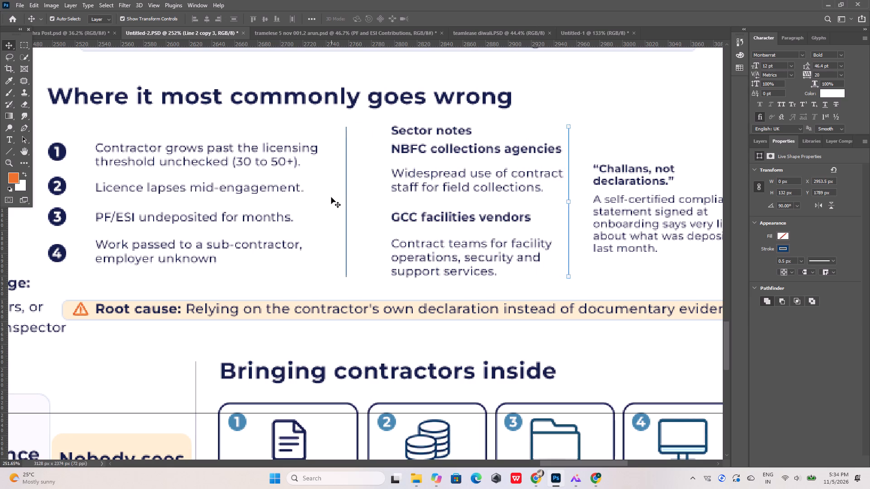
pyautogui.press('Right')
pyautogui.press('Right')
pyautogui.press('Right')
pyautogui.press('Right')
pyautogui.press('Right')
pyautogui.press('Right')
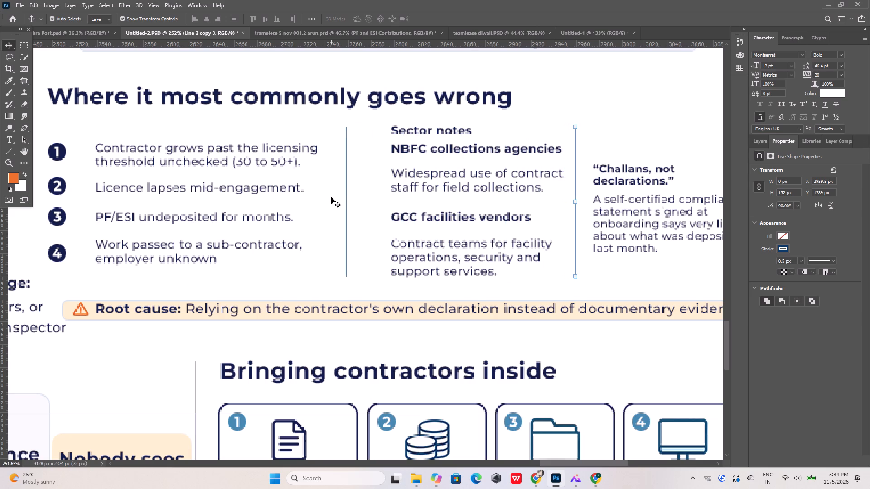
pyautogui.click(643, 104)
pyautogui.keyDown('alt'); pyautogui.scroll(-14, 637, 102); pyautogui.keyUp('alt')
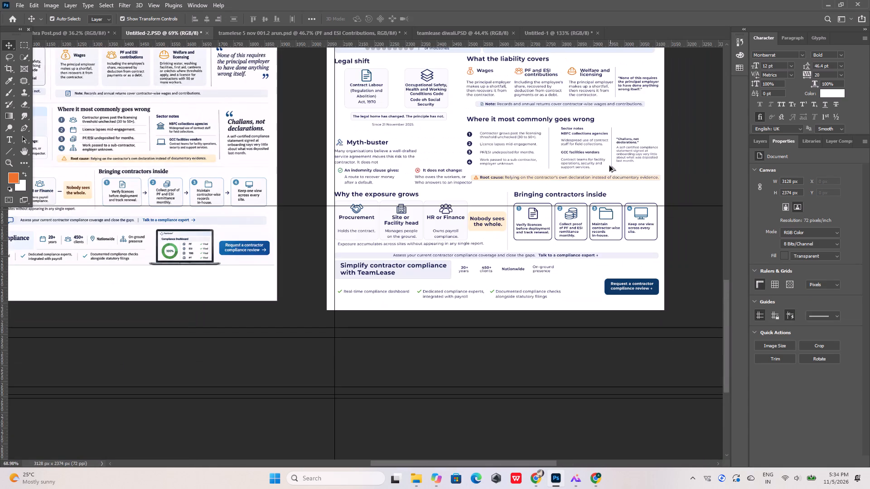
pyautogui.click(592, 474)
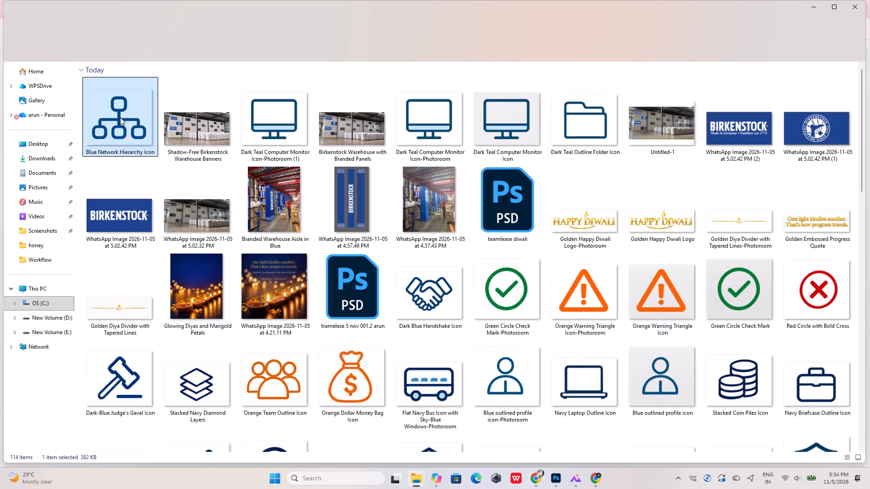
# Place the Blue Network Hierarchy Icon from Downloads into the Photoshop infographic and scale it down proportionally to a small icon.
pyautogui.moveTo(123, 120); pyautogui.dragTo(556, 475)
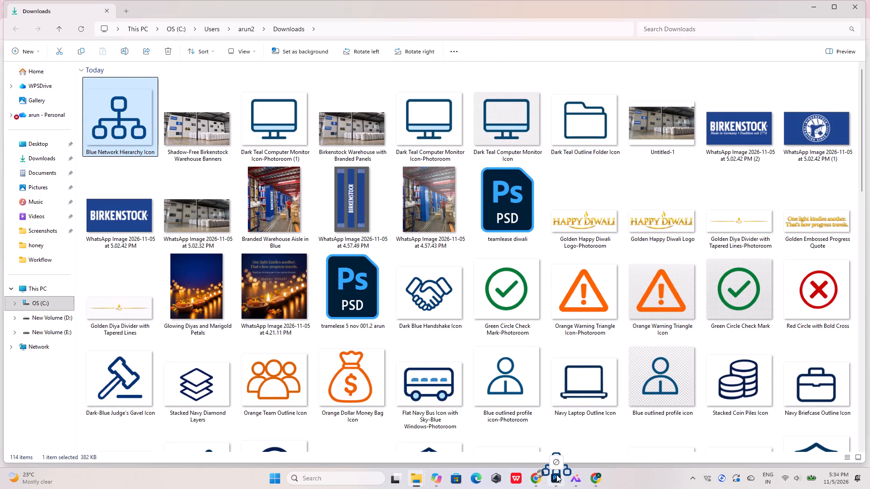
pyautogui.moveTo(556, 475); pyautogui.dragTo(475, 173)
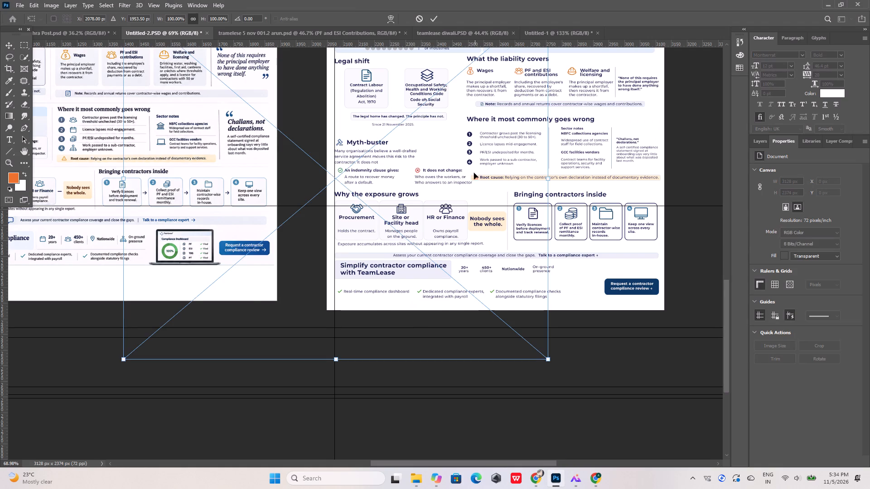
pyautogui.moveTo(120, 360); pyautogui.dragTo(332, 224)
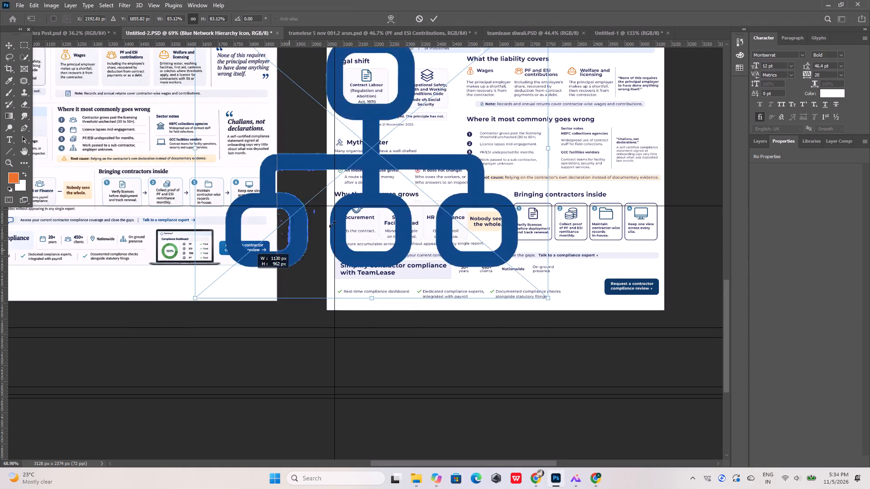
pyautogui.moveTo(332, 224); pyautogui.dragTo(470, 129)
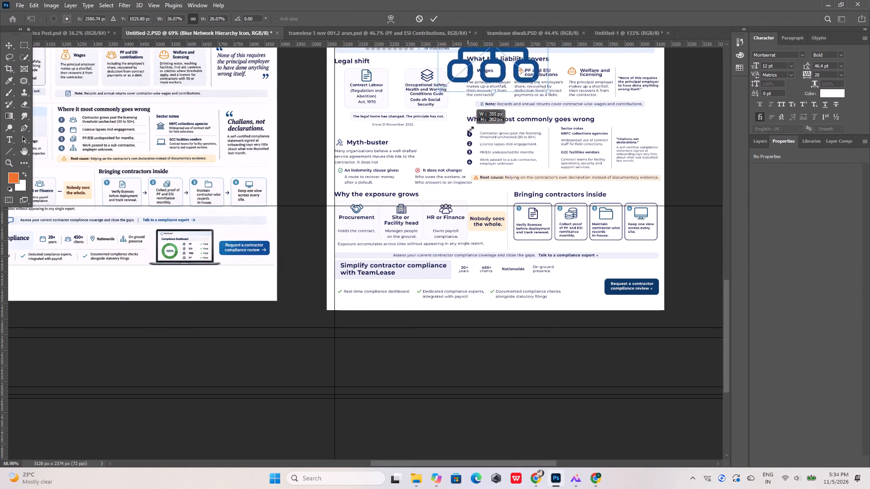
pyautogui.moveTo(470, 129); pyautogui.dragTo(490, 115)
# Set the "On-ground" text in the "Simplify contractor compliance with TeamLease" row to Montserrat Bold.
pyautogui.keyDown('alt'); pyautogui.scroll(9, 528, 270); pyautogui.keyUp('alt')
pyautogui.doubleClick(549, 266)
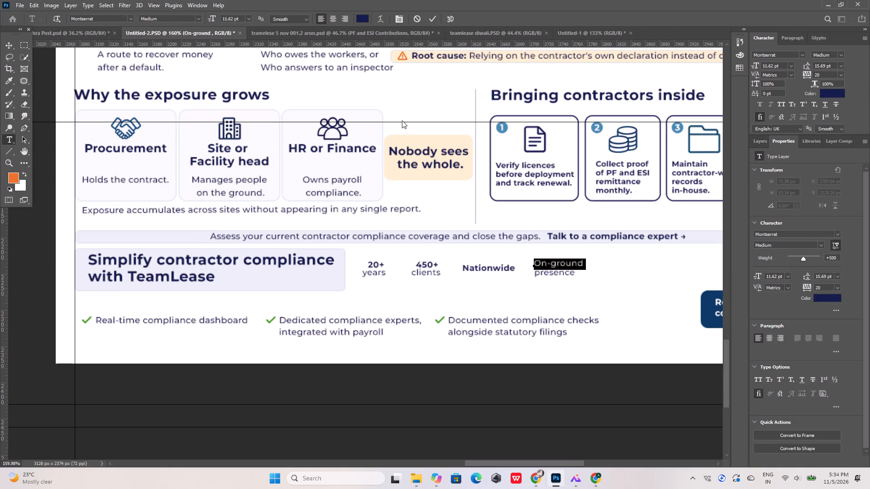
pyautogui.click(195, 21)
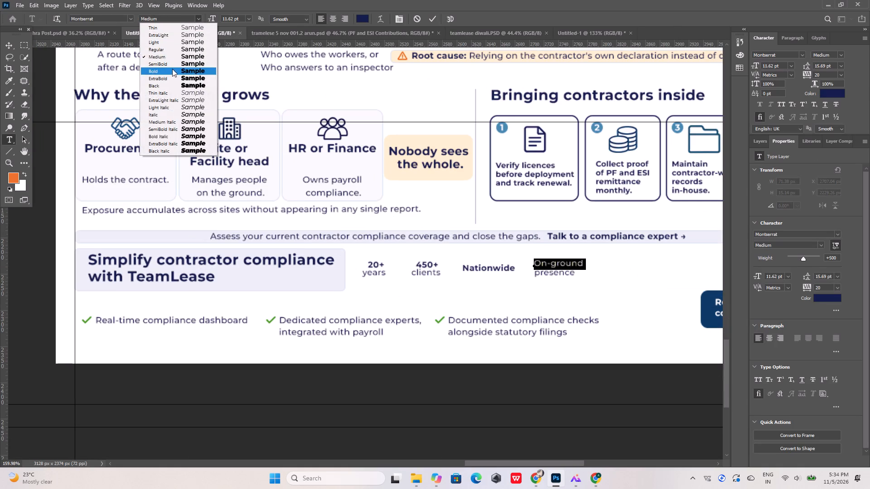
pyautogui.click(172, 69)
pyautogui.click(438, 19)
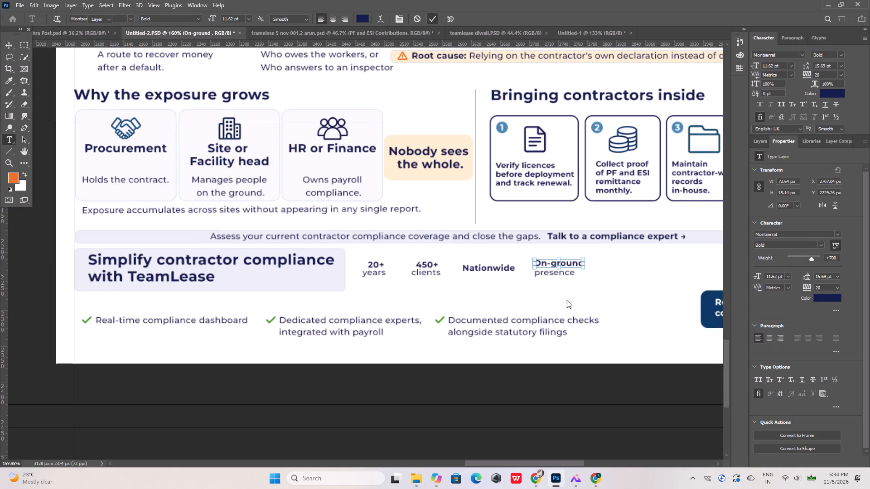
# Set the "presence" text below "On-ground" in the TeamLease row to Montserrat Bold.
pyautogui.keyDown('alt'); pyautogui.scroll(10, 569, 285); pyautogui.keyUp('alt')
pyautogui.click(568, 289)
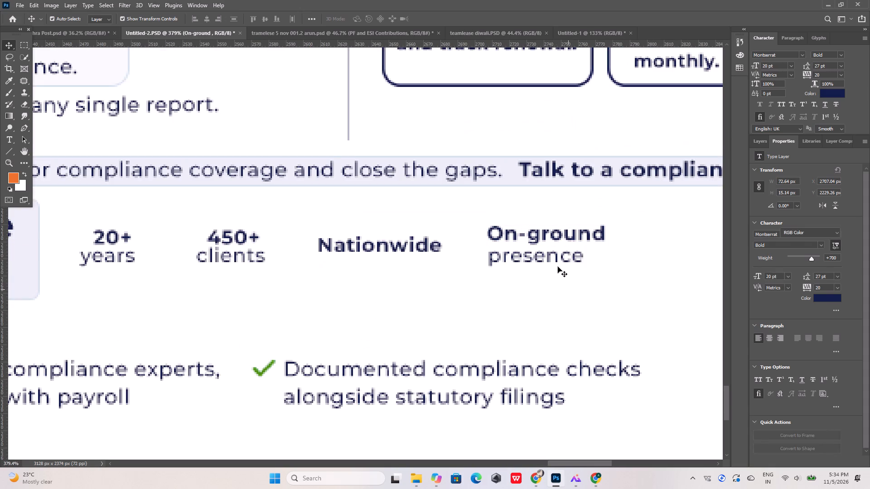
pyautogui.doubleClick(556, 259)
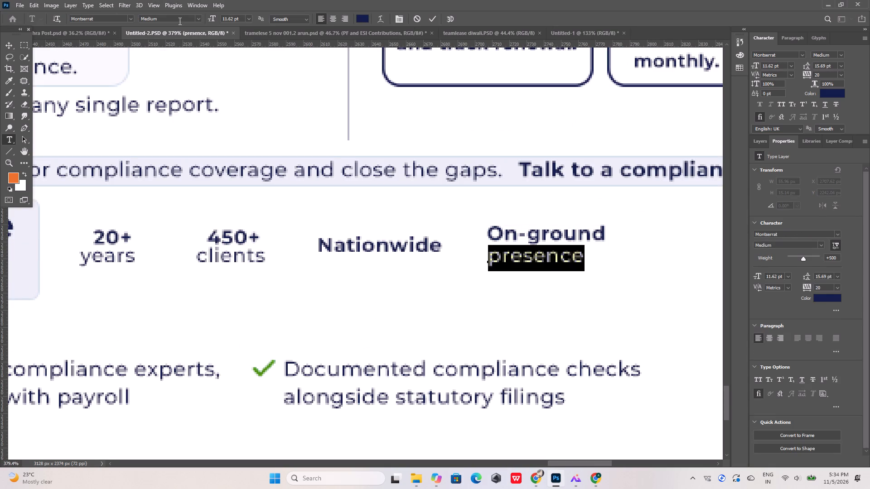
pyautogui.click(197, 20)
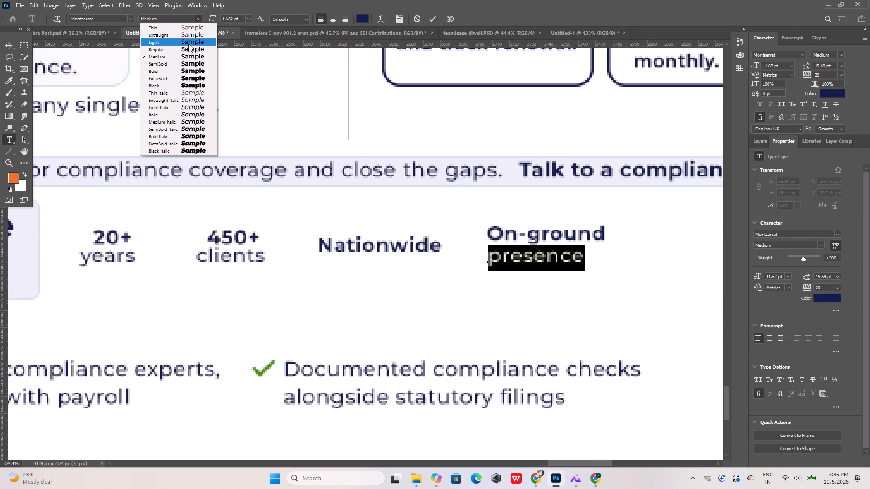
pyautogui.click(183, 73)
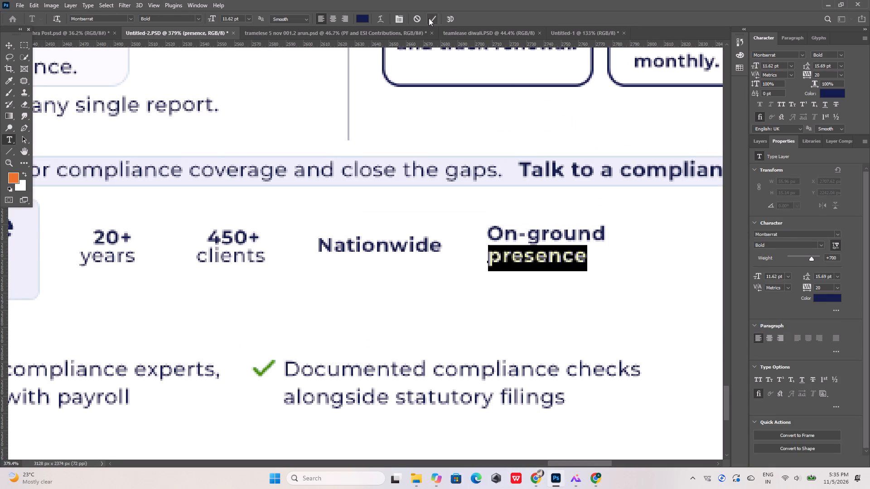
pyautogui.click(429, 18)
# Bring the blue network hierarchy icon down to the "Simplify contractor compliance" row and scale it proportionally to about 27 px wide.
pyautogui.keyDown('alt'); pyautogui.scroll(-20, 415, 264); pyautogui.keyUp('alt')
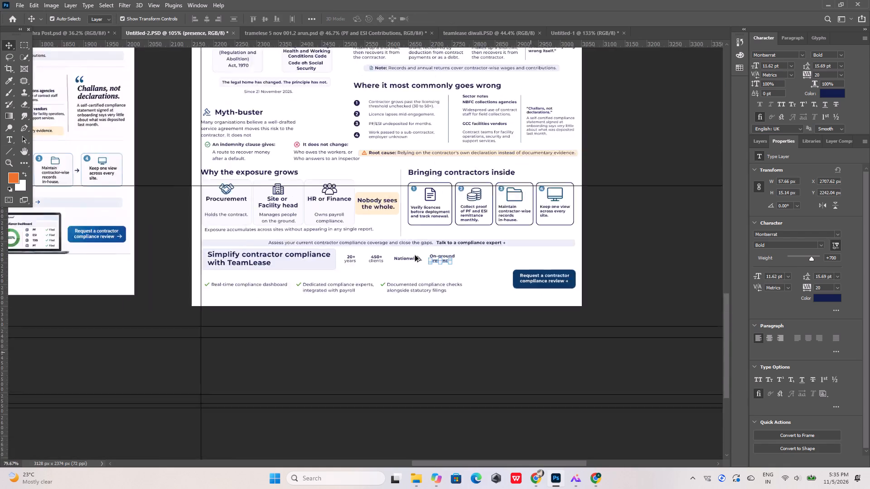
pyautogui.click(401, 61)
pyautogui.moveTo(407, 57); pyautogui.dragTo(407, 64)
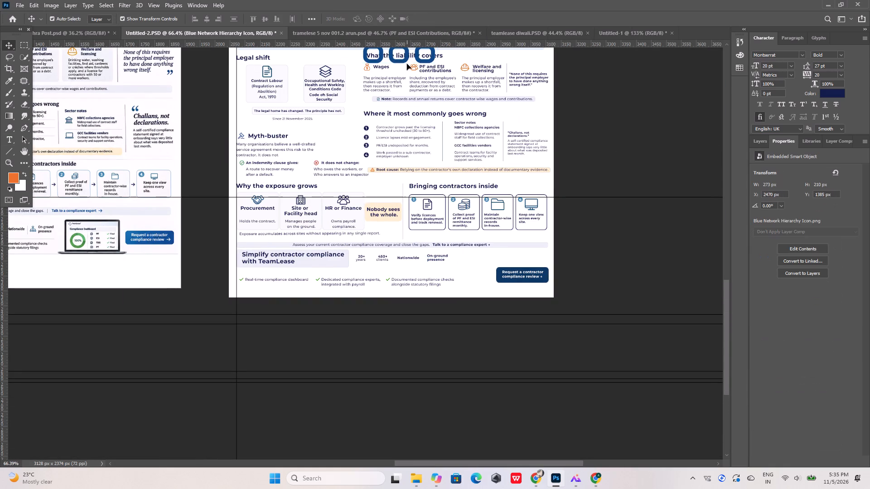
pyautogui.moveTo(407, 64); pyautogui.dragTo(425, 266)
pyautogui.keyDown('alt'); pyautogui.scroll(5, 425, 266); pyautogui.keyUp('alt')
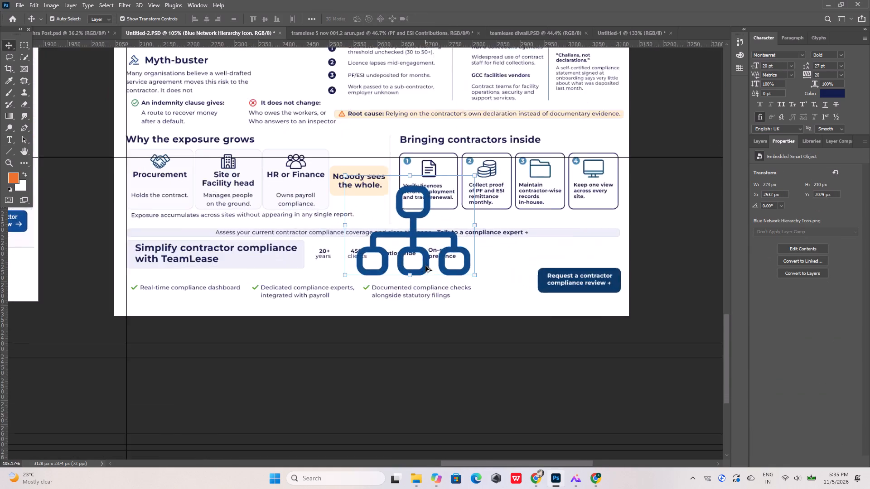
pyautogui.keyDown('alt'); pyautogui.scroll(5, 425, 266); pyautogui.keyUp('alt')
pyautogui.moveTo(503, 123); pyautogui.dragTo(372, 210)
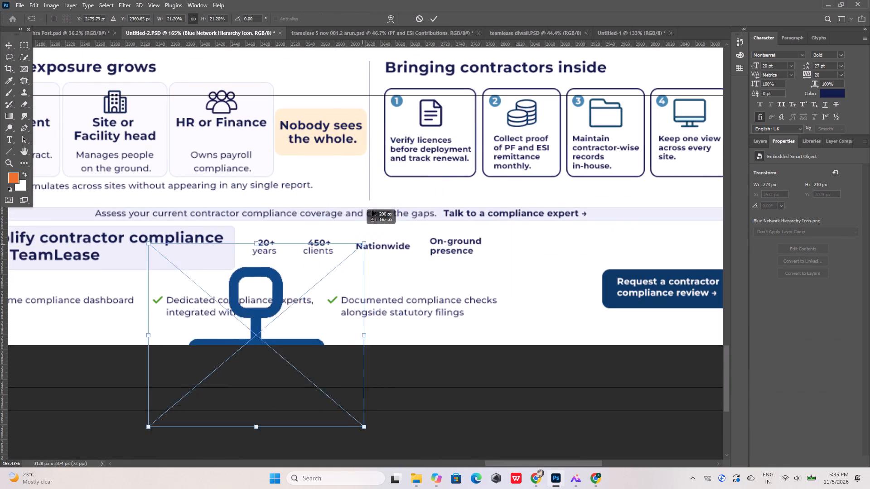
pyautogui.moveTo(372, 210); pyautogui.dragTo(486, 87)
pyautogui.moveTo(496, 81); pyautogui.dragTo(301, 250)
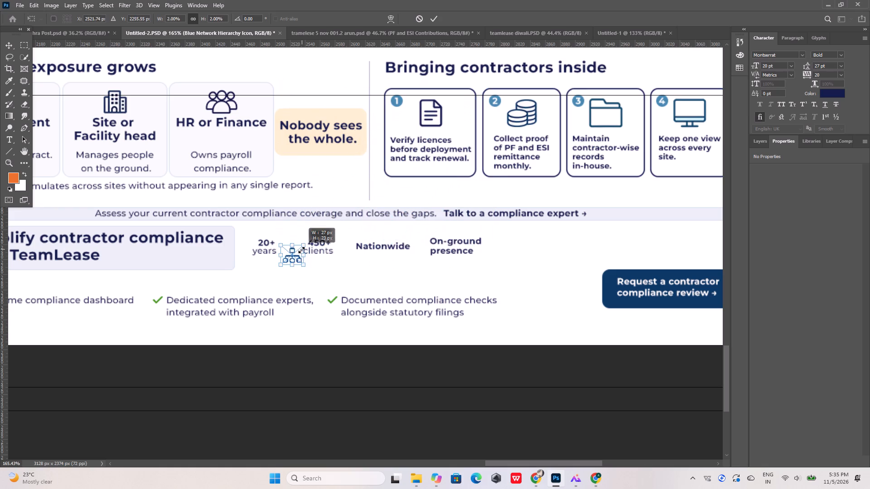
pyautogui.moveTo(301, 250); pyautogui.dragTo(301, 250)
# Fit the network icon between "Nationwide" and "On-ground presence", reducing it to about 18 × 14 px.
pyautogui.moveTo(290, 256); pyautogui.dragTo(425, 242)
pyautogui.keyDown('alt'); pyautogui.scroll(4, 424, 242); pyautogui.keyUp('alt')
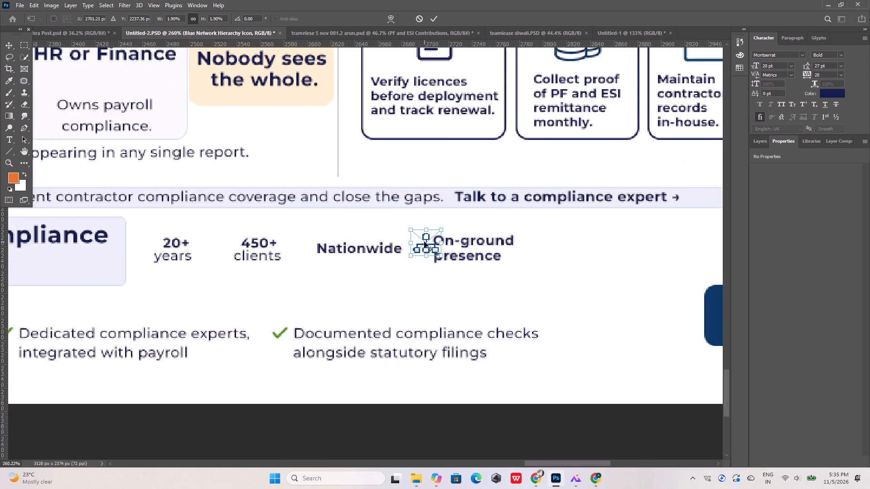
pyautogui.keyDown('alt'); pyautogui.scroll(8, 424, 242); pyautogui.keyUp('alt')
pyautogui.click(458, 217)
pyautogui.moveTo(458, 217); pyautogui.dragTo(448, 227)
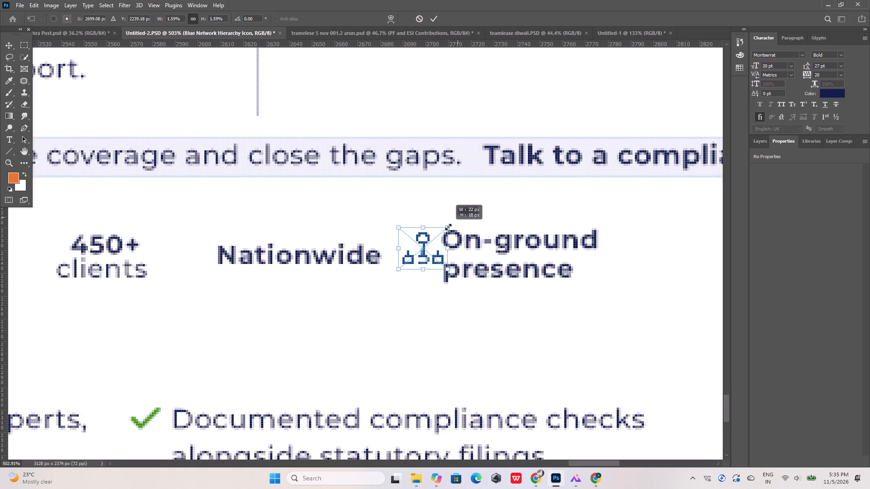
pyautogui.moveTo(448, 227); pyautogui.dragTo(444, 233)
pyautogui.moveTo(427, 250); pyautogui.dragTo(422, 250)
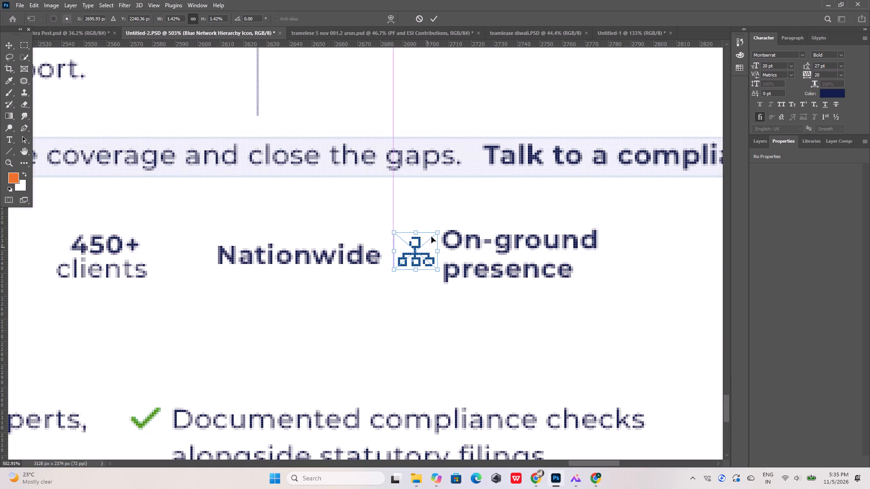
pyautogui.click(433, 15)
pyautogui.click(440, 192)
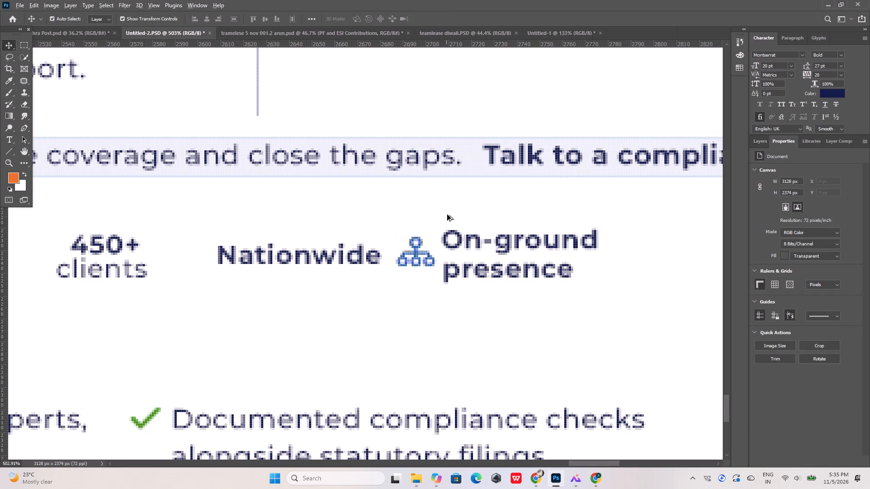
# Shift the network icon together with the "On-ground" and "presence" texts 40 px to the right.
pyautogui.keyDown('alt'); pyautogui.scroll(-16, 447, 214); pyautogui.keyUp('alt')
pyautogui.keyDown('alt'); pyautogui.scroll(-10, 448, 221); pyautogui.keyUp('alt')
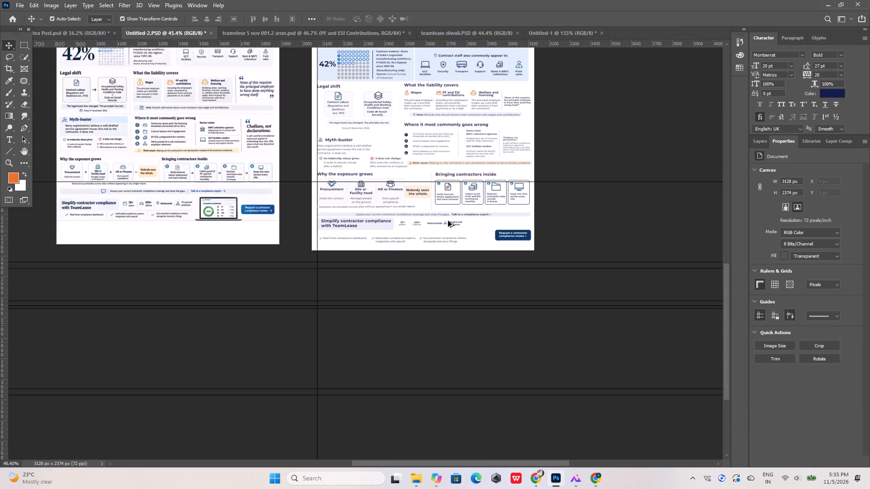
pyautogui.keyDown('alt'); pyautogui.scroll(5, 152, 206); pyautogui.keyUp('alt')
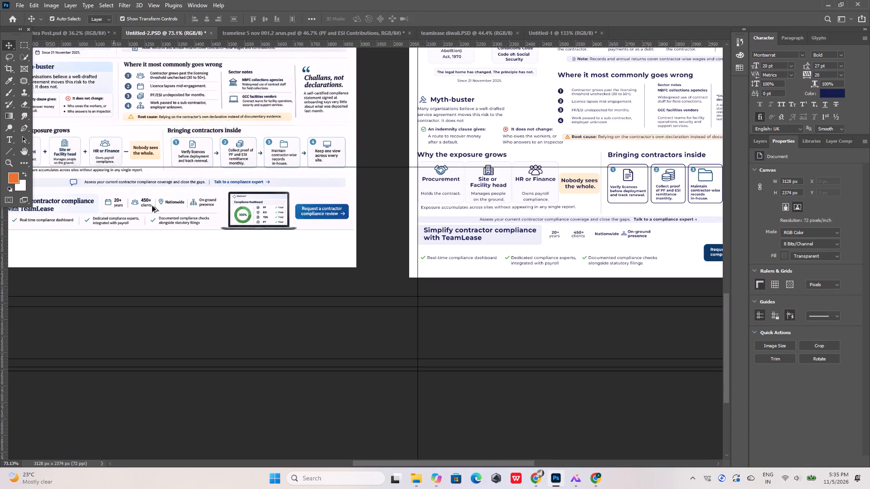
pyautogui.keyDown('alt'); pyautogui.scroll(-4, 152, 206); pyautogui.keyUp('alt')
pyautogui.keyDown('alt'); pyautogui.scroll(4, 461, 230); pyautogui.keyUp('alt')
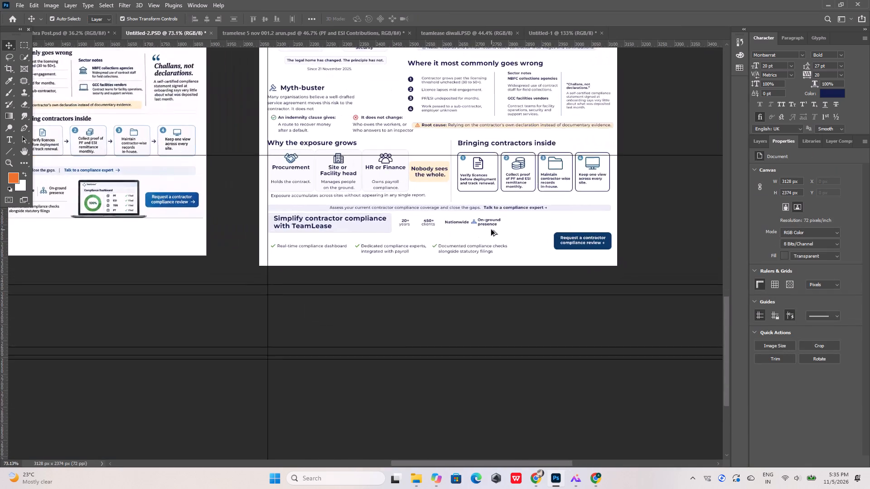
pyautogui.keyDown('alt'); pyautogui.scroll(17, 491, 230); pyautogui.keyUp('alt')
pyautogui.click(420, 201)
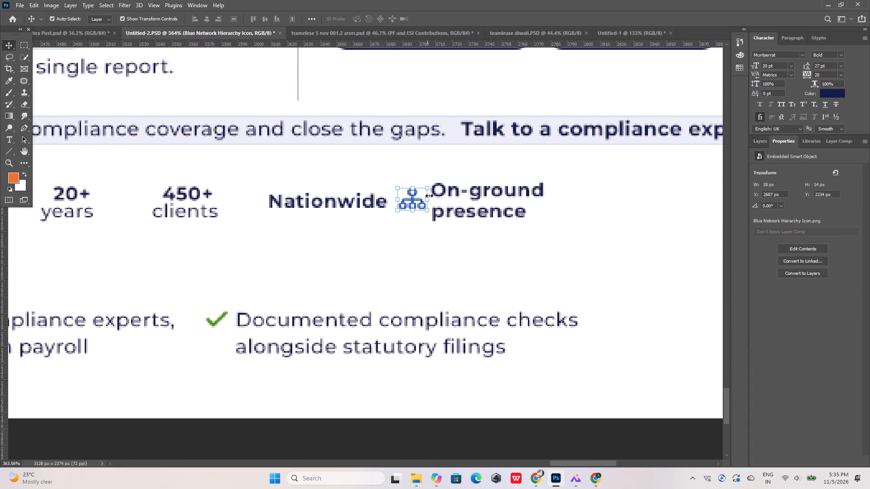
pyautogui.keyDown('shift'); pyautogui.click(452, 189); pyautogui.keyUp('shift')
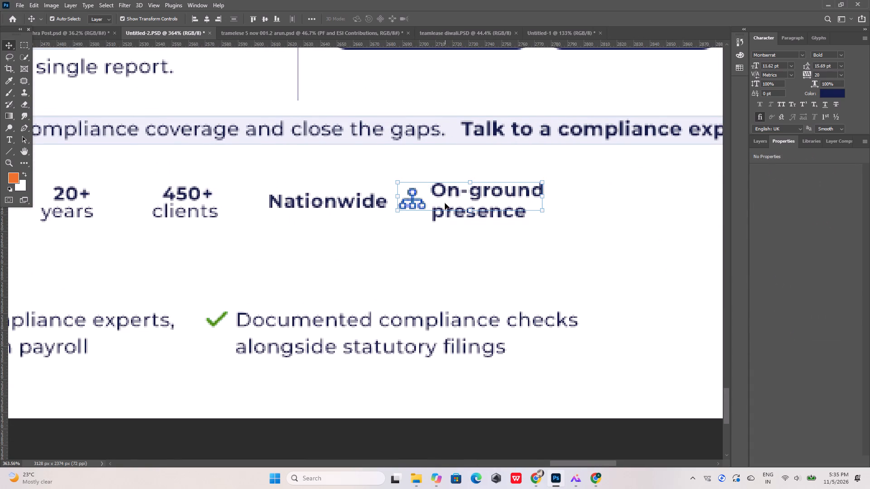
pyautogui.keyDown('shift'); pyautogui.click(434, 220); pyautogui.keyUp('shift')
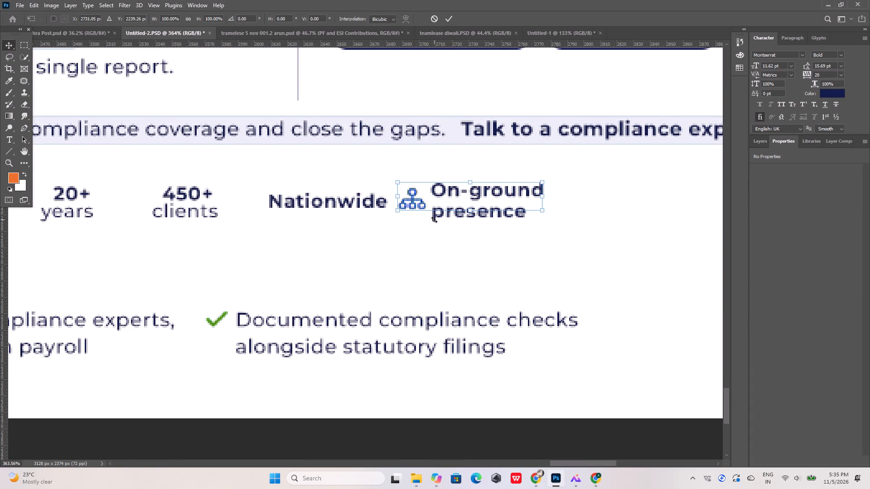
pyautogui.click(529, 251)
pyautogui.click(451, 21)
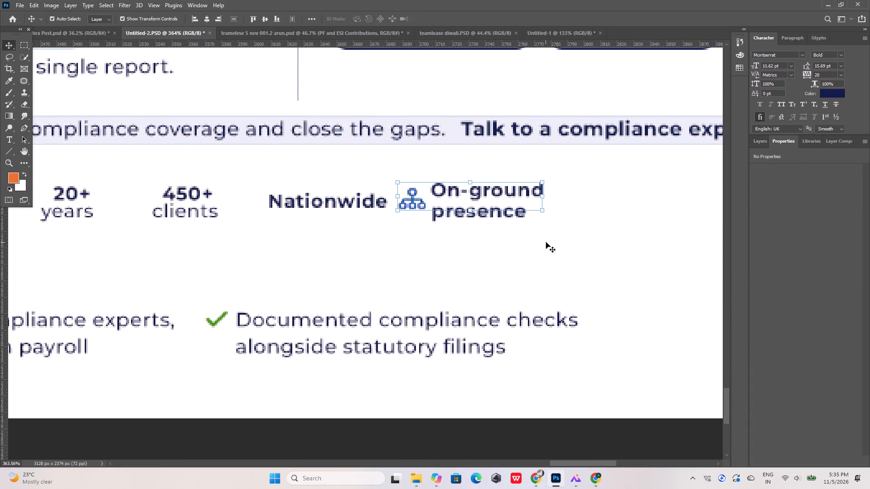
pyautogui.moveTo(546, 242); pyautogui.dragTo(411, 174)
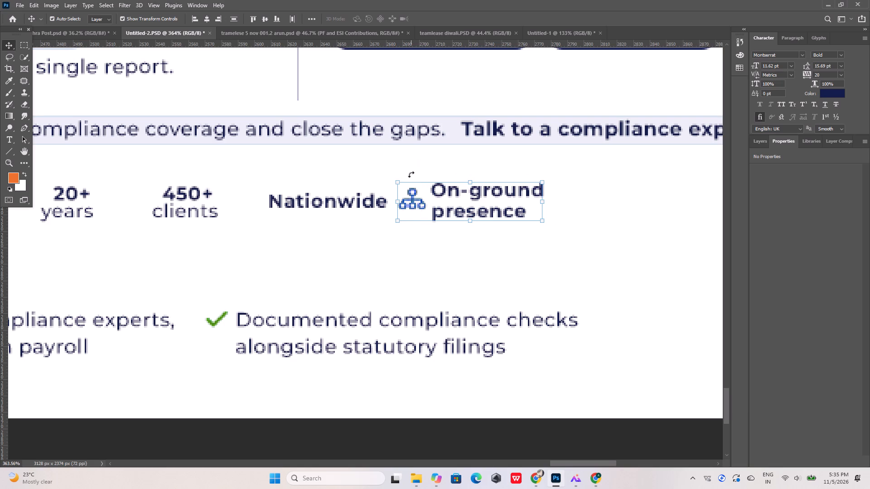
pyautogui.hotkey('shift', 'Right')
pyautogui.hotkey('shift', 'Right')
pyautogui.hotkey('shift', 'Right')
pyautogui.hotkey('shift', 'Right')
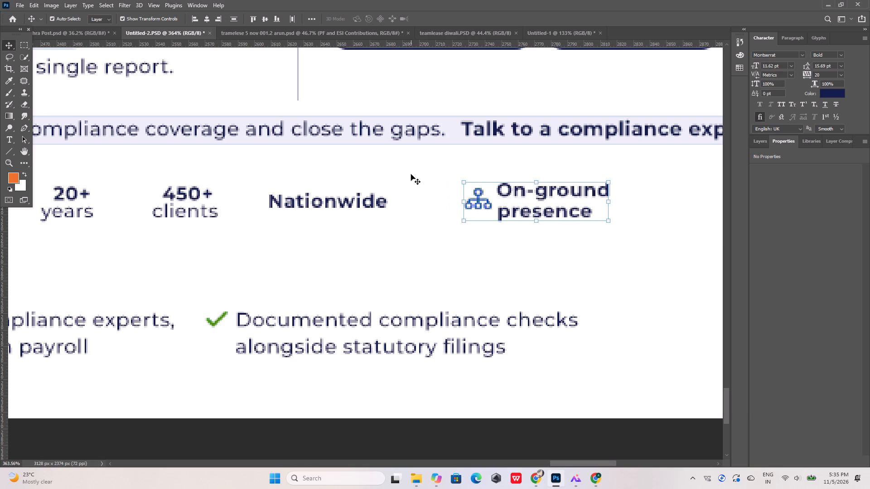
# Shift the "Nationwide" text 25 px to the right, leaving more room after "450+ clients".
pyautogui.click(386, 206)
pyautogui.hotkey('shift', 'Right')
pyautogui.hotkey('shift', 'Right')
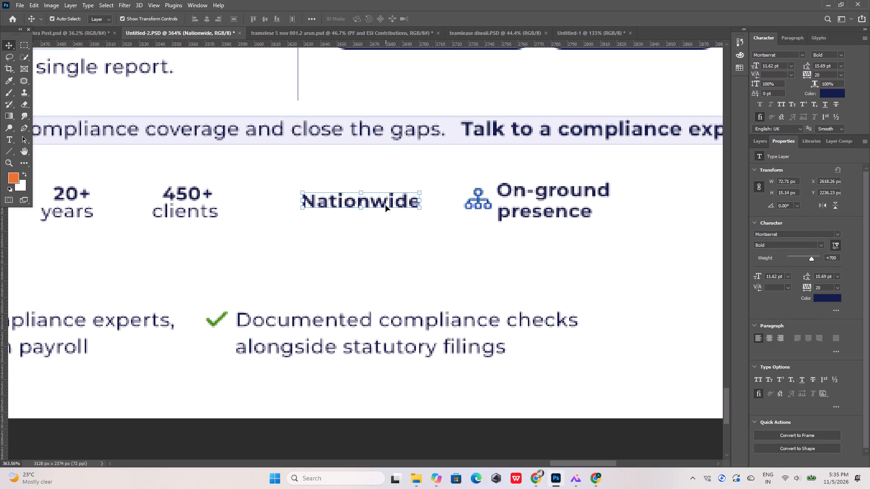
pyautogui.press('Right')
pyautogui.press('Right')
pyautogui.press('Right')
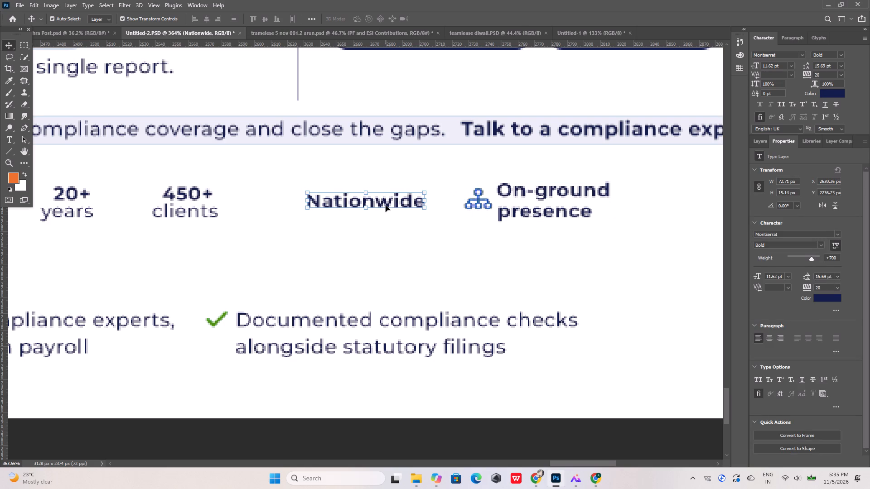
pyautogui.press('Right')
pyautogui.press('Right')
pyautogui.click(403, 240)
# Compare the recreated infographic with the reference and examine its sections for missing icons.
pyautogui.keyDown('alt'); pyautogui.scroll(-9, 426, 240); pyautogui.keyUp('alt')
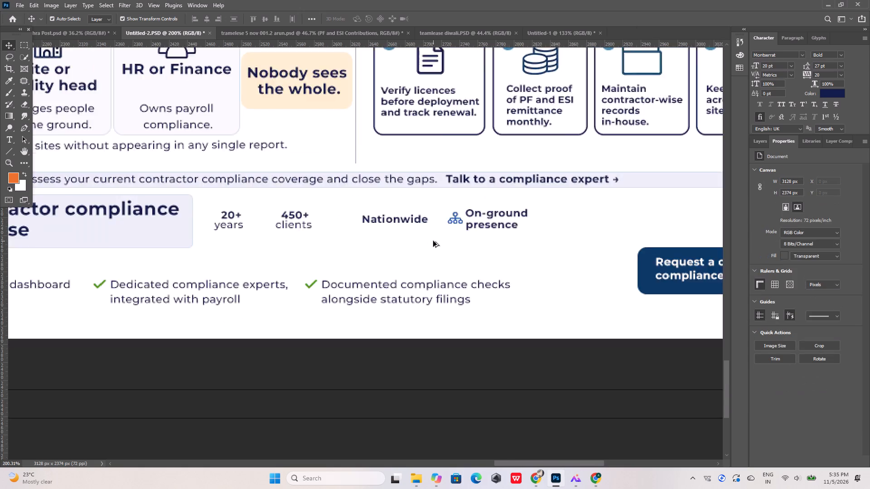
pyautogui.keyDown('alt'); pyautogui.scroll(-14, 433, 241); pyautogui.keyUp('alt')
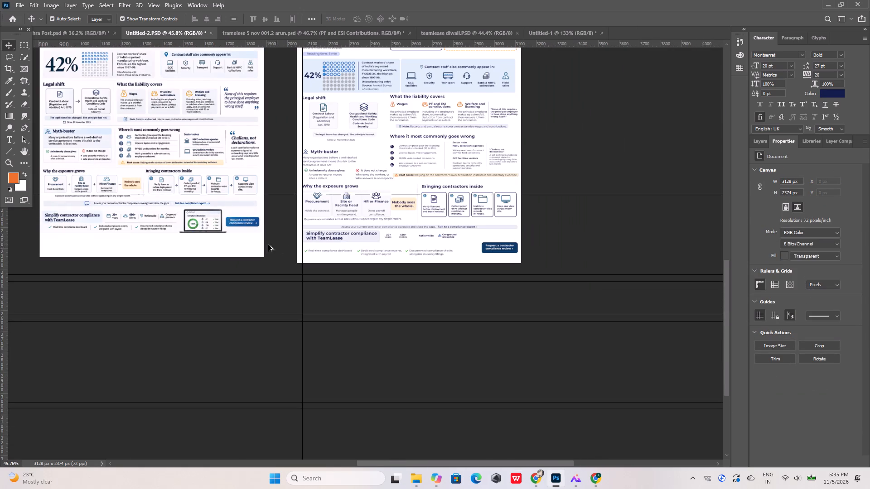
pyautogui.keyDown('alt'); pyautogui.scroll(10, 151, 219); pyautogui.keyUp('alt')
pyautogui.keyDown('alt'); pyautogui.scroll(-13, 140, 216); pyautogui.keyUp('alt')
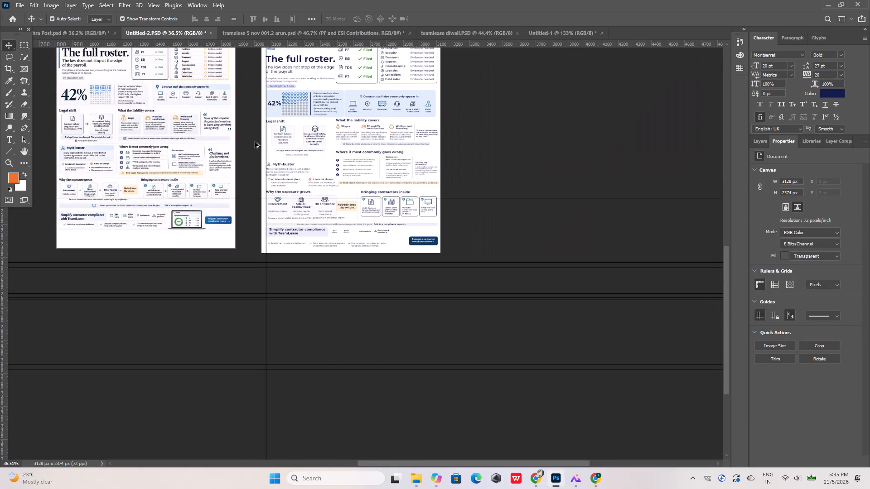
pyautogui.keyDown('alt'); pyautogui.scroll(7, 267, 84); pyautogui.keyUp('alt')
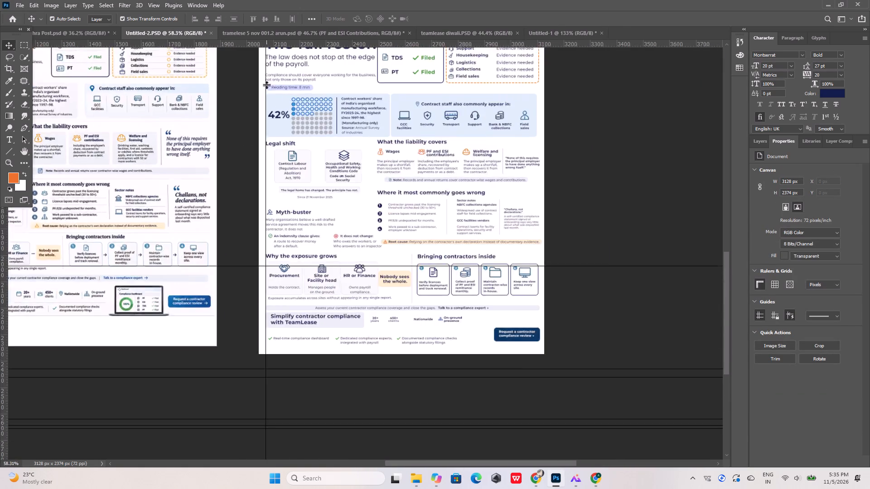
pyautogui.keyDown('alt'); pyautogui.scroll(7, 266, 85); pyautogui.keyUp('alt')
pyautogui.keyDown('alt'); pyautogui.scroll(-17, 270, 150); pyautogui.keyUp('alt')
pyautogui.keyDown('alt'); pyautogui.scroll(7, 329, 149); pyautogui.keyUp('alt')
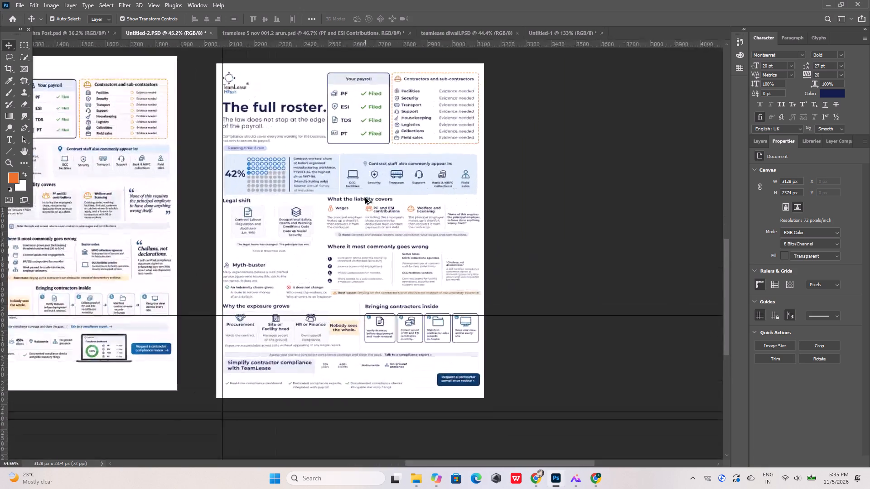
pyautogui.keyDown('alt'); pyautogui.scroll(8, 365, 198); pyautogui.keyUp('alt')
pyautogui.keyDown('alt'); pyautogui.scroll(-4, 359, 196); pyautogui.keyUp('alt')
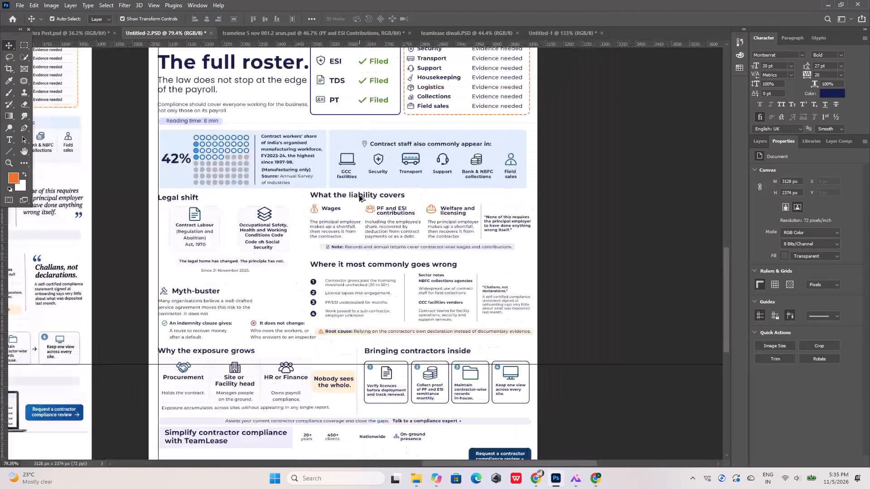
pyautogui.keyDown('alt'); pyautogui.scroll(-3, 359, 196); pyautogui.keyUp('alt')
pyautogui.keyDown('alt'); pyautogui.scroll(8, 343, 237); pyautogui.keyUp('alt')
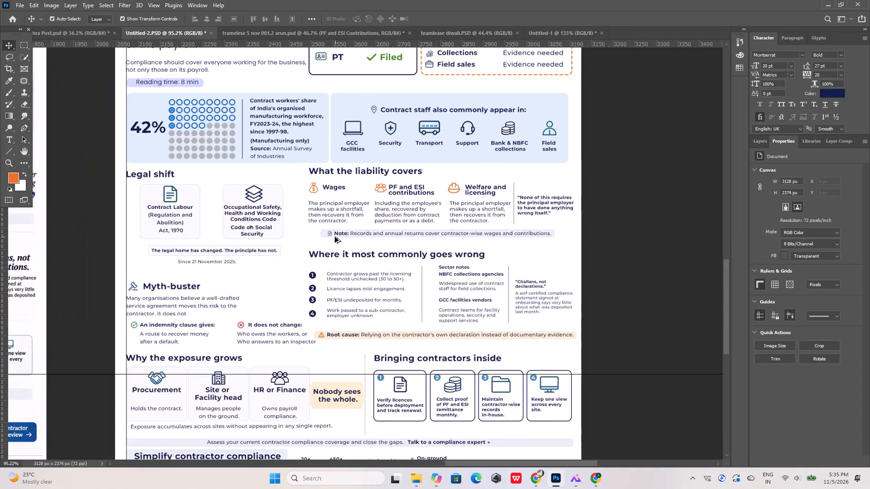
pyautogui.keyDown('alt'); pyautogui.scroll(2, 335, 237); pyautogui.keyUp('alt')
pyautogui.keyDown('alt'); pyautogui.scroll(-5, 354, 172); pyautogui.keyUp('alt')
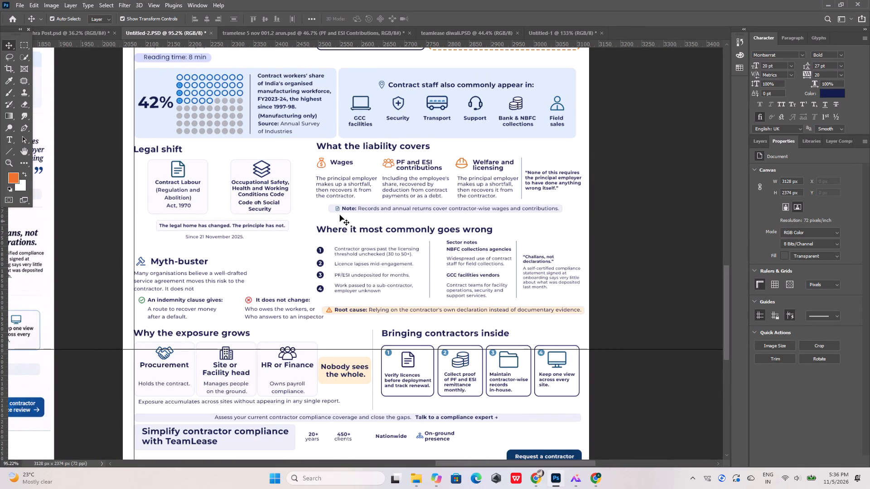
# Duplicate the location-pin icon beside "Contract staff also commonly appear in:" and drop the copy under the "Where it most commonly goes wrong" heading.
pyautogui.click(382, 85)
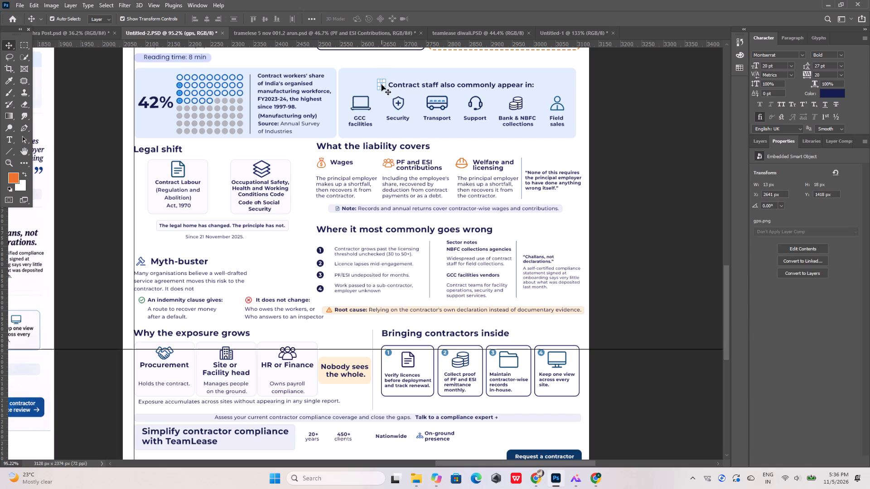
pyautogui.keyDown('alt'); pyautogui.scroll(9, 382, 85); pyautogui.keyUp('alt')
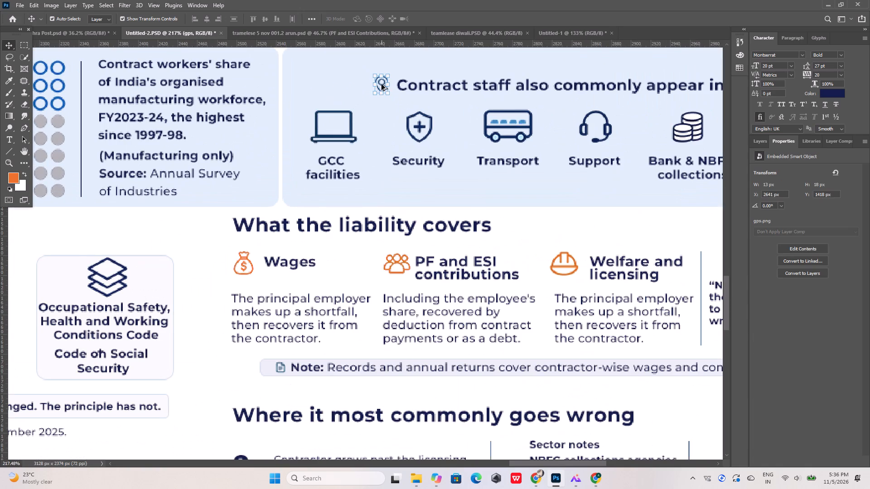
pyautogui.keyDown('alt'); pyautogui.moveTo(382, 84); pyautogui.dragTo(327, 435); pyautogui.keyUp('alt')
# Move the copied location pin down into the bottom statistics row, placing it between "450+ clients" and "Nationwide".
pyautogui.keyDown('alt'); pyautogui.scroll(-4, 297, 150); pyautogui.keyUp('alt')
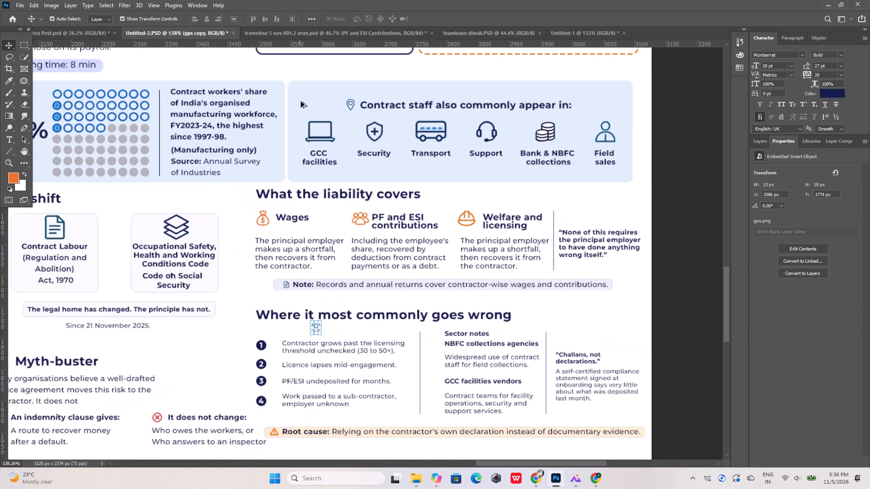
pyautogui.keyDown('alt'); pyautogui.scroll(-9, 301, 101); pyautogui.keyUp('alt')
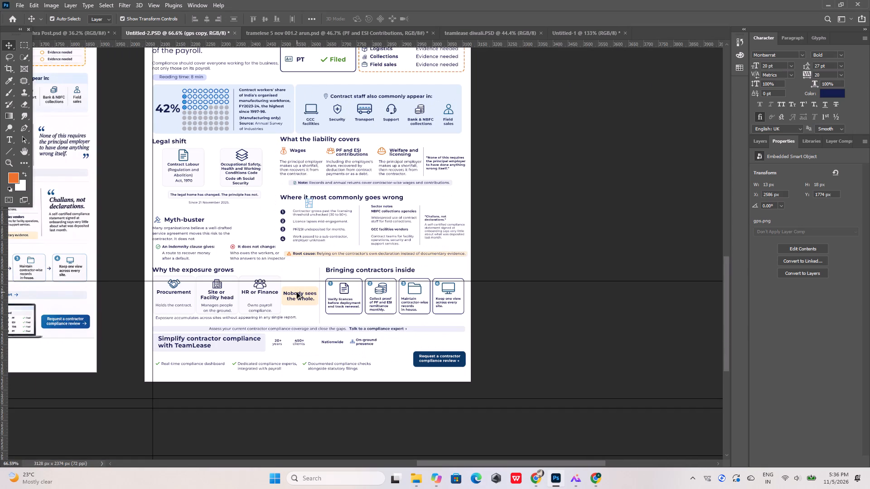
pyautogui.keyDown('alt'); pyautogui.scroll(-5, 358, 356); pyautogui.keyUp('alt')
pyautogui.keyDown('alt'); pyautogui.scroll(6, 85, 336); pyautogui.keyUp('alt')
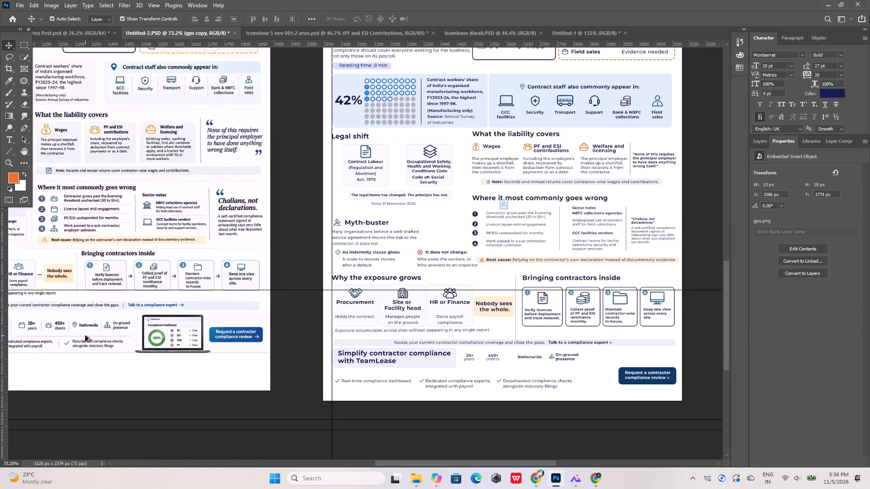
pyautogui.keyDown('alt'); pyautogui.scroll(-5, 85, 336); pyautogui.keyUp('alt')
pyautogui.hotkey('shift', 'Down')
pyautogui.hotkey('shift', 'Down')
pyautogui.hotkey('shift', 'Down')
pyautogui.hotkey('shift', 'Down')
pyautogui.hotkey('shift', 'Down')
pyautogui.hotkey('shift', 'Down')
pyautogui.hotkey('shift', 'Down')
pyautogui.hotkey('shift', 'Down')
pyautogui.hotkey('shift', 'Down')
pyautogui.hotkey('shift', 'Down')
pyautogui.hotkey('shift', 'Down')
pyautogui.hotkey('shift', 'Down')
pyautogui.hotkey('shift', 'Down')
pyautogui.hotkey('shift', 'Down')
pyautogui.hotkey('shift', 'Down')
pyautogui.hotkey('shift', 'Down')
pyautogui.hotkey('shift', 'Down')
pyautogui.hotkey('shift', 'Down')
pyautogui.hotkey('shift', 'Down')
pyautogui.hotkey('shift', 'Down')
pyautogui.hotkey('shift', 'Down')
pyautogui.hotkey('shift', 'Down')
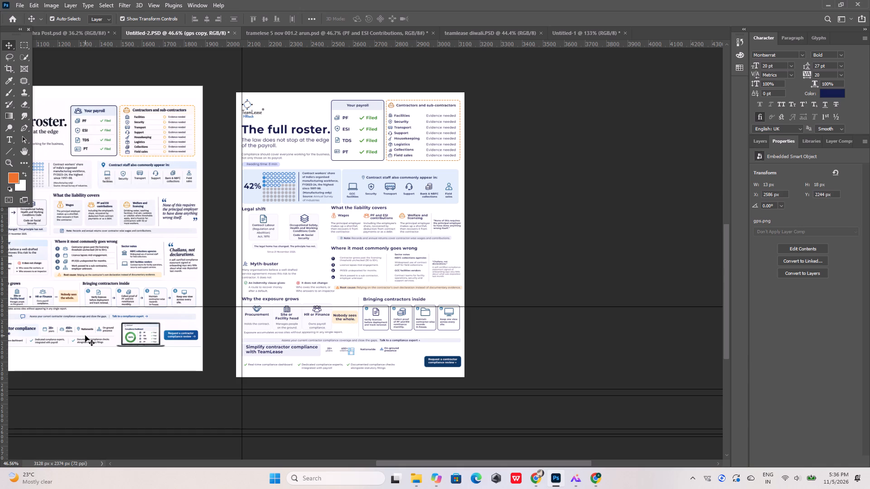
pyautogui.keyDown('alt'); pyautogui.scroll(20, 227, 357); pyautogui.keyUp('alt')
pyautogui.keyDown('alt'); pyautogui.scroll(2, 227, 357); pyautogui.keyUp('alt')
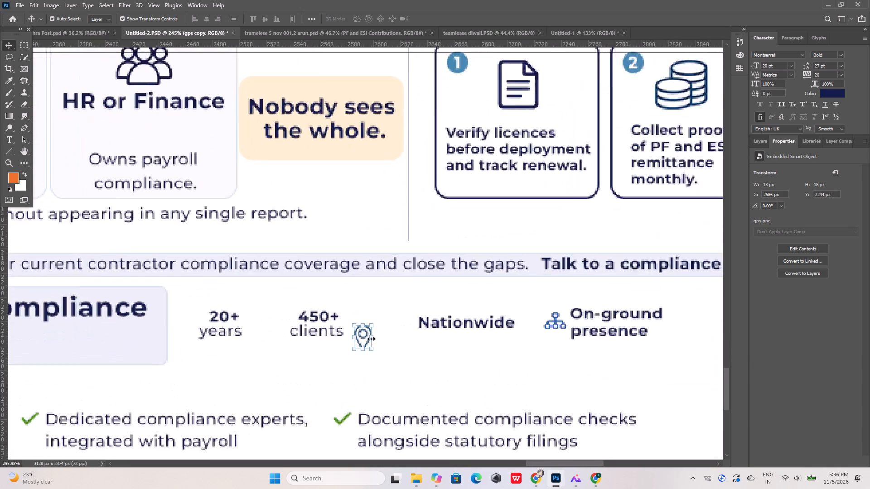
pyautogui.keyDown('alt'); pyautogui.scroll(1, 371, 339); pyautogui.keyUp('alt')
pyautogui.moveTo(363, 336); pyautogui.dragTo(399, 312)
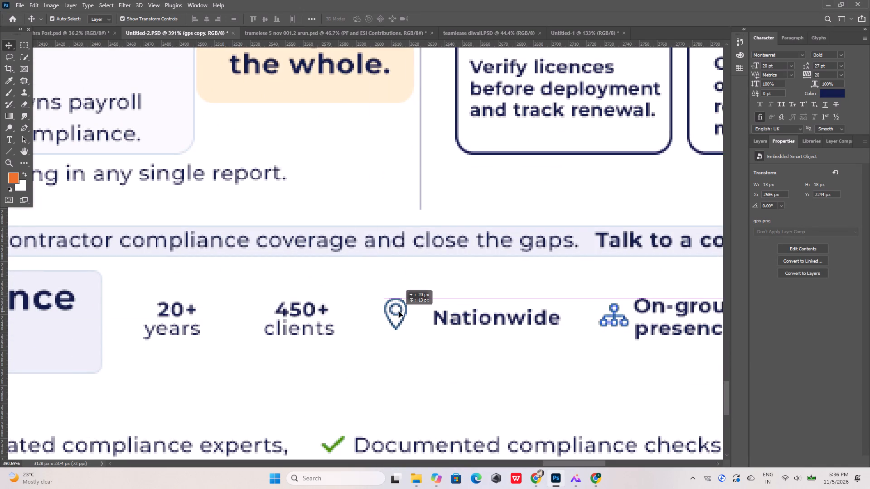
pyautogui.moveTo(399, 312); pyautogui.dragTo(402, 312)
pyautogui.click(414, 370)
# Shift the "450+" and "clients" texts 14 px to the right, leaving room for an icon after "20+ years".
pyautogui.keyDown('alt'); pyautogui.scroll(-15, 404, 345); pyautogui.keyUp('alt')
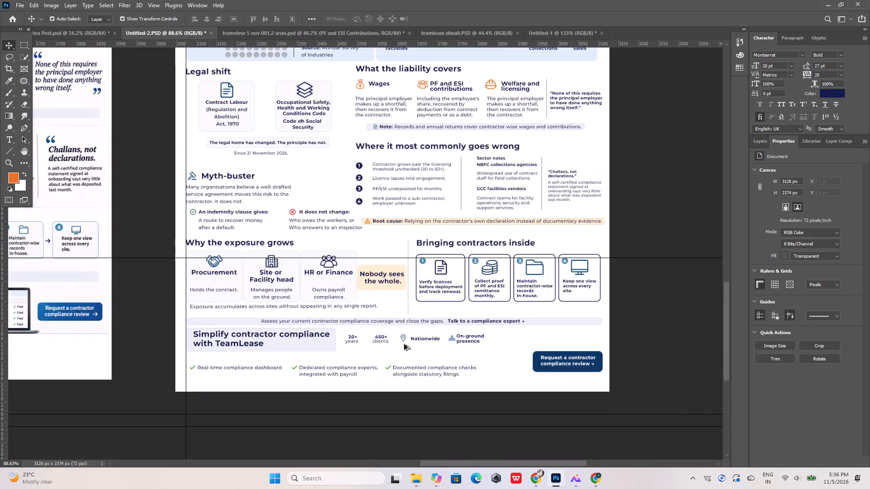
pyautogui.keyDown('alt'); pyautogui.scroll(-10, 404, 344); pyautogui.keyUp('alt')
pyautogui.keyDown('alt'); pyautogui.scroll(18, 152, 341); pyautogui.keyUp('alt')
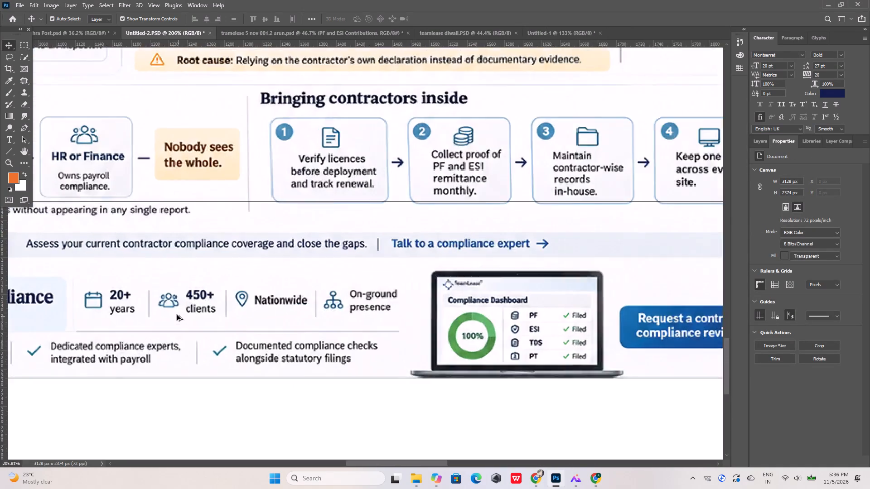
pyautogui.keyDown('alt'); pyautogui.scroll(-16, 166, 311); pyautogui.keyUp('alt')
pyautogui.keyDown('alt'); pyautogui.scroll(7, 467, 329); pyautogui.keyUp('alt')
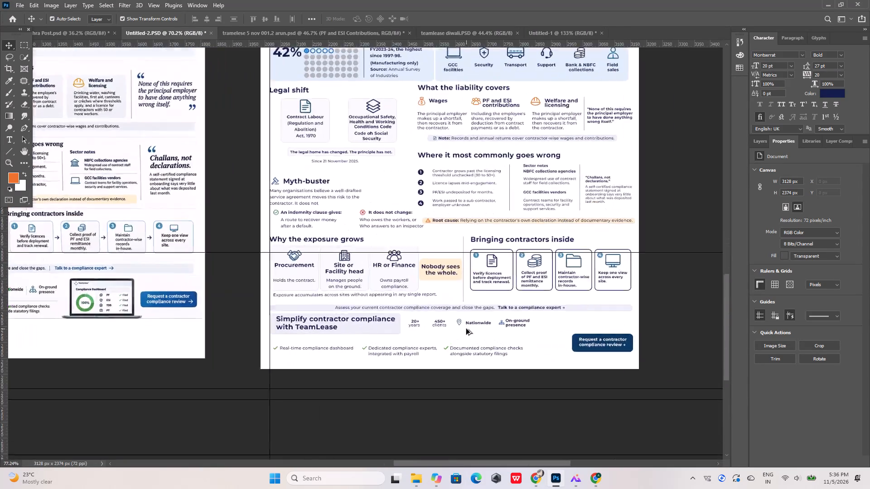
pyautogui.keyDown('alt'); pyautogui.scroll(11, 466, 329); pyautogui.keyUp('alt')
pyautogui.moveTo(425, 297); pyautogui.dragTo(394, 332)
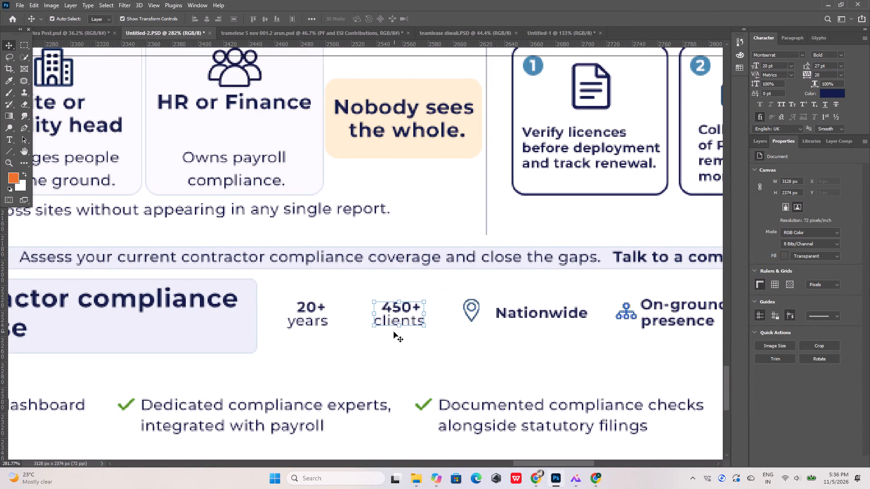
pyautogui.hotkey('shift', 'Right')
pyautogui.press('Right')
pyautogui.press('Right')
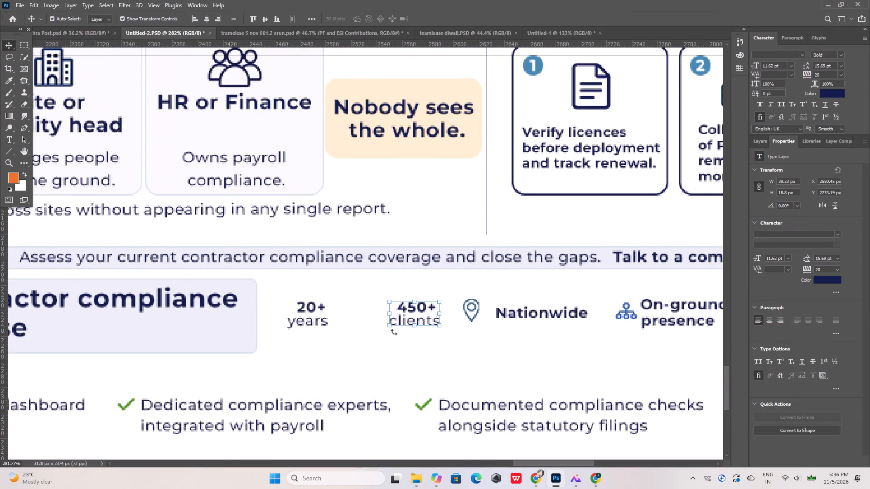
pyautogui.press('Right')
pyautogui.press('Right')
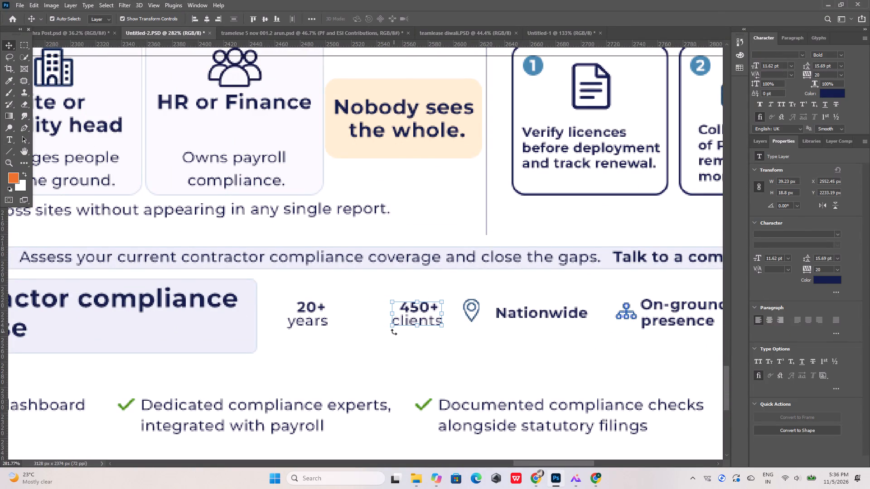
pyautogui.click(366, 347)
# Duplicate the team icon from the "HR or Finance" card and place the copy between "20+ years" and "450+ clients".
pyautogui.keyDown('alt'); pyautogui.scroll(-9, 366, 347); pyautogui.keyUp('alt')
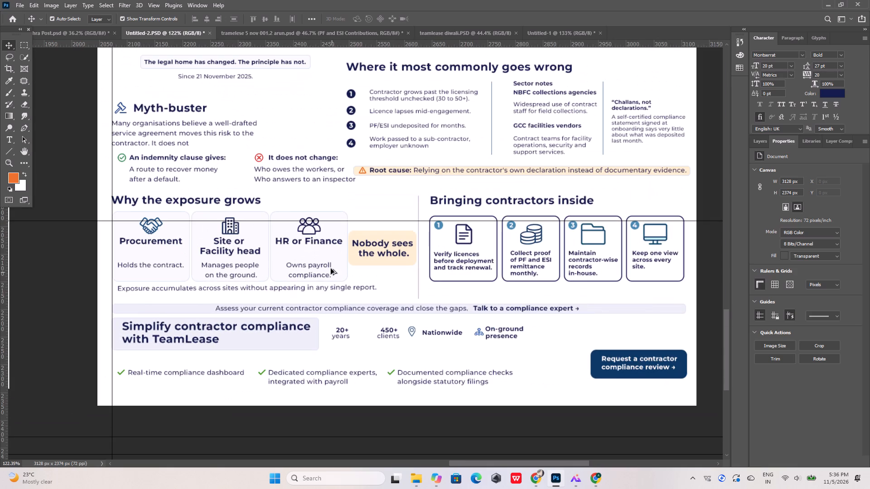
pyautogui.keyDown('alt'); pyautogui.scroll(7, 314, 237); pyautogui.keyUp('alt')
pyautogui.scroll(-6, 314, 224)
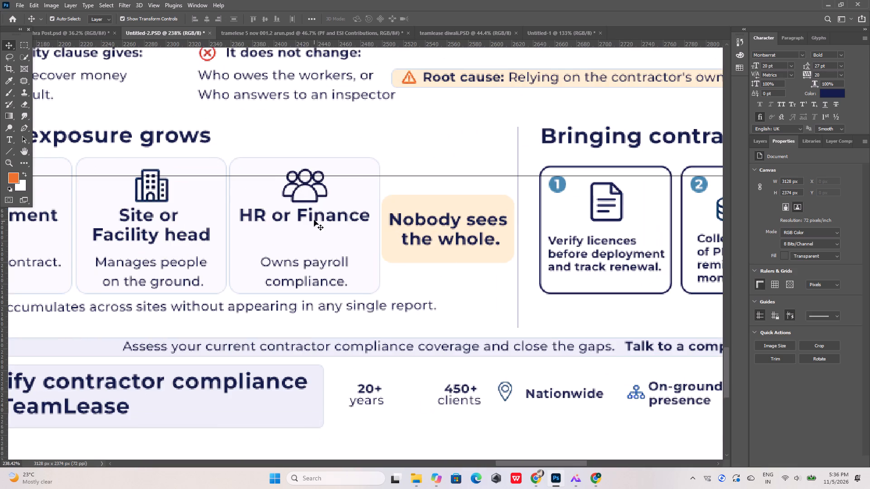
pyautogui.scroll(-1, 314, 220)
pyautogui.keyDown('alt'); pyautogui.moveTo(315, 168); pyautogui.dragTo(417, 372); pyautogui.keyUp('alt')
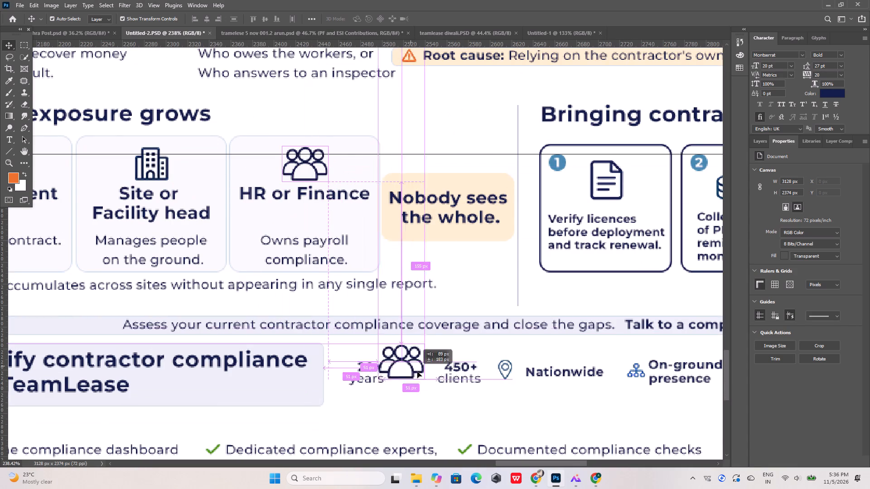
pyautogui.keyDown('alt'); pyautogui.moveTo(417, 372); pyautogui.dragTo(423, 377); pyautogui.keyUp('alt')
# Reduce the copied team icon to about 22 px wide and fit it just before "450+ clients".
pyautogui.moveTo(439, 392); pyautogui.dragTo(408, 365)
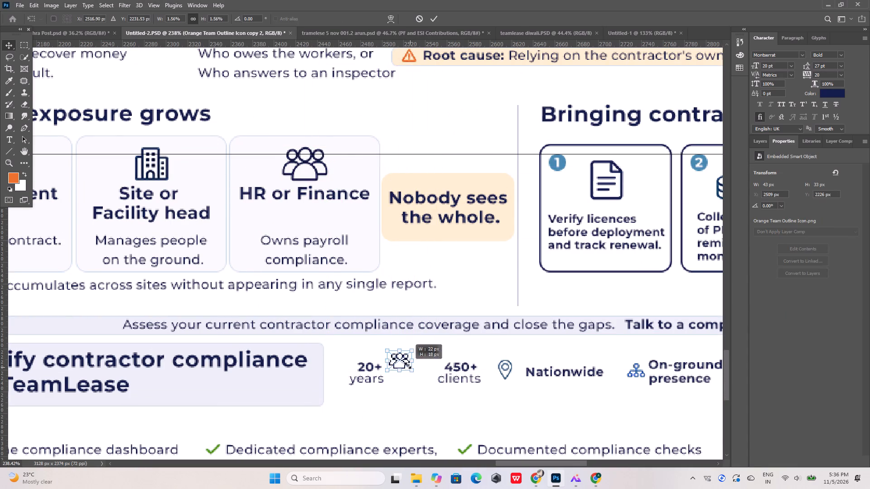
pyautogui.moveTo(408, 365); pyautogui.dragTo(407, 365)
pyautogui.keyDown('alt'); pyautogui.scroll(9, 407, 369); pyautogui.keyUp('alt')
pyautogui.moveTo(386, 345); pyautogui.dragTo(430, 374)
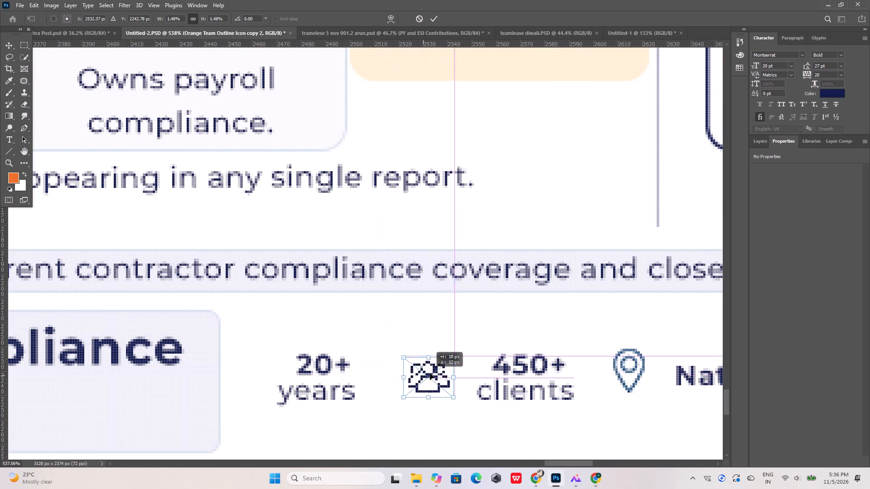
pyautogui.moveTo(430, 374); pyautogui.dragTo(432, 376)
pyautogui.click(448, 337)
pyautogui.keyDown('alt'); pyautogui.scroll(-11, 448, 331); pyautogui.keyUp('alt')
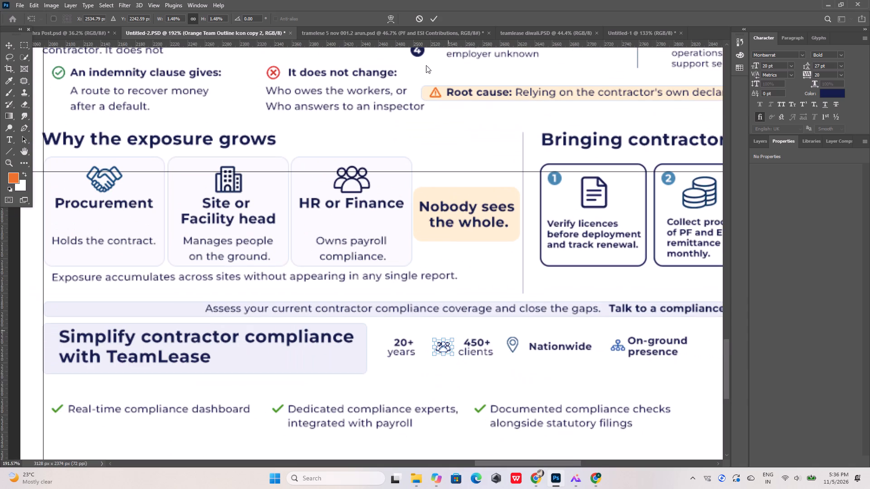
pyautogui.click(433, 21)
pyautogui.click(487, 371)
pyautogui.keyDown('alt'); pyautogui.scroll(-10, 488, 351); pyautogui.keyUp('alt')
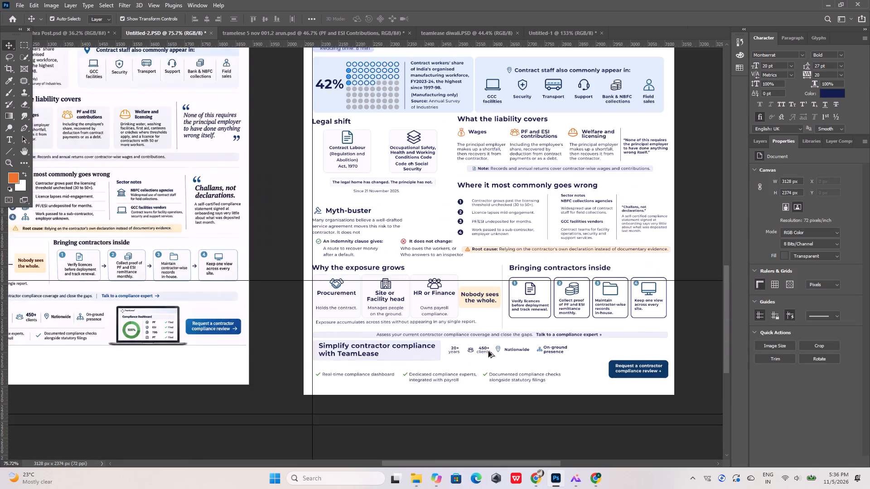
pyautogui.keyDown('alt'); pyautogui.scroll(-5, 488, 351); pyautogui.keyUp('alt')
pyautogui.keyDown('alt'); pyautogui.scroll(15, 206, 330); pyautogui.keyUp('alt')
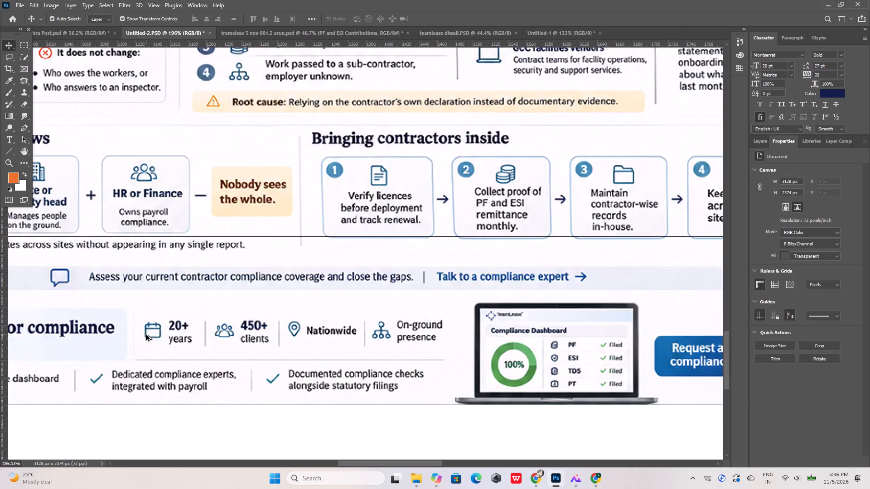
pyautogui.keyDown('alt'); pyautogui.scroll(-11, 146, 334); pyautogui.keyUp('alt')
pyautogui.keyDown('alt'); pyautogui.scroll(14, 146, 324); pyautogui.keyUp('alt')
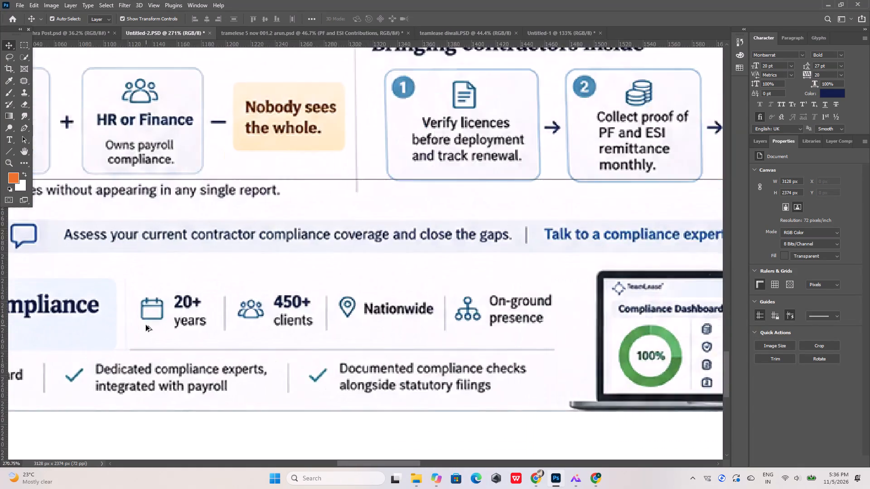
pyautogui.keyDown('alt'); pyautogui.scroll(4, 146, 325); pyautogui.keyUp('alt')
pyautogui.press('Print')
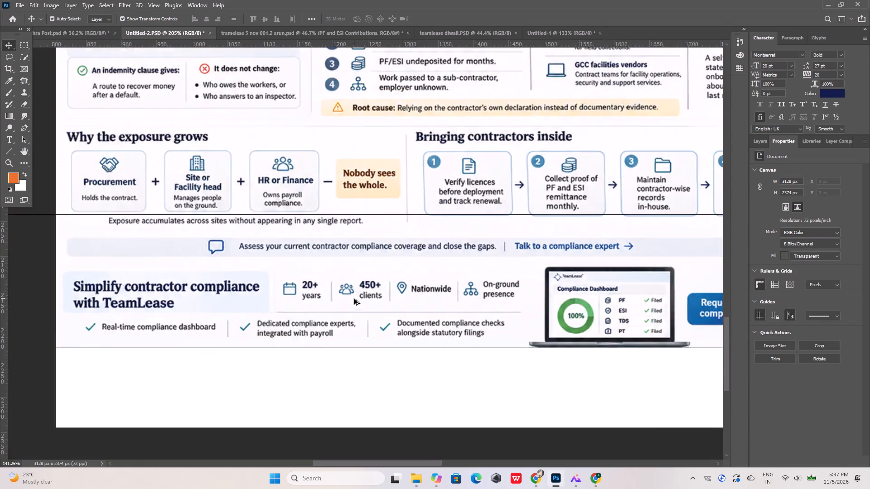
pyautogui.keyDown('alt'); pyautogui.scroll(-7, 354, 299); pyautogui.keyUp('alt')
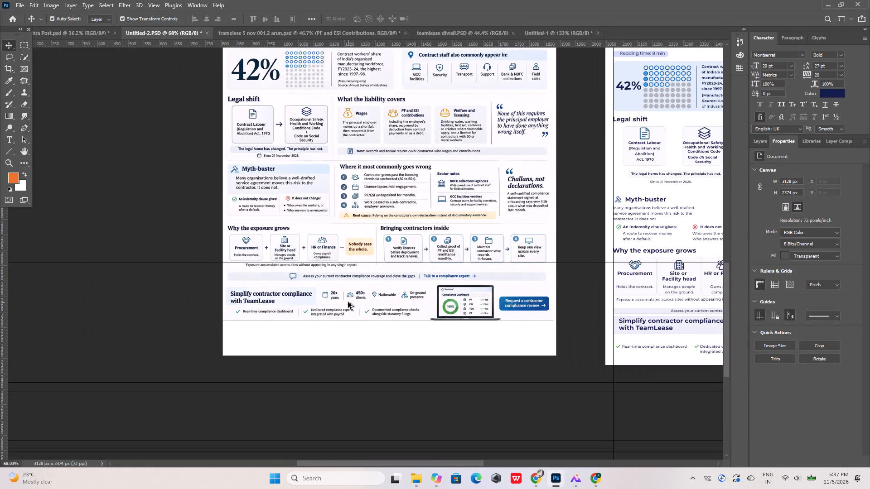
pyautogui.keyDown('alt'); pyautogui.scroll(-5, 296, 315); pyautogui.keyUp('alt')
pyautogui.keyDown('alt'); pyautogui.scroll(2, 588, 361); pyautogui.keyUp('alt')
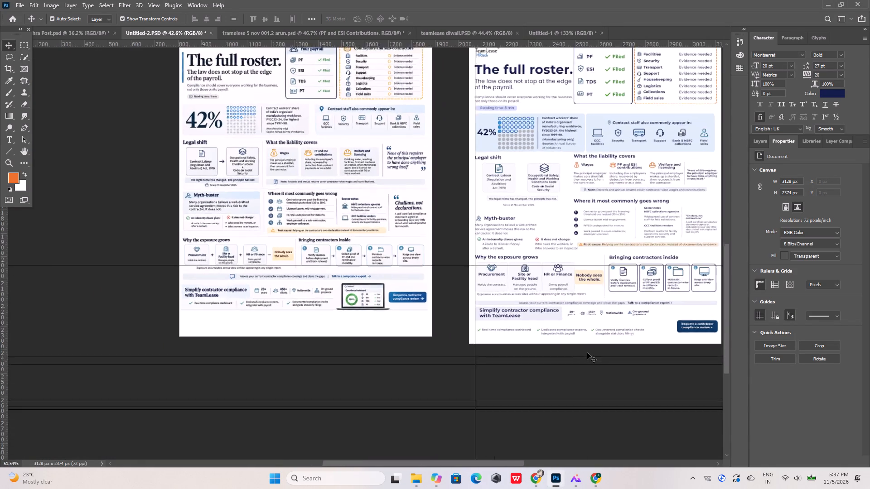
pyautogui.keyDown('alt'); pyautogui.scroll(9, 587, 353); pyautogui.keyUp('alt')
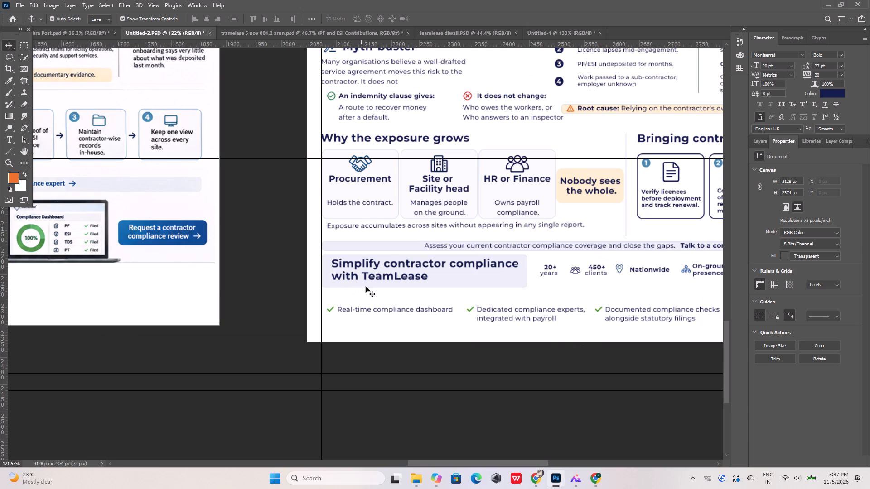
pyautogui.click(444, 278)
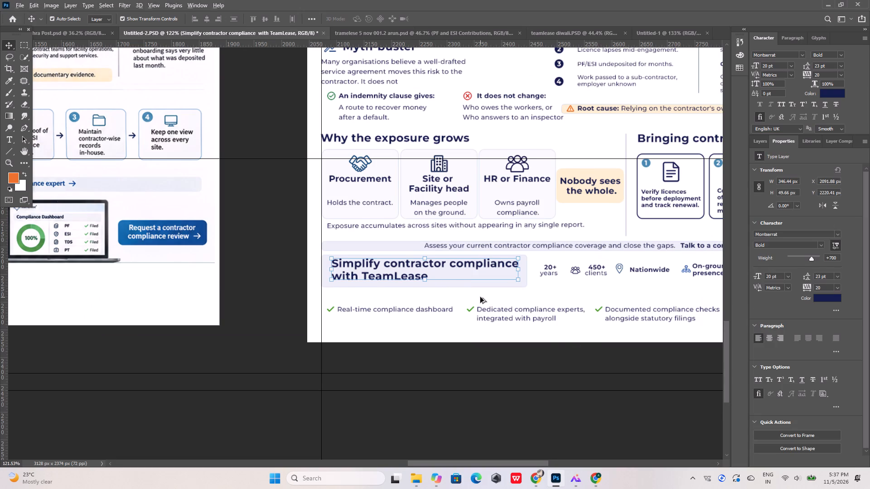
pyautogui.keyDown('alt'); pyautogui.scroll(3, 480, 297); pyautogui.keyUp('alt')
pyautogui.click(480, 297)
pyautogui.click(467, 257)
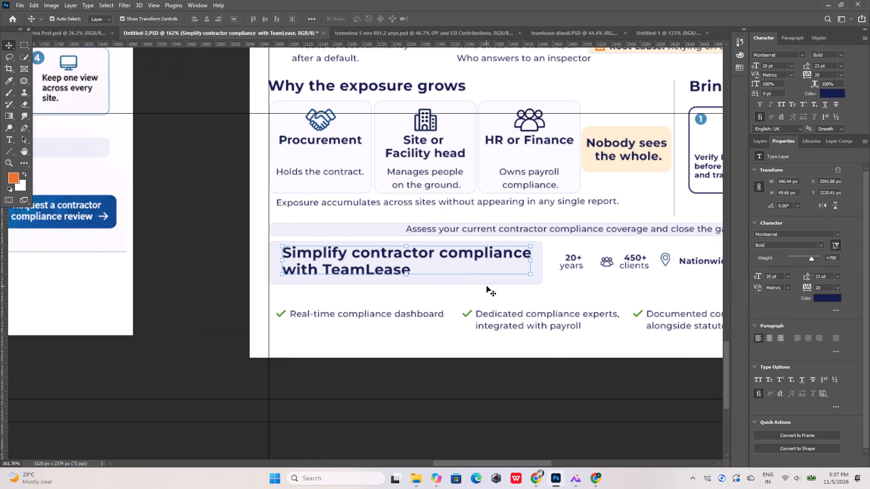
pyautogui.keyDown('shift'); pyautogui.click(489, 283); pyautogui.keyUp('shift')
pyautogui.keyDown('alt'); pyautogui.scroll(12, 520, 268); pyautogui.keyUp('alt')
pyautogui.keyDown('shift'); pyautogui.click(559, 264); pyautogui.keyUp('shift')
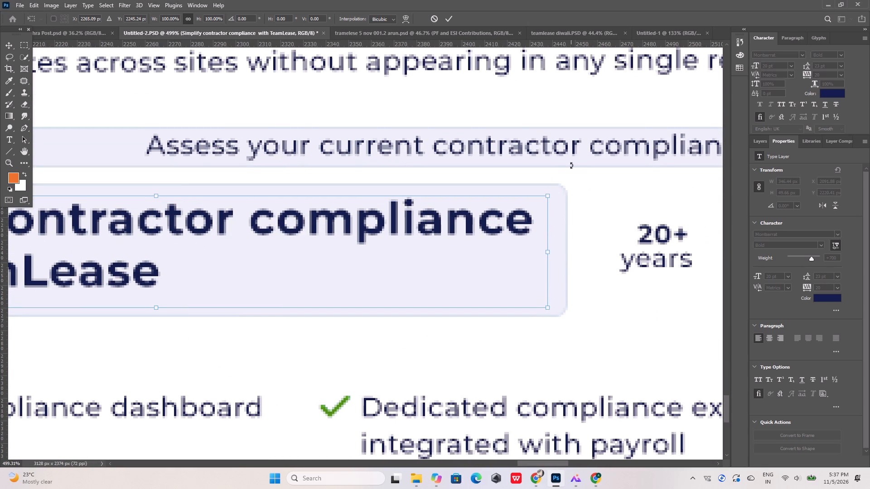
pyautogui.click(446, 16)
pyautogui.click(561, 210)
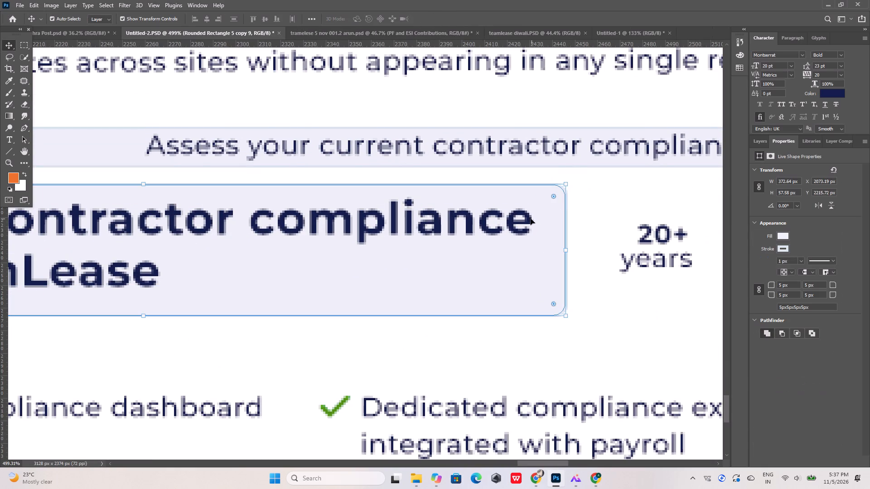
pyautogui.keyDown('shift'); pyautogui.click(529, 220); pyautogui.keyUp('shift')
pyautogui.click(266, 19)
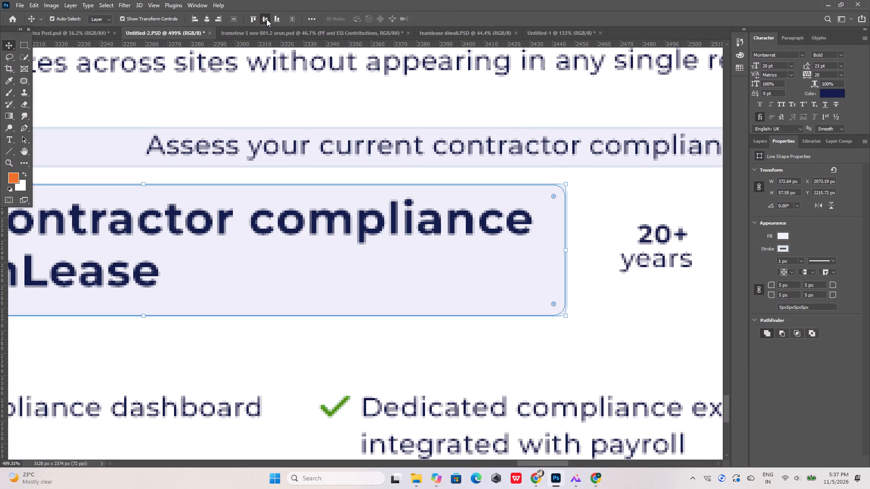
pyautogui.click(266, 19)
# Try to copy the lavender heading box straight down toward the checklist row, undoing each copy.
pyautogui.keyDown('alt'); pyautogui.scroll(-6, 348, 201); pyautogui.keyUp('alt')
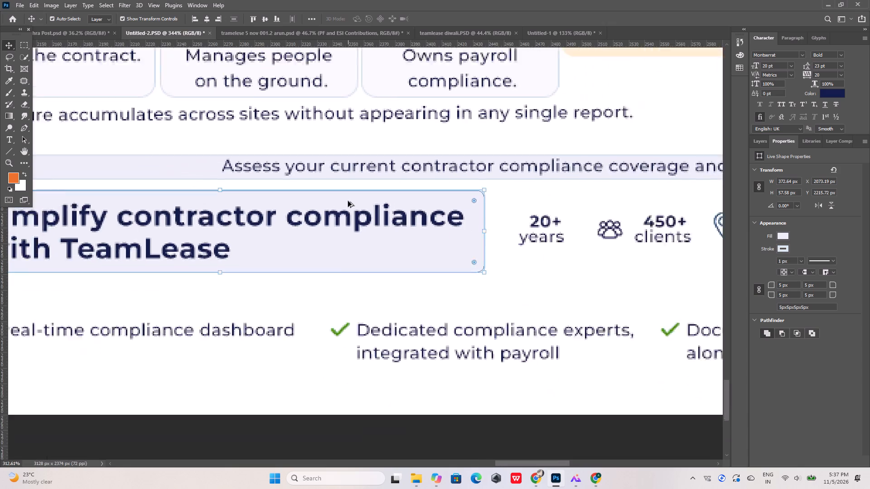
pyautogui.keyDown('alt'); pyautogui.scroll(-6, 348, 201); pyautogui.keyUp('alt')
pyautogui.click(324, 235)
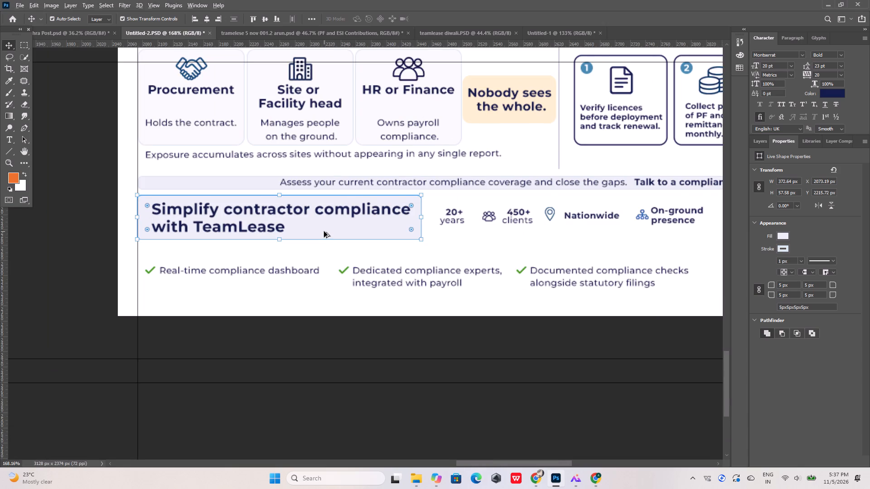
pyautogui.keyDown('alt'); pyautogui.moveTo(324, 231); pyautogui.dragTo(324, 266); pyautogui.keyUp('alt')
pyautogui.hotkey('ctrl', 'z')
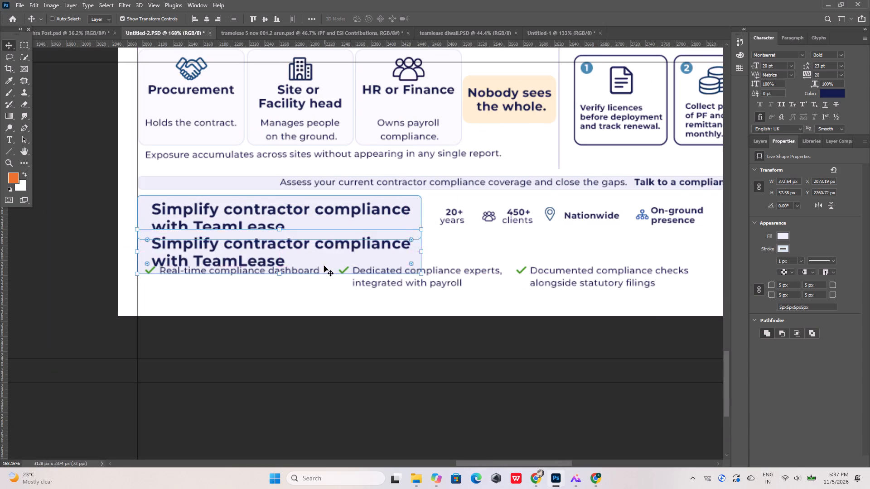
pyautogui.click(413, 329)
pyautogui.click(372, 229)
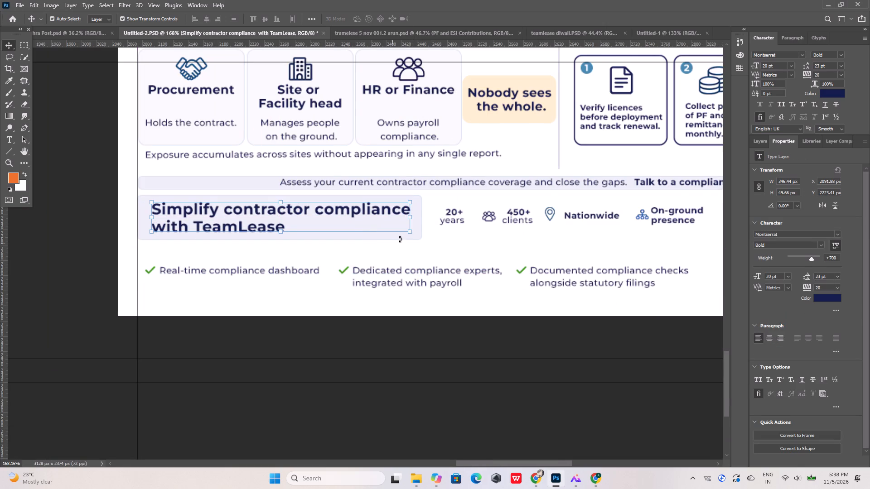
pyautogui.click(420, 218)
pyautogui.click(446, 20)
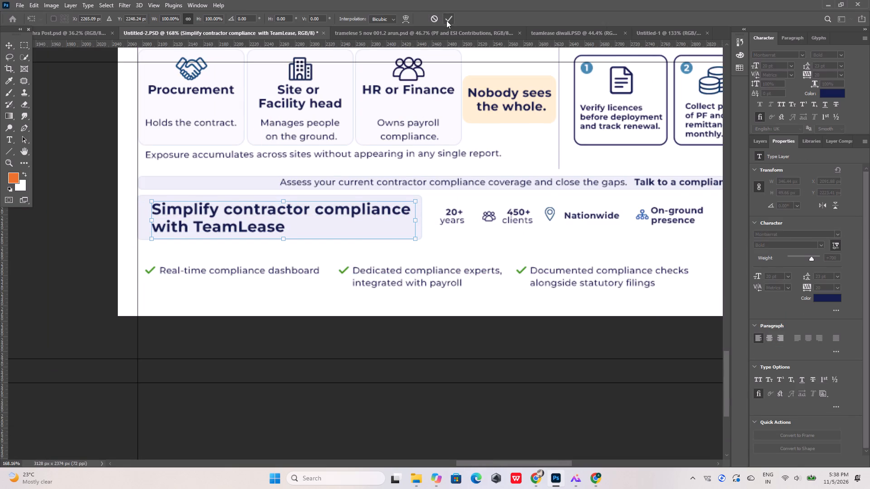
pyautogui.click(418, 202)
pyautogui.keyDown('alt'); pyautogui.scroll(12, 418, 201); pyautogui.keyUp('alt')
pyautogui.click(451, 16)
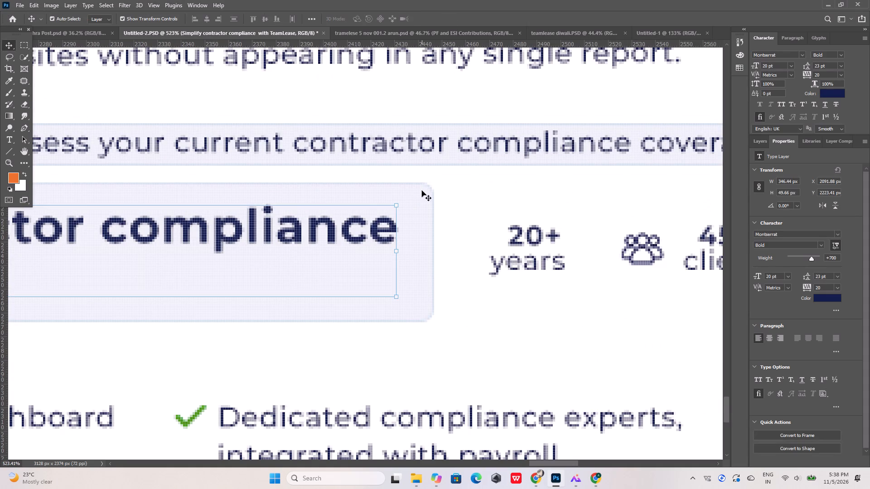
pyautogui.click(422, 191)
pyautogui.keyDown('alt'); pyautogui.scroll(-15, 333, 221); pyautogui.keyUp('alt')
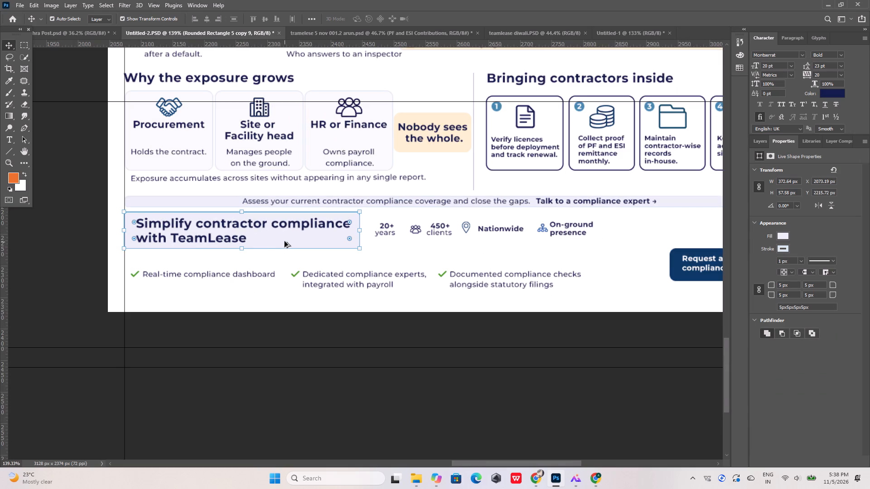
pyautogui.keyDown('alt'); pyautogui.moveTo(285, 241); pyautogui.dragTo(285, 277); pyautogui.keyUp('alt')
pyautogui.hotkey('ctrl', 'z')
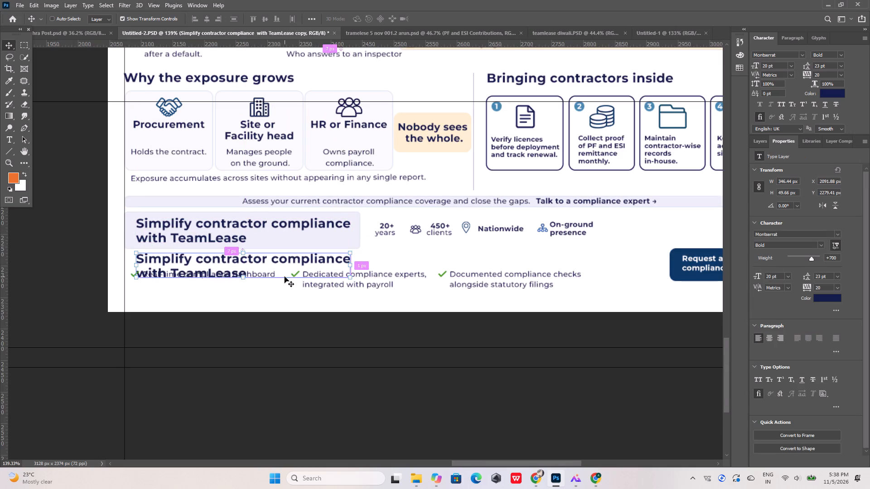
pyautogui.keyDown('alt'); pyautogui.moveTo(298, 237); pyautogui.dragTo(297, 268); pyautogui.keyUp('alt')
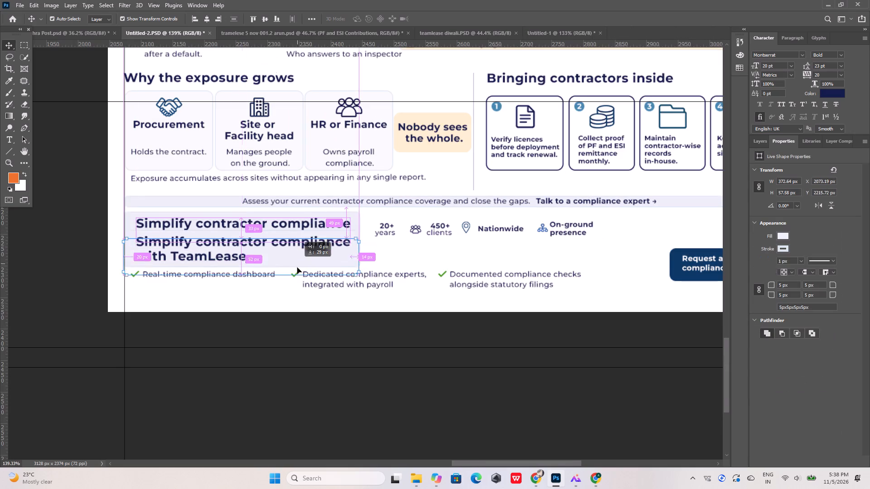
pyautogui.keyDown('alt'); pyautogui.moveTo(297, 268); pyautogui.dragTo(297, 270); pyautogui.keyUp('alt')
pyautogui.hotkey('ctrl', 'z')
# Duplicate only the lavender heading box and move the copy down about 73 px behind the checklist row.
pyautogui.keyDown('alt'); pyautogui.scroll(5, 310, 246); pyautogui.keyUp('alt')
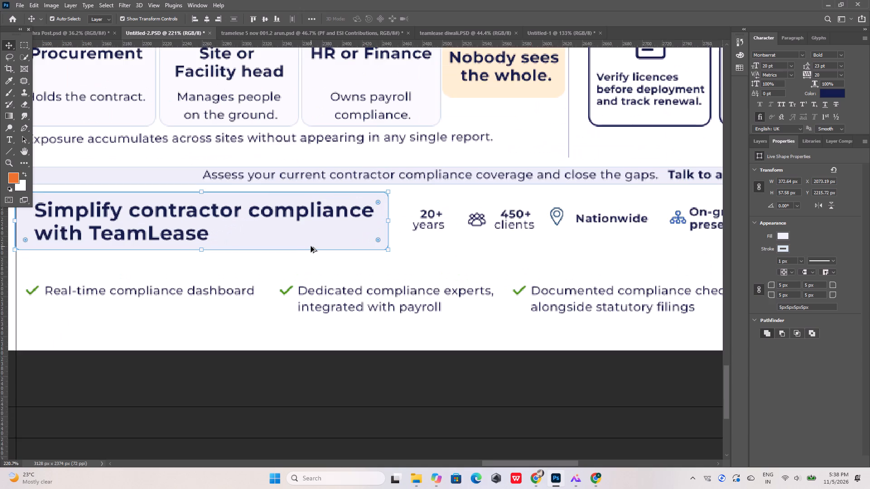
pyautogui.keyDown('alt'); pyautogui.scroll(2, 311, 246); pyautogui.keyUp('alt')
pyautogui.click(326, 262)
pyautogui.click(343, 242)
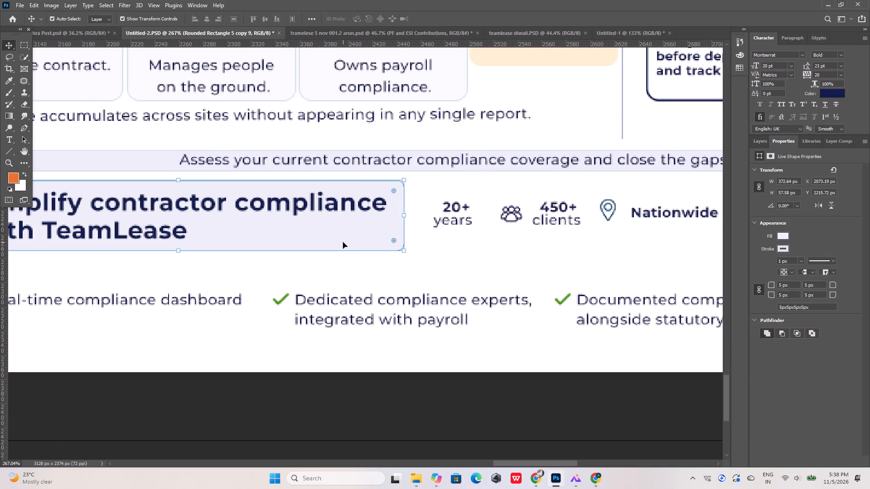
pyautogui.moveTo(343, 242); pyautogui.dragTo(343, 267)
pyautogui.hotkey('ctrl', 'z')
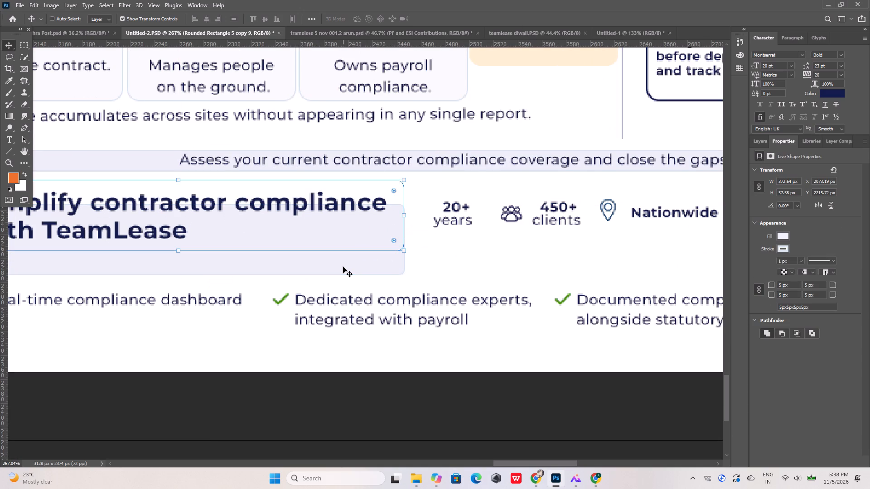
pyautogui.hotkey('ctrl', 'j')
pyautogui.hotkey('shift', 'Down')
pyautogui.hotkey('shift', 'Down')
pyautogui.hotkey('shift', 'Down')
pyautogui.hotkey('shift', 'Down')
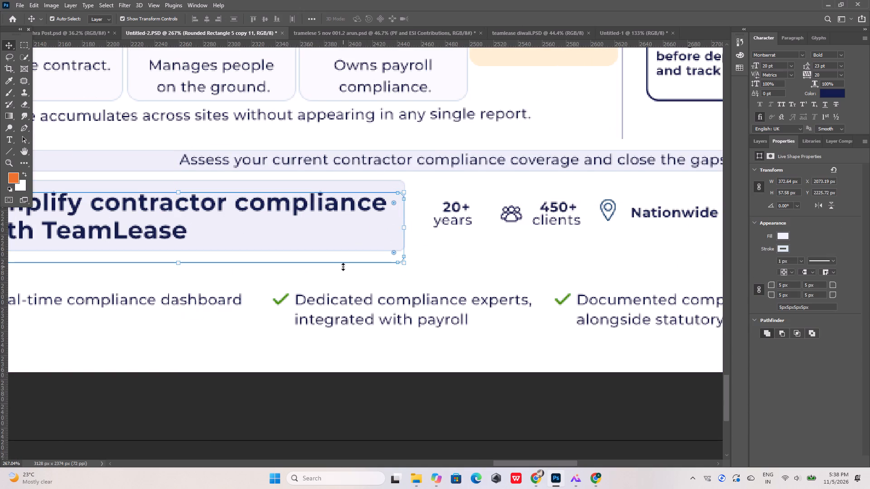
pyautogui.hotkey('shift', 'Down')
pyautogui.hotkey('shift', 'Down')
pyautogui.hotkey('shift', 'Down')
pyautogui.hotkey('shift', 'Down')
pyautogui.press('Down')
pyautogui.press('Down')
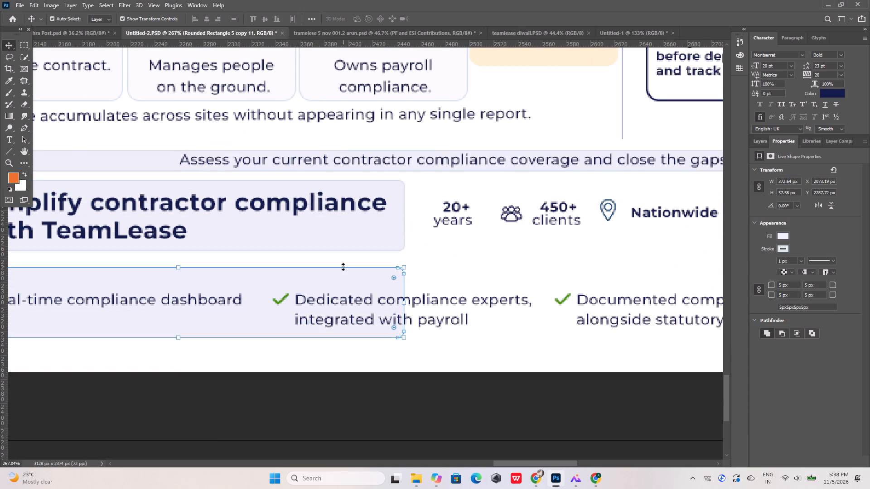
pyautogui.press('Down')
# Widen the copied lavender box to about 758 px so it spans all three checklist items.
pyautogui.keyDown('alt'); pyautogui.scroll(-8, 343, 267); pyautogui.keyUp('alt')
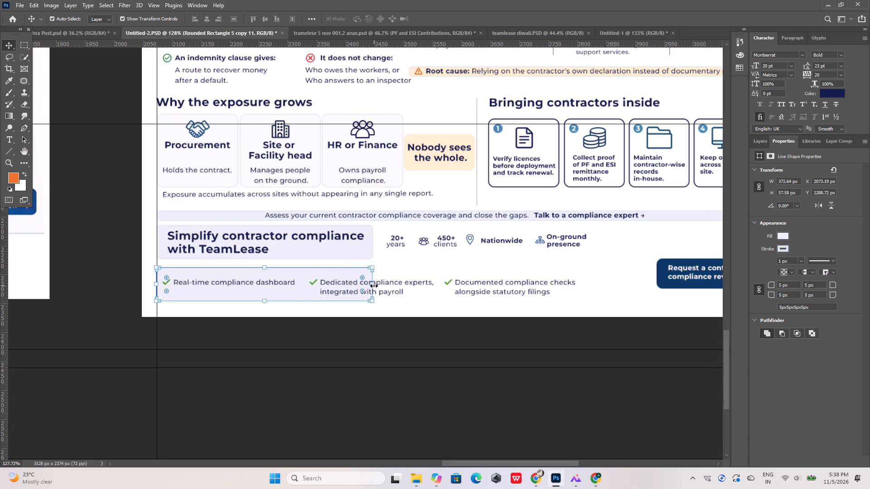
pyautogui.keyDown('shift'); pyautogui.moveTo(374, 286); pyautogui.dragTo(597, 285); pyautogui.keyUp('shift')
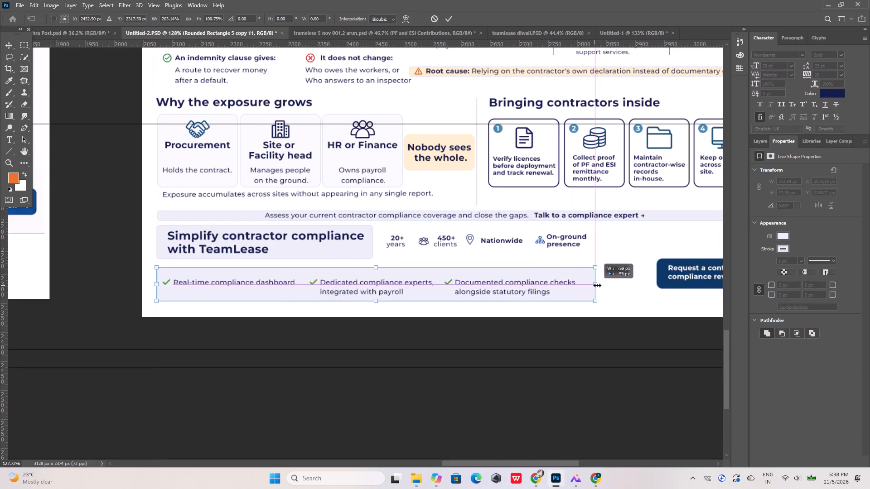
pyautogui.keyDown('shift'); pyautogui.moveTo(597, 285); pyautogui.dragTo(598, 285); pyautogui.keyUp('shift')
pyautogui.click(473, 401)
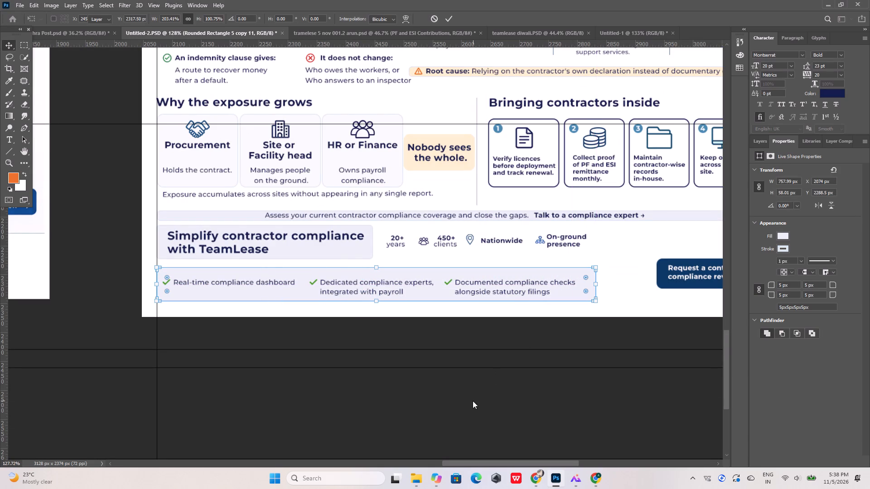
pyautogui.click(367, 388)
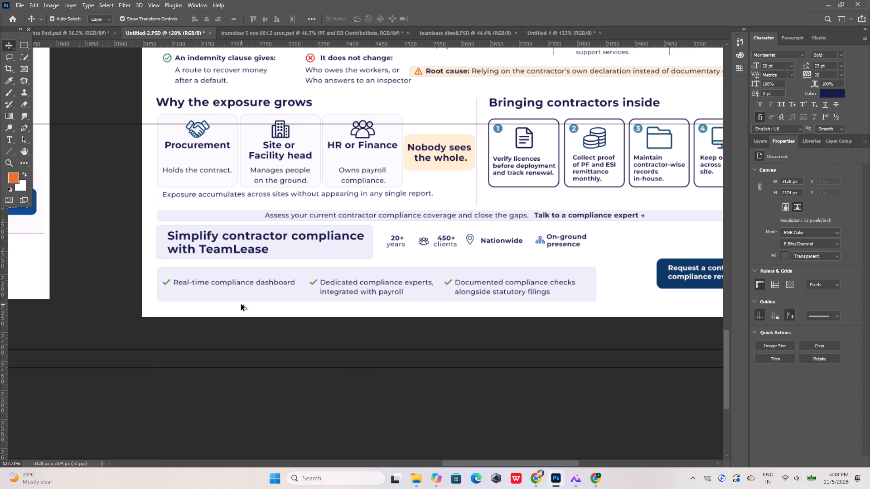
# Select the three green checkmarks with their compliance texts in the bottom row and group them.
pyautogui.keyDown('alt'); pyautogui.scroll(5, 241, 304); pyautogui.keyUp('alt')
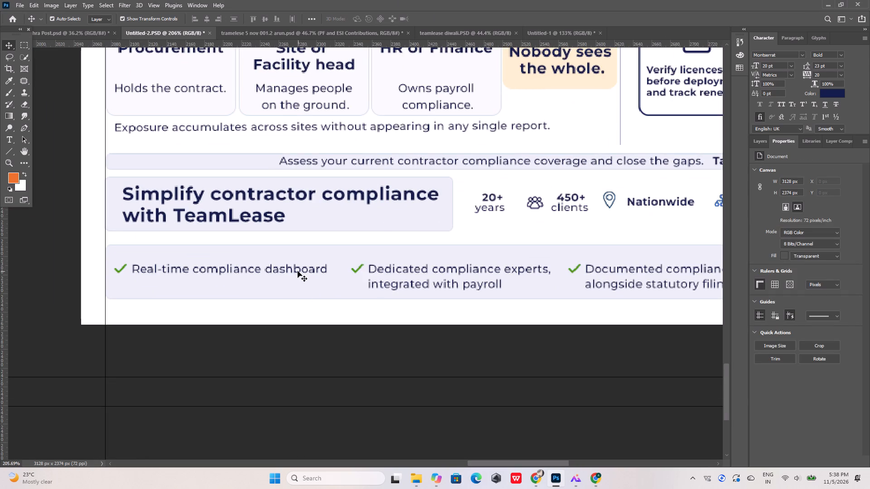
pyautogui.click(298, 271)
pyautogui.keyDown('alt'); pyautogui.scroll(5, 101, 255); pyautogui.keyUp('alt')
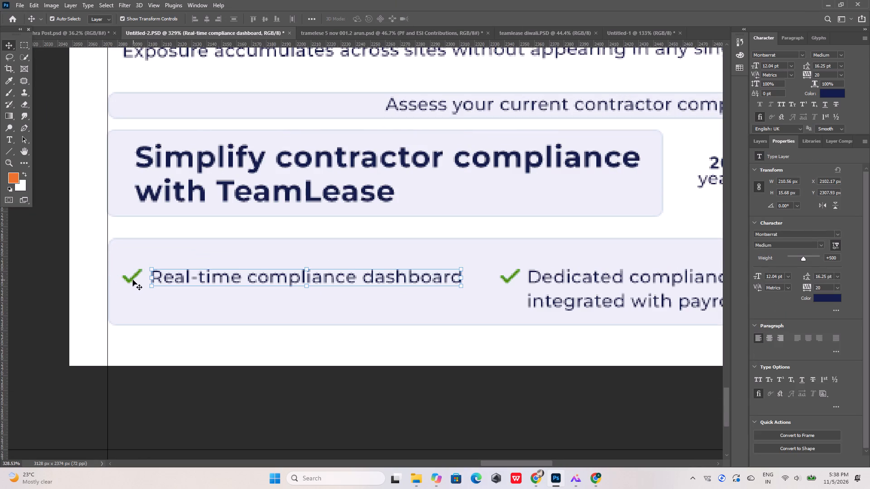
pyautogui.keyDown('shift'); pyautogui.click(133, 278); pyautogui.keyUp('shift')
pyautogui.keyDown('shift'); pyautogui.click(507, 280); pyautogui.keyUp('shift')
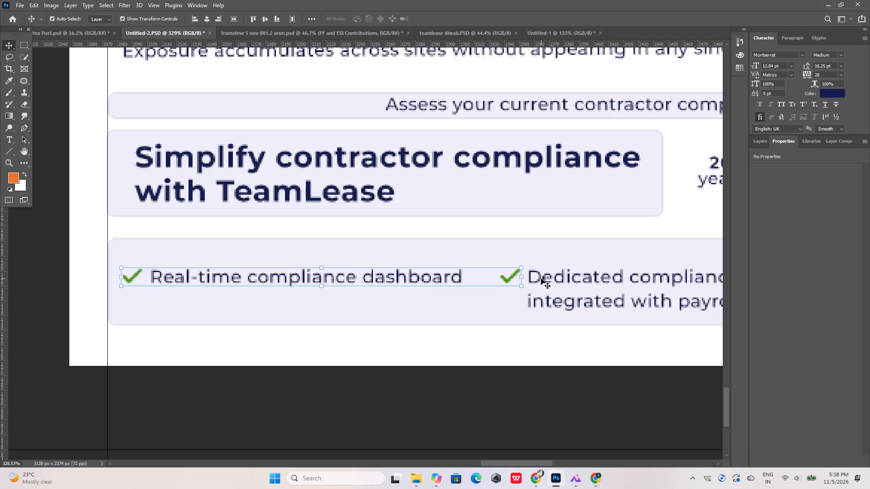
pyautogui.keyDown('shift'); pyautogui.click(541, 278); pyautogui.keyUp('shift')
pyautogui.keyDown('alt'); pyautogui.scroll(-14, 210, 253); pyautogui.keyUp('alt')
pyautogui.keyDown('alt'); pyautogui.scroll(9, 361, 269); pyautogui.keyUp('alt')
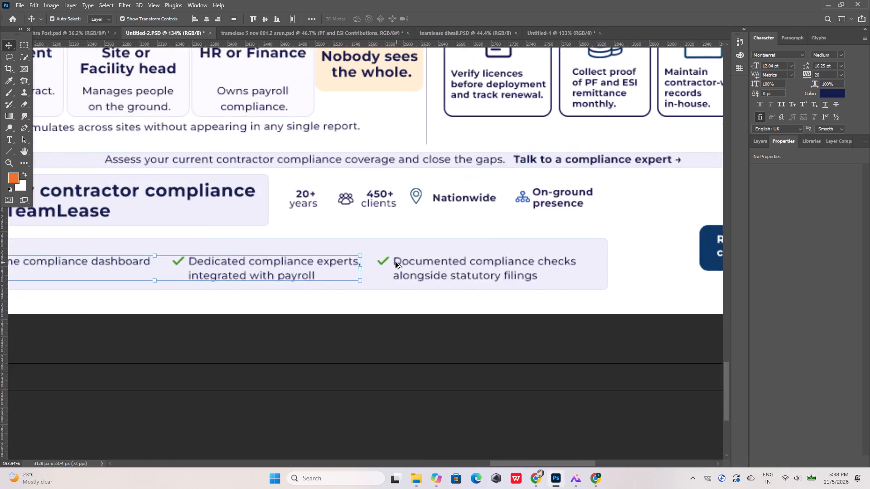
pyautogui.keyDown('alt'); pyautogui.scroll(6, 396, 262); pyautogui.keyUp('alt')
pyautogui.keyDown('alt'); pyautogui.middleClick(387, 263); pyautogui.keyUp('alt')
pyautogui.keyDown('shift'); pyautogui.click(379, 259); pyautogui.keyUp('shift')
pyautogui.keyDown('shift'); pyautogui.click(408, 259); pyautogui.keyUp('shift')
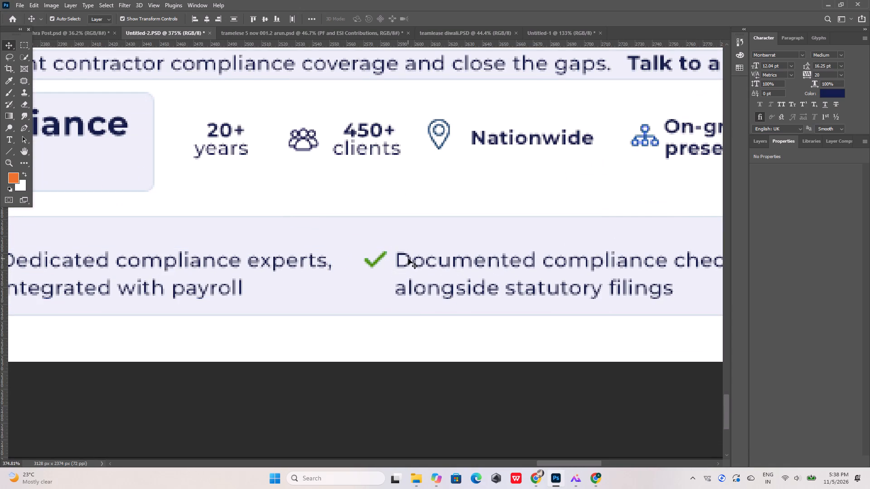
pyautogui.hotkey('ctrl', 'g')
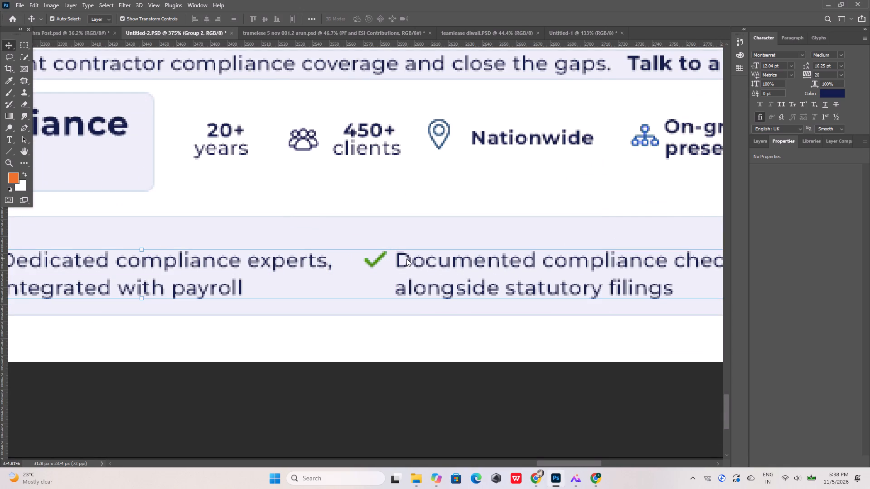
# Vertically centre the grouped checklist items within the wide lavender box behind them.
pyautogui.keyDown('shift'); pyautogui.click(381, 229); pyautogui.keyUp('shift')
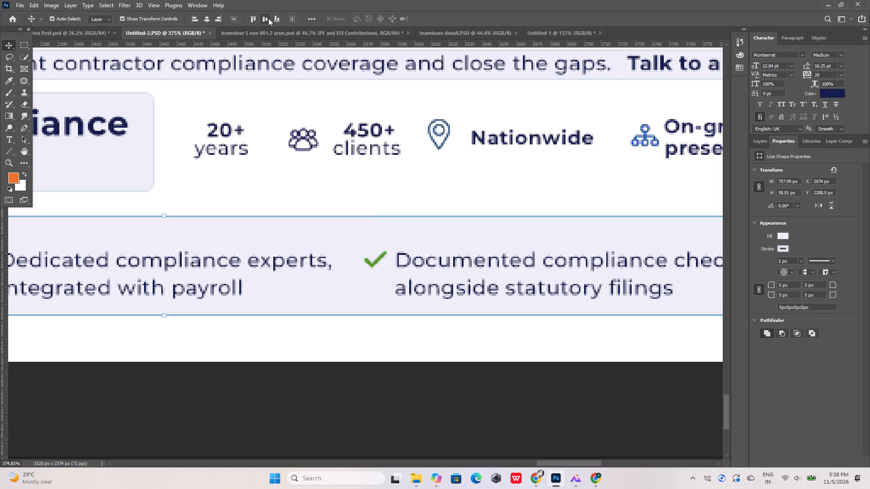
pyautogui.click(264, 21)
pyautogui.click(320, 190)
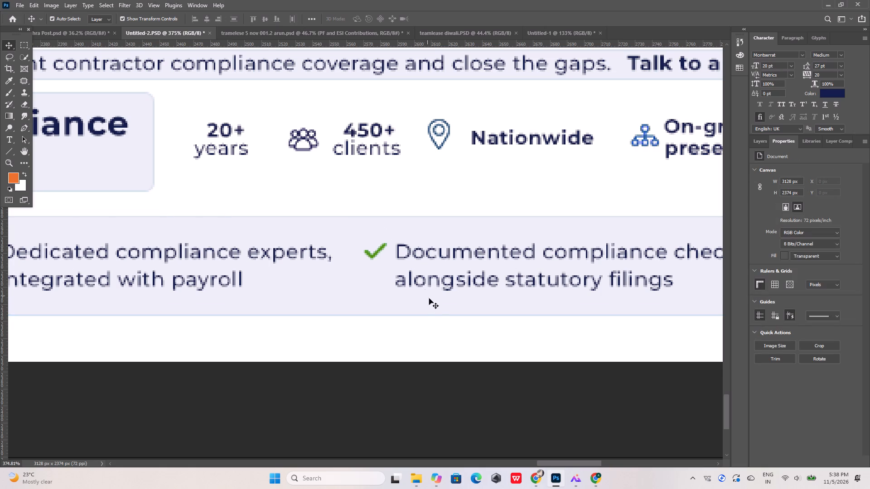
pyautogui.keyDown('alt'); pyautogui.scroll(-13, 435, 306); pyautogui.keyUp('alt')
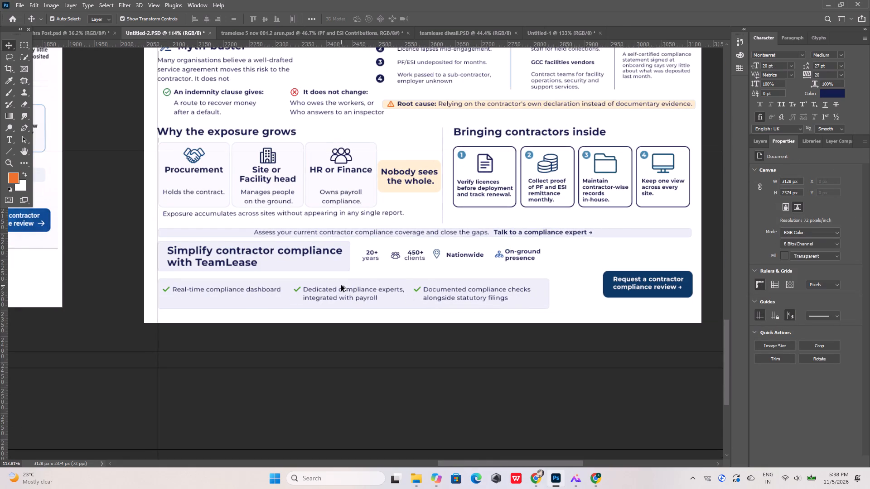
pyautogui.keyDown('alt'); pyautogui.scroll(-4, 417, 271); pyautogui.keyUp('alt')
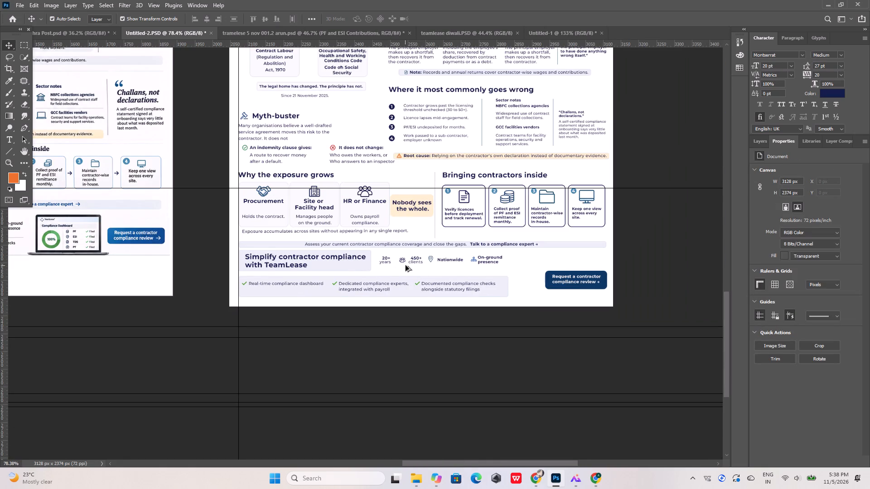
# Switch to ChatGPT in Chrome, download the blue calendar cutout PNG and show it in the Downloads folder.
pyautogui.click(588, 469)
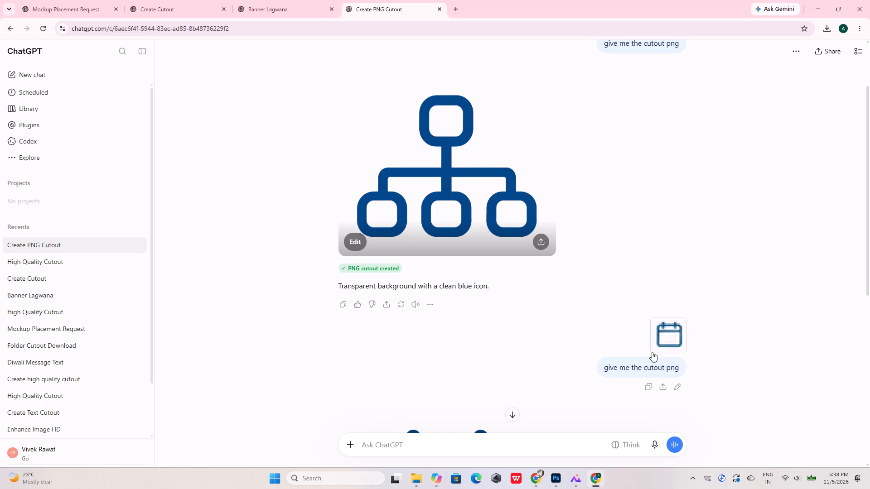
pyautogui.scroll(-9, 470, 316)
pyautogui.click(488, 149)
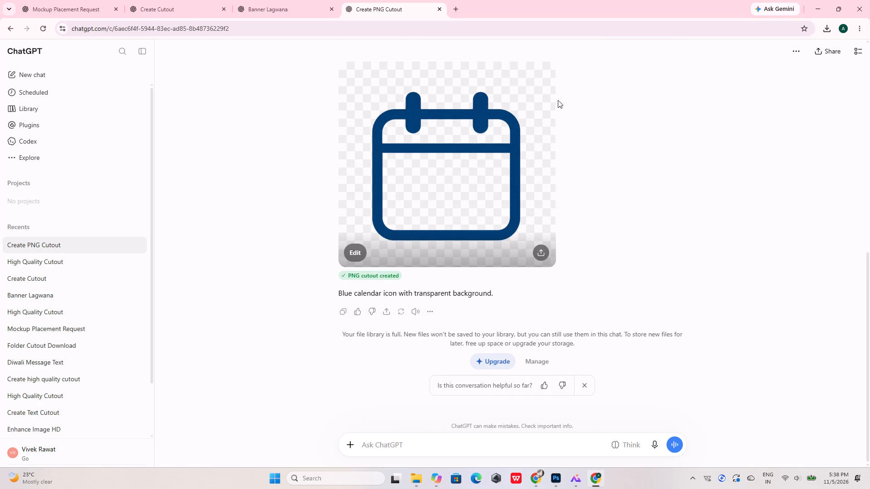
pyautogui.click(725, 54)
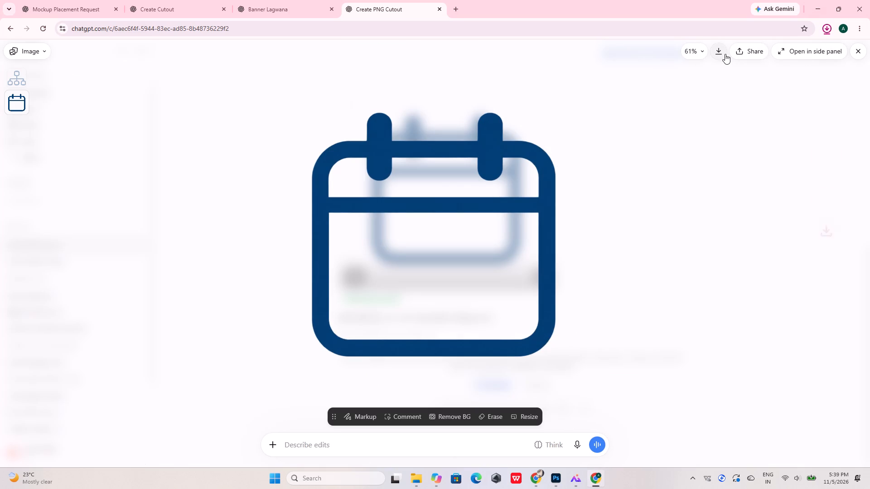
pyautogui.click(796, 51)
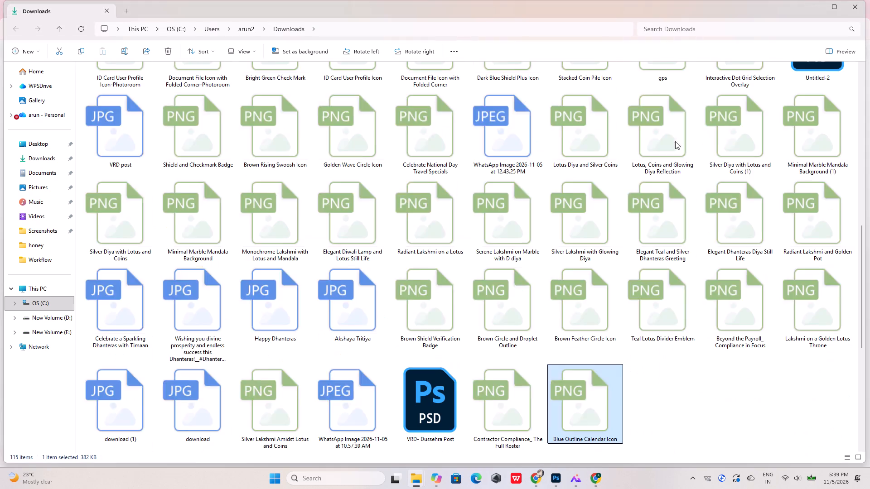
# Place the Blue Outline Calendar Icon from Downloads into the infographic in Photoshop and shrink it to about 3%.
pyautogui.moveTo(591, 393); pyautogui.dragTo(559, 481)
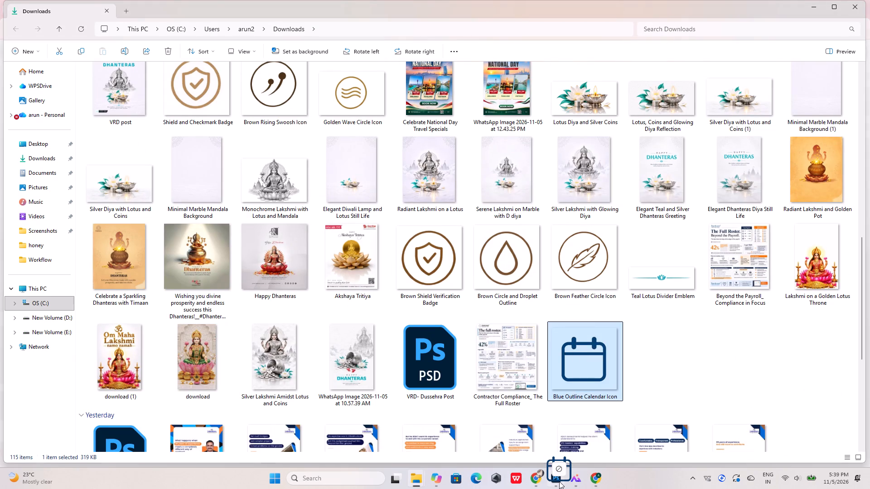
pyautogui.moveTo(559, 481); pyautogui.dragTo(432, 210)
pyautogui.keyDown('alt'); pyautogui.scroll(-6, 481, 250); pyautogui.keyUp('alt')
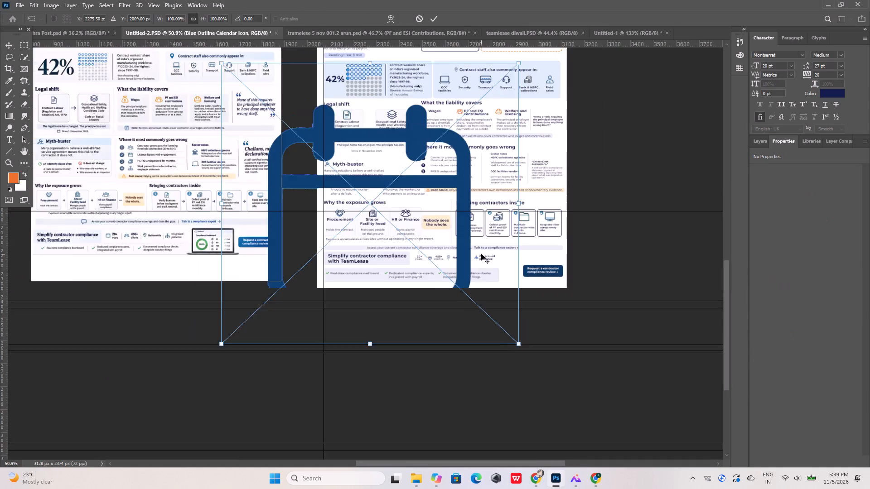
pyautogui.keyDown('alt'); pyautogui.scroll(-4, 481, 254); pyautogui.keyUp('alt')
pyautogui.moveTo(320, 134); pyautogui.dragTo(458, 269)
pyautogui.moveTo(485, 291); pyautogui.dragTo(463, 243)
pyautogui.keyDown('alt'); pyautogui.scroll(10, 464, 249); pyautogui.keyUp('alt')
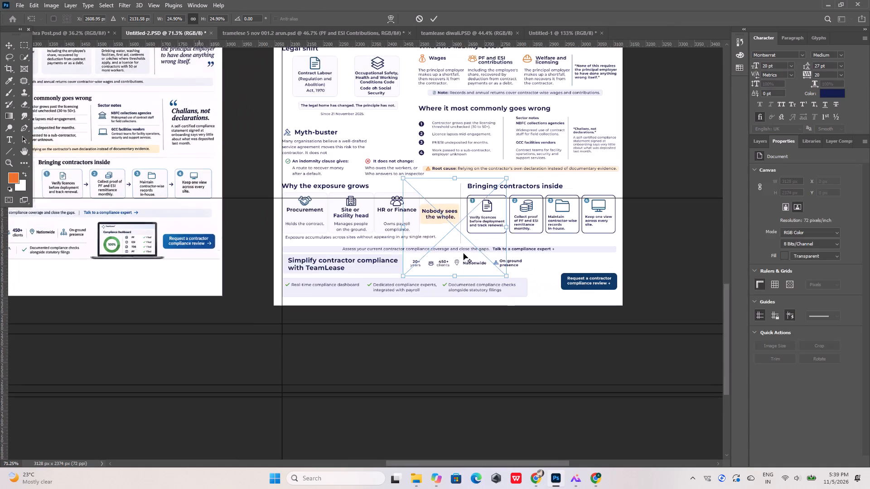
pyautogui.moveTo(510, 278); pyautogui.dragTo(416, 177)
pyautogui.moveTo(513, 279); pyautogui.dragTo(422, 176)
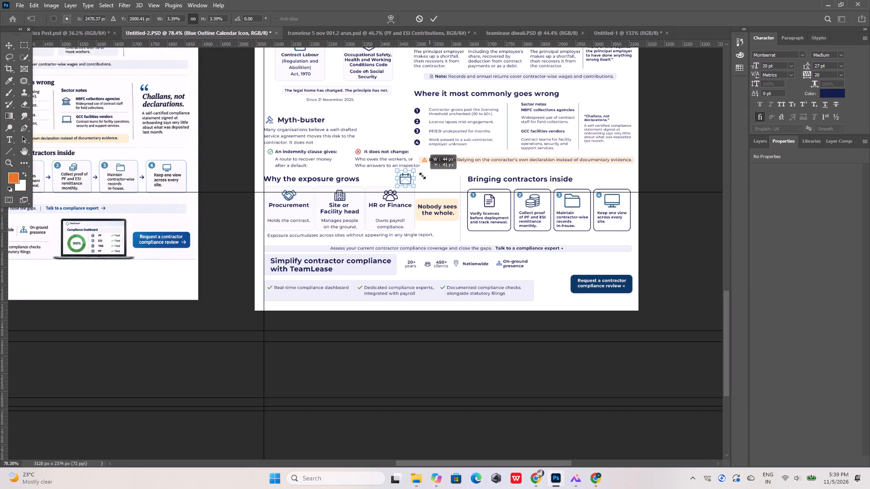
pyautogui.moveTo(422, 176); pyautogui.dragTo(422, 175)
# Position the calendar icon between the lavender heading box and "20+ years", scaling it to about 1.66%.
pyautogui.moveTo(405, 176); pyautogui.dragTo(415, 249)
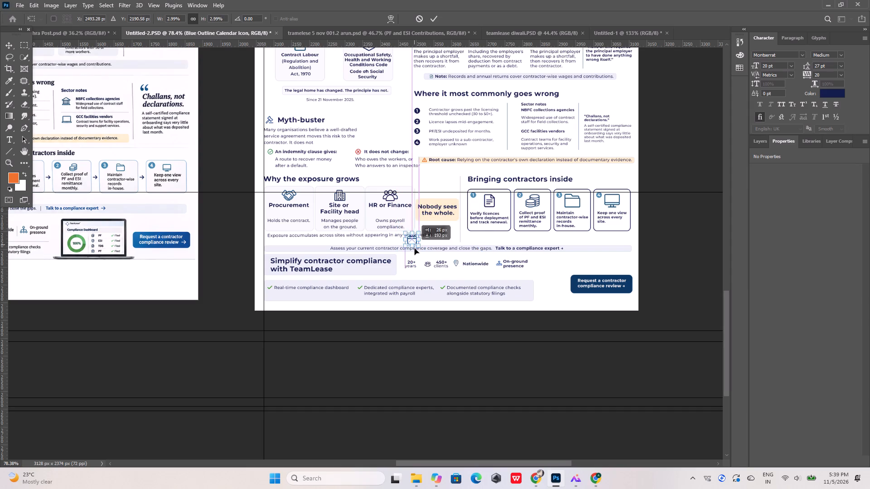
pyautogui.moveTo(415, 249); pyautogui.dragTo(406, 267)
pyautogui.keyDown('alt'); pyautogui.scroll(20, 405, 266); pyautogui.keyUp('alt')
pyautogui.keyDown('alt'); pyautogui.scroll(4, 405, 266); pyautogui.keyUp('alt')
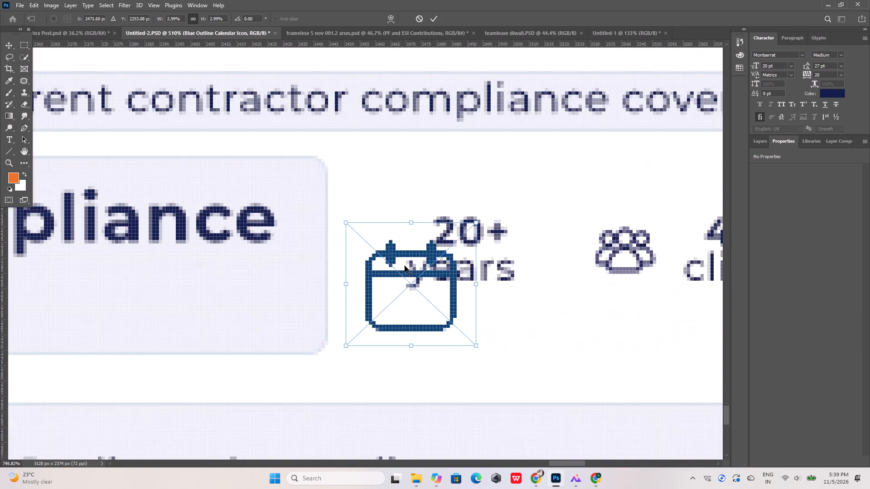
pyautogui.click(478, 346)
pyautogui.moveTo(478, 346); pyautogui.dragTo(425, 283)
pyautogui.moveTo(388, 256); pyautogui.dragTo(377, 242)
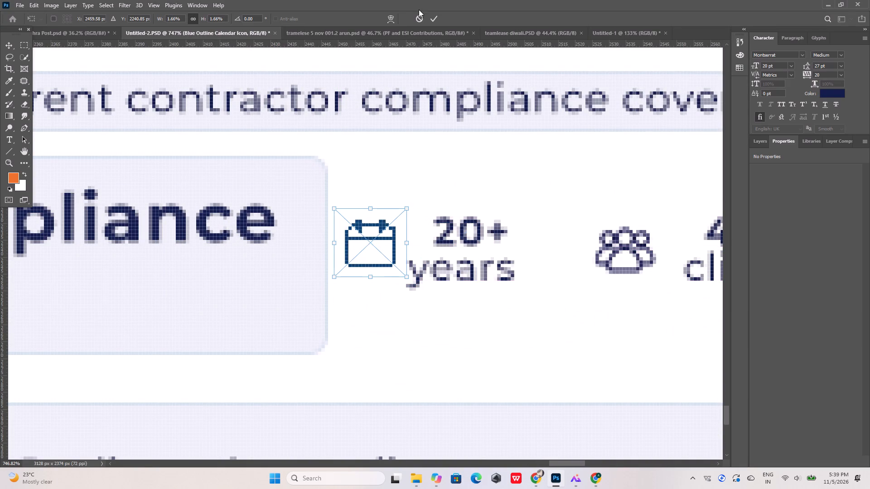
pyautogui.click(429, 19)
pyautogui.click(443, 188)
# Shift the "20+ years" text right, away from the calendar icon, to about X 2480 px.
pyautogui.keyDown('alt'); pyautogui.scroll(-6, 431, 197); pyautogui.keyUp('alt')
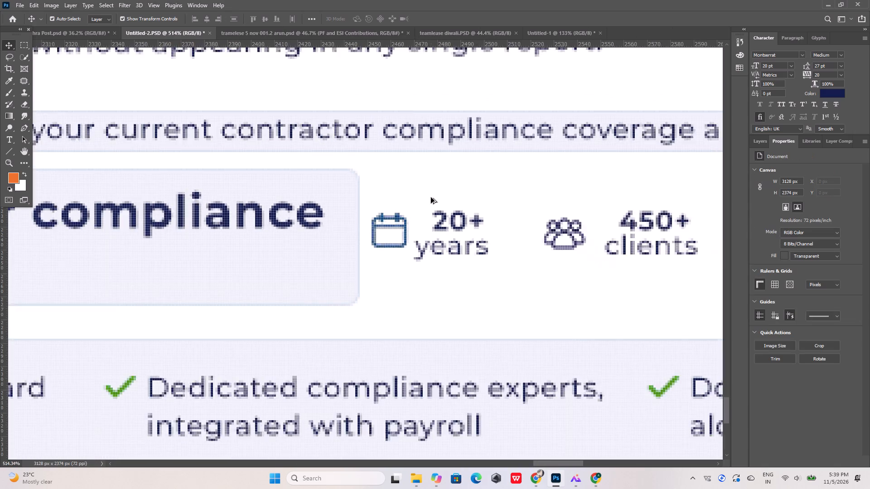
pyautogui.keyDown('alt'); pyautogui.scroll(-3, 431, 197); pyautogui.keyUp('alt')
pyautogui.keyDown('alt'); pyautogui.scroll(5, 556, 235); pyautogui.keyUp('alt')
pyautogui.moveTo(426, 179); pyautogui.dragTo(402, 225)
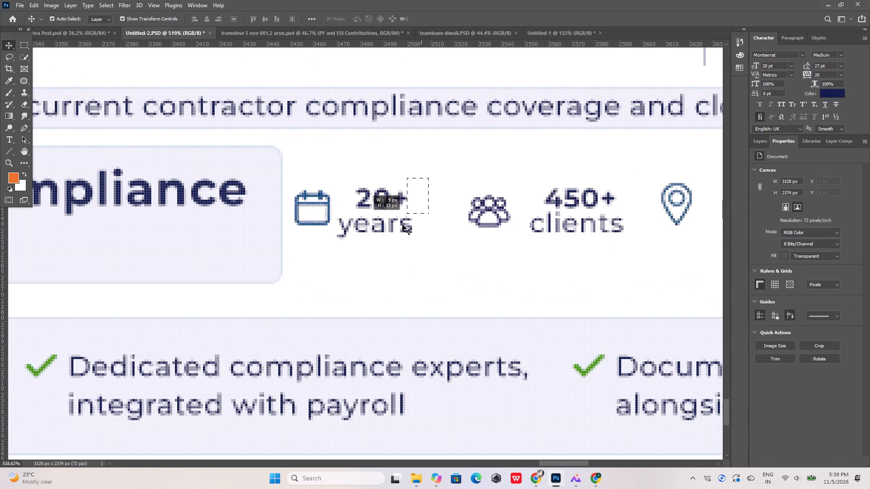
pyautogui.moveTo(402, 225); pyautogui.dragTo(380, 247)
pyautogui.press('Right')
pyautogui.press('Right')
pyautogui.press('Right')
pyautogui.press('Right')
pyautogui.press('Right')
pyautogui.press('Right')
pyautogui.press('Right')
pyautogui.press('Right')
pyautogui.press('Right')
pyautogui.press('Right')
pyautogui.press('Right')
pyautogui.press('Right')
pyautogui.press('Right')
pyautogui.press('Right')
pyautogui.press('Right')
pyautogui.press('Right')
pyautogui.press('Right')
pyautogui.press('Right')
pyautogui.press('Right')
pyautogui.press('Right')
pyautogui.press('Right')
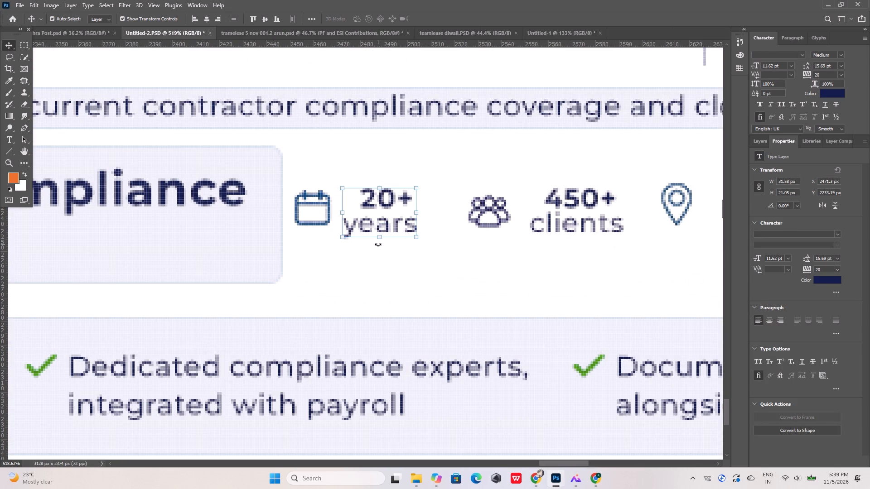
pyautogui.press('Right')
pyautogui.press('Right')
pyautogui.press('Right')
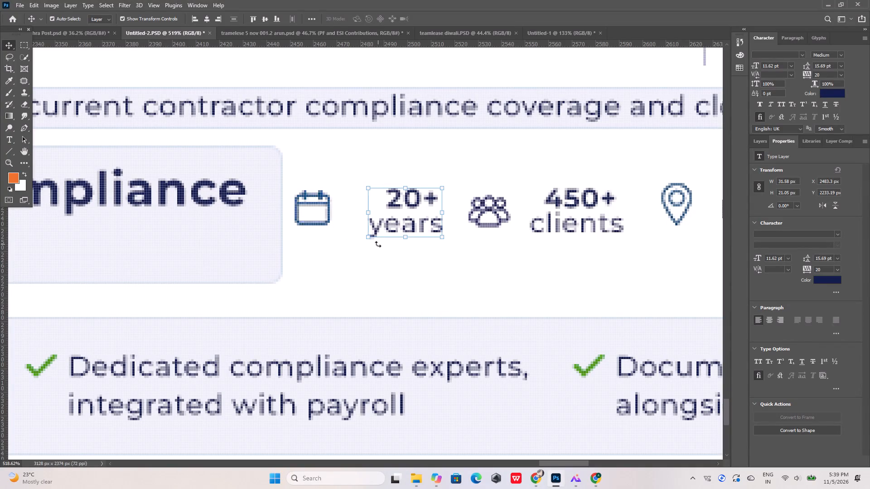
pyautogui.press('Left')
pyautogui.press('Left')
pyautogui.press('Left')
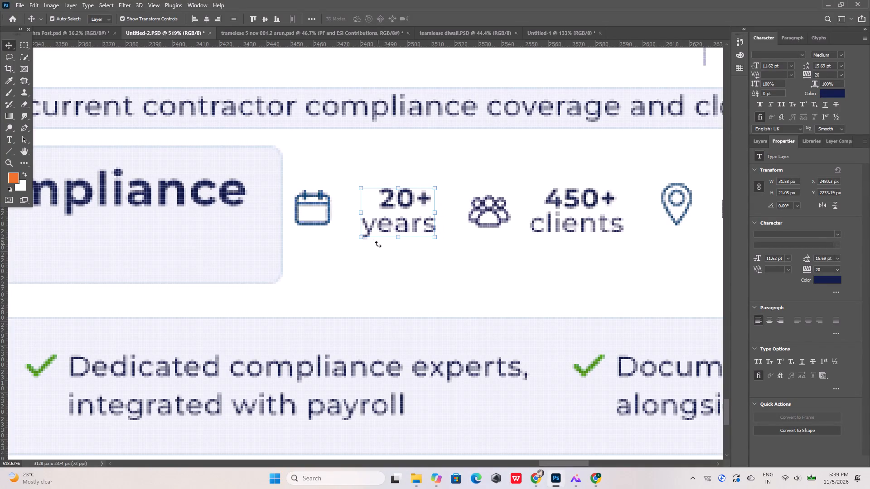
# Move the calendar icon about 4 px right, closer to the "20+ years" text.
pyautogui.click(318, 205)
pyautogui.moveTo(318, 205); pyautogui.dragTo(324, 209)
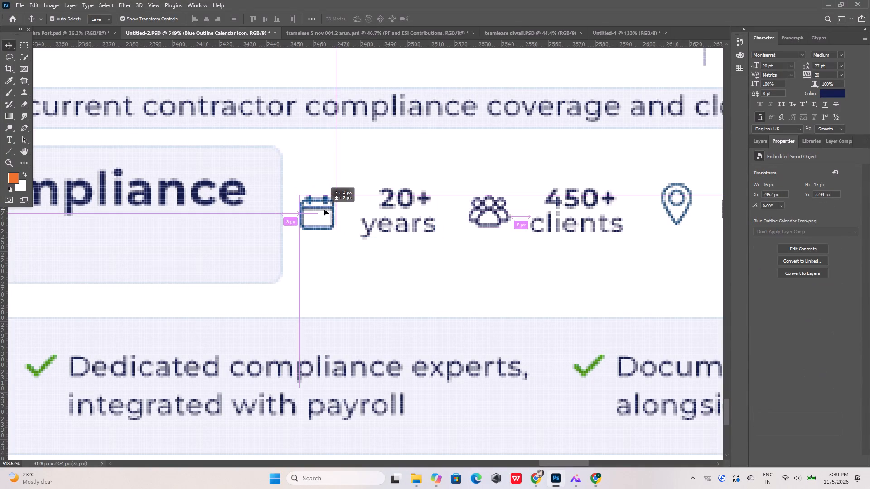
pyautogui.moveTo(324, 209); pyautogui.dragTo(328, 206)
pyautogui.click(374, 269)
# Nudge the team icon about 3 px right toward "450+ clients", to X 2528 px.
pyautogui.keyDown('alt'); pyautogui.scroll(-4, 350, 250); pyautogui.keyUp('alt')
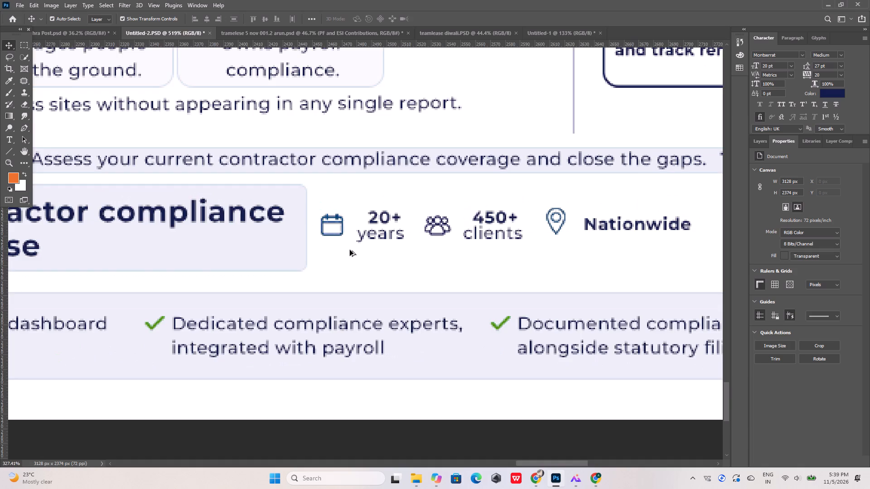
pyautogui.keyDown('alt'); pyautogui.scroll(-11, 350, 250); pyautogui.keyUp('alt')
pyautogui.keyDown('alt'); pyautogui.scroll(9, 400, 240); pyautogui.keyUp('alt')
pyautogui.click(371, 242)
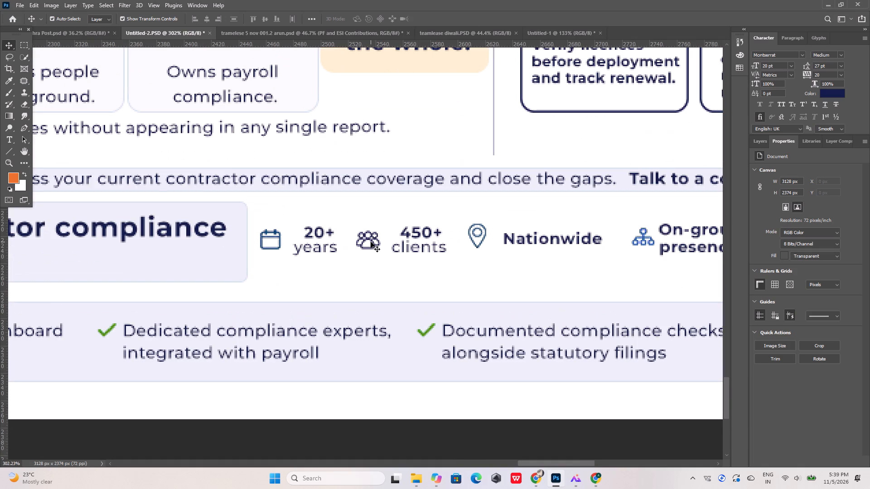
pyautogui.click(369, 240)
pyautogui.press('Right')
pyautogui.press('Right')
pyautogui.press('Right')
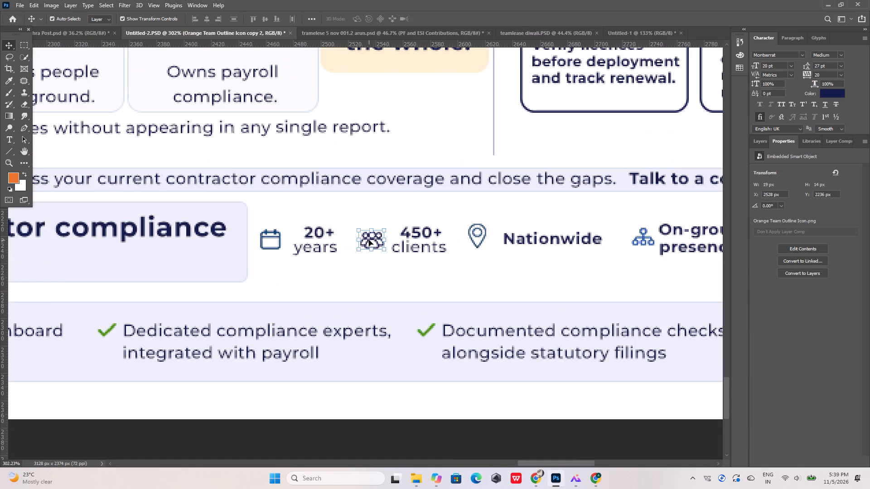
pyautogui.click(409, 273)
# Duplicate the thin vertical divider above the lavender strip and move the copy straight down about 210 px across the stats row.
pyautogui.keyDown('alt'); pyautogui.scroll(-6, 409, 273); pyautogui.keyUp('alt')
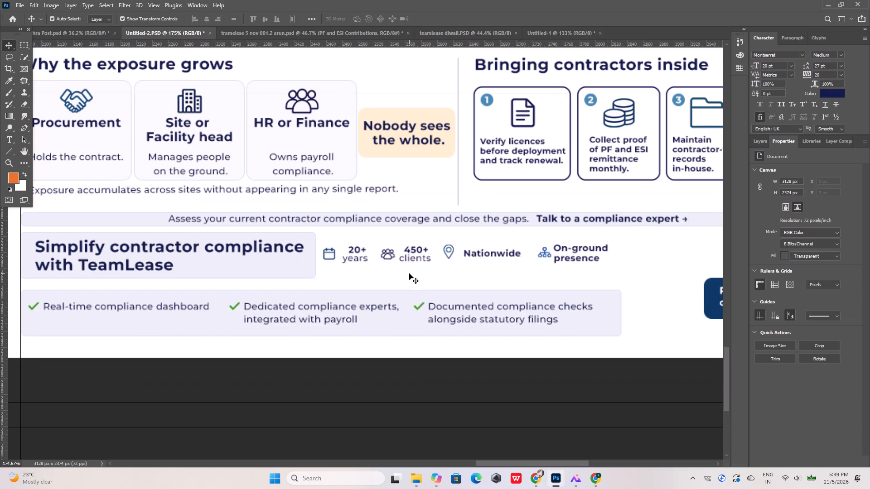
pyautogui.keyDown('alt'); pyautogui.scroll(5, 379, 258); pyautogui.keyUp('alt')
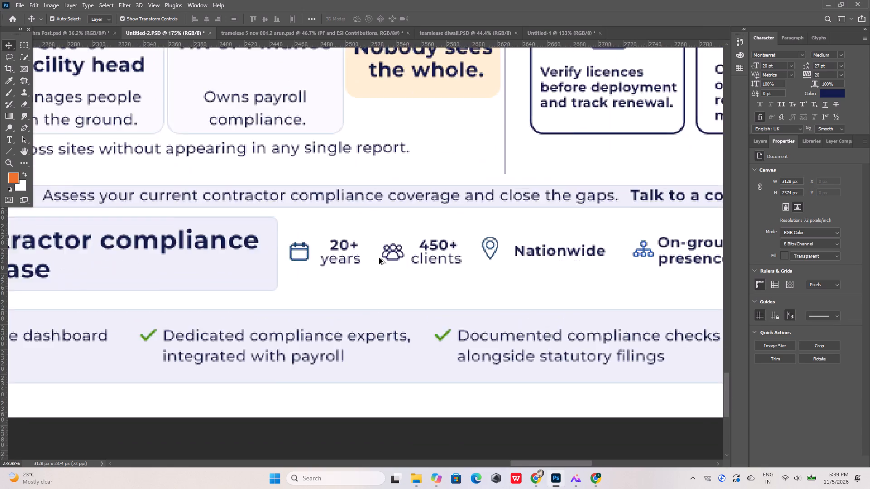
pyautogui.keyDown('alt'); pyautogui.scroll(4, 379, 258); pyautogui.keyUp('alt')
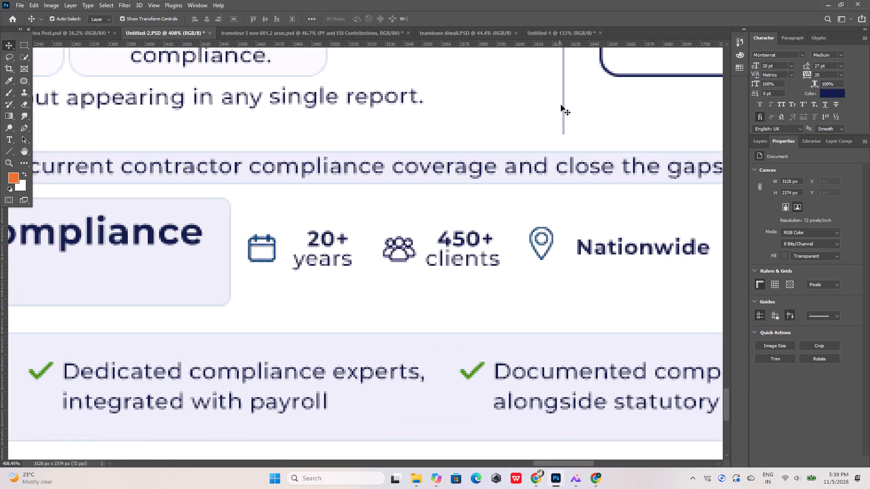
pyautogui.click(563, 105)
pyautogui.click(564, 102)
pyautogui.moveTo(590, 98); pyautogui.dragTo(545, 115)
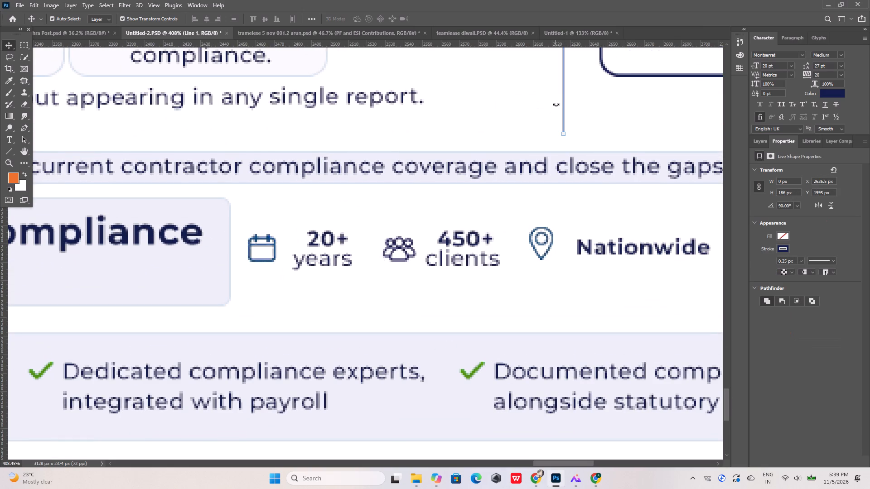
pyautogui.hotkey('ctrl', 'j')
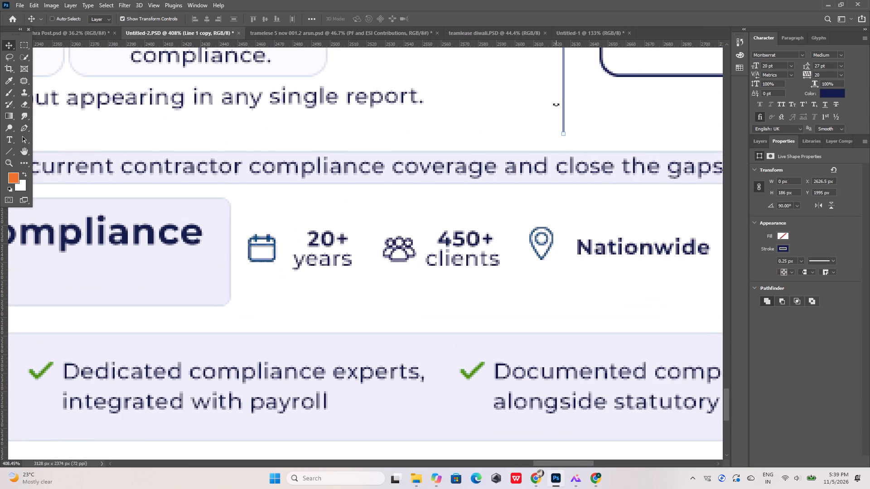
pyautogui.hotkey('shift', 'Down')
pyautogui.hotkey('shift', 'Down')
pyautogui.hotkey('shift', 'Down')
pyautogui.hotkey('shift', 'Down')
pyautogui.hotkey('shift', 'Down')
pyautogui.hotkey('shift', 'Down')
pyautogui.hotkey('shift', 'Down')
pyautogui.hotkey('shift', 'Down')
pyautogui.hotkey('shift', 'Down')
pyautogui.hotkey('shift', 'Down')
pyautogui.hotkey('shift', 'Down')
pyautogui.hotkey('shift', 'Down')
pyautogui.hotkey('shift', 'Down')
pyautogui.hotkey('shift', 'Down')
pyautogui.hotkey('shift', 'Down')
pyautogui.hotkey('shift', 'Down')
pyautogui.hotkey('shift', 'Down')
pyautogui.hotkey('shift', 'Down')
pyautogui.hotkey('shift', 'Down')
pyautogui.hotkey('shift', 'Down')
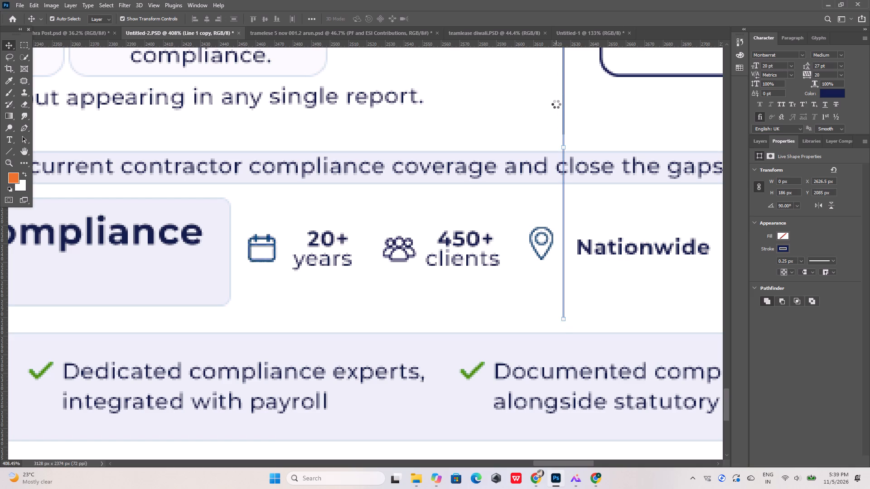
pyautogui.hotkey('shift', 'Down')
pyautogui.hotkey('shift', 'Down')
pyautogui.hotkey('shift', 'Down')
pyautogui.hotkey('shift', 'Down')
pyautogui.hotkey('shift', 'Down')
pyautogui.hotkey('shift', 'Down')
pyautogui.hotkey('shift', 'Down')
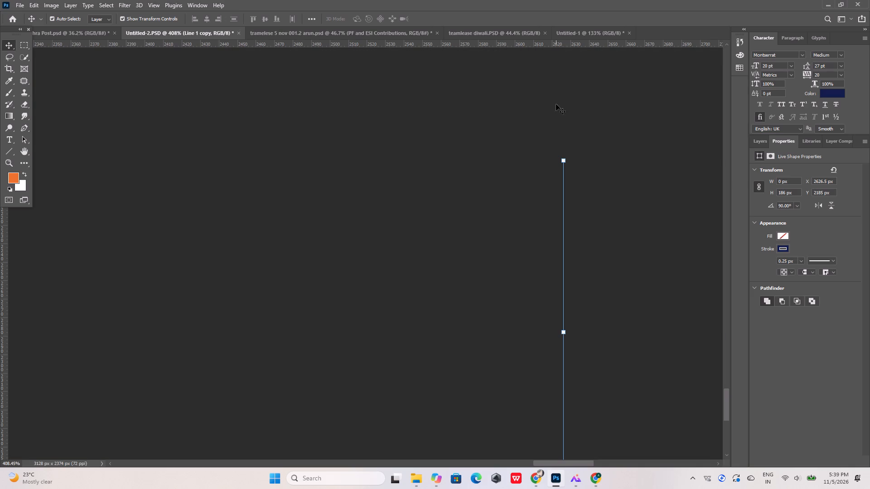
pyautogui.hotkey('shift', 'Down')
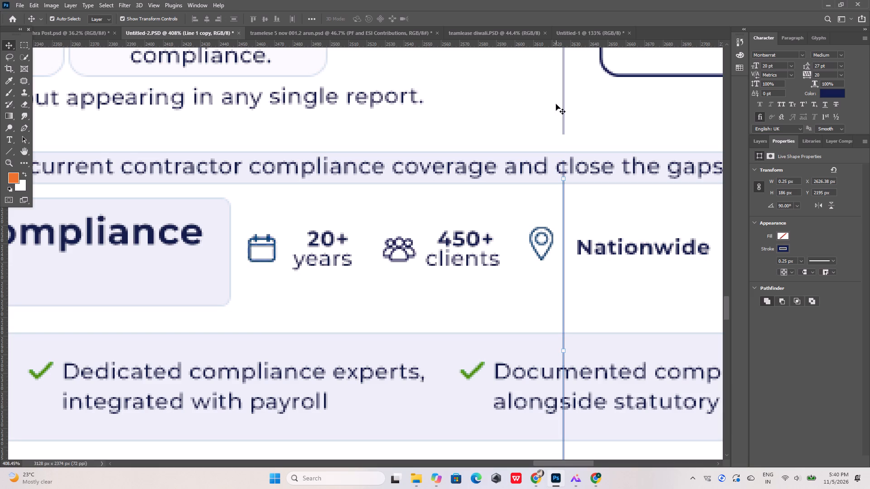
# Move the copied divider left between "20+ years" and the team icon, to about X 2521 px and Y 2206 px.
pyautogui.press('Left')
pyautogui.press('Left')
pyautogui.press('Left')
pyautogui.press('Left')
pyautogui.press('Left')
pyautogui.press('Left')
pyautogui.press('Left')
pyautogui.press('Left')
pyautogui.press('Left')
pyautogui.press('Left')
pyautogui.press('Left')
pyautogui.press('Left')
pyautogui.press('Left')
pyautogui.press('Left')
pyautogui.press('Left')
pyautogui.press('Left')
pyautogui.press('Left')
pyautogui.press('Left')
pyautogui.press('Left')
pyautogui.press('Left')
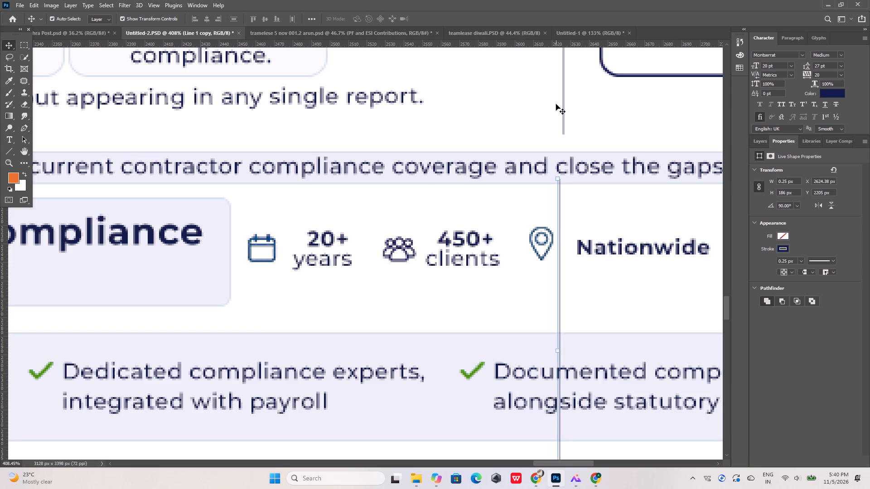
pyautogui.hotkey('shift', 'Left')
pyautogui.hotkey('shift', 'Left')
pyautogui.hotkey('shift', 'Left')
pyautogui.hotkey('shift', 'Left')
pyautogui.hotkey('shift', 'Left')
pyautogui.hotkey('shift', 'Left')
pyautogui.hotkey('shift', 'Left')
pyautogui.hotkey('shift', 'Left')
pyautogui.hotkey('shift', 'Left')
pyautogui.hotkey('shift', 'Left')
pyautogui.hotkey('shift', 'Left')
pyautogui.hotkey('shift', 'Left')
pyautogui.hotkey('shift', 'Left')
pyautogui.hotkey('shift', 'Left')
pyautogui.hotkey('shift', 'Left')
pyautogui.hotkey('shift', 'Left')
pyautogui.hotkey('shift', 'Left')
pyautogui.hotkey('shift', 'Left')
pyautogui.hotkey('shift', 'Left')
pyautogui.hotkey('shift', 'Left')
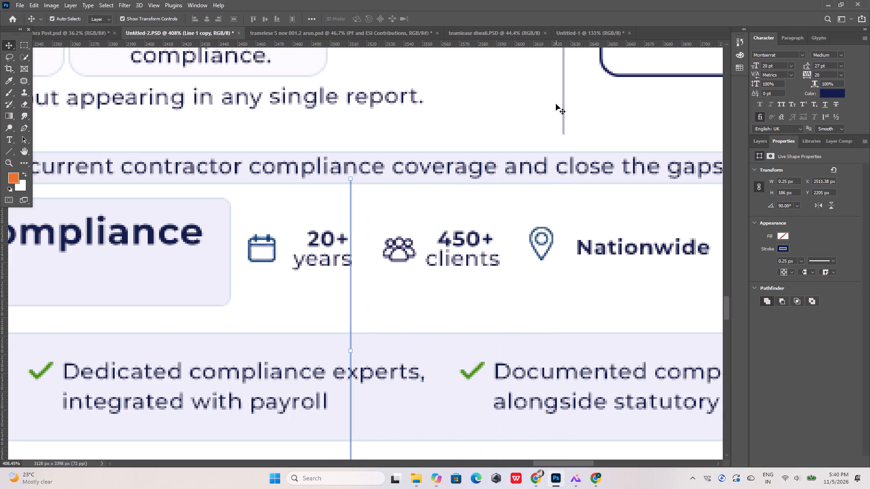
pyautogui.hotkey('shift', 'Right')
pyautogui.press('Down')
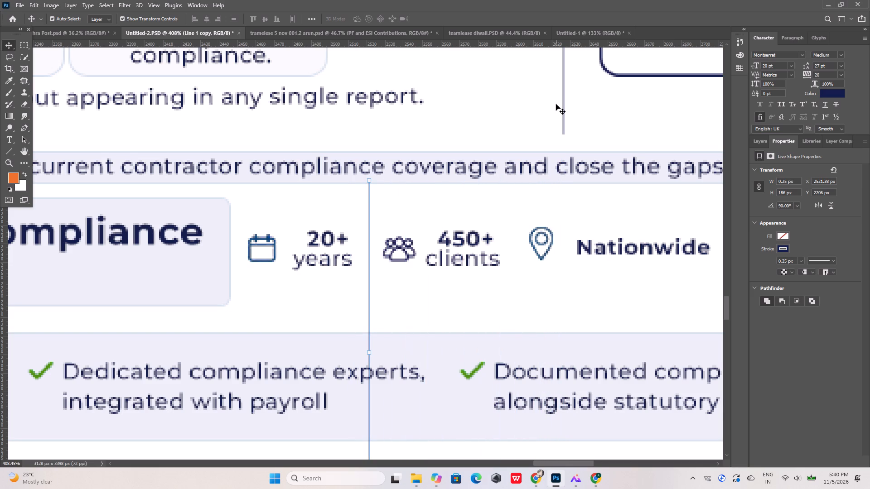
# Move the copied divider between "20+ years" and the team icon down 20 px, to Y 2226 px.
pyautogui.hotkey('shift', 'Down')
pyautogui.hotkey('shift', 'Down')
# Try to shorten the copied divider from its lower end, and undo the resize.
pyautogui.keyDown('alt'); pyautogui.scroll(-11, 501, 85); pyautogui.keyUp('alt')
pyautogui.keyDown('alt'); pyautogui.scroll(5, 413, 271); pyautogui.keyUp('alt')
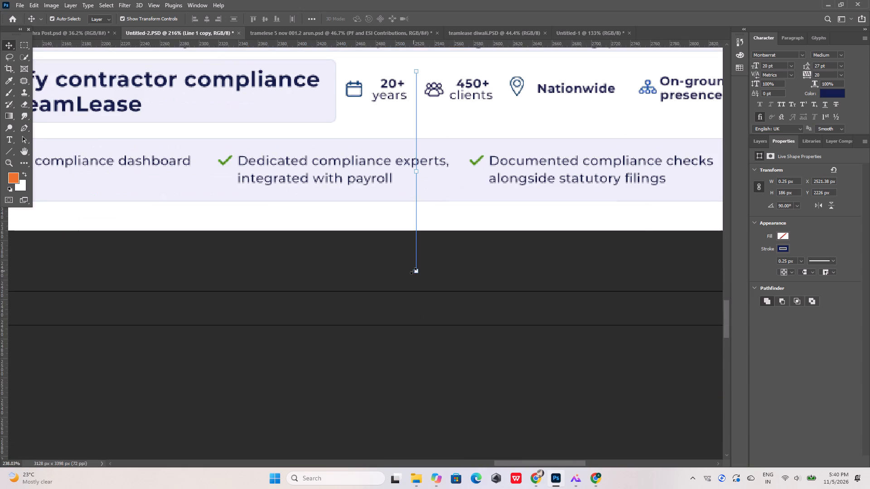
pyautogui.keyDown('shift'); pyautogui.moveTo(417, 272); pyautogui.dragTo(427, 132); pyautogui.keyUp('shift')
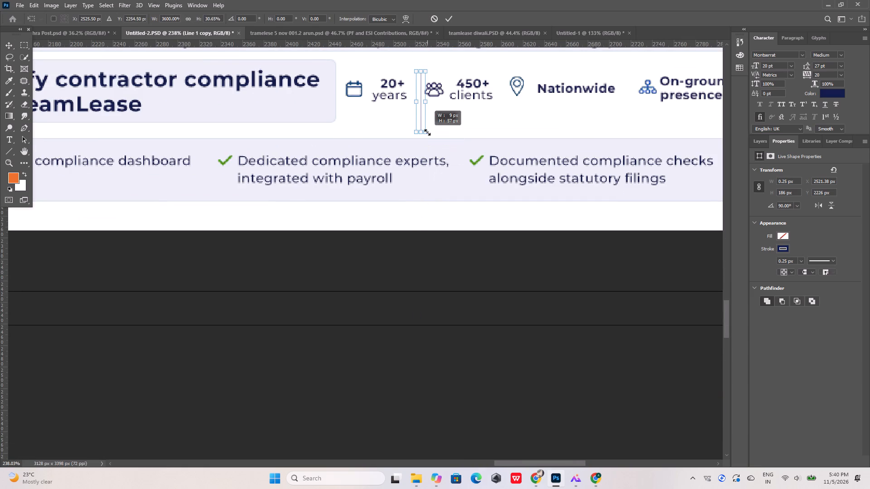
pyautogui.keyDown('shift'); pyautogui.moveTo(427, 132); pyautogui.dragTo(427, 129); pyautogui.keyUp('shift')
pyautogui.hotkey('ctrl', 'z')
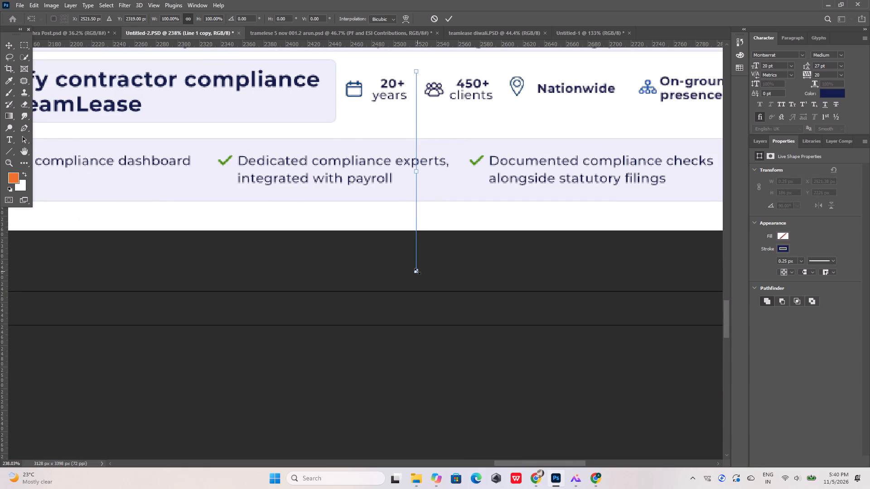
# Shorten the copied divider from its lower end to about 31 px high, so it spans only the stats row.
pyautogui.keyDown('alt'); pyautogui.scroll(14, 417, 271); pyautogui.keyUp('alt')
pyautogui.keyDown('alt'); pyautogui.scroll(9, 416, 267); pyautogui.keyUp('alt')
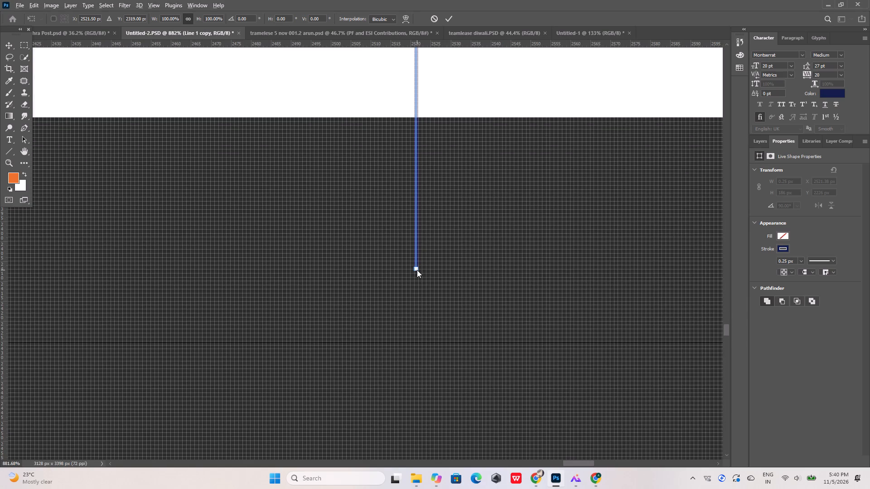
pyautogui.click(416, 269)
pyautogui.click(450, 19)
pyautogui.moveTo(416, 270); pyautogui.dragTo(422, 29)
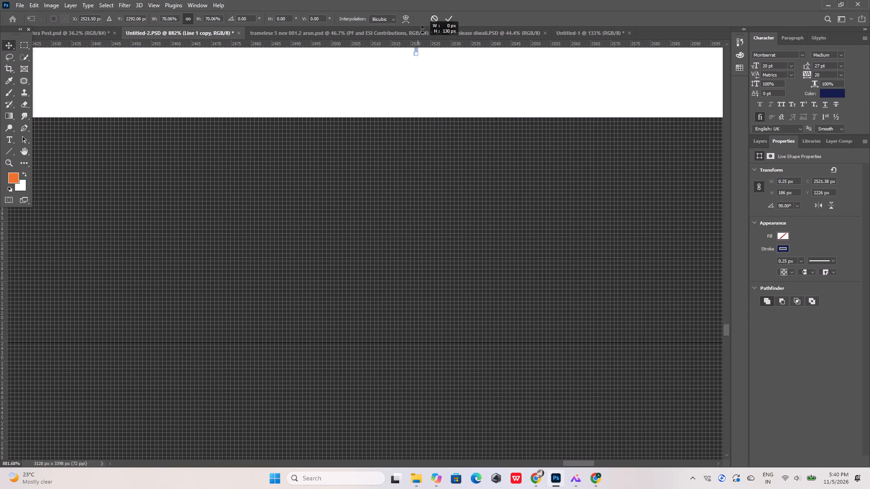
pyautogui.moveTo(422, 29); pyautogui.dragTo(445, 0)
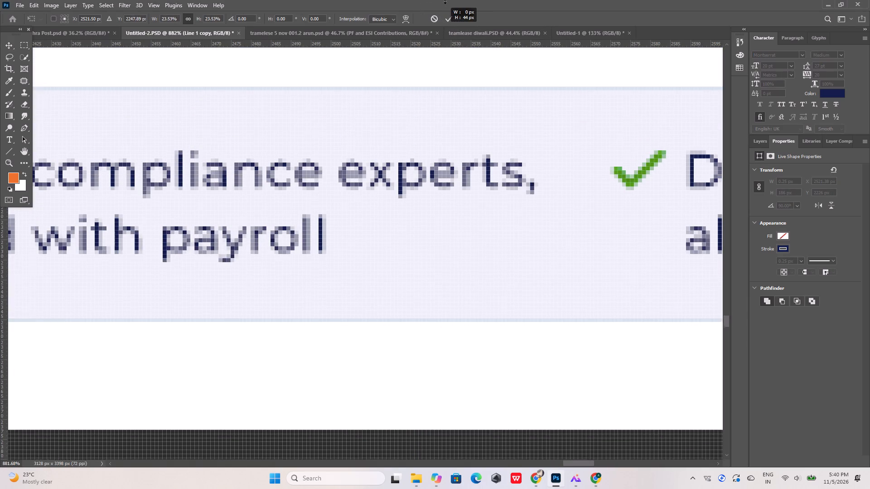
pyautogui.moveTo(445, 0); pyautogui.dragTo(421, 192)
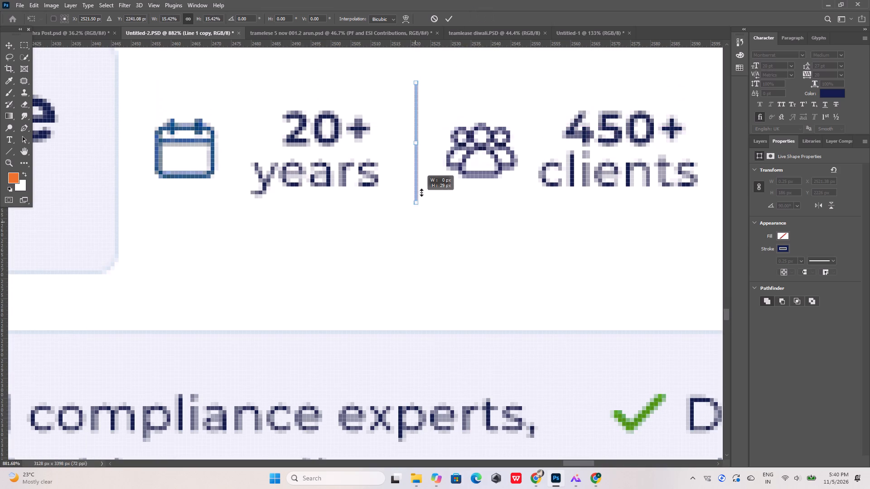
pyautogui.moveTo(421, 192); pyautogui.dragTo(421, 209)
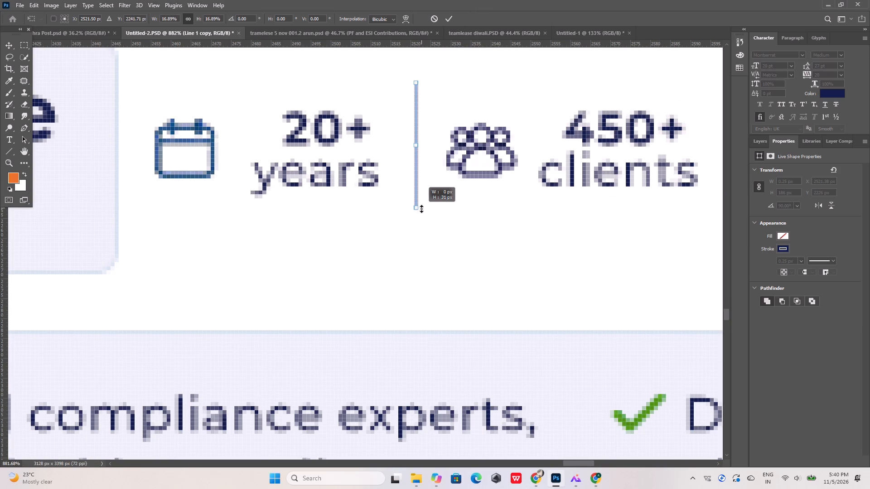
pyautogui.moveTo(421, 209); pyautogui.dragTo(422, 211)
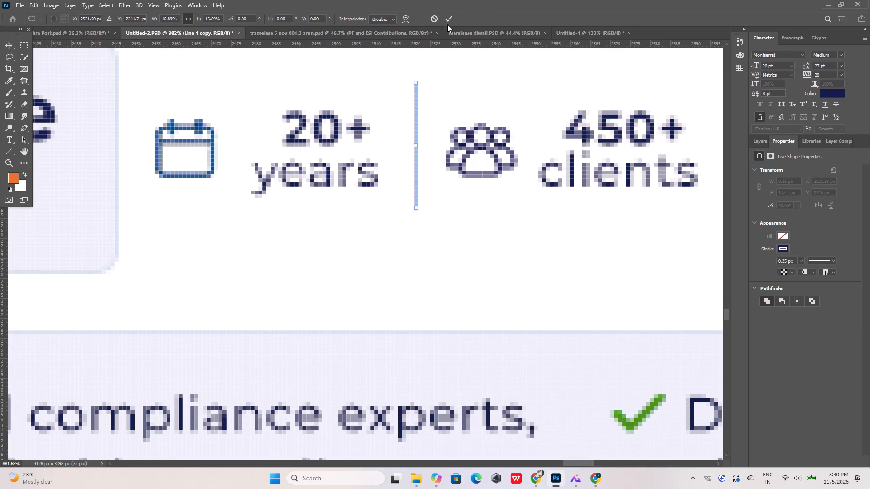
pyautogui.click(448, 24)
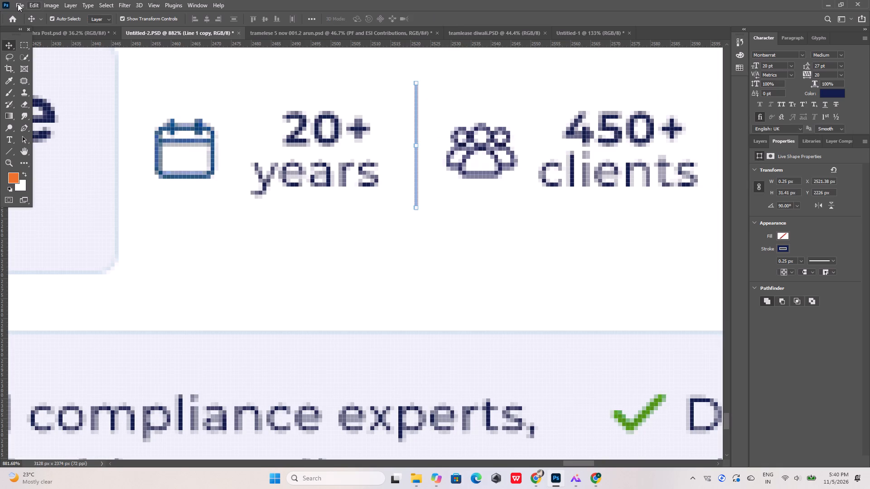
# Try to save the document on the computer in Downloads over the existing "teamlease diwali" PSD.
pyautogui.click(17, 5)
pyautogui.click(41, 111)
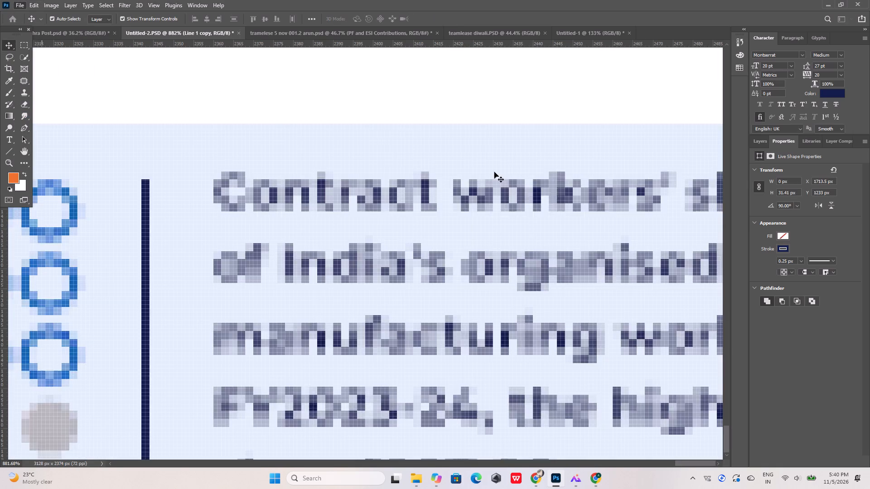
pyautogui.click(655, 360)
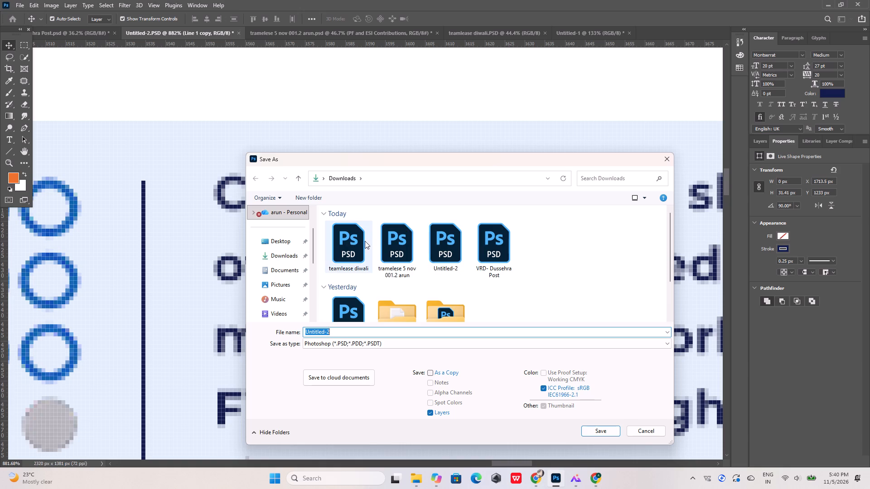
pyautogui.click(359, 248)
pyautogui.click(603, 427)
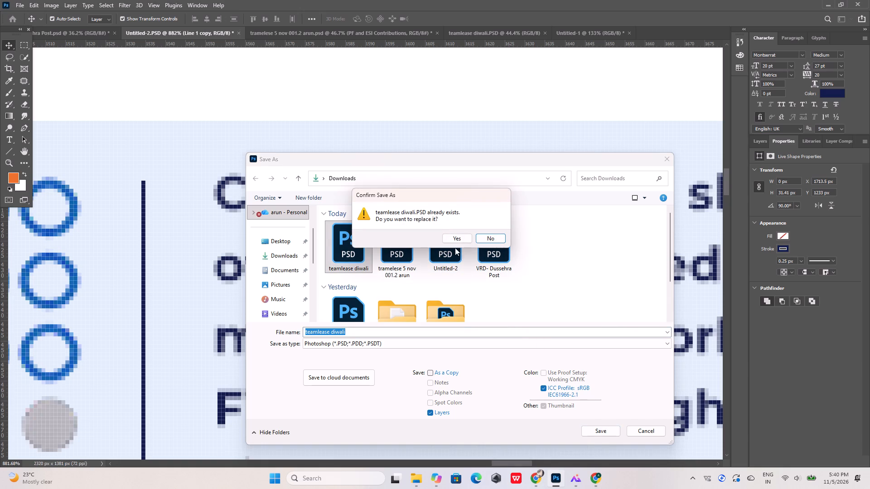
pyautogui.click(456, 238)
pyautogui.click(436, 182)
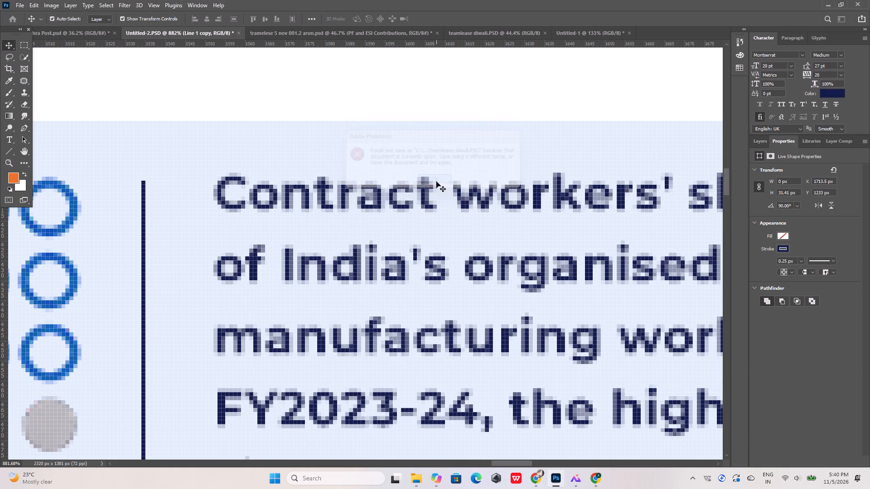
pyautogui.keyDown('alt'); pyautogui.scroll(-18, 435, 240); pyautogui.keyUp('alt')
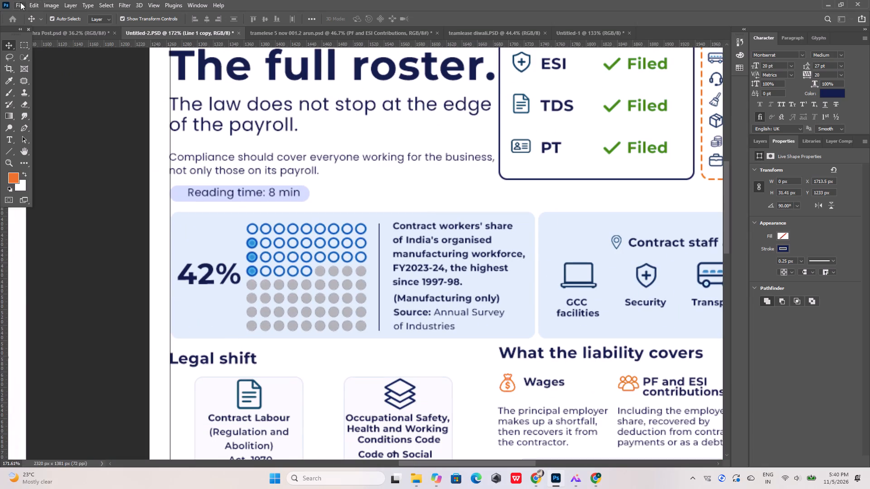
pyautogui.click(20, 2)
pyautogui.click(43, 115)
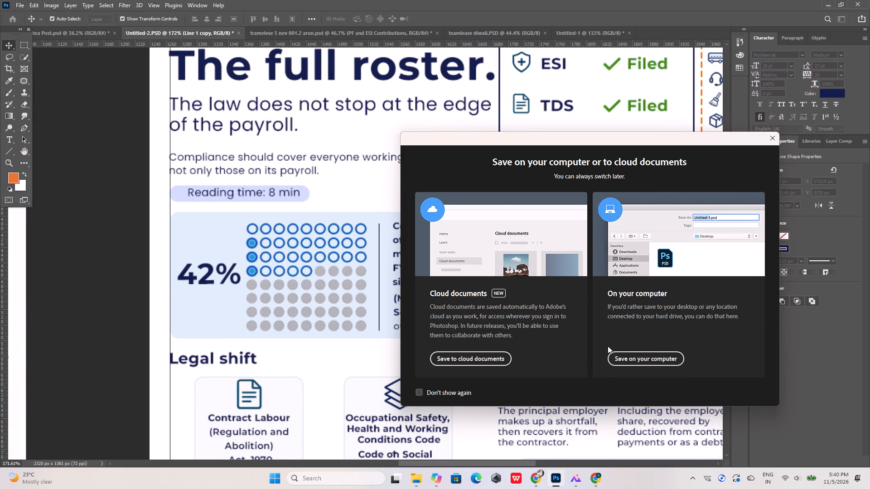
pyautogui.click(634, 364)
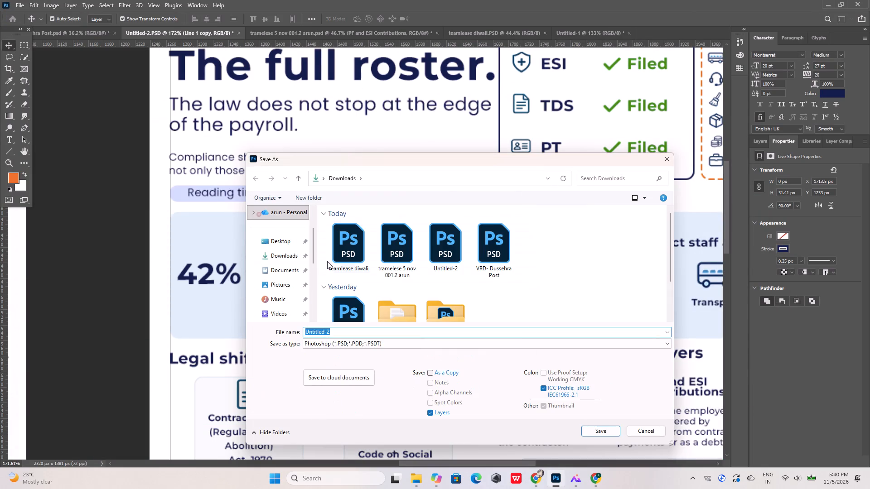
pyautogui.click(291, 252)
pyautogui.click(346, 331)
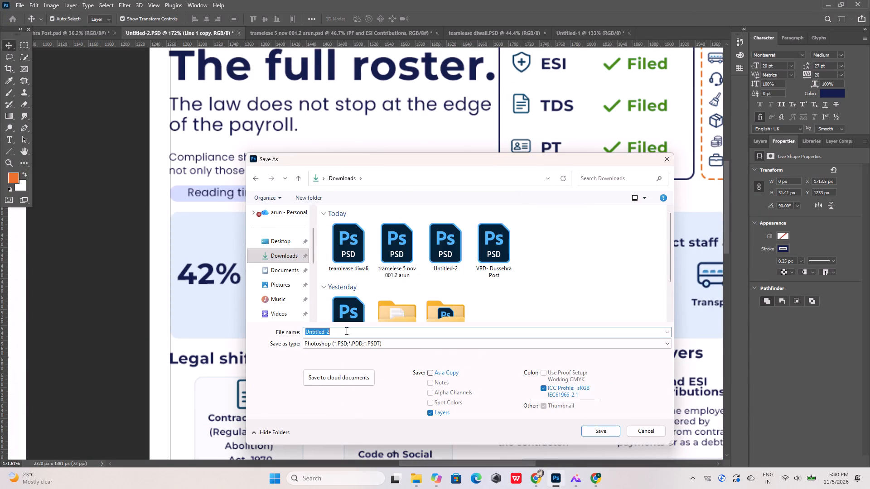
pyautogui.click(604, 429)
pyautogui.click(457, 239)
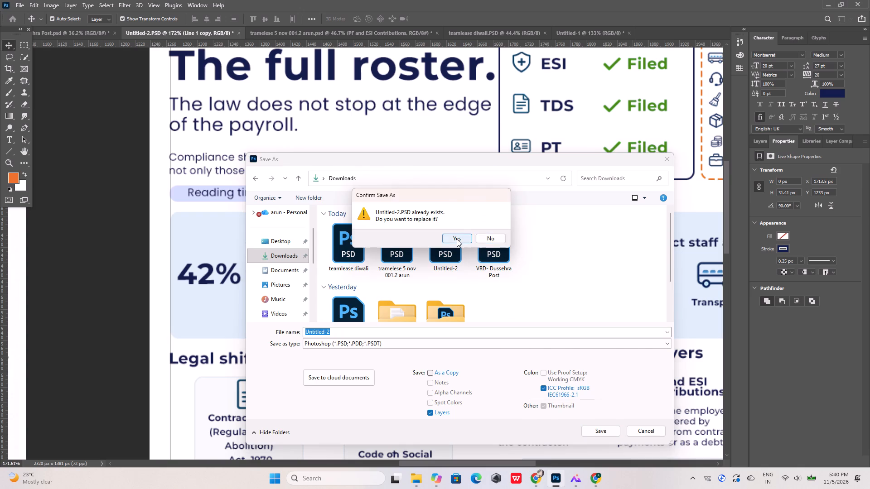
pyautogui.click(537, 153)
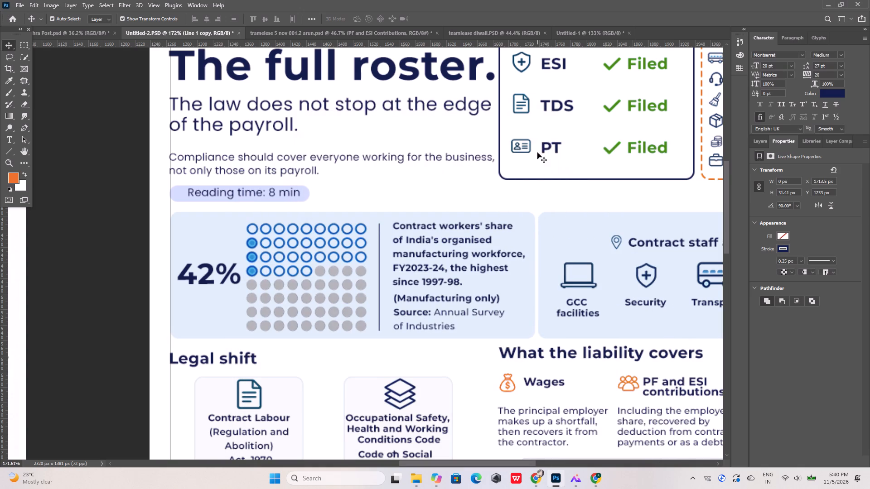
# Save the document on the computer in Downloads as a Photoshop file named "t", with Maximize Compatibility on.
pyautogui.click(19, 5)
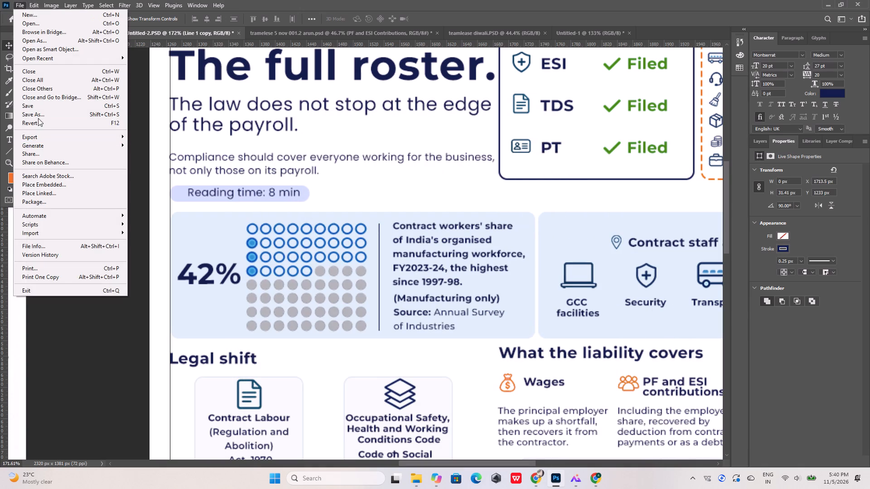
pyautogui.click(39, 113)
pyautogui.click(627, 360)
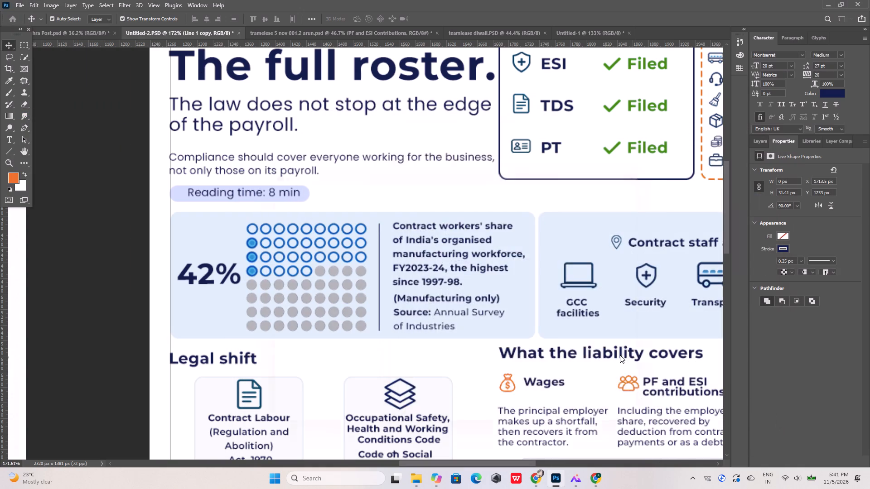
pyautogui.press('t')
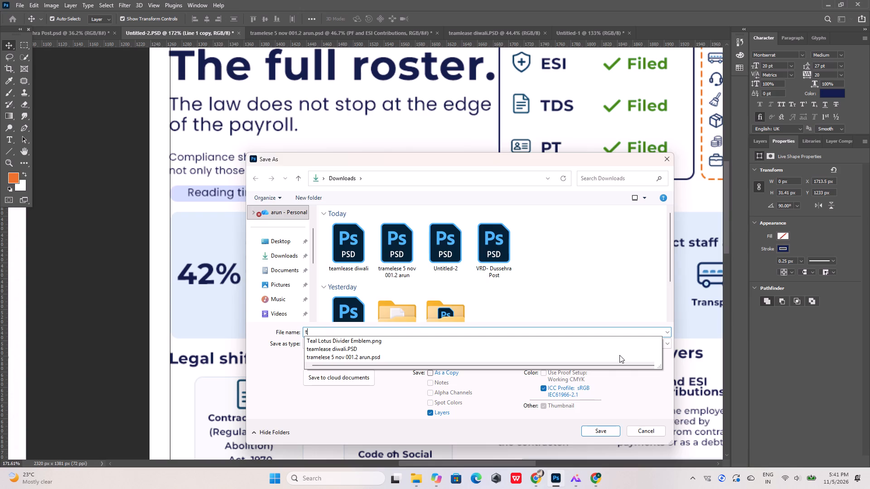
pyautogui.press('Return')
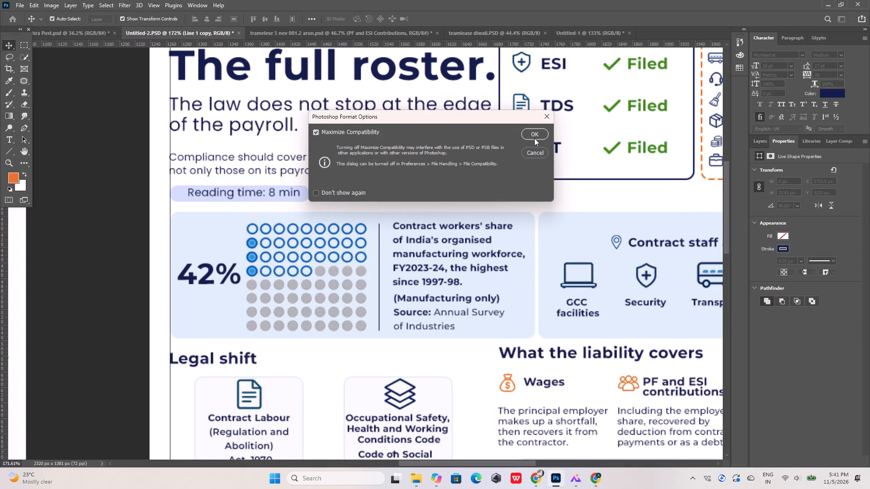
pyautogui.click(534, 138)
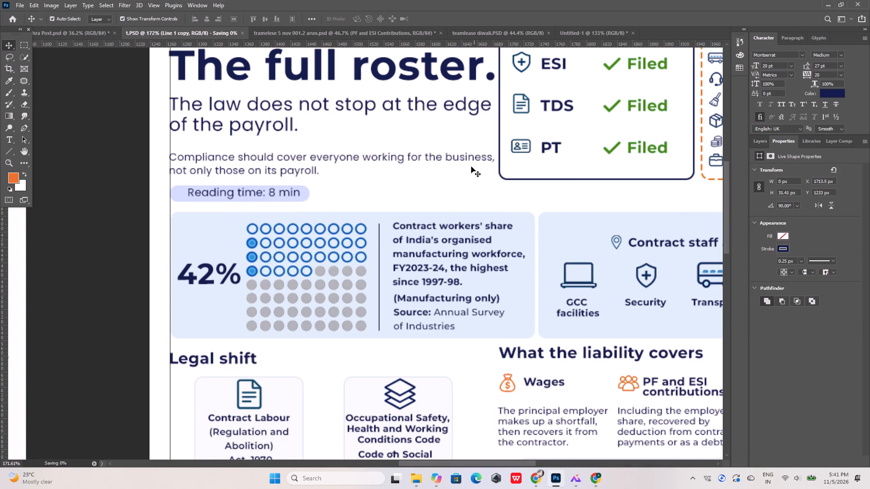
# Duplicate the short stats-row divider and move the copy 79 px right, between "450+ clients" and the location pin, to X 1792.5 px.
pyautogui.keyDown('alt'); pyautogui.scroll(-16, 274, 195); pyautogui.keyUp('alt')
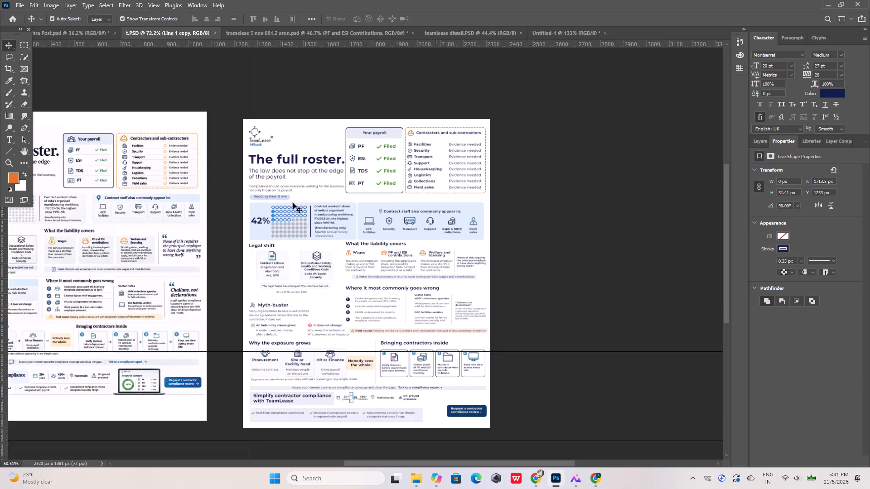
pyautogui.keyDown('alt'); pyautogui.scroll(-2, 293, 203); pyautogui.keyUp('alt')
pyautogui.keyDown('alt'); pyautogui.scroll(20, 343, 338); pyautogui.keyUp('alt')
pyautogui.keyDown('alt'); pyautogui.scroll(8, 343, 338); pyautogui.keyUp('alt')
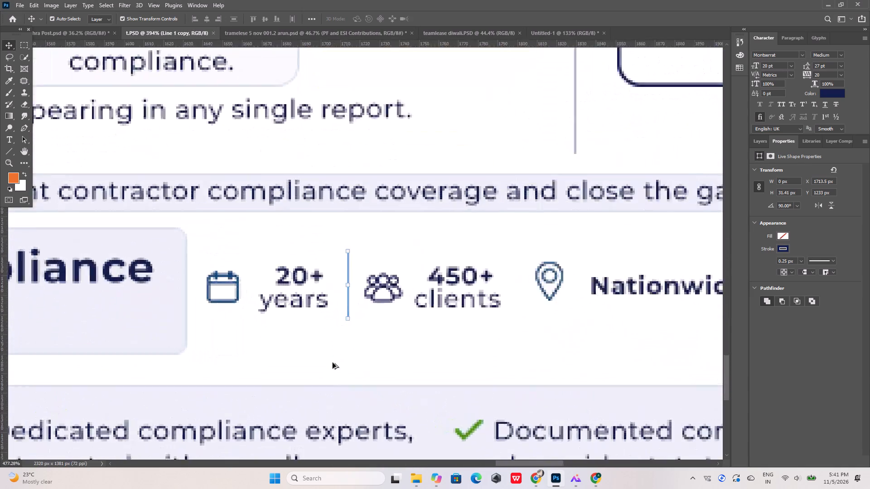
pyautogui.hotkey('ctrl', 'j')
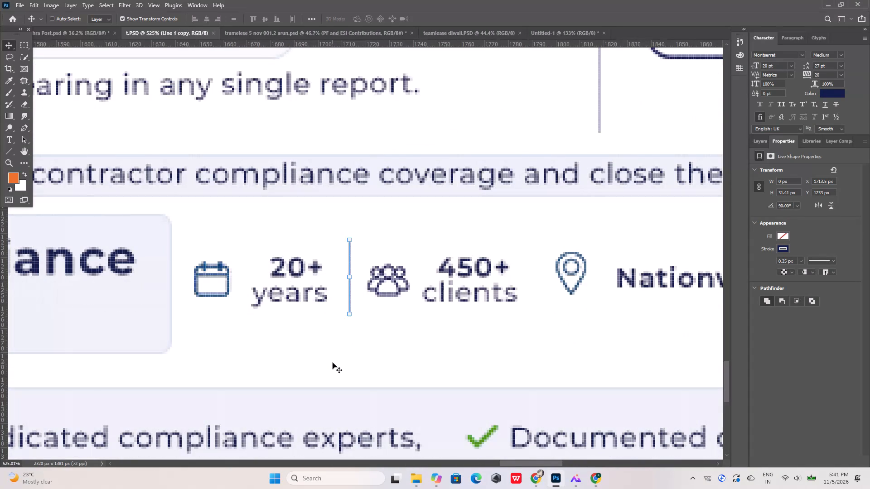
pyautogui.hotkey('shift', 'Right')
pyautogui.hotkey('shift', 'Right')
pyautogui.hotkey('shift', 'Right')
pyautogui.hotkey('shift', 'Right')
pyautogui.hotkey('shift', 'Right')
pyautogui.hotkey('shift', 'Right')
pyautogui.hotkey('shift', 'Right')
pyautogui.hotkey('shift', 'Right')
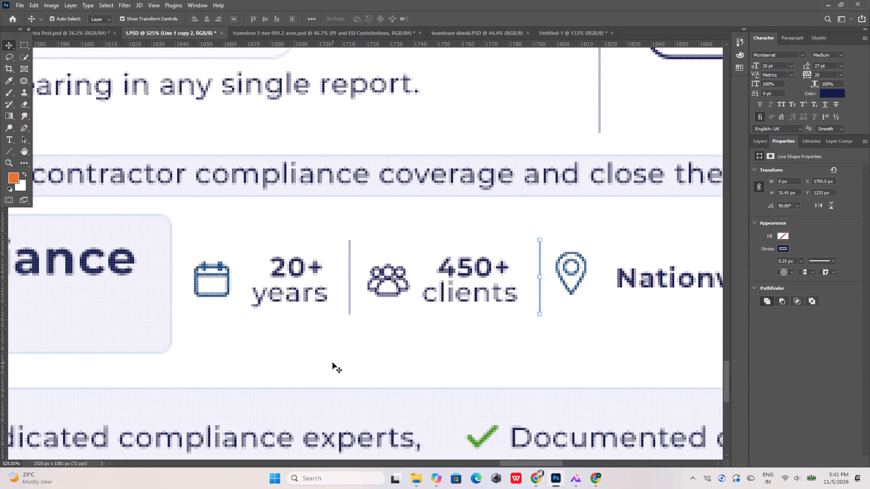
pyautogui.press('Left')
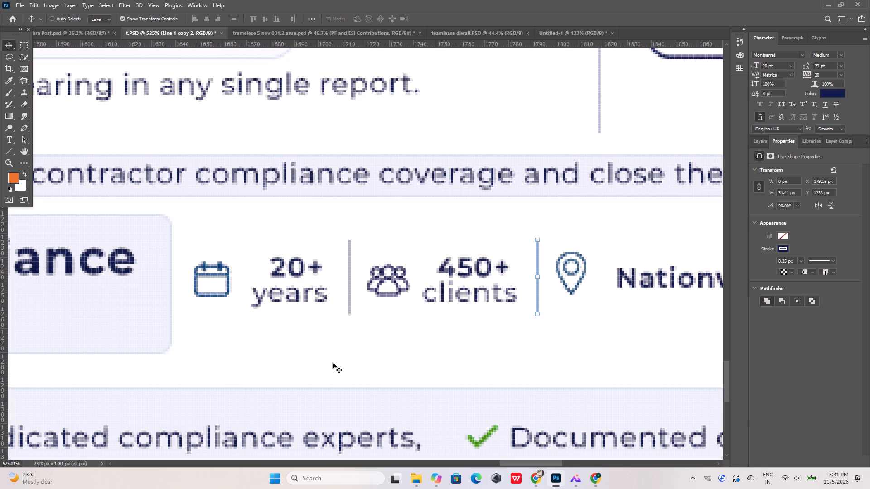
# Duplicate the second stats-row divider and move the copy 113 px right, between "Nationwide" and the "On-ground presence" icon, to X 1905.5 px.
pyautogui.hotkey('ctrl', 'j')
pyautogui.keyDown('alt'); pyautogui.scroll(-12, 222, 312); pyautogui.keyUp('alt')
pyautogui.keyDown('alt'); pyautogui.scroll(2, 262, 301); pyautogui.keyUp('alt')
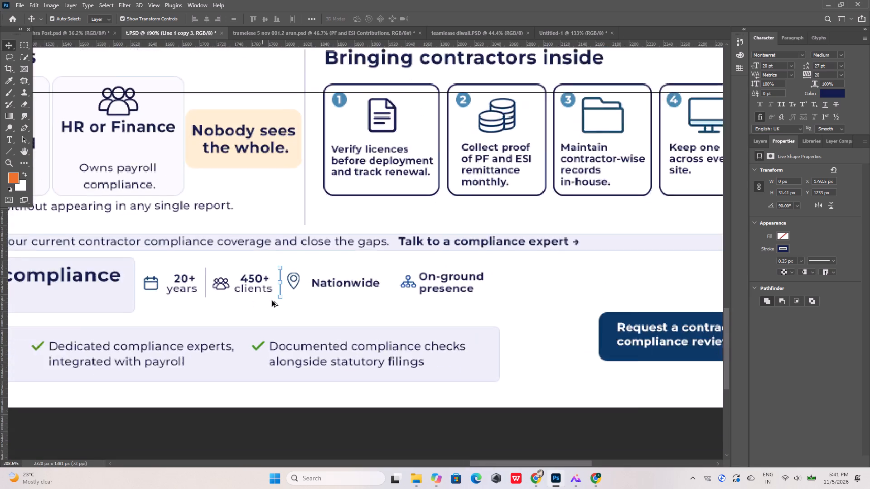
pyautogui.keyDown('alt'); pyautogui.scroll(2, 272, 301); pyautogui.keyUp('alt')
pyautogui.hotkey('shift', 'Right')
pyautogui.hotkey('shift', 'Right')
pyautogui.hotkey('shift', 'Right')
pyautogui.hotkey('shift', 'Right')
pyautogui.hotkey('shift', 'Right')
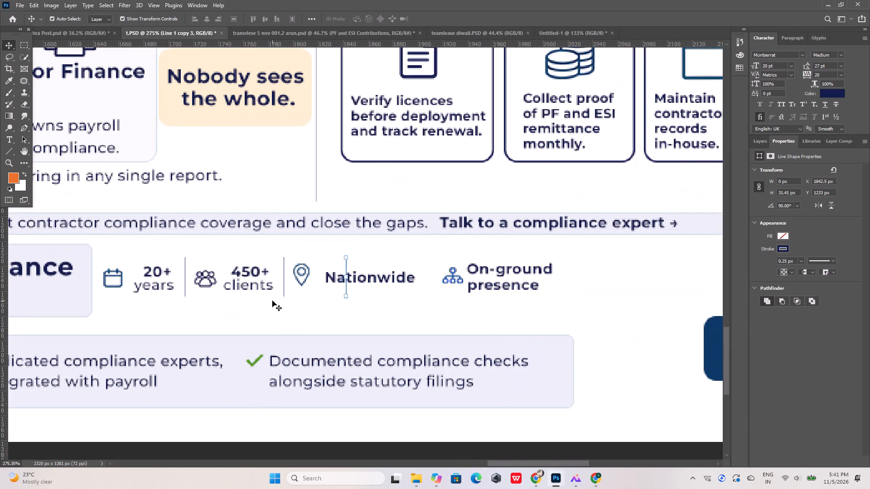
pyautogui.hotkey('shift', 'Right')
pyautogui.hotkey('shift', 'Right')
pyautogui.hotkey('shift', 'Right')
pyautogui.hotkey('shift', 'Right')
pyautogui.hotkey('shift', 'Right')
pyautogui.hotkey('shift', 'Right')
pyautogui.press('Right')
pyautogui.press('Right')
pyautogui.press('Right')
# Nudge the divider between "Nationwide" and the "On-ground presence" icon 2 px right, to X 1907.5 px.
pyautogui.press('Right')
pyautogui.press('Right')
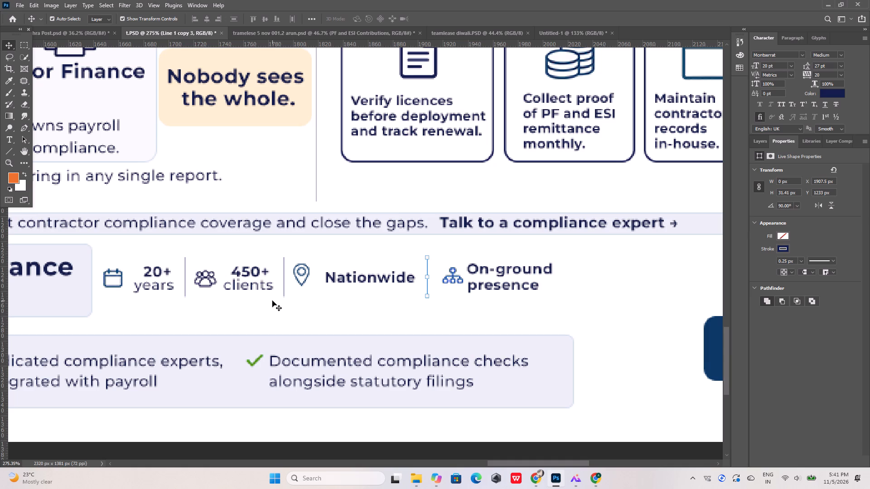
# Nudge the "Nationwide" text 6 px left, nearer the location pin, to X 1819.26 px.
pyautogui.click(360, 279)
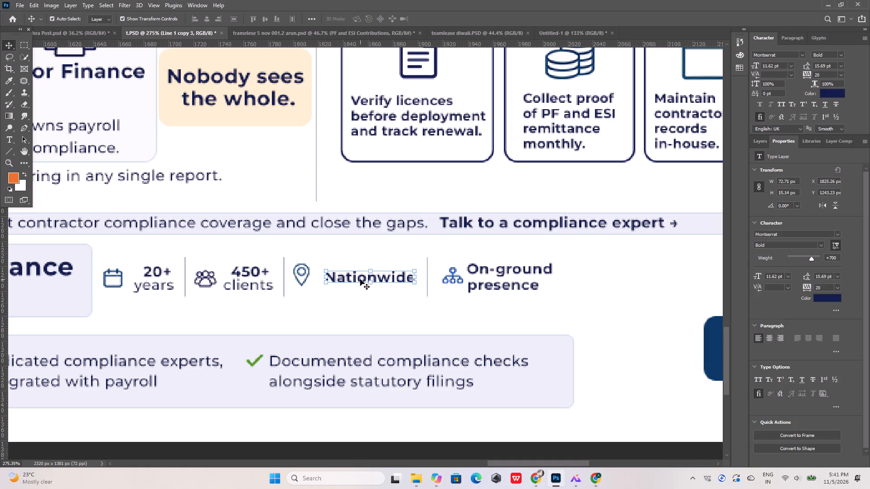
pyautogui.press('Left')
pyautogui.press('Left')
pyautogui.press('Left')
pyautogui.press('Left')
pyautogui.press('Left')
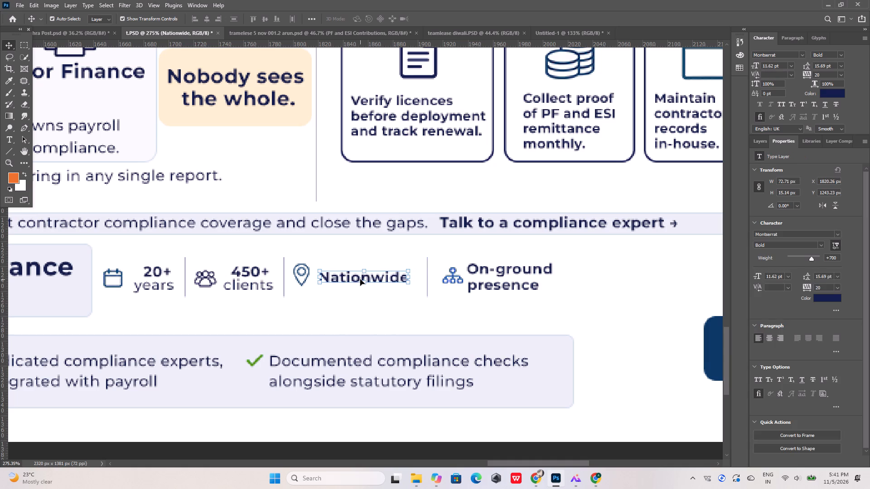
pyautogui.press('Left')
# Move the last divider, the hierarchy icon and the "On-ground presence" text together 10 px left.
pyautogui.moveTo(585, 257); pyautogui.dragTo(507, 288)
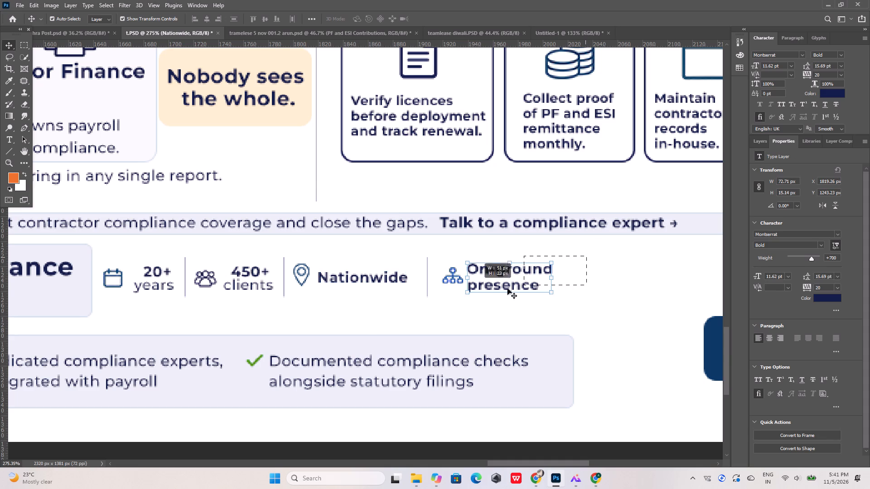
pyautogui.moveTo(507, 288); pyautogui.dragTo(424, 296)
pyautogui.hotkey('shift', 'Left')
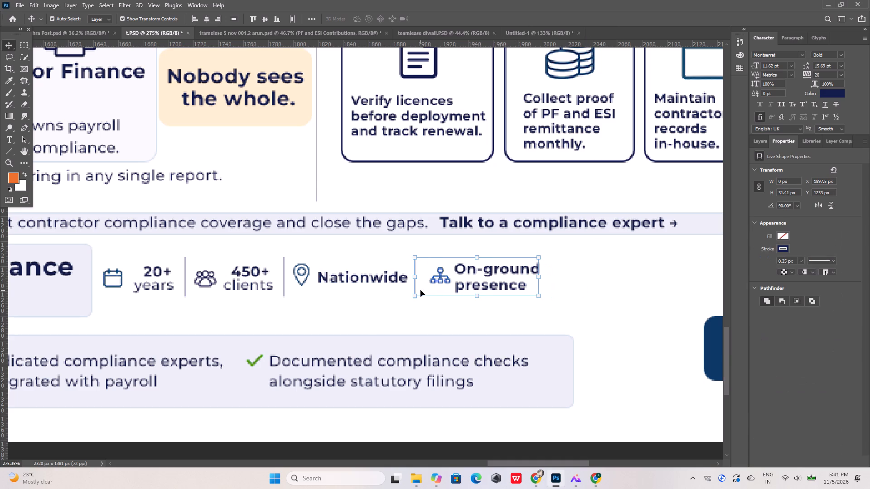
pyautogui.click(598, 297)
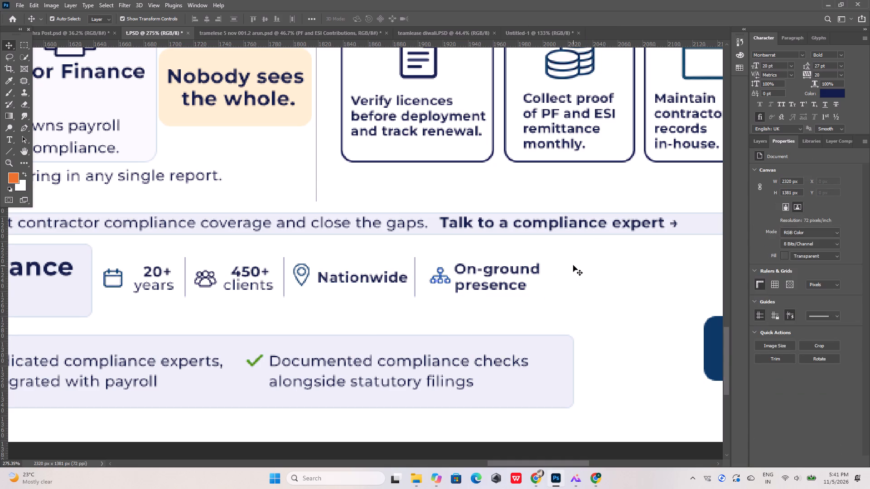
# Nudge only the divider after "Nationwide" 2 px right, to X 1899.5 px.
pyautogui.moveTo(422, 263); pyautogui.dragTo(410, 270)
pyautogui.press('Right')
pyautogui.press('Right')
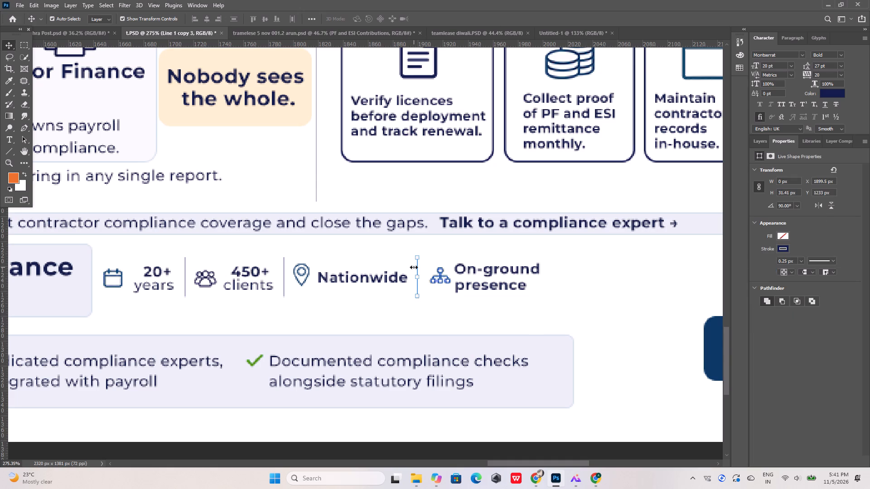
pyautogui.click(598, 268)
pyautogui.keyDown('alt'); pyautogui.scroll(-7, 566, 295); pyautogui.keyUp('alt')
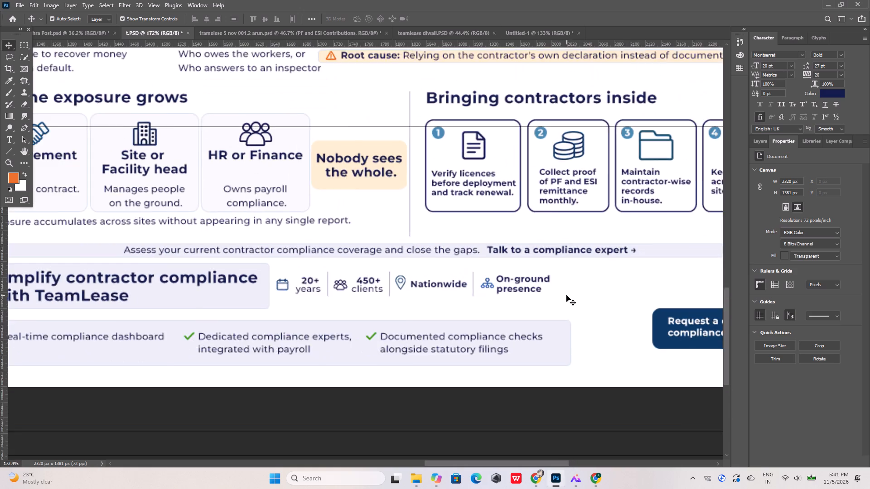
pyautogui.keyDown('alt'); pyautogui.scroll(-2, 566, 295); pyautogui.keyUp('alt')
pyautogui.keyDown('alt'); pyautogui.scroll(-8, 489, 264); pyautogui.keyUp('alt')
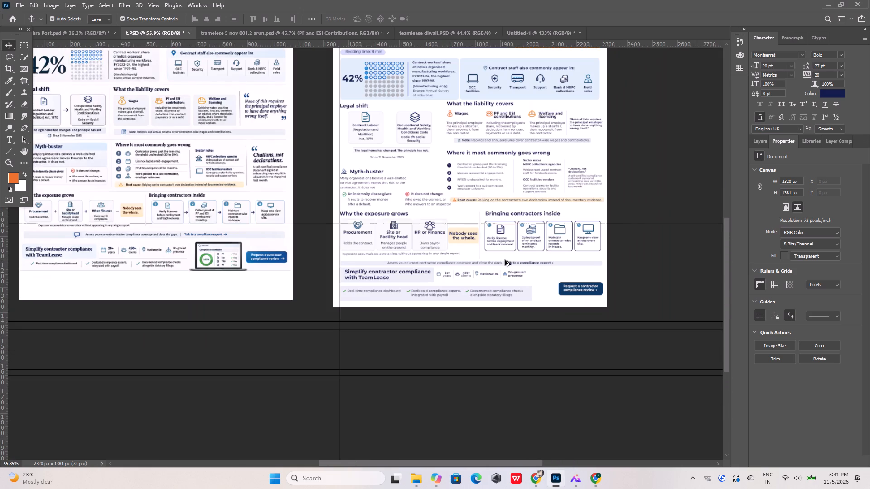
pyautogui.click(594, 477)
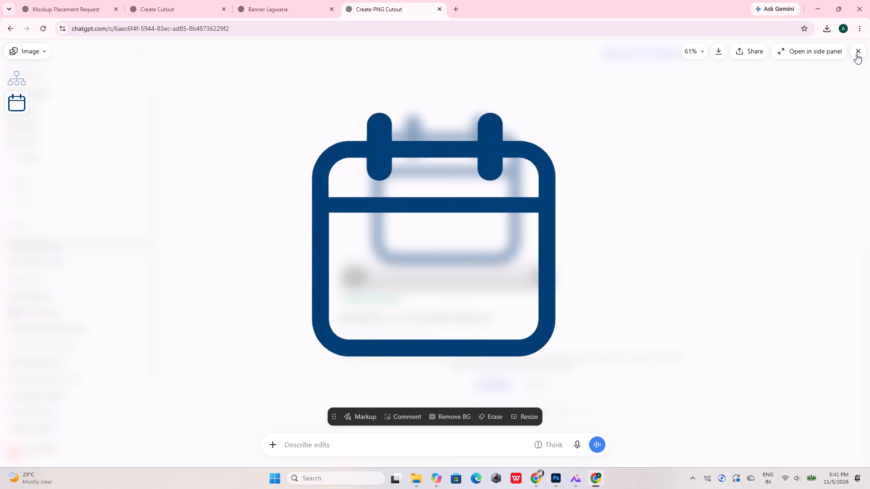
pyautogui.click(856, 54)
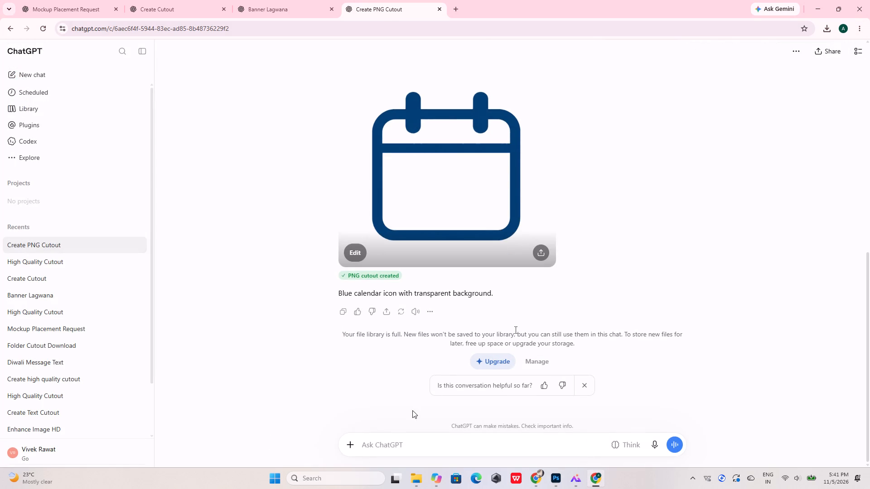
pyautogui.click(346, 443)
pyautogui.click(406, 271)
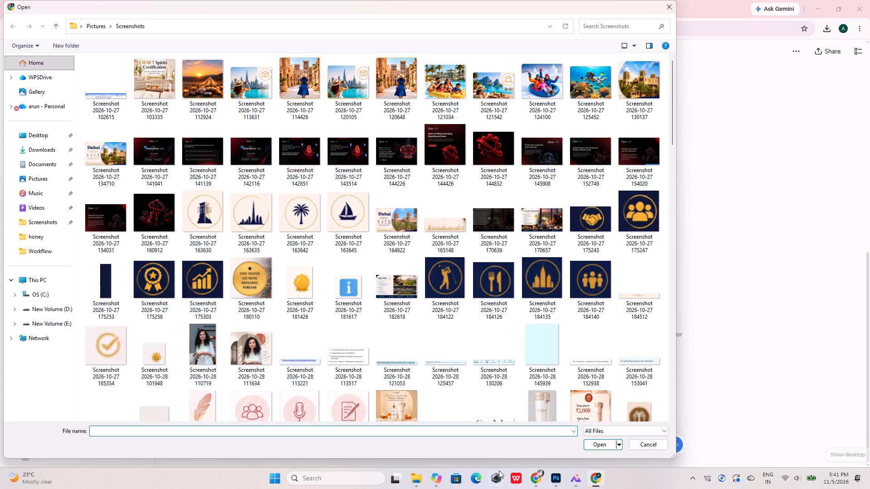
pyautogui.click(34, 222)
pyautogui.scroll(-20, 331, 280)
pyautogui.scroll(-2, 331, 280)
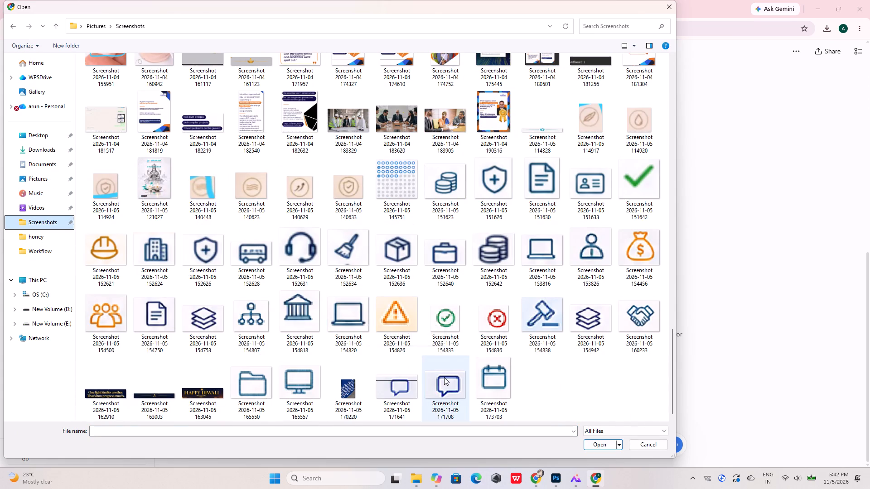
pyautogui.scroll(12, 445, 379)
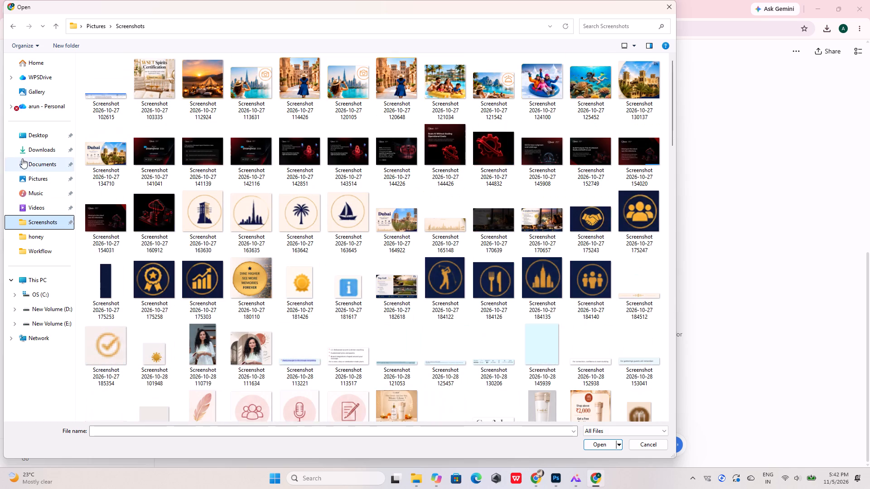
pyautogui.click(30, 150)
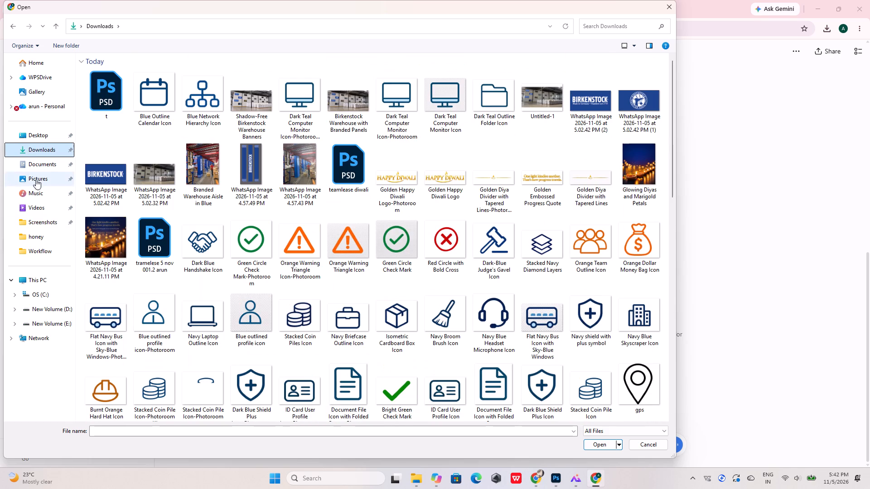
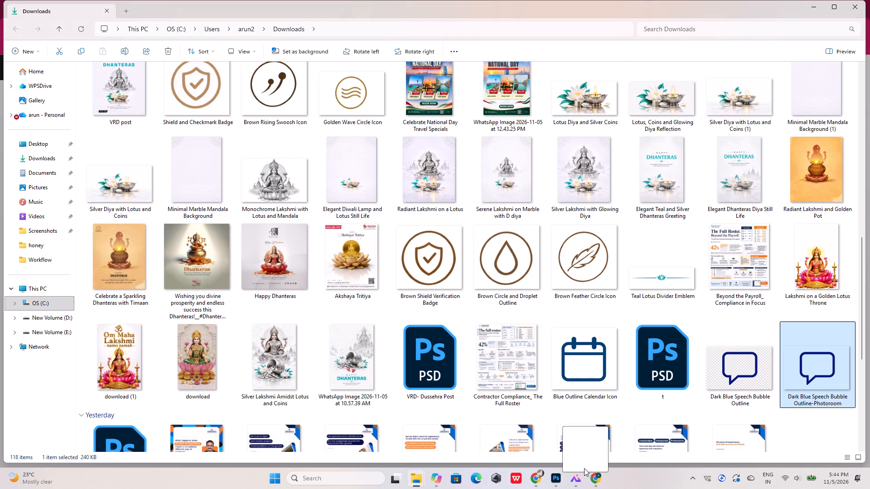
pyautogui.moveTo(584, 468); pyautogui.dragTo(392, 282)
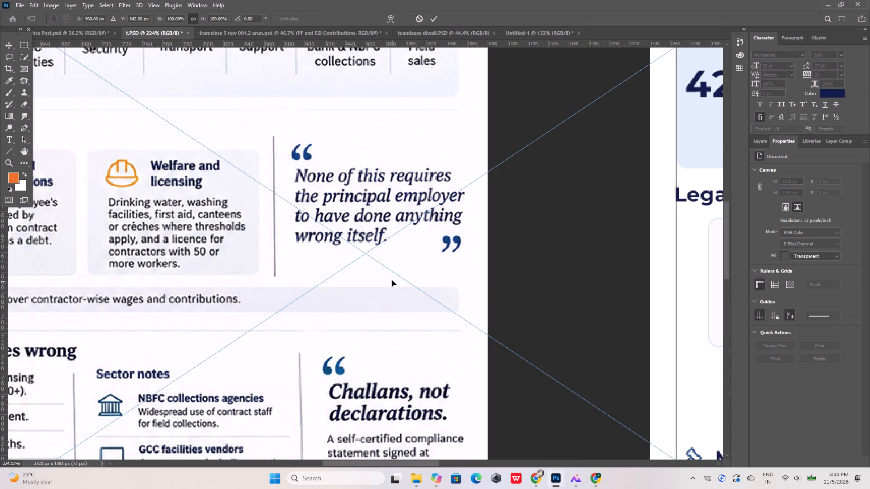
pyautogui.keyDown('alt'); pyautogui.scroll(-16, 392, 280); pyautogui.keyUp('alt')
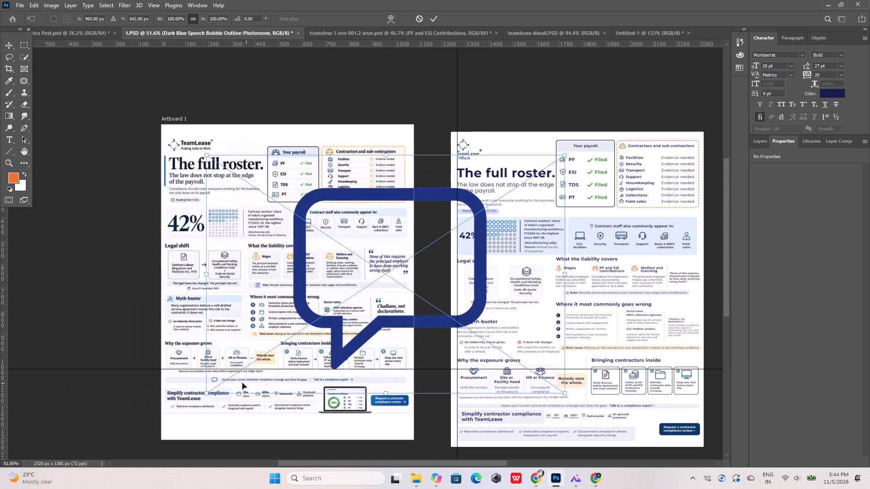
pyautogui.moveTo(207, 393); pyautogui.dragTo(496, 189)
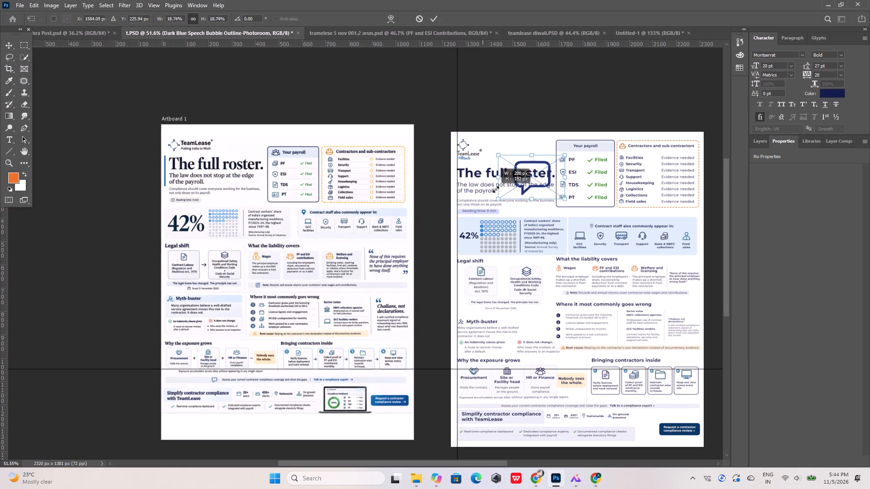
pyautogui.moveTo(496, 189); pyautogui.dragTo(543, 167)
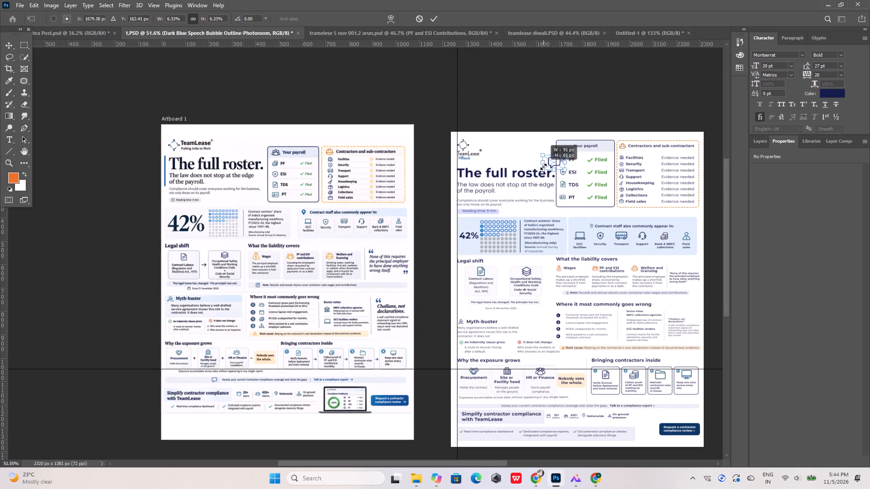
pyautogui.moveTo(543, 167); pyautogui.dragTo(548, 164)
# Move the placed speech bubble down and left to the "Assess your current contractor compliance coverage" bar, at about X 1472, Y 1194 px.
pyautogui.hotkey('shift', 'Down')
pyautogui.hotkey('shift', 'Down')
pyautogui.hotkey('shift', 'Down')
pyautogui.hotkey('shift', 'Down')
pyautogui.hotkey('shift', 'Down')
pyautogui.hotkey('shift', 'Down')
pyautogui.hotkey('shift', 'Down')
pyautogui.hotkey('shift', 'Down')
pyautogui.hotkey('shift', 'Down')
pyautogui.hotkey('shift', 'Down')
pyautogui.hotkey('shift', 'Down')
pyautogui.hotkey('shift', 'Down')
pyautogui.hotkey('shift', 'Down')
pyautogui.hotkey('shift', 'Down')
pyautogui.hotkey('shift', 'Down')
pyautogui.hotkey('shift', 'Down')
pyautogui.hotkey('shift', 'Down')
pyautogui.hotkey('shift', 'Down')
pyautogui.hotkey('shift', 'Down')
pyautogui.hotkey('shift', 'Down')
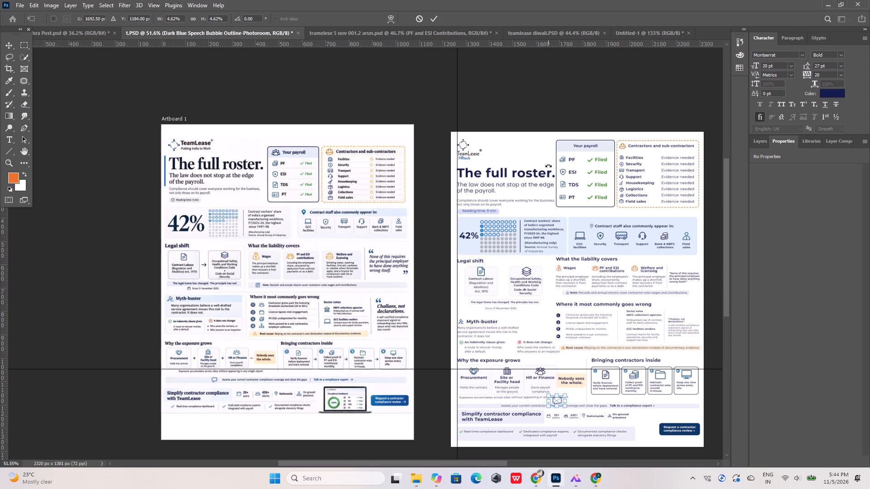
pyautogui.hotkey('shift', 'Left')
pyautogui.hotkey('shift', 'Left')
pyautogui.hotkey('shift', 'Left')
pyautogui.hotkey('shift', 'Left')
pyautogui.hotkey('shift', 'Left')
pyautogui.hotkey('shift', 'Left')
pyautogui.hotkey('shift', 'Left')
pyautogui.hotkey('shift', 'Left')
pyautogui.hotkey('shift', 'Left')
pyautogui.hotkey('shift', 'Left')
pyautogui.hotkey('shift', 'Left')
pyautogui.hotkey('shift', 'Left')
pyautogui.hotkey('shift', 'Left')
pyautogui.hotkey('shift', 'Left')
pyautogui.hotkey('shift', 'Left')
pyautogui.hotkey('shift', 'Left')
pyautogui.hotkey('shift', 'Left')
pyautogui.hotkey('shift', 'Left')
pyautogui.hotkey('shift', 'Left')
pyautogui.hotkey('shift', 'Left')
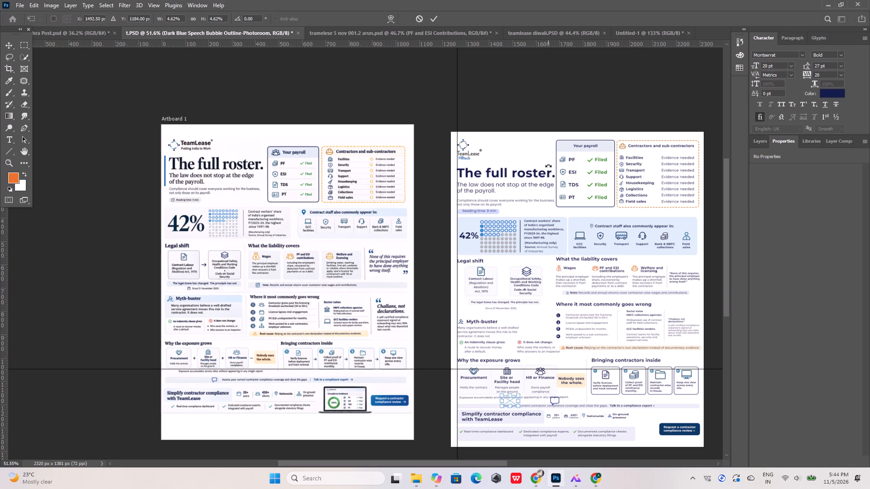
pyautogui.hotkey('shift', 'Down')
pyautogui.hotkey('shift', 'Left')
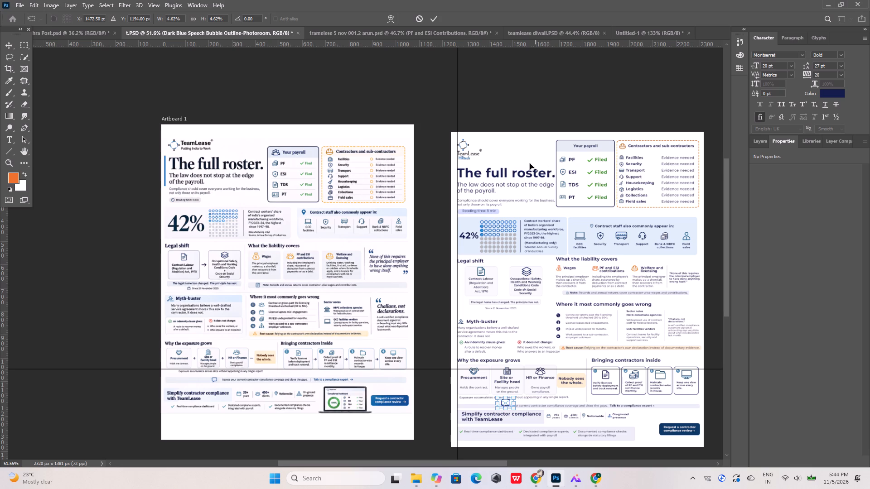
# Scale the speech bubble to about 1.44% and place it just before the "Assess your current" text, at about X 1436, Y 1206.5 px.
pyautogui.keyDown('alt'); pyautogui.scroll(20, 509, 378); pyautogui.keyUp('alt')
pyautogui.keyDown('alt'); pyautogui.scroll(7, 509, 378); pyautogui.keyUp('alt')
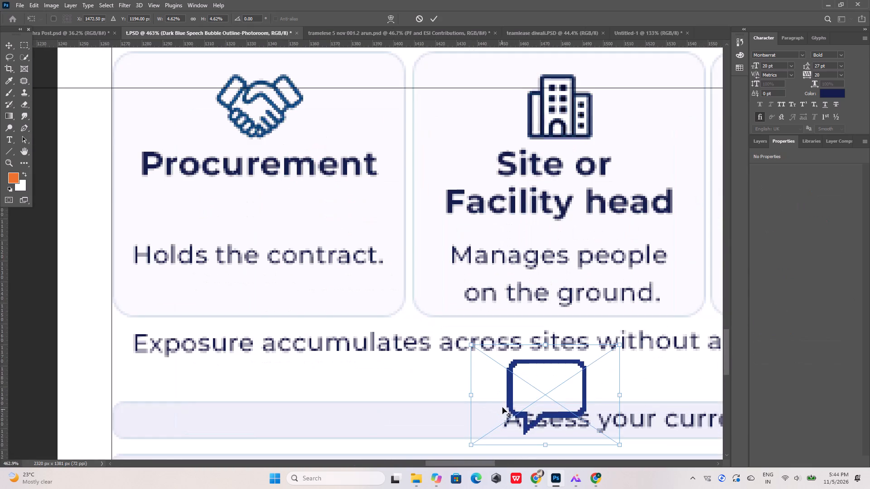
pyautogui.click(620, 345)
pyautogui.moveTo(620, 345); pyautogui.dragTo(551, 388)
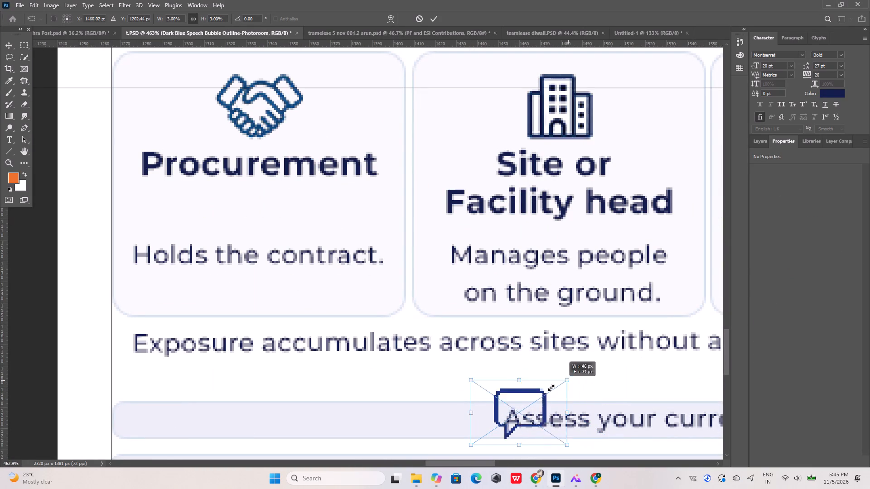
pyautogui.moveTo(551, 388); pyautogui.dragTo(511, 403)
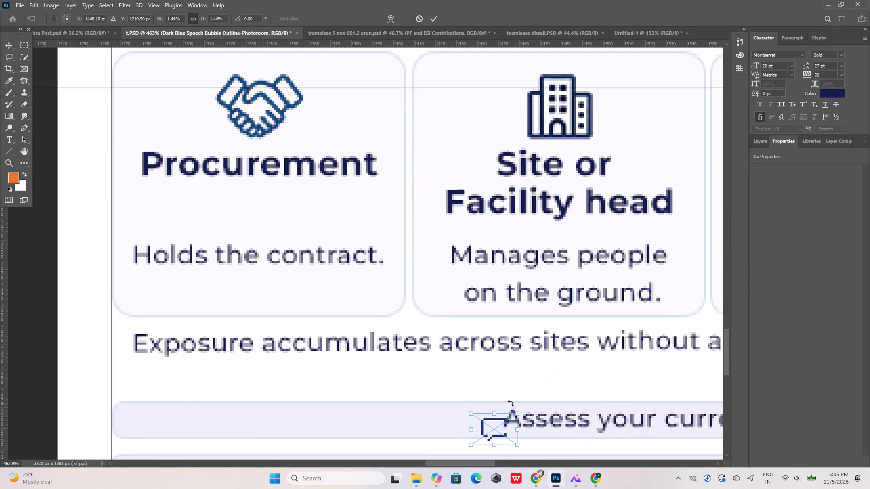
pyautogui.hotkey('shift', 'Left')
pyautogui.hotkey('shift', 'Left')
pyautogui.press('Up')
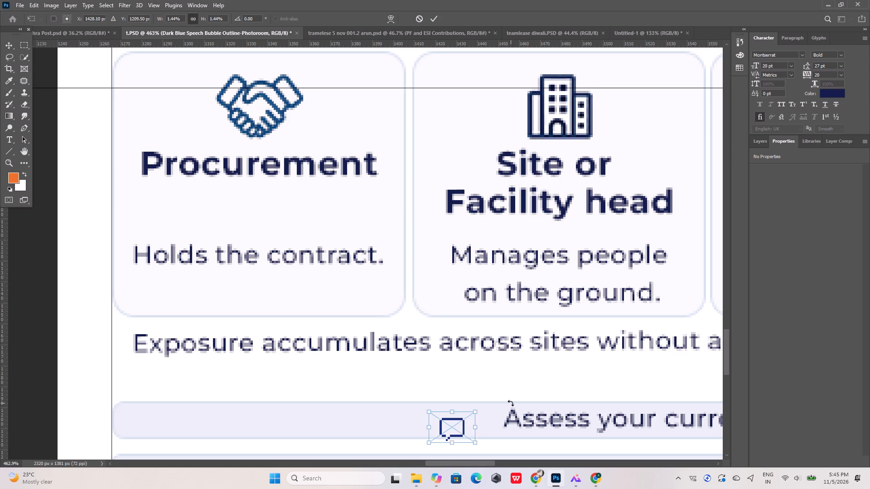
pyautogui.press('Up')
pyautogui.press('Up')
pyautogui.press('Up')
pyautogui.press('Right')
pyautogui.press('Up')
pyautogui.press('Right')
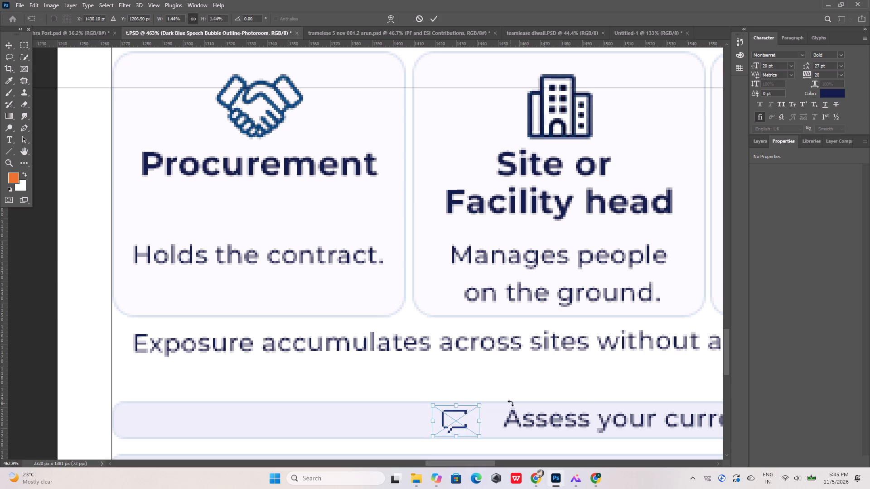
pyautogui.press('Right')
pyautogui.press('Right')
pyautogui.press('Right')
pyautogui.press('Right')
pyautogui.press('Right')
pyautogui.press('Right')
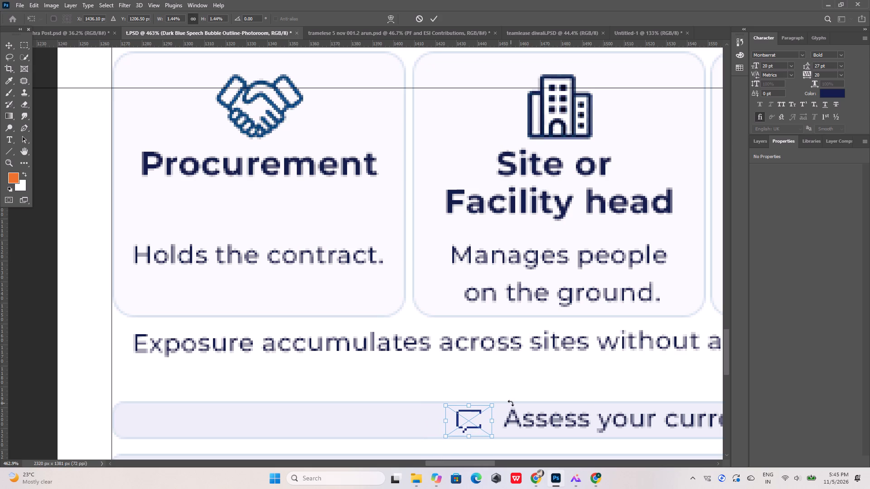
pyautogui.click(434, 19)
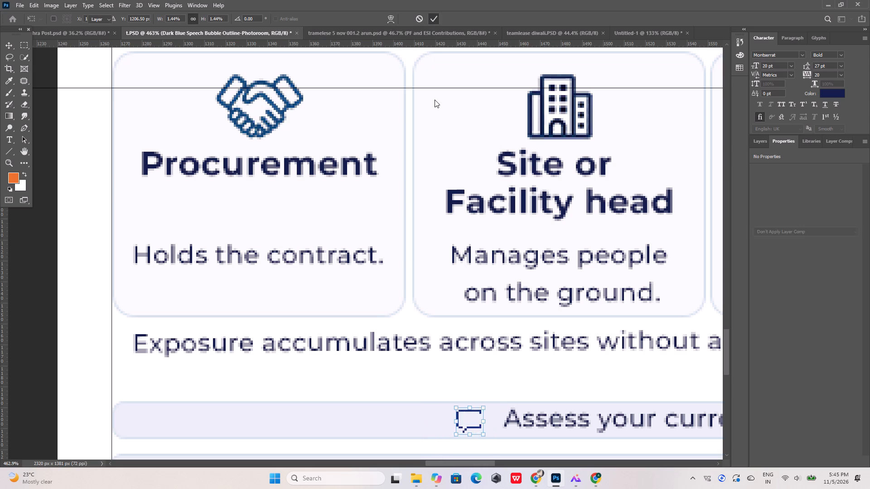
# Align the speech-bubble icon to the vertical centre of the lavender "Assess your current contractor compliance coverage" bar.
pyautogui.click(435, 100)
pyautogui.keyDown('alt'); pyautogui.scroll(-9, 440, 339); pyautogui.keyUp('alt')
pyautogui.keyDown('alt'); pyautogui.scroll(10, 446, 390); pyautogui.keyUp('alt')
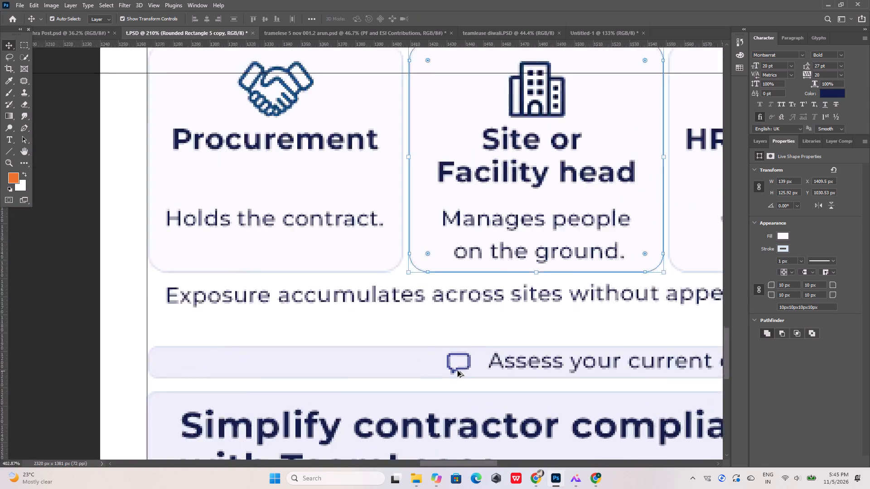
pyautogui.keyDown('alt'); pyautogui.scroll(4, 458, 371); pyautogui.keyUp('alt')
pyautogui.click(478, 350)
pyautogui.keyDown('shift'); pyautogui.click(377, 358); pyautogui.keyUp('shift')
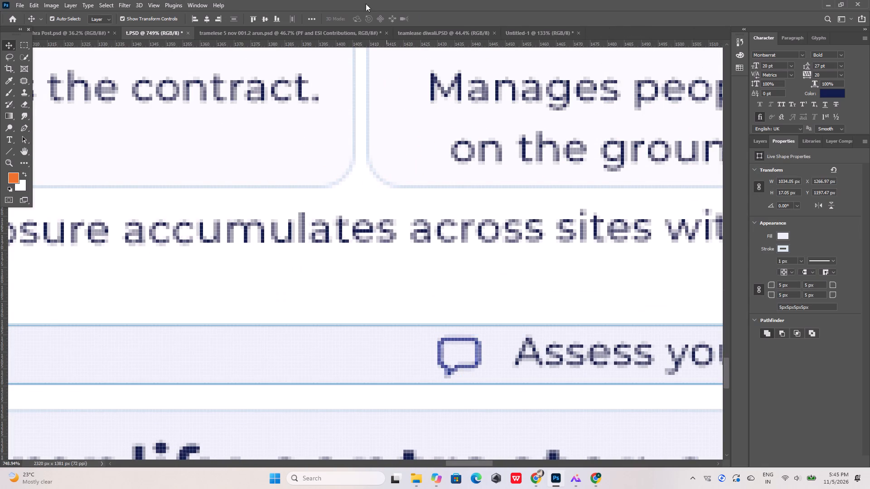
pyautogui.click(263, 16)
pyautogui.click(411, 278)
# Duplicate the divider line after "20+ years" and place the copy between "Real-time compliance dashboard" and "Dedicated compliance experts", at X 1516.5, Y 1312 px.
pyautogui.keyDown('alt'); pyautogui.scroll(-20, 412, 278); pyautogui.keyUp('alt')
pyautogui.keyDown('alt'); pyautogui.scroll(-8, 412, 278); pyautogui.keyUp('alt')
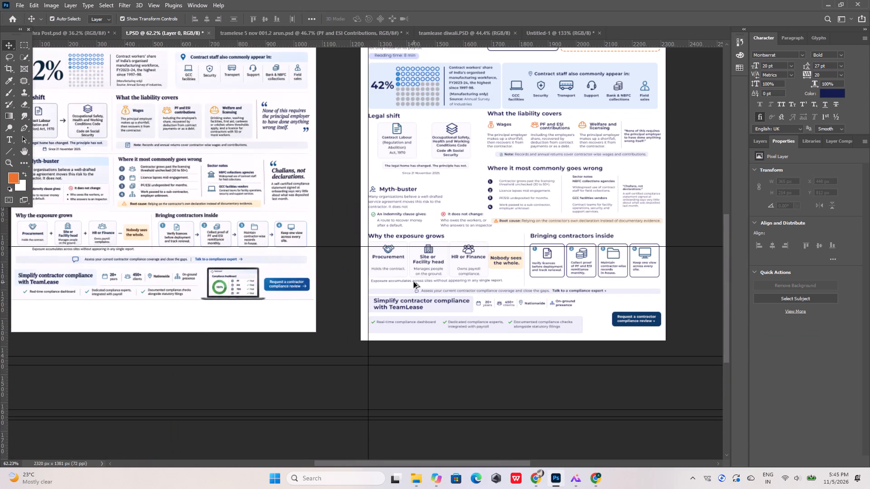
pyautogui.keyDown('alt'); pyautogui.scroll(10, 467, 312); pyautogui.keyUp('alt')
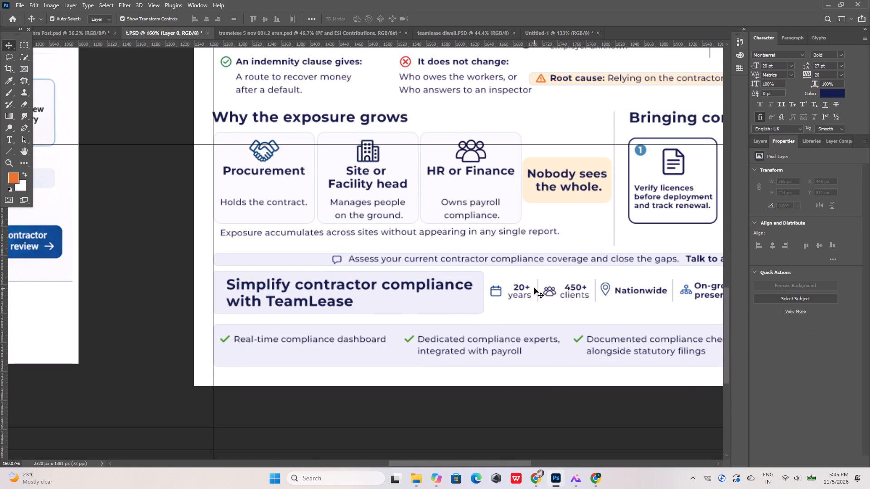
pyautogui.keyDown('alt'); pyautogui.scroll(5, 536, 291); pyautogui.keyUp('alt')
pyautogui.click(540, 289)
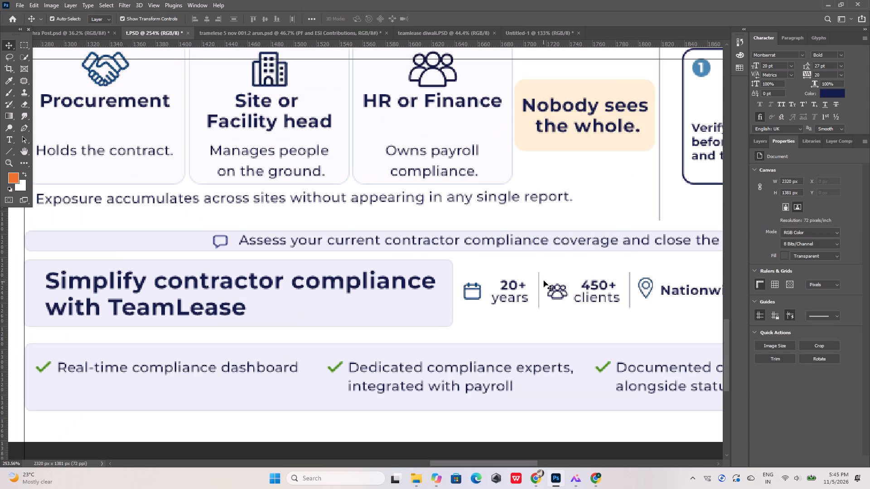
pyautogui.moveTo(546, 274); pyautogui.dragTo(534, 277)
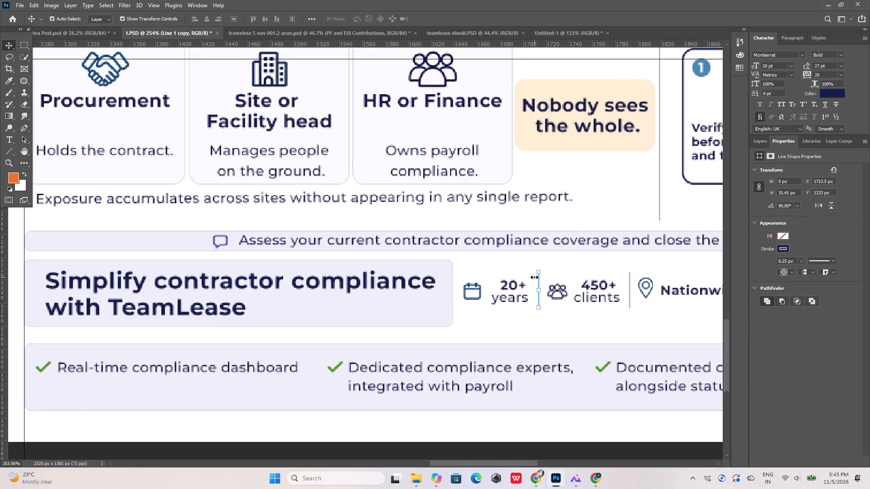
pyautogui.hotkey('ctrl', 'j')
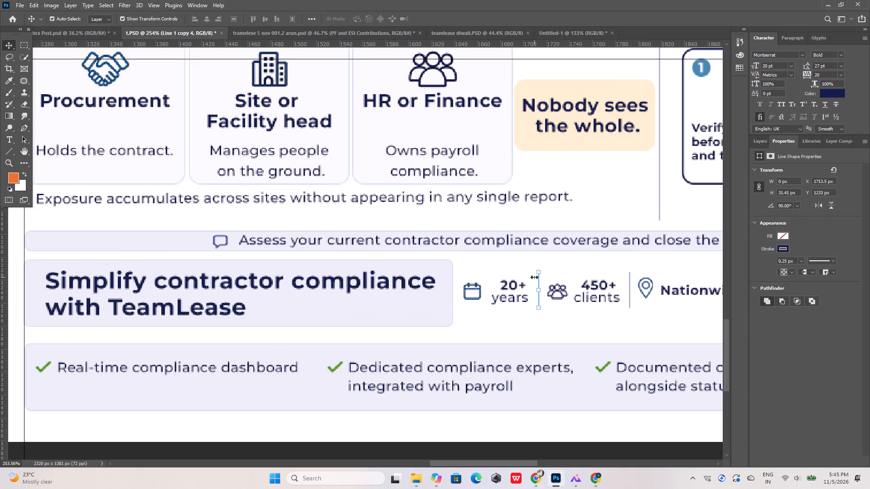
pyautogui.hotkey('shift', 'Down')
pyautogui.hotkey('shift', 'Down')
pyautogui.hotkey('shift', 'Down')
pyautogui.hotkey('shift', 'Down')
pyautogui.hotkey('shift', 'Down')
pyautogui.hotkey('shift', 'Down')
pyautogui.hotkey('shift', 'Down')
pyautogui.hotkey('shift', 'Down')
pyautogui.hotkey('shift', 'Left')
pyautogui.hotkey('shift', 'Left')
pyautogui.hotkey('shift', 'Left')
pyautogui.hotkey('shift', 'Left')
pyautogui.hotkey('shift', 'Left')
pyautogui.hotkey('shift', 'Left')
pyautogui.hotkey('shift', 'Left')
pyautogui.hotkey('shift', 'Left')
pyautogui.hotkey('shift', 'Left')
pyautogui.hotkey('shift', 'Left')
pyautogui.hotkey('shift', 'Left')
pyautogui.hotkey('shift', 'Left')
pyautogui.hotkey('shift', 'Left')
pyautogui.hotkey('shift', 'Left')
pyautogui.hotkey('shift', 'Left')
pyautogui.hotkey('shift', 'Left')
pyautogui.hotkey('shift', 'Left')
pyautogui.hotkey('shift', 'Left')
pyautogui.hotkey('shift', 'Left')
pyautogui.hotkey('shift', 'Left')
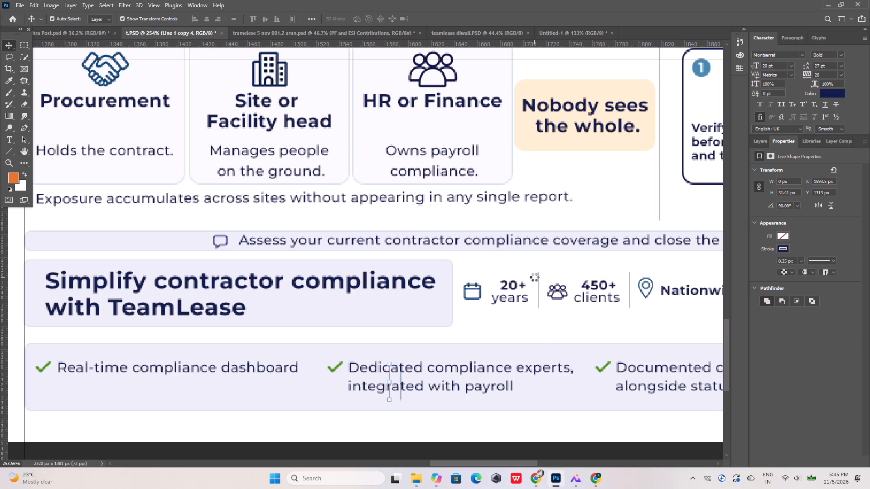
pyautogui.hotkey('shift', 'Left')
pyautogui.hotkey('shift', 'Left')
pyautogui.hotkey('shift', 'Left')
pyautogui.hotkey('shift', 'Left')
pyautogui.press('Up')
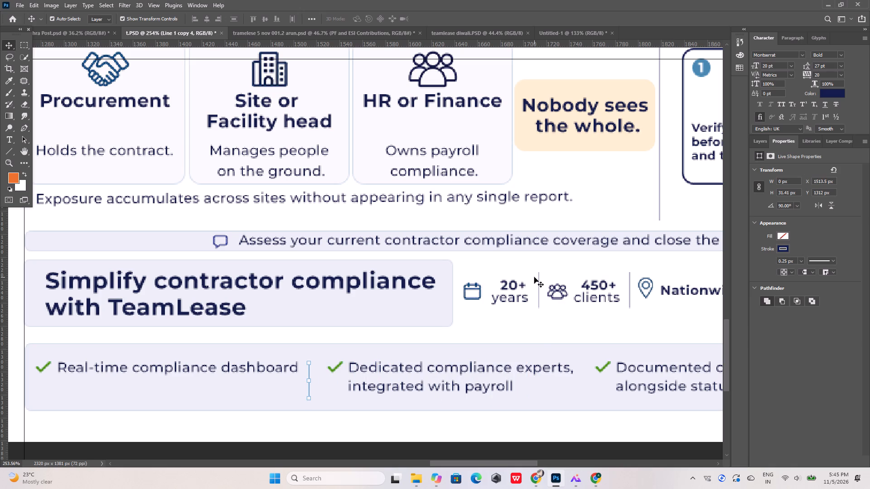
pyautogui.press('Right')
pyautogui.press('Right')
pyautogui.press('Right')
pyautogui.press('Right')
pyautogui.press('Left')
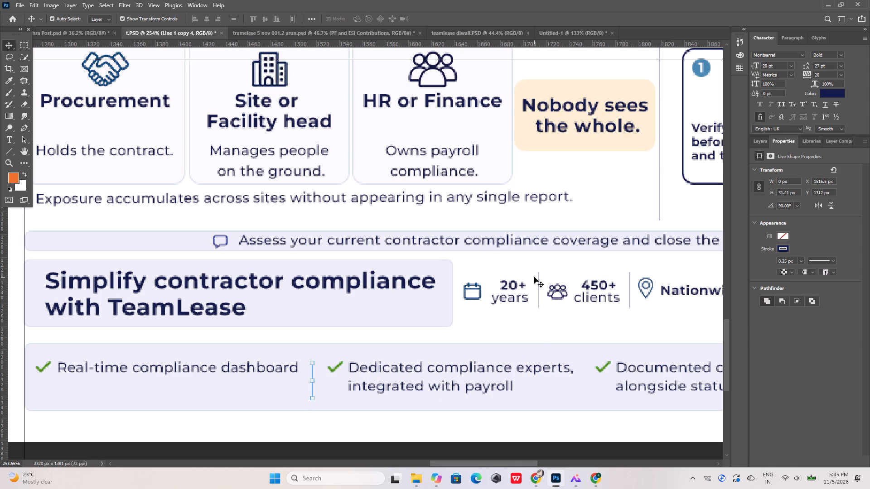
# Duplicate that divider and place the copy just before the "Documented compliance checks" checkmark, at X 1753.5, Y 1312 px.
pyautogui.hotkey('ctrl', 'j')
pyautogui.hotkey('shift', 'Right')
pyautogui.hotkey('shift', 'Right')
pyautogui.hotkey('shift', 'Right')
pyautogui.hotkey('shift', 'Right')
pyautogui.hotkey('shift', 'Right')
pyautogui.hotkey('shift', 'Right')
pyautogui.hotkey('shift', 'Right')
pyautogui.hotkey('shift', 'Right')
pyautogui.hotkey('shift', 'Right')
pyautogui.hotkey('shift', 'Right')
pyautogui.hotkey('shift', 'Right')
pyautogui.hotkey('shift', 'Right')
pyautogui.hotkey('shift', 'Right')
pyautogui.hotkey('shift', 'Right')
pyautogui.hotkey('shift', 'Right')
pyautogui.hotkey('shift', 'Right')
pyautogui.hotkey('shift', 'Right')
pyautogui.hotkey('shift', 'Right')
pyautogui.hotkey('shift', 'Right')
pyautogui.hotkey('shift', 'Right')
pyautogui.press('Right')
pyautogui.press('Right')
pyautogui.press('Right')
pyautogui.press('Right')
pyautogui.press('Right')
pyautogui.press('Right')
pyautogui.press('Right')
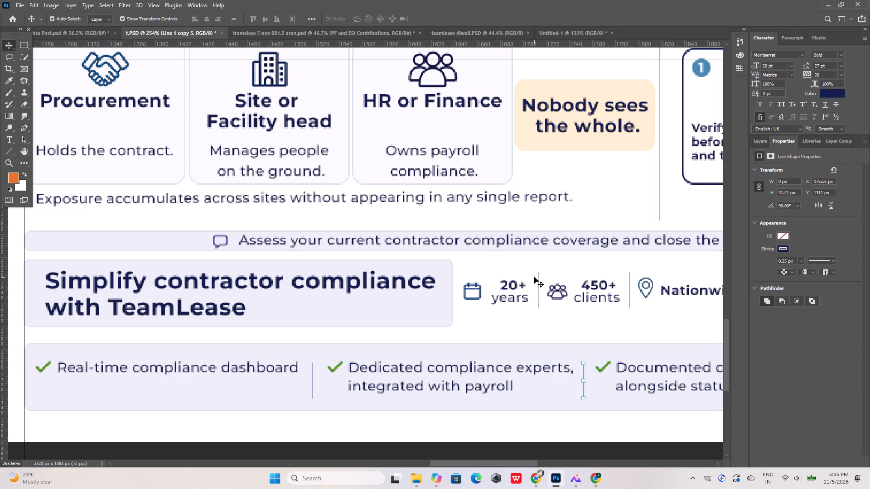
# Move the "Real-time compliance dashboard" text and its green checkmark down together by 10 px.
pyautogui.click(203, 370)
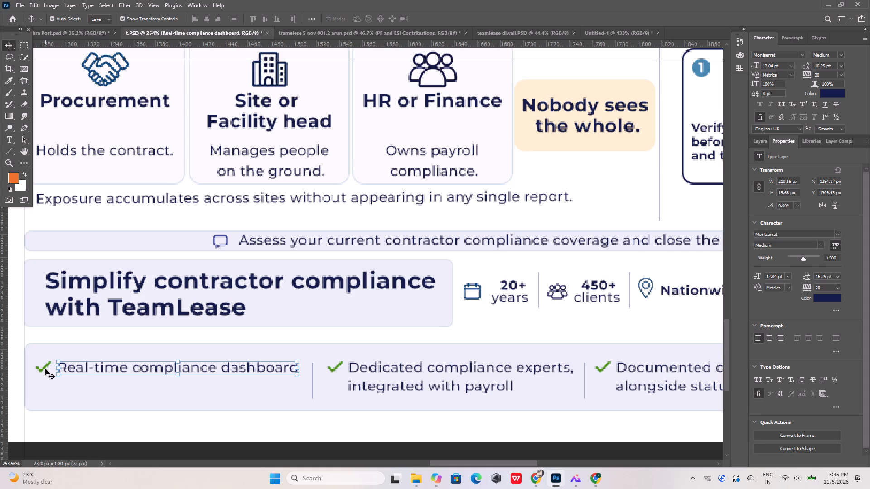
pyautogui.keyDown('shift'); pyautogui.click(45, 369); pyautogui.keyUp('shift')
pyautogui.keyDown('alt'); pyautogui.scroll(14, 45, 369); pyautogui.keyUp('alt')
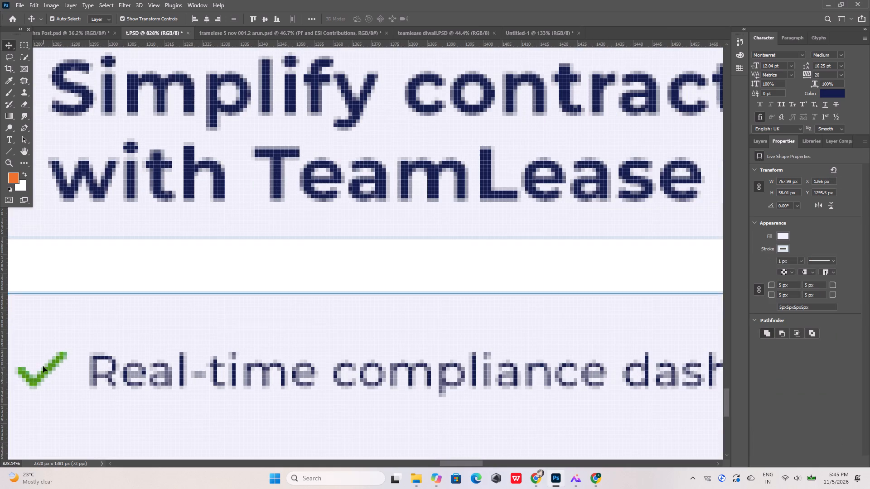
pyautogui.click(43, 366)
pyautogui.click(46, 369)
pyautogui.keyDown('shift'); pyautogui.click(111, 373); pyautogui.keyUp('shift')
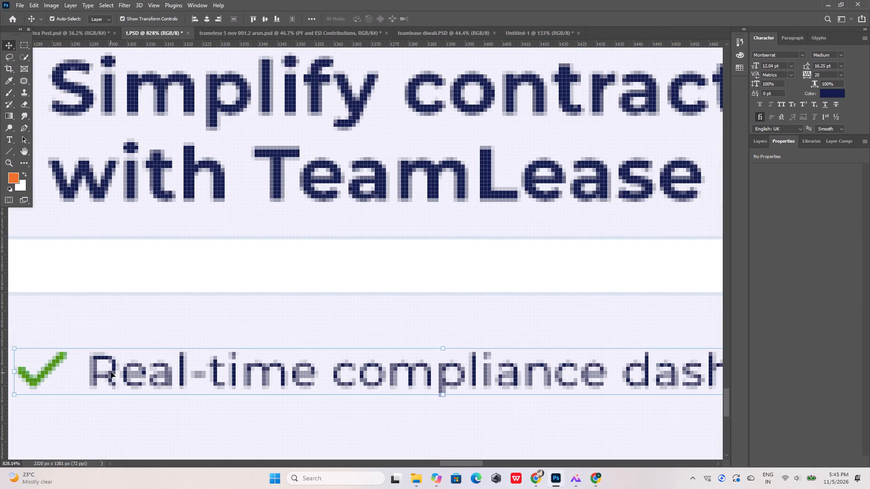
pyautogui.keyDown('alt'); pyautogui.scroll(-15, 126, 346); pyautogui.keyUp('alt')
pyautogui.hotkey('shift', 'Down')
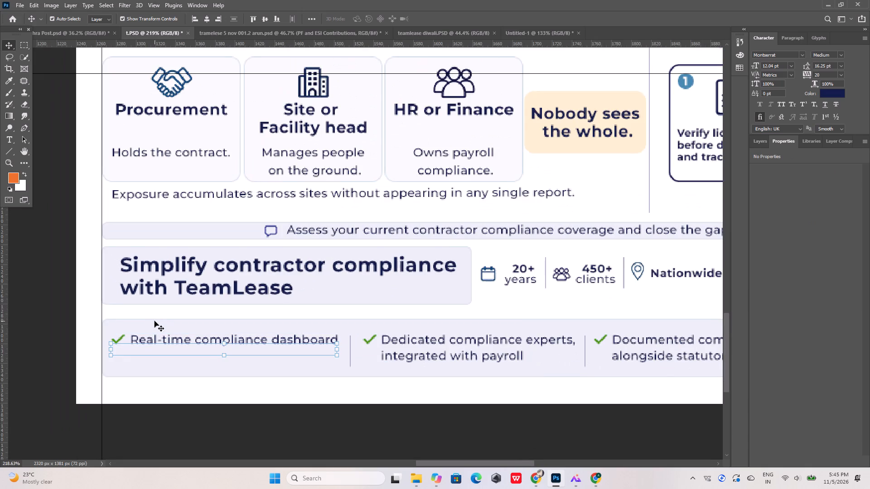
pyautogui.keyDown('alt'); pyautogui.scroll(-10, 241, 314); pyautogui.keyUp('alt')
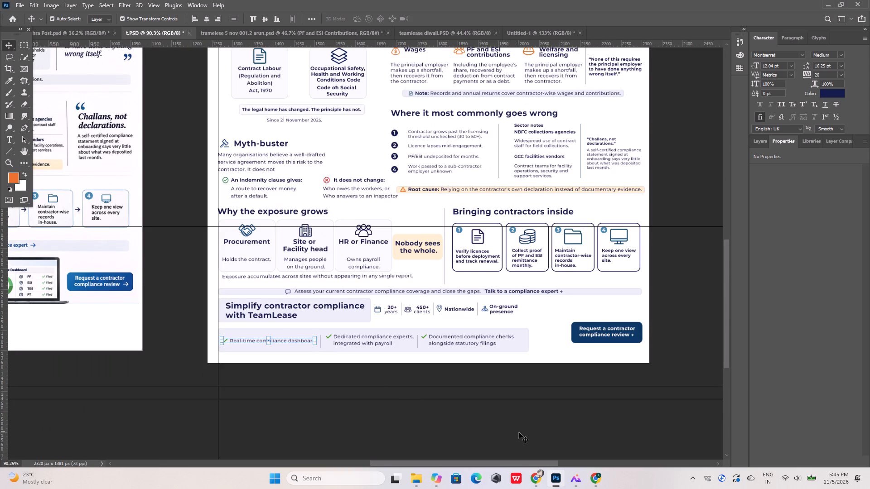
pyautogui.click(519, 432)
# Shift the vertical divider between "Why the exposure grows" and "Bringing contractors inside" right by 5 px, to X 1823.5 px.
pyautogui.keyDown('alt'); pyautogui.scroll(-10, 522, 400); pyautogui.keyUp('alt')
pyautogui.keyDown('alt'); pyautogui.scroll(8, 269, 355); pyautogui.keyUp('alt')
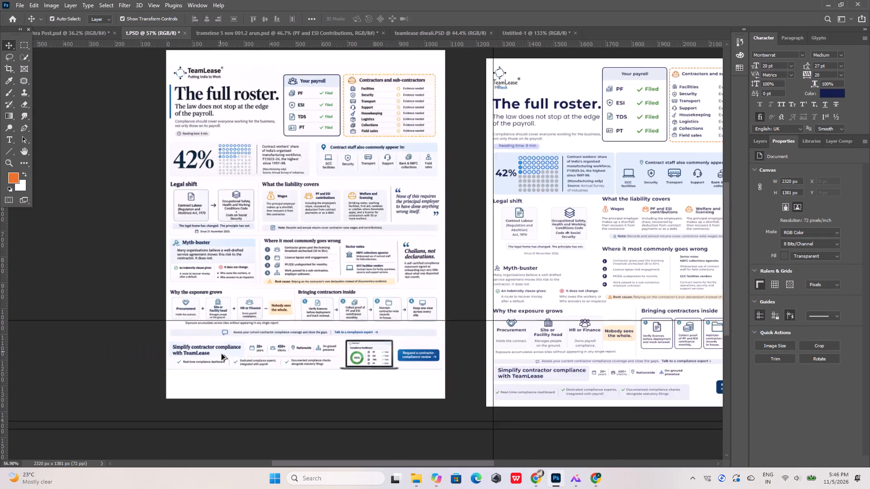
pyautogui.keyDown('alt'); pyautogui.scroll(1, 222, 354); pyautogui.keyUp('alt')
pyautogui.keyDown('alt'); pyautogui.scroll(-5, 223, 358); pyautogui.keyUp('alt')
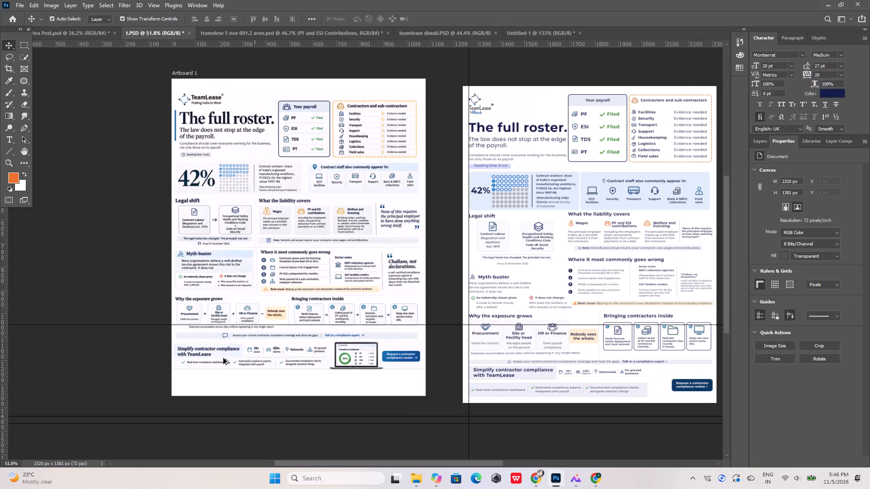
pyautogui.keyDown('alt'); pyautogui.scroll(11, 573, 336); pyautogui.keyUp('alt')
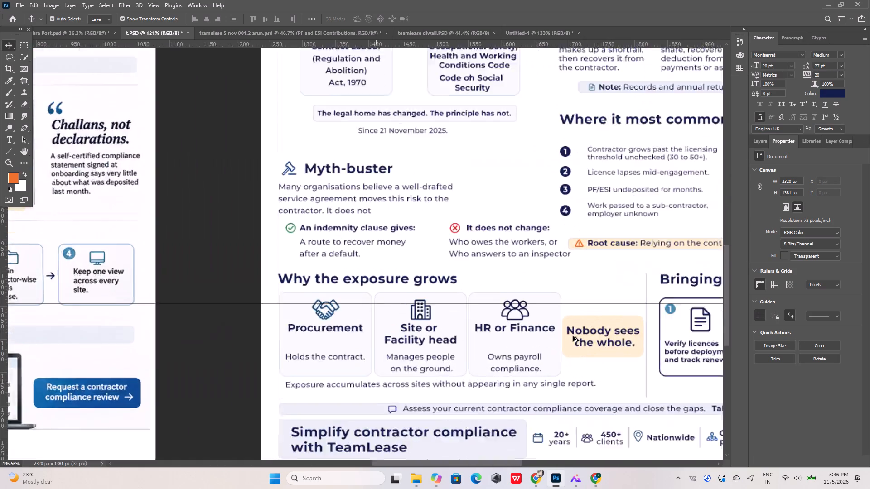
pyautogui.keyDown('alt'); pyautogui.scroll(5, 573, 336); pyautogui.keyUp('alt')
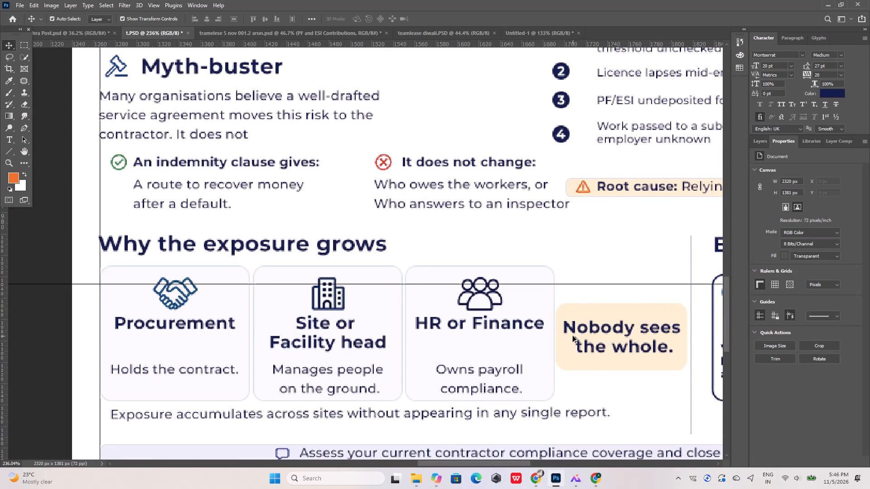
pyautogui.keyDown('alt'); pyautogui.scroll(-11, 573, 336); pyautogui.keyUp('alt')
pyautogui.keyDown('alt'); pyautogui.scroll(13, 612, 324); pyautogui.keyUp('alt')
pyautogui.moveTo(606, 264); pyautogui.dragTo(623, 257)
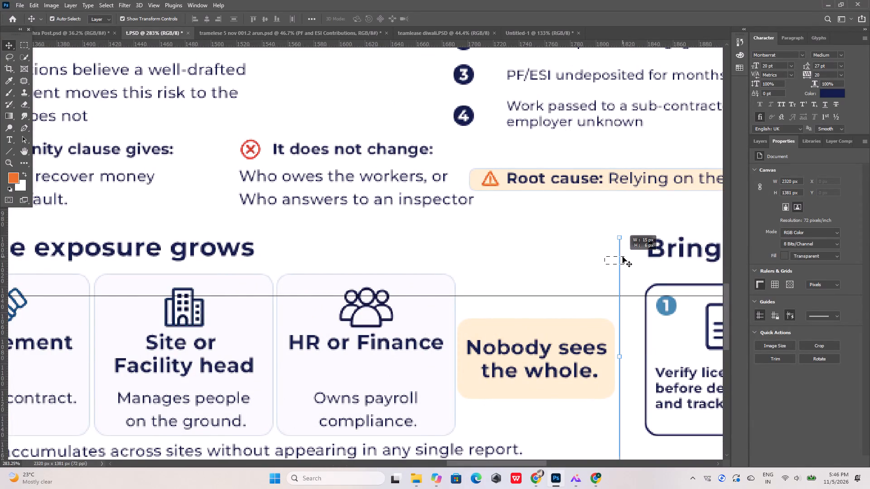
pyautogui.moveTo(623, 257); pyautogui.dragTo(628, 253)
pyautogui.press('Right')
pyautogui.press('Right')
pyautogui.press('Right')
pyautogui.press('Right')
pyautogui.press('Right')
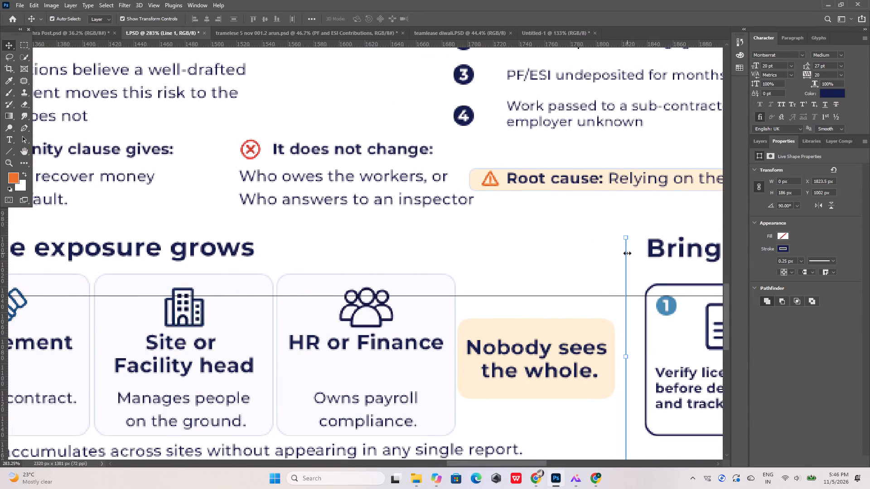
# Shift the peach "Nobody sees the whole." box and its text right by 3 px, to X 1695.44 px.
pyautogui.moveTo(492, 308); pyautogui.dragTo(522, 382)
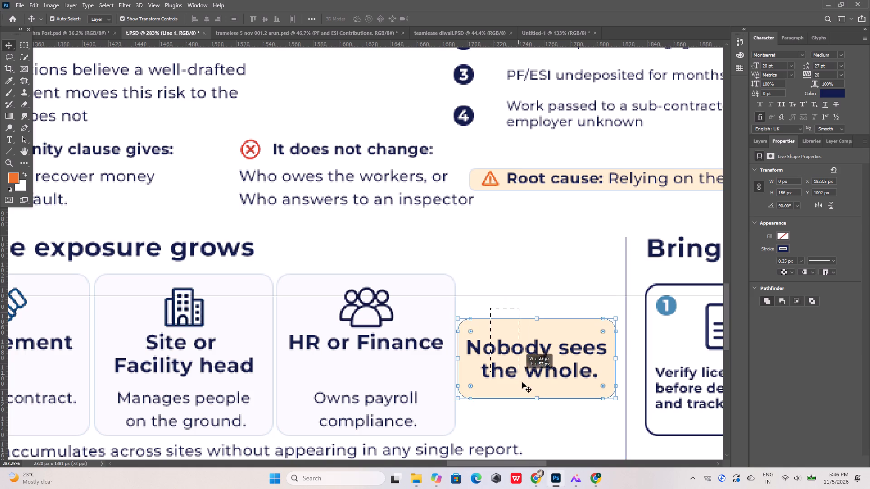
pyautogui.moveTo(522, 382); pyautogui.dragTo(522, 383)
pyautogui.press('Right')
pyautogui.press('Right')
pyautogui.press('Right')
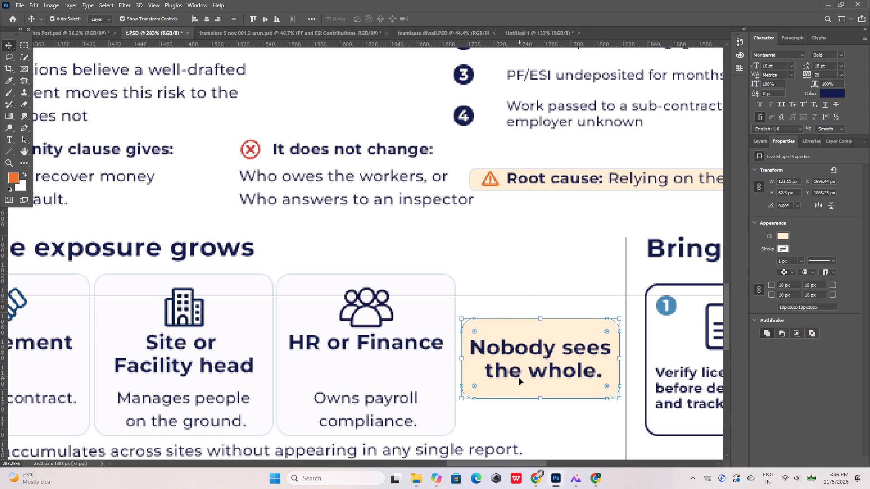
pyautogui.click(466, 245)
# Move the "It does not change:" block with its red cross icon and two text lines left by 32 px.
pyautogui.keyDown('alt'); pyautogui.scroll(-13, 466, 250); pyautogui.keyUp('alt')
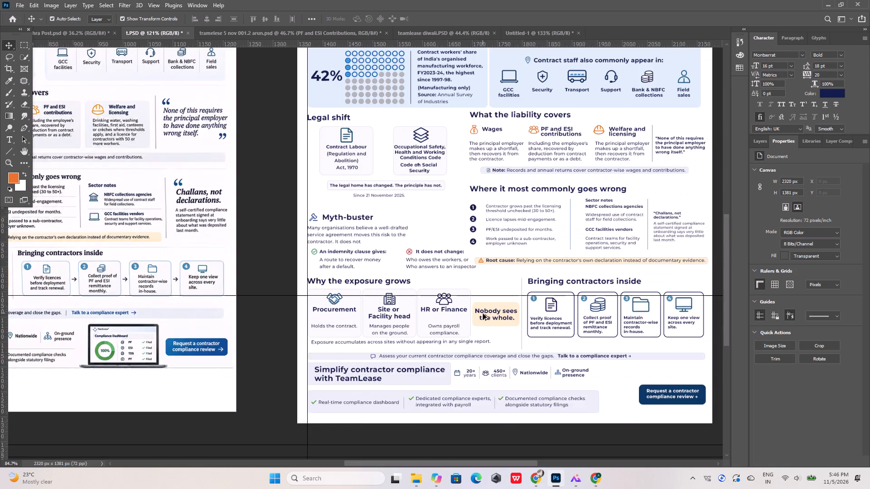
pyautogui.keyDown('alt'); pyautogui.scroll(-4, 483, 314); pyautogui.keyUp('alt')
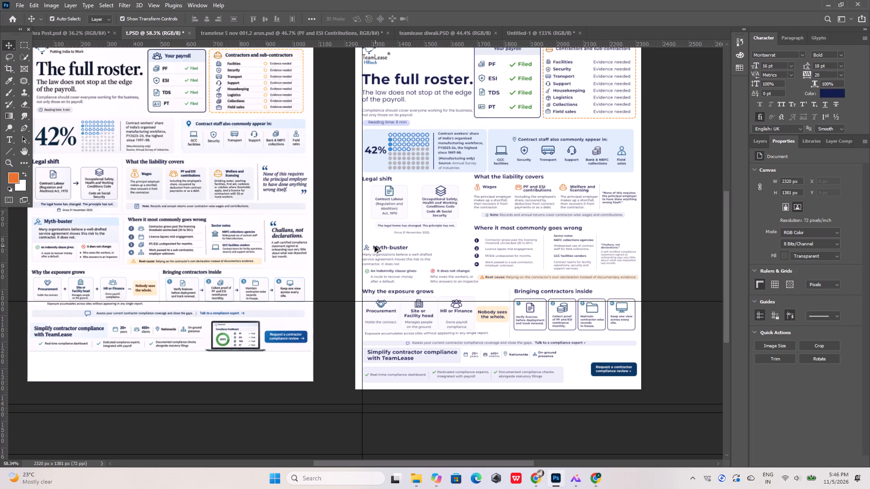
pyautogui.keyDown('alt'); pyautogui.scroll(4, 375, 246); pyautogui.keyUp('alt')
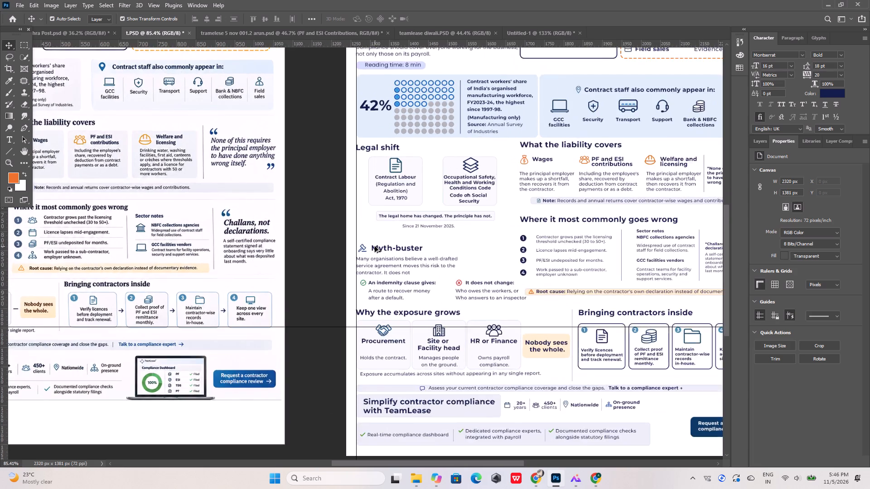
pyautogui.keyDown('alt'); pyautogui.scroll(3, 375, 246); pyautogui.keyUp('alt')
pyautogui.moveTo(477, 291); pyautogui.dragTo(497, 316)
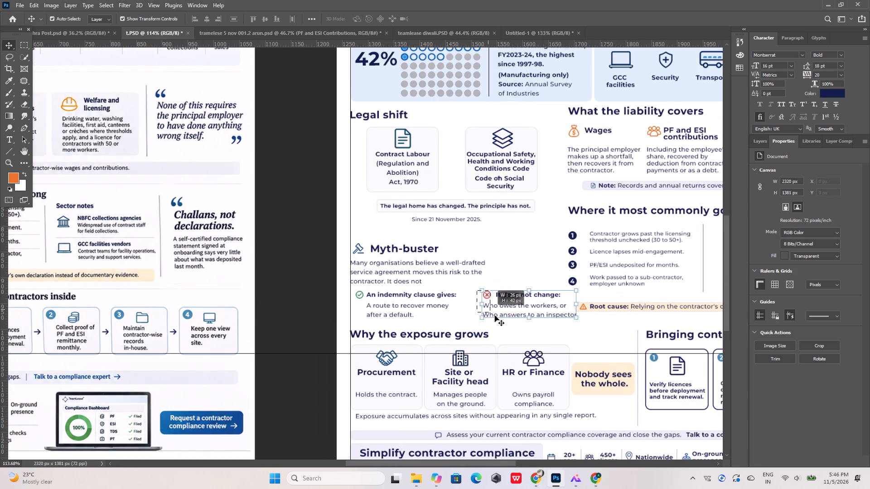
pyautogui.moveTo(497, 316); pyautogui.dragTo(500, 317)
pyautogui.hotkey('shift', 'Left')
pyautogui.hotkey('shift', 'Left')
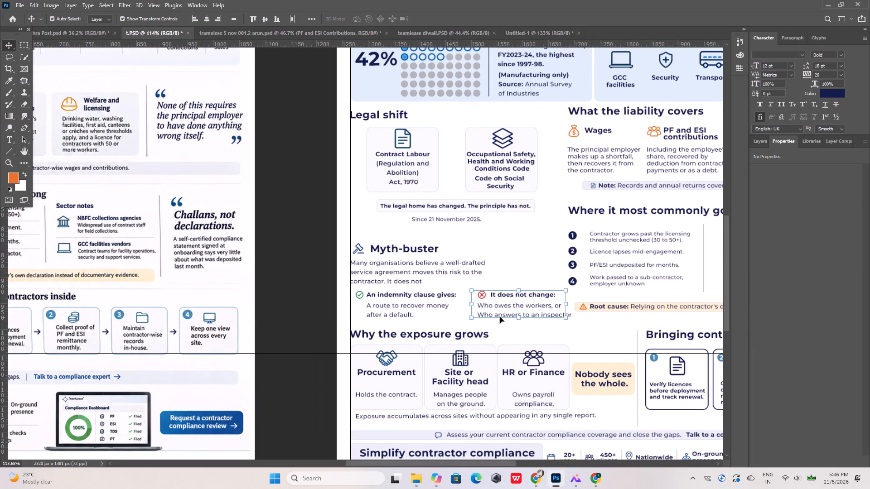
pyautogui.press('Left')
pyautogui.press('Left')
pyautogui.press('Left')
pyautogui.press('Left')
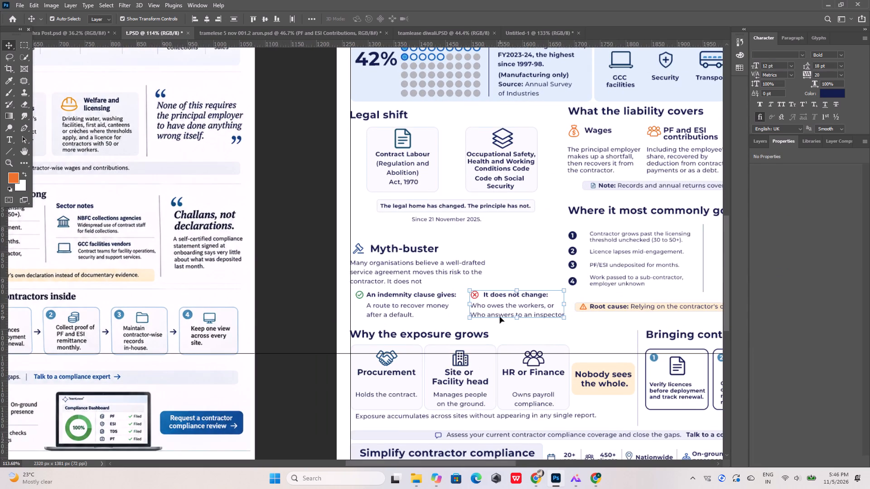
pyautogui.press('Left')
pyautogui.press('Left')
pyautogui.press('Left')
pyautogui.press('Left')
pyautogui.press('Left')
pyautogui.press('Left')
pyautogui.press('Left')
pyautogui.press('Left')
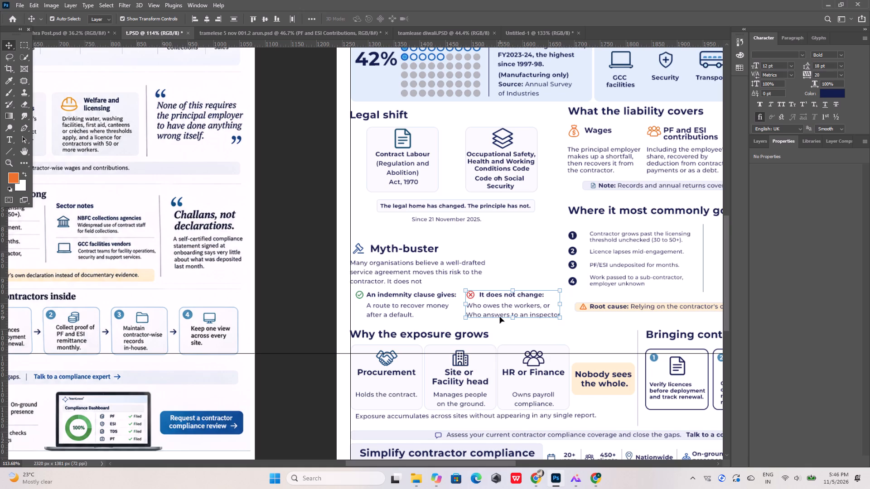
# Move the "Myth-buster" heading and its gavel icon up together by 10 px.
pyautogui.keyDown('alt'); pyautogui.scroll(-8, 500, 291); pyautogui.keyUp('alt')
pyautogui.keyDown('alt'); pyautogui.scroll(7, 415, 257); pyautogui.keyUp('alt')
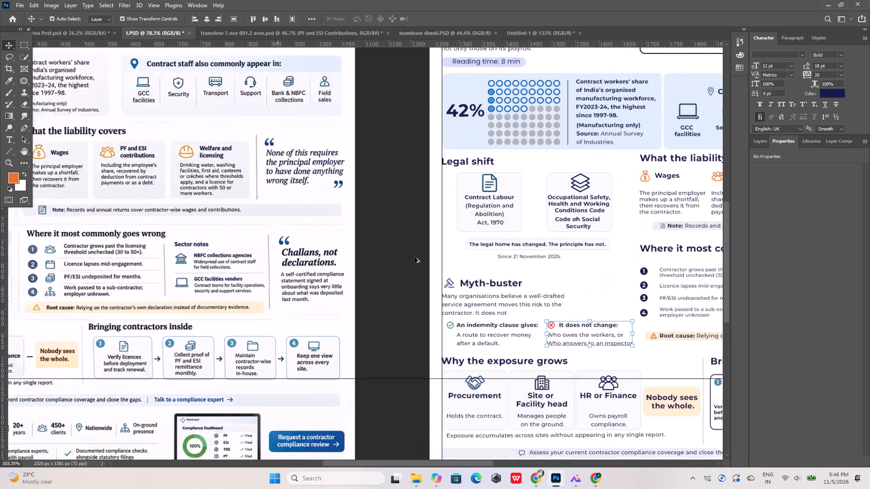
pyautogui.keyDown('alt'); pyautogui.scroll(4, 415, 257); pyautogui.keyUp('alt')
pyautogui.moveTo(589, 289); pyautogui.dragTo(453, 298)
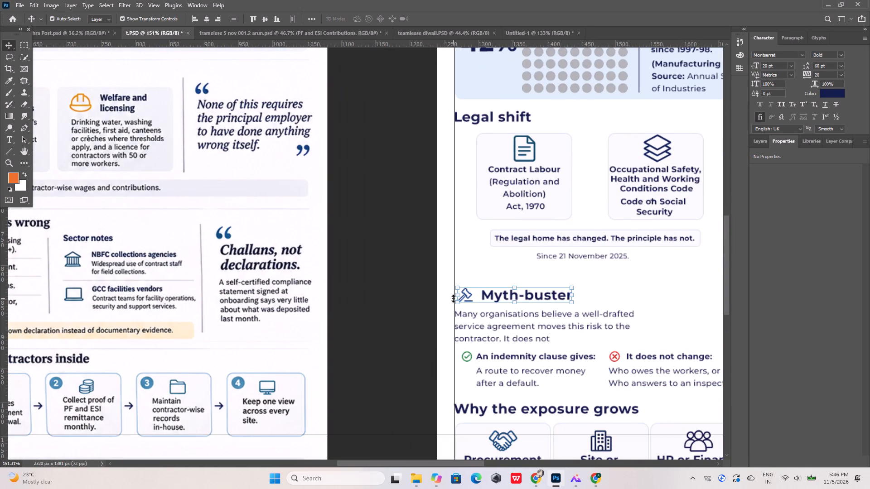
pyautogui.hotkey('shift', 'Up')
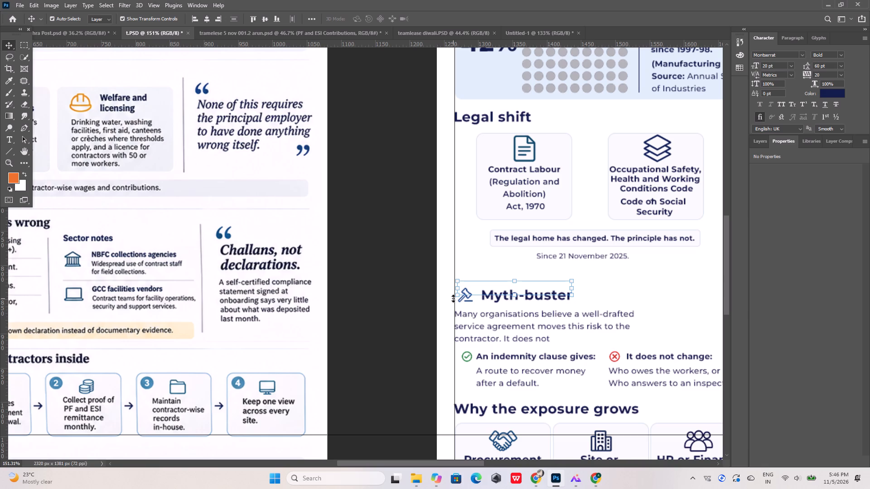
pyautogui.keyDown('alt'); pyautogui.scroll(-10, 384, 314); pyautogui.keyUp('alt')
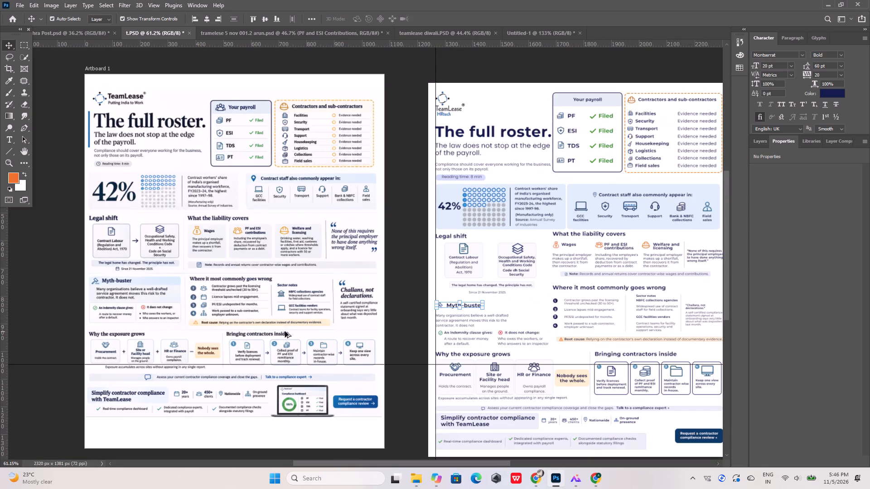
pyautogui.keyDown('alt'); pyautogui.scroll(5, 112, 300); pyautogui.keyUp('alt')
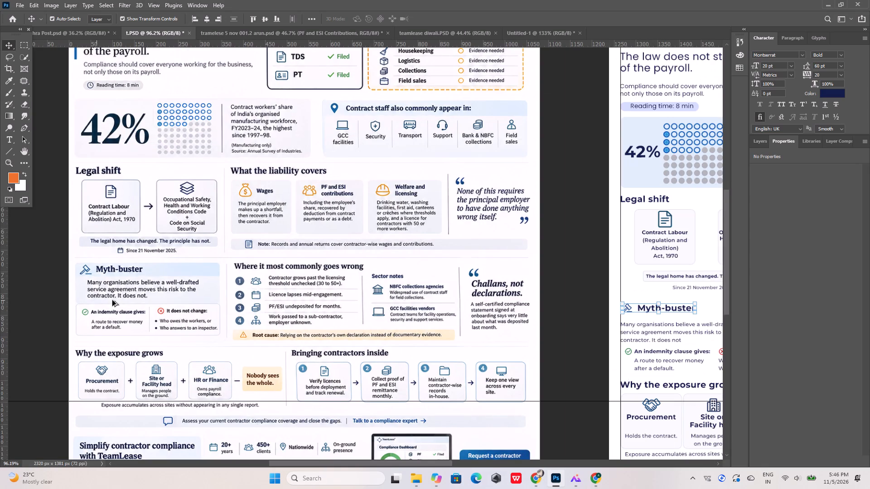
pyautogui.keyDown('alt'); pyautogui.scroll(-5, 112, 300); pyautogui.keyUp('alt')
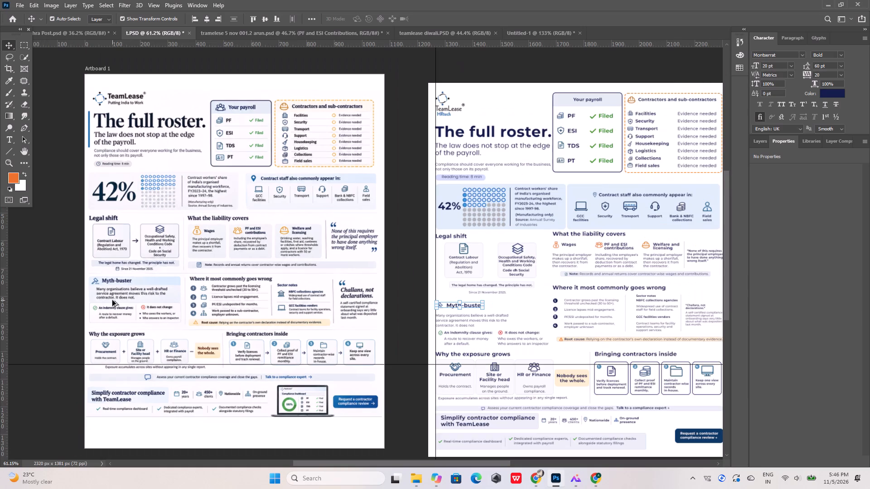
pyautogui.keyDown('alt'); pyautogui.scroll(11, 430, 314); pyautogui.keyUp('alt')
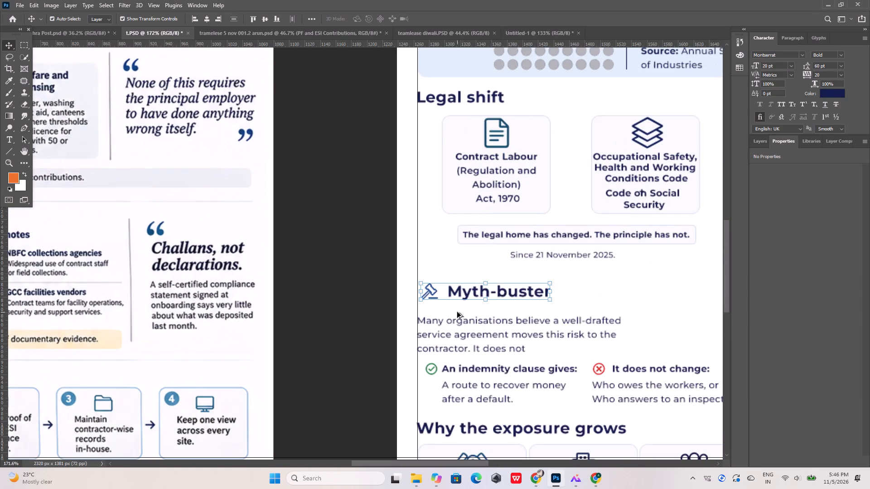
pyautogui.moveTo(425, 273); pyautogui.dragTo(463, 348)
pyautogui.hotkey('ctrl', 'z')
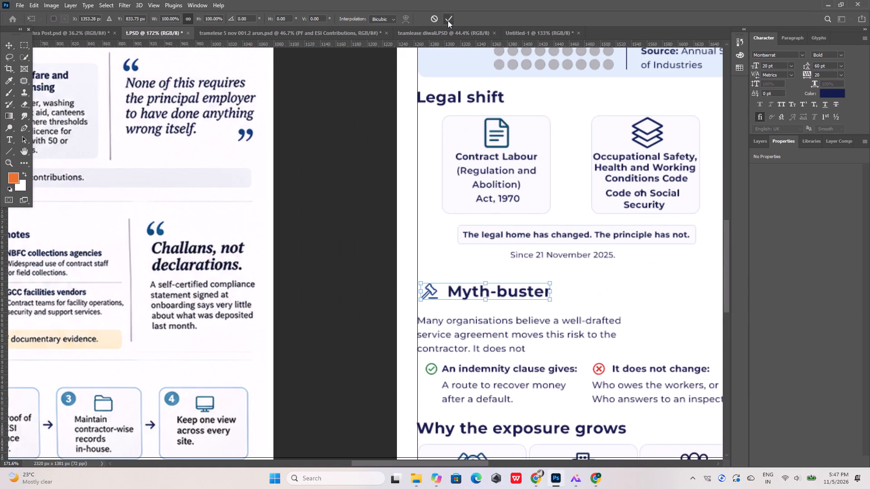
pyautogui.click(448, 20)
# Shift the Myth-buster heading, its gavel icon and the "Many organisations believe" paragraph together 24 px to the right.
pyautogui.moveTo(425, 264); pyautogui.dragTo(482, 338)
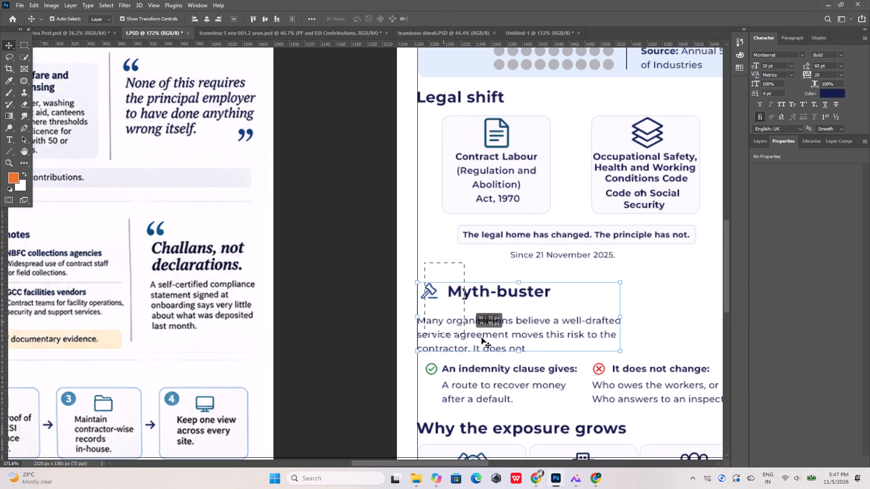
pyautogui.moveTo(482, 338); pyautogui.dragTo(547, 345)
pyautogui.hotkey('shift', 'Right')
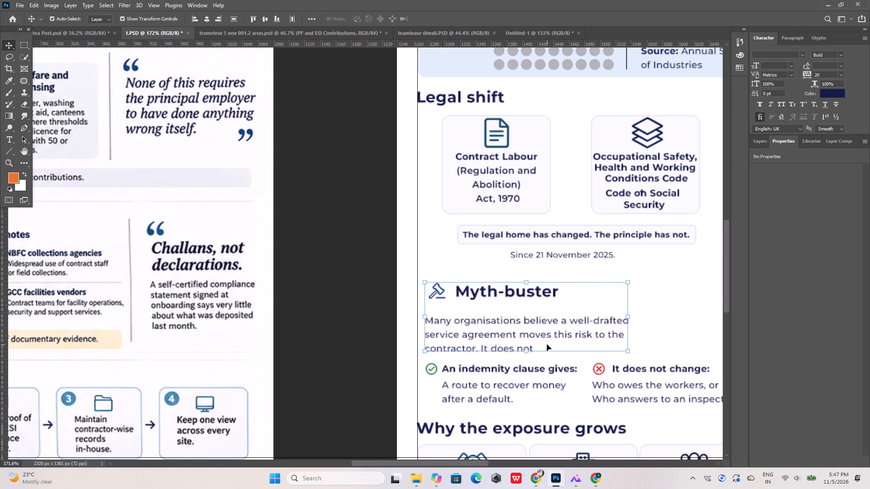
pyautogui.hotkey('shift', 'Right')
pyautogui.press('Right')
pyautogui.press('Right')
pyautogui.press('Right')
pyautogui.press('Right')
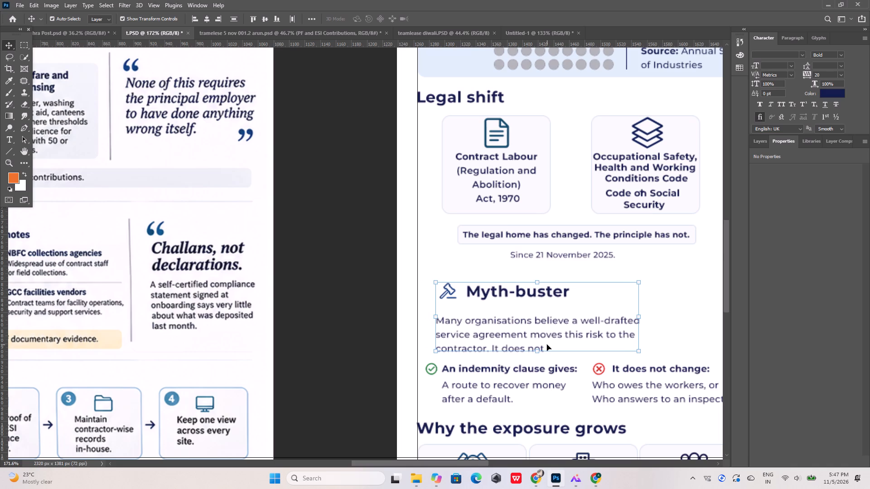
# Duplicate the light-blue panel behind "42%" and place the copy over the Myth-buster section at X 1270 px, Y 757 px.
pyautogui.keyDown('alt'); pyautogui.scroll(-7, 480, 284); pyautogui.keyUp('alt')
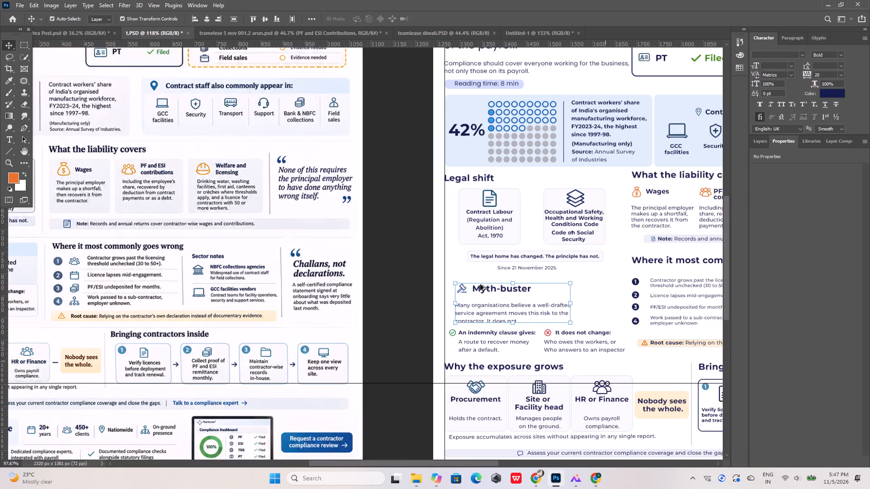
pyautogui.click(474, 169)
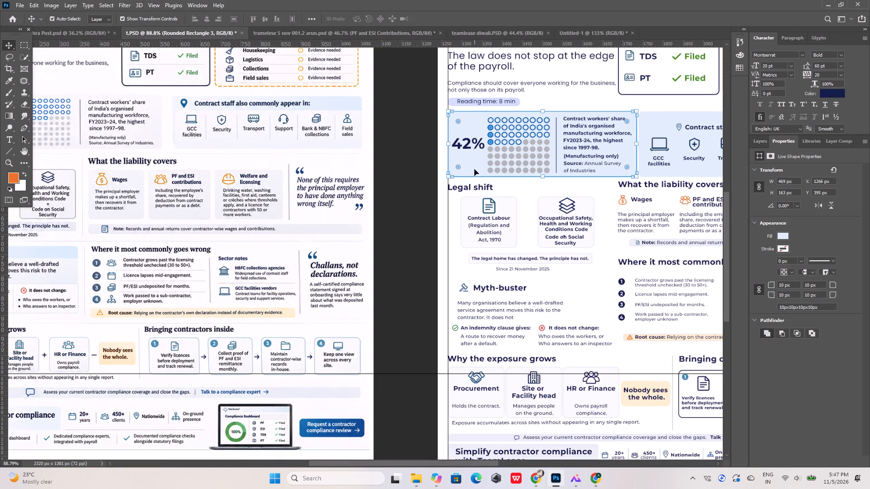
pyautogui.keyDown('alt'); pyautogui.moveTo(474, 169); pyautogui.dragTo(476, 320); pyautogui.keyUp('alt')
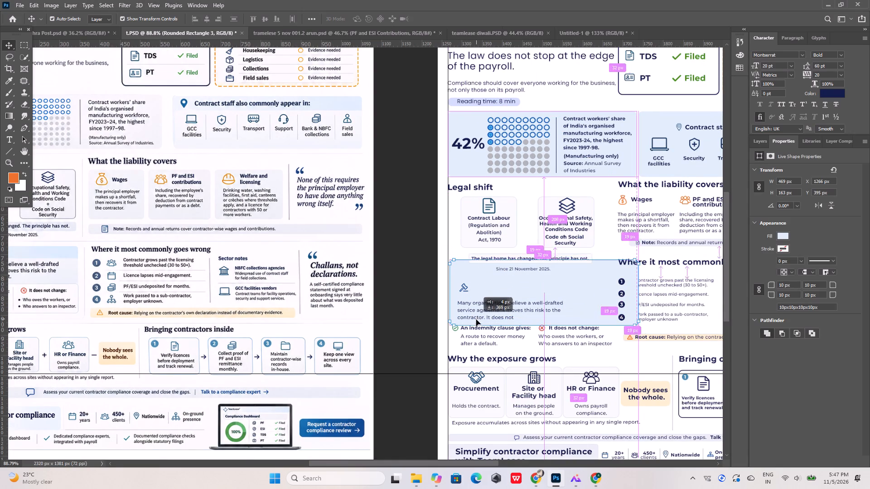
pyautogui.keyDown('alt'); pyautogui.moveTo(476, 320); pyautogui.dragTo(476, 315); pyautogui.keyUp('alt')
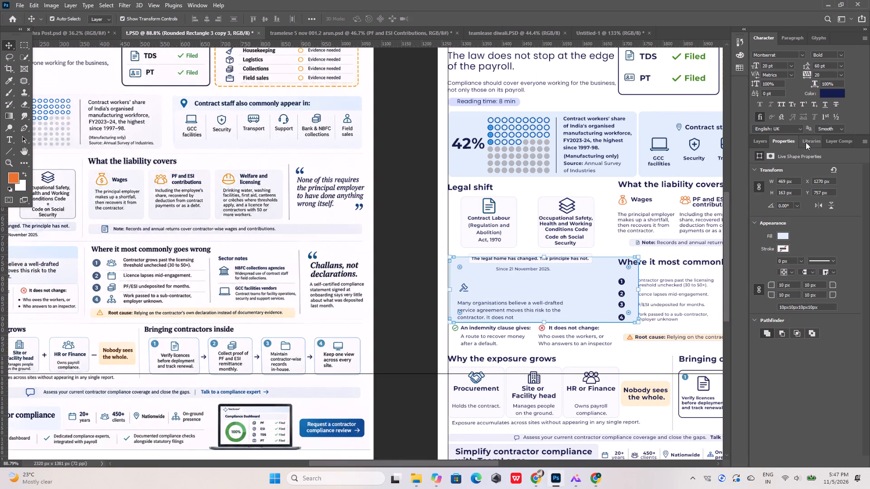
# Move the copied panel's layer behind the Myth-buster heading, directly above the "PF/ESI undeposited for months." text layer.
pyautogui.click(763, 144)
pyautogui.scroll(5, 791, 277)
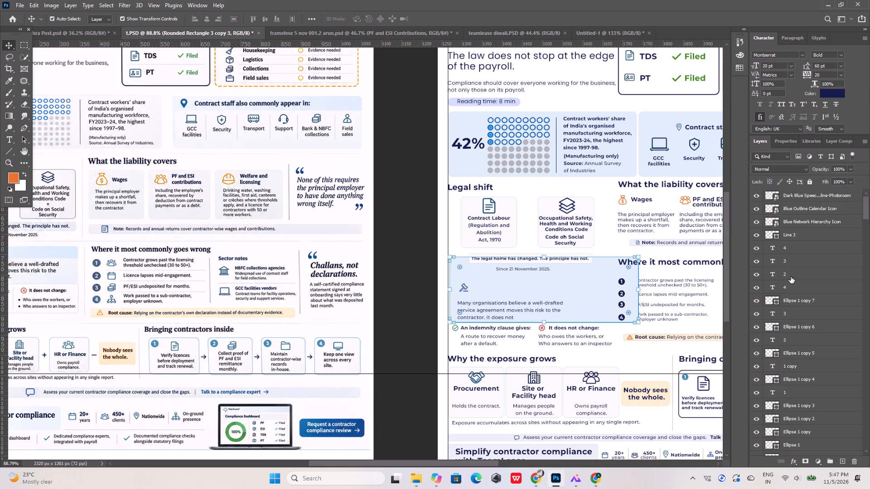
pyautogui.click(609, 205)
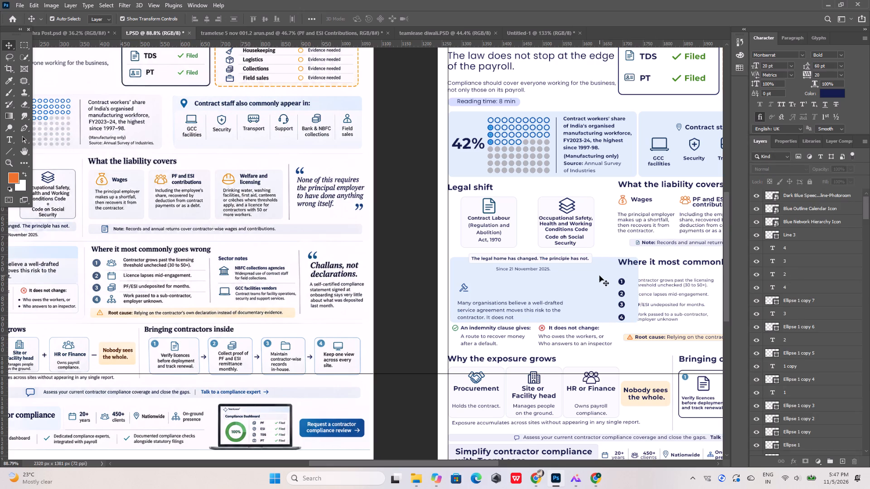
pyautogui.click(599, 276)
pyautogui.scroll(-17, 803, 370)
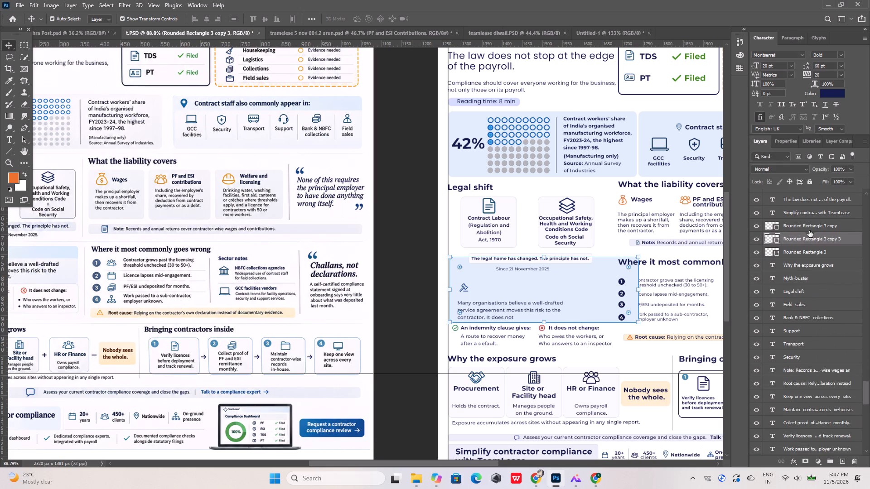
pyautogui.moveTo(810, 226); pyautogui.dragTo(812, 439)
pyautogui.scroll(-11, 805, 361)
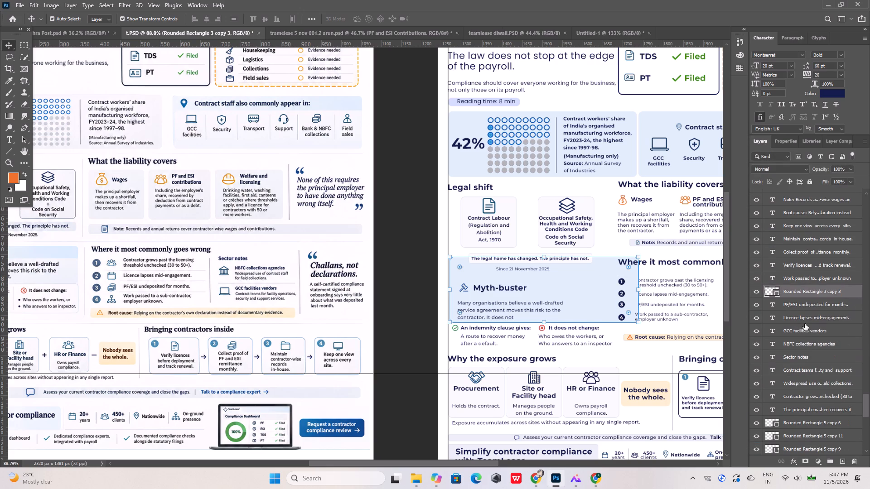
# Resize the copied panel to 306 by 108 px around the Myth-buster heading and paragraph, with its left edge at the vertical guide.
pyautogui.keyDown('alt'); pyautogui.scroll(9, 552, 287); pyautogui.keyUp('alt')
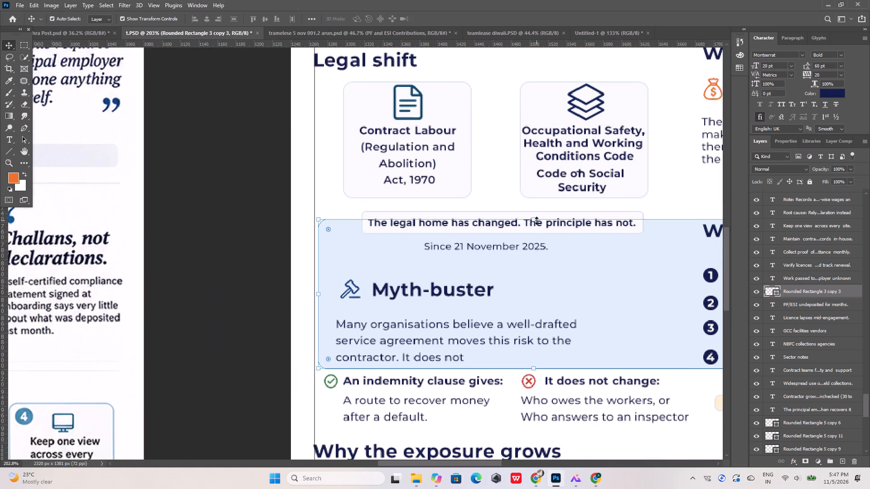
pyautogui.keyDown('shift'); pyautogui.moveTo(536, 220); pyautogui.dragTo(530, 270); pyautogui.keyUp('shift')
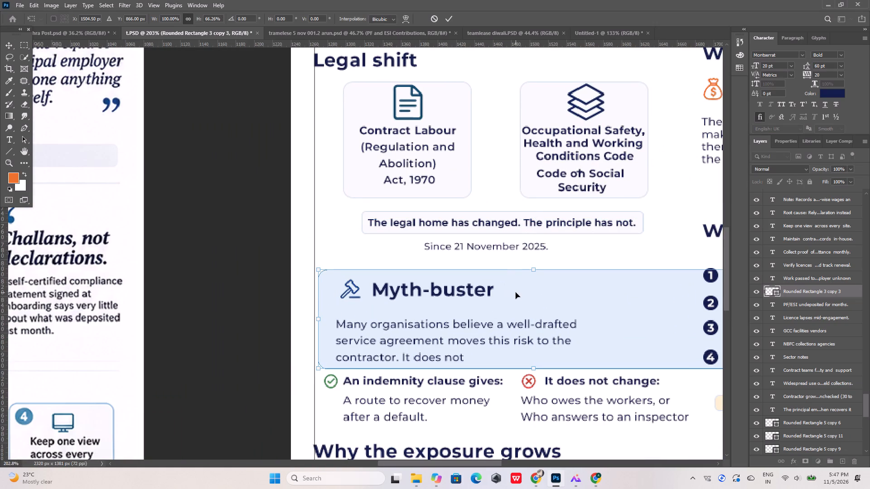
pyautogui.press('Left')
pyautogui.press('Left')
pyautogui.press('Left')
pyautogui.press('Left')
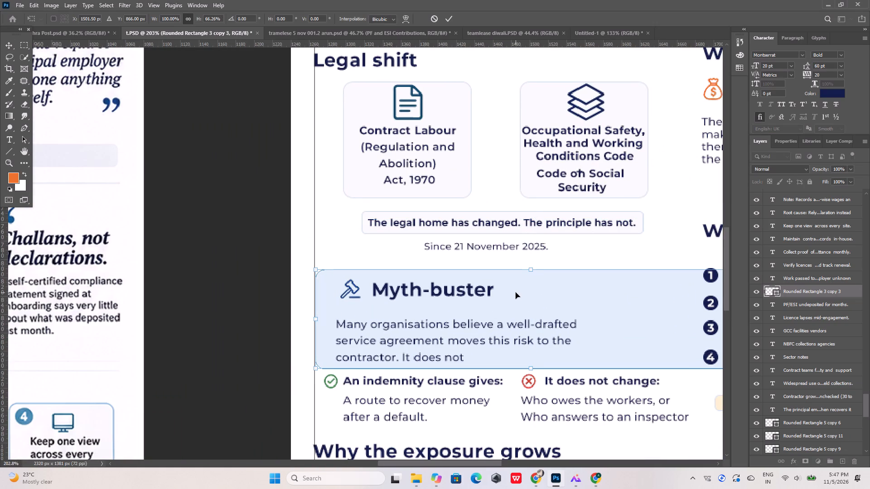
pyautogui.press('Left')
pyautogui.keyDown('alt'); pyautogui.scroll(-7, 516, 292); pyautogui.keyUp('alt')
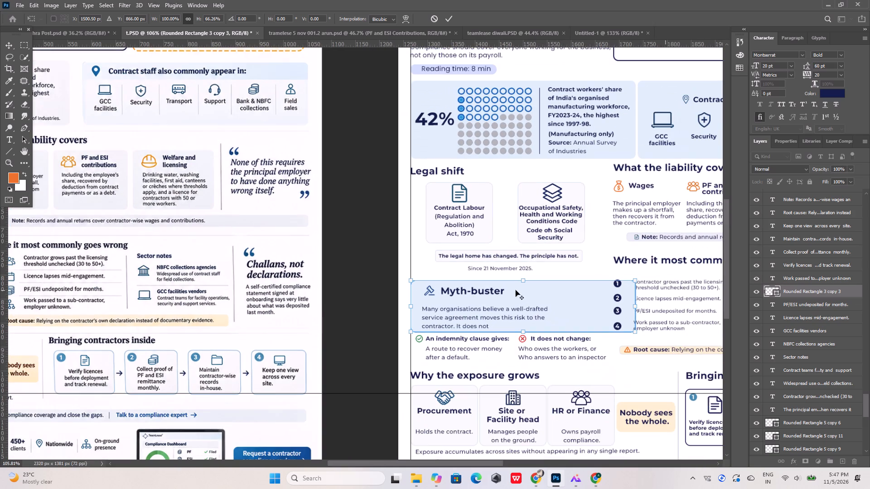
pyautogui.keyDown('shift'); pyautogui.click(635, 305); pyautogui.keyUp('shift')
pyautogui.keyDown('shift'); pyautogui.moveTo(635, 305); pyautogui.dragTo(622, 308); pyautogui.keyUp('shift')
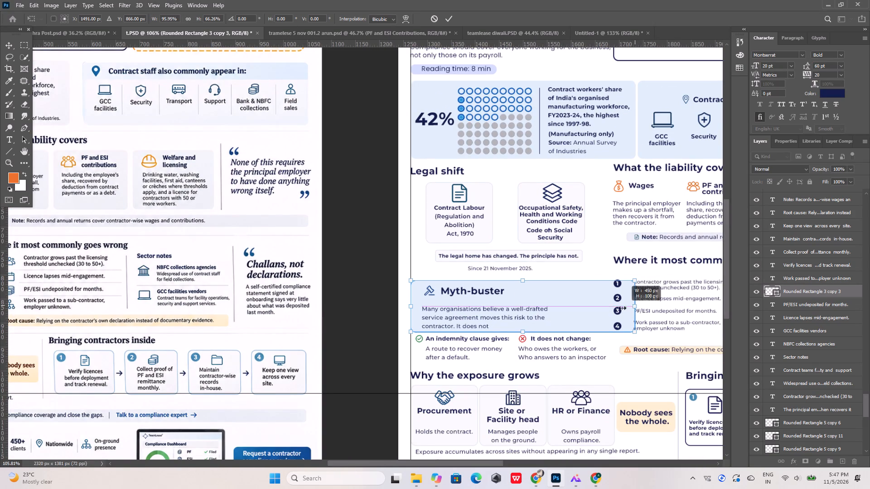
pyautogui.keyDown('shift'); pyautogui.moveTo(622, 308); pyautogui.dragTo(556, 321); pyautogui.keyUp('shift')
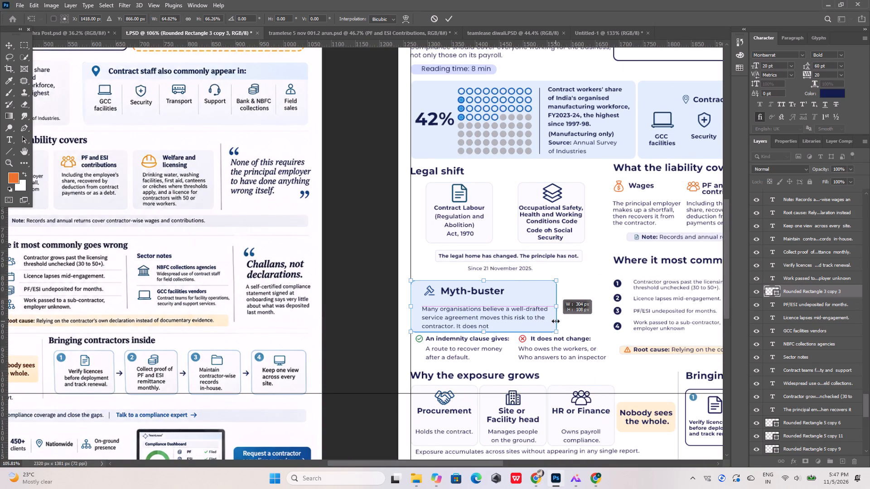
pyautogui.keyDown('shift'); pyautogui.moveTo(556, 321); pyautogui.dragTo(556, 321); pyautogui.keyUp('shift')
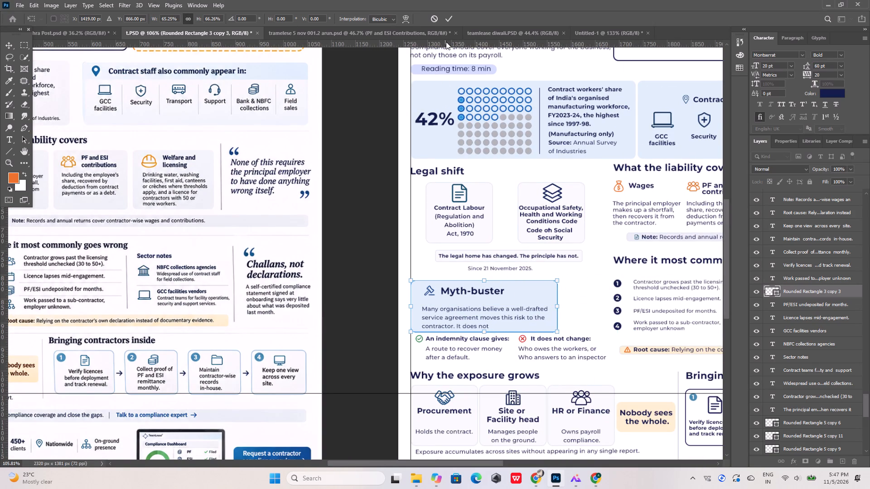
pyautogui.click(449, 15)
pyautogui.click(570, 278)
# Duplicate the Myth-buster panel and shorten the copy from its bottom edge to 43 px high, covering only the heading row.
pyautogui.keyDown('alt'); pyautogui.scroll(-9, 570, 278); pyautogui.keyUp('alt')
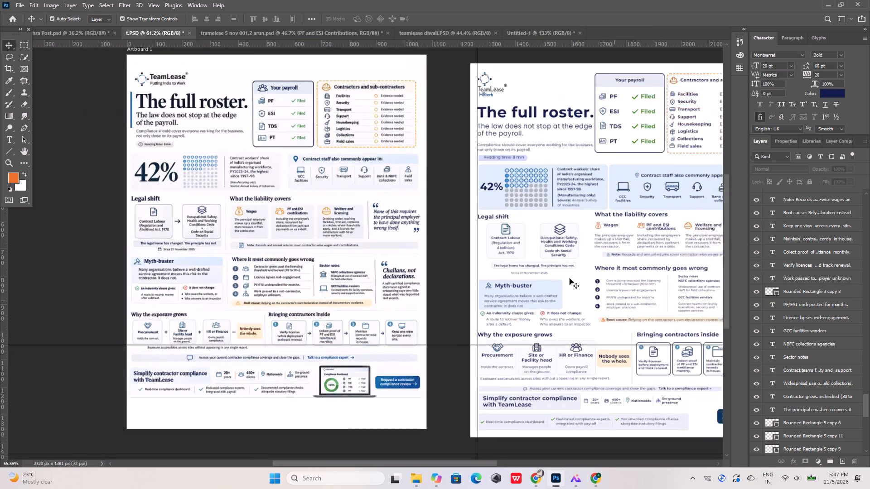
pyautogui.keyDown('alt'); pyautogui.scroll(9, 548, 287); pyautogui.keyUp('alt')
pyautogui.keyDown('alt'); pyautogui.scroll(-9, 548, 287); pyautogui.keyUp('alt')
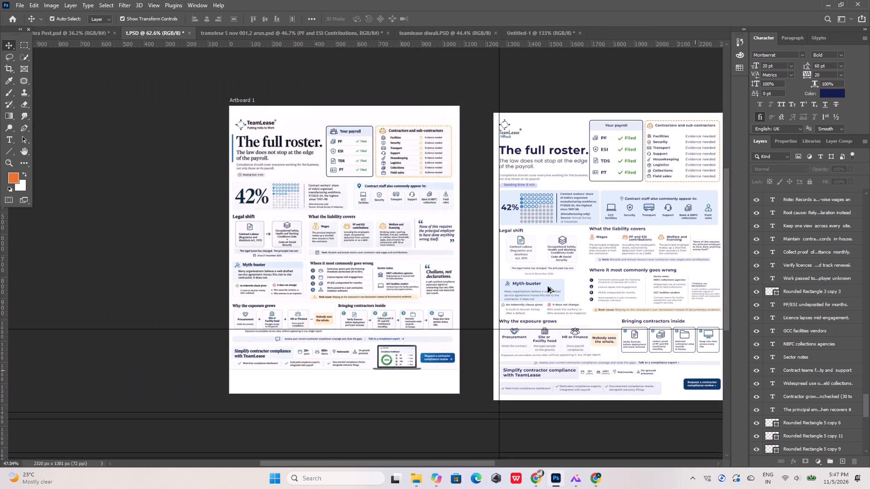
pyautogui.keyDown('alt'); pyautogui.scroll(-2, 548, 287); pyautogui.keyUp('alt')
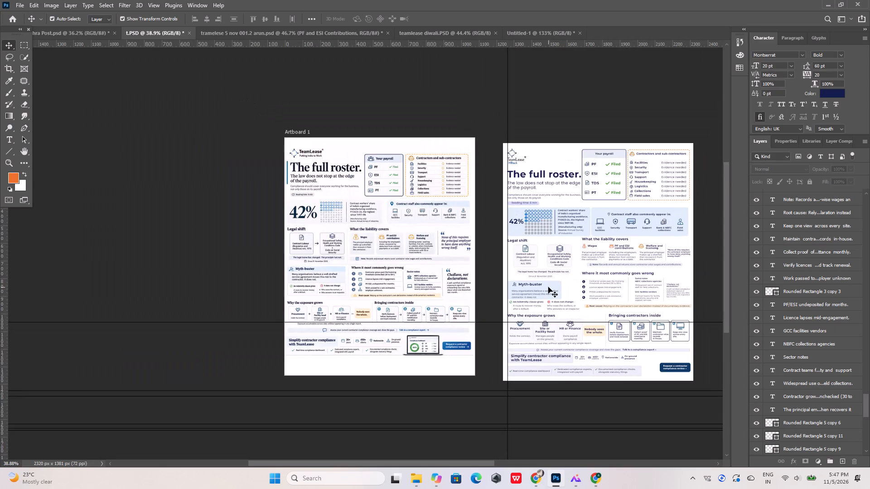
pyautogui.keyDown('alt'); pyautogui.scroll(15, 548, 287); pyautogui.keyUp('alt')
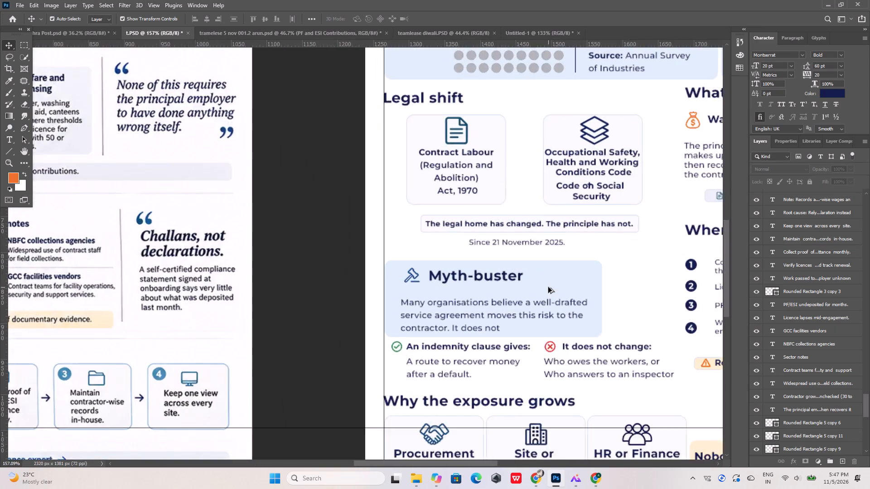
pyautogui.keyDown('alt'); pyautogui.scroll(3, 548, 287); pyautogui.keyUp('alt')
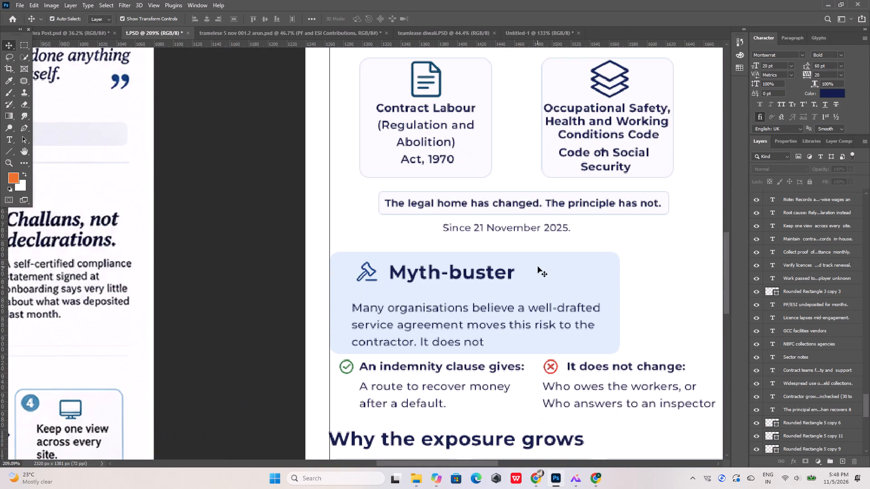
pyautogui.click(538, 267)
pyautogui.hotkey('ctrl', 'j')
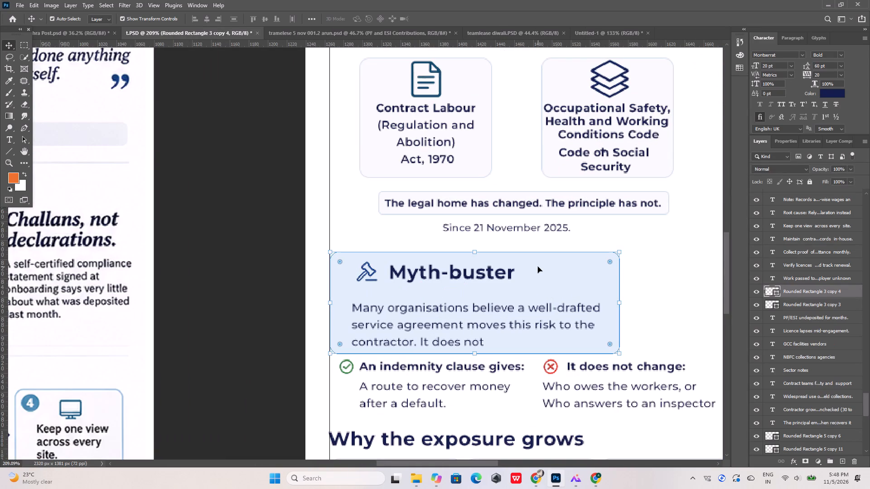
pyautogui.keyDown('shift'); pyautogui.moveTo(476, 354); pyautogui.dragTo(468, 300); pyautogui.keyUp('shift')
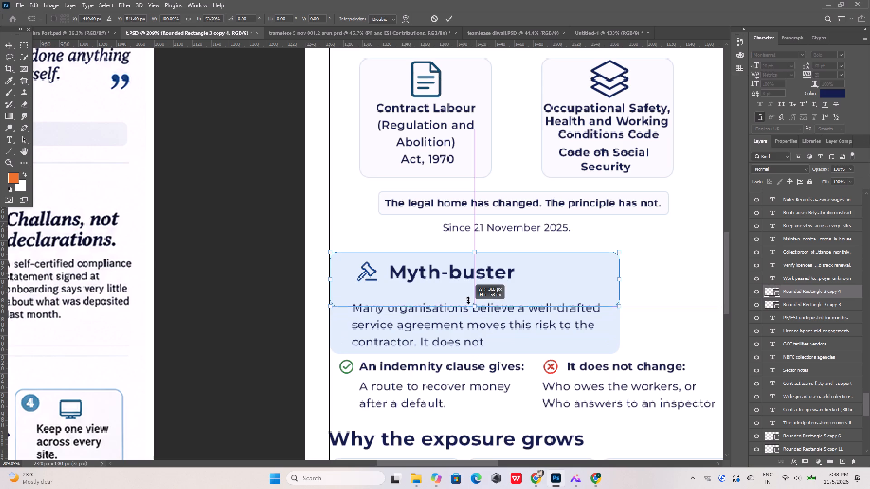
pyautogui.keyDown('shift'); pyautogui.moveTo(468, 300); pyautogui.dragTo(468, 293); pyautogui.keyUp('shift')
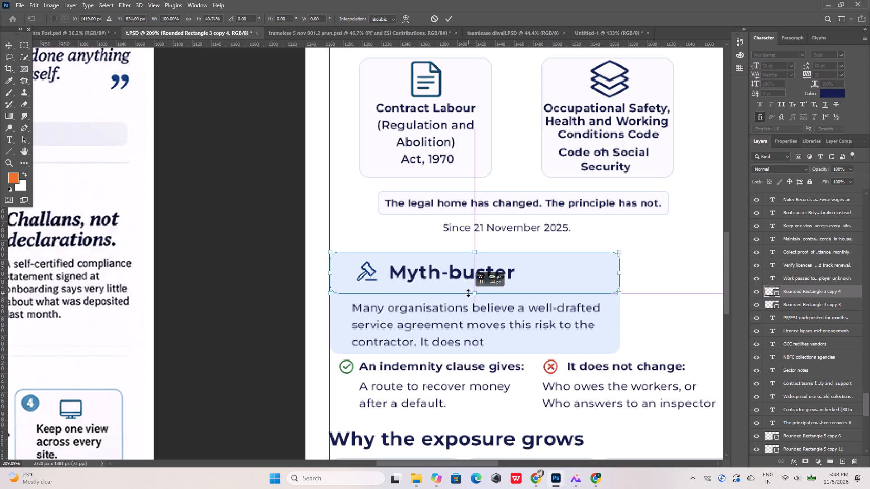
pyautogui.keyDown('shift'); pyautogui.moveTo(468, 293); pyautogui.dragTo(468, 292); pyautogui.keyUp('shift')
pyautogui.keyDown('alt'); pyautogui.scroll(-13, 406, 296); pyautogui.keyUp('alt')
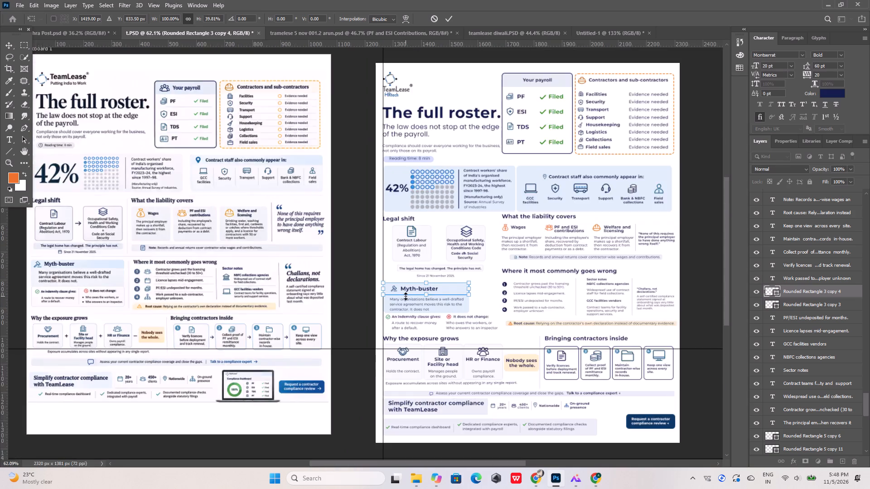
pyautogui.keyDown('alt'); pyautogui.scroll(-4, 406, 296); pyautogui.keyUp('alt')
pyautogui.keyDown('alt'); pyautogui.scroll(12, 573, 387); pyautogui.keyUp('alt')
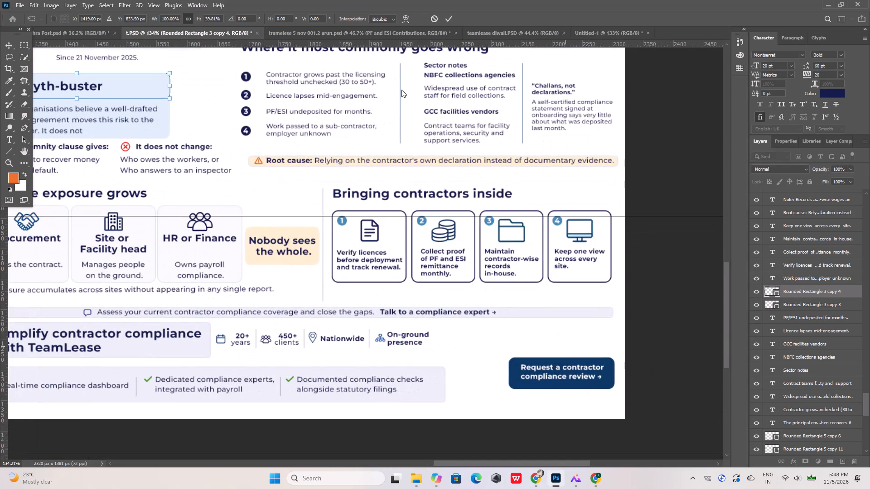
pyautogui.click(453, 21)
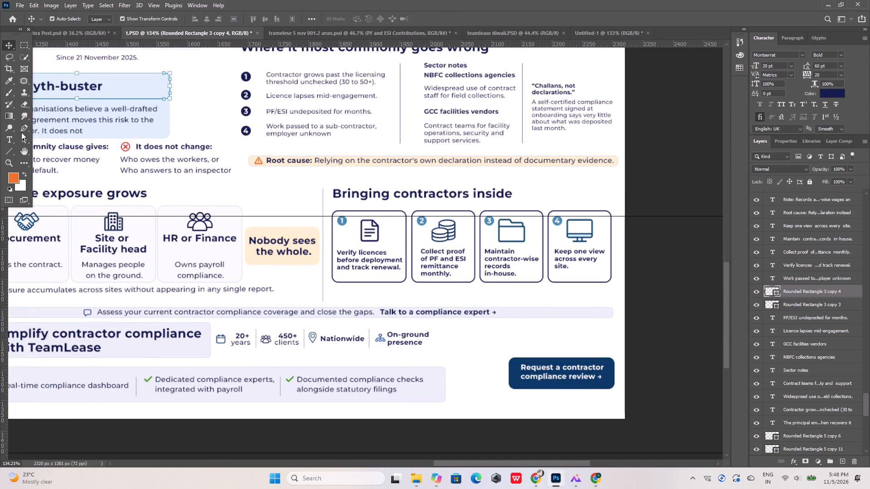
# Fill the Myth-buster heading strip with the dark blue sampled from the "Request a contractor compliance review" button.
pyautogui.click(11, 150)
pyautogui.click(105, 18)
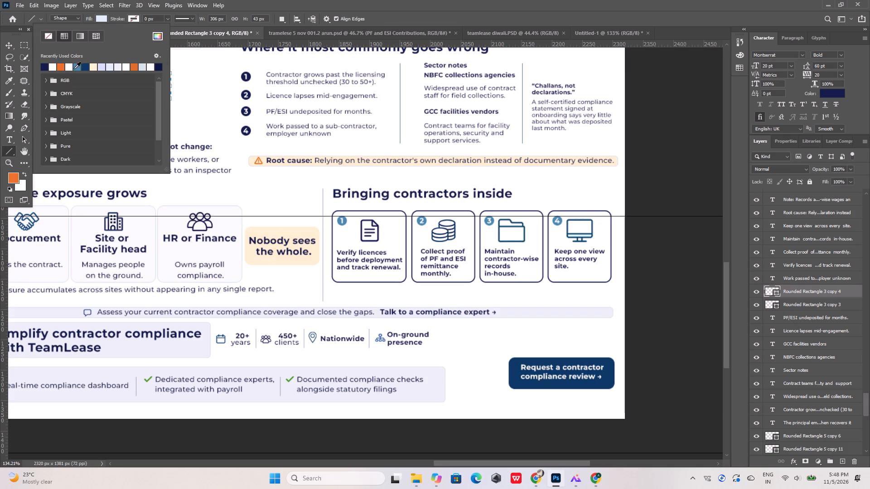
pyautogui.click(156, 32)
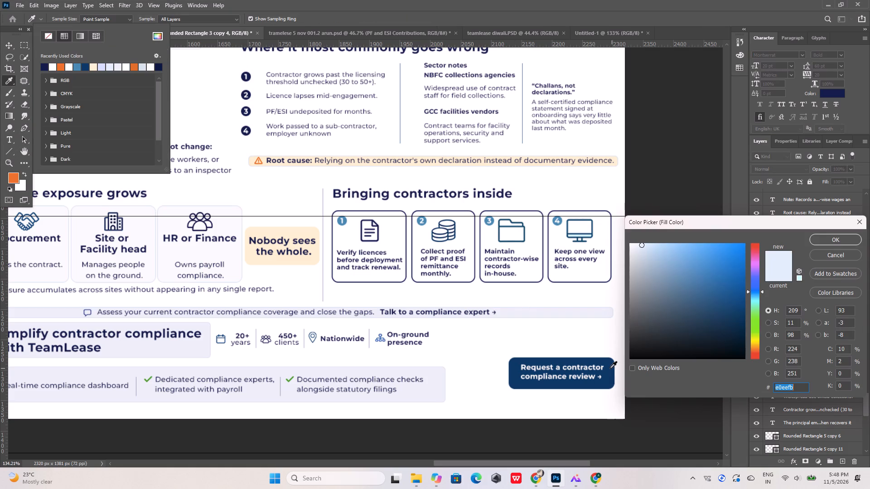
pyautogui.click(610, 368)
pyautogui.click(831, 244)
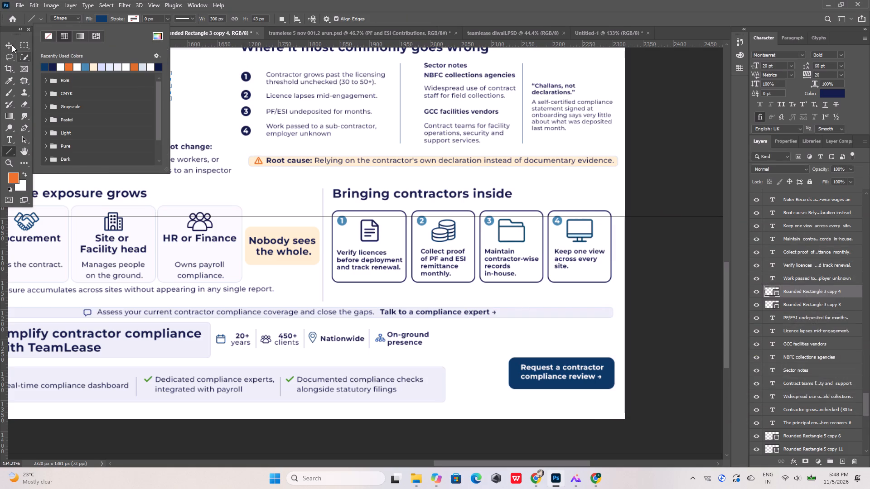
pyautogui.click(12, 45)
# Apply a white (ffffff) Color Overlay to the gavel icon beside the Myth-buster heading.
pyautogui.keyDown('alt'); pyautogui.scroll(-10, 522, 300); pyautogui.keyUp('alt')
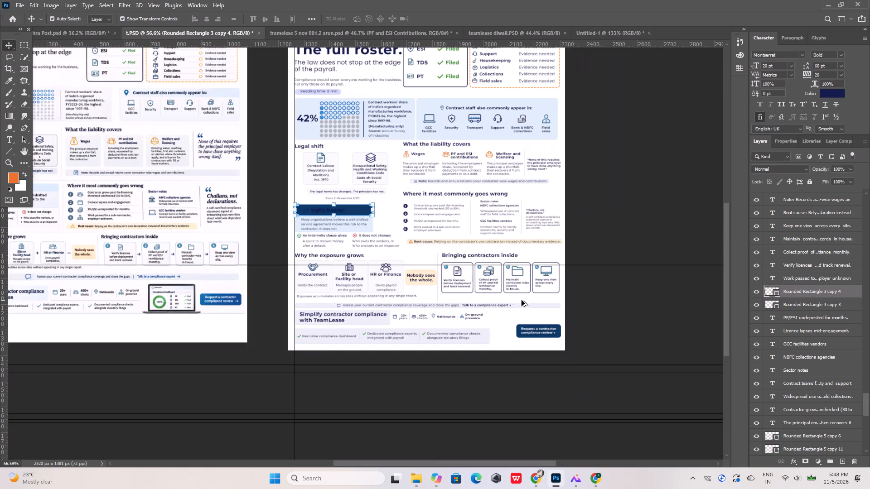
pyautogui.keyDown('alt'); pyautogui.scroll(18, 222, 187); pyautogui.keyUp('alt')
pyautogui.click(358, 213)
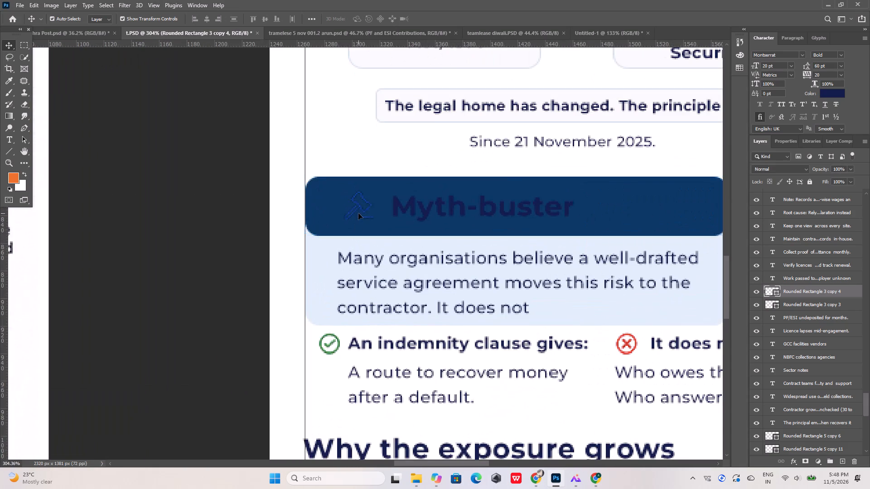
pyautogui.click(361, 208)
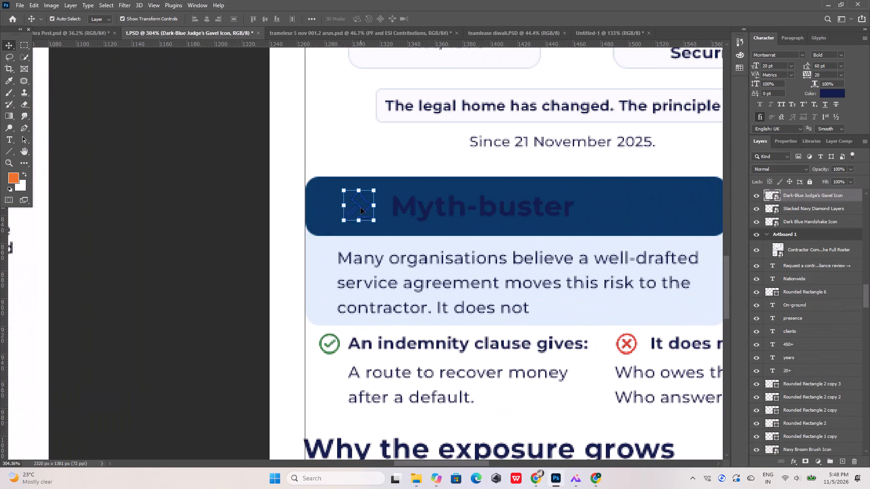
pyautogui.doubleClick(859, 195)
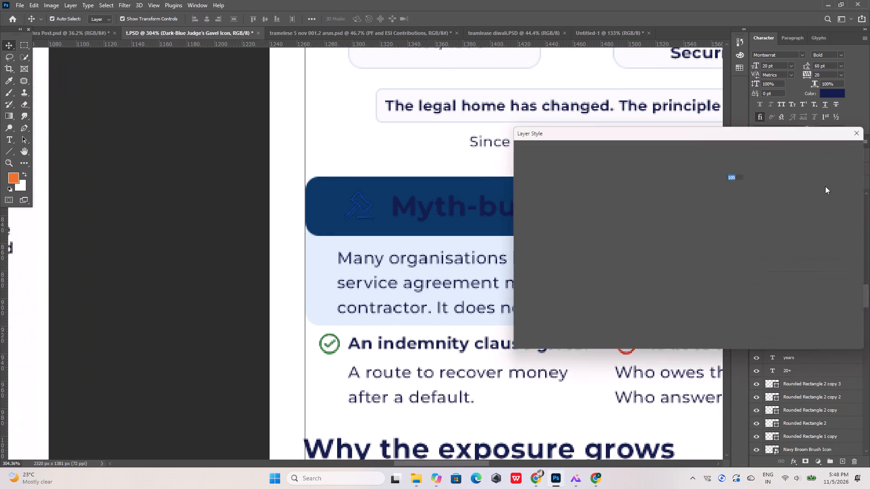
pyautogui.click(542, 268)
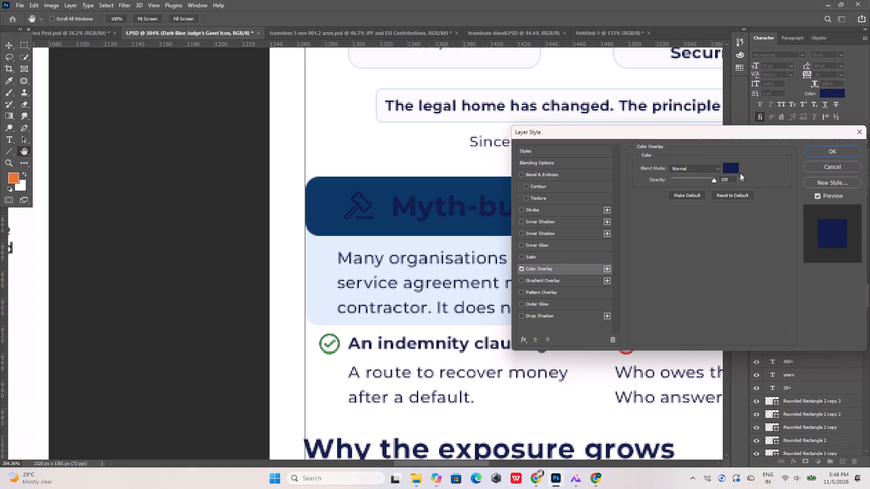
pyautogui.click(729, 167)
pyautogui.moveTo(681, 291); pyautogui.dragTo(607, 225)
pyautogui.click(844, 240)
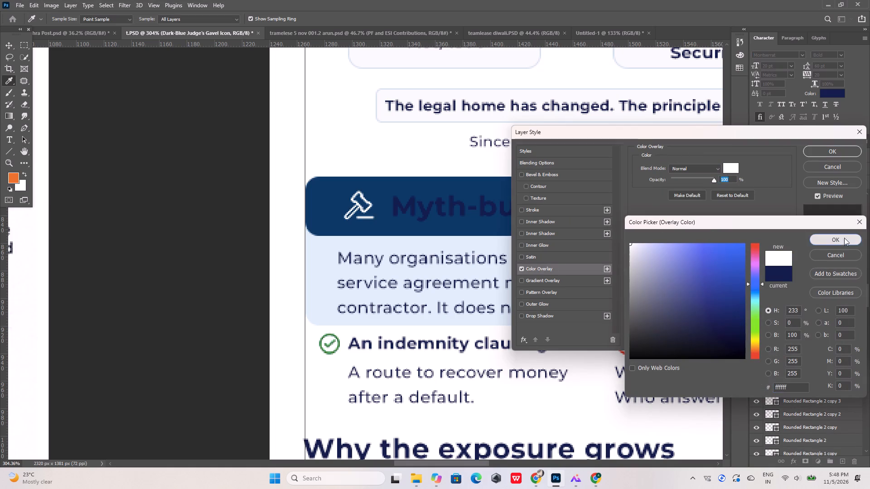
pyautogui.click(841, 148)
# Change the "Myth-buster" heading text colour to white (ffffff).
pyautogui.doubleClick(470, 209)
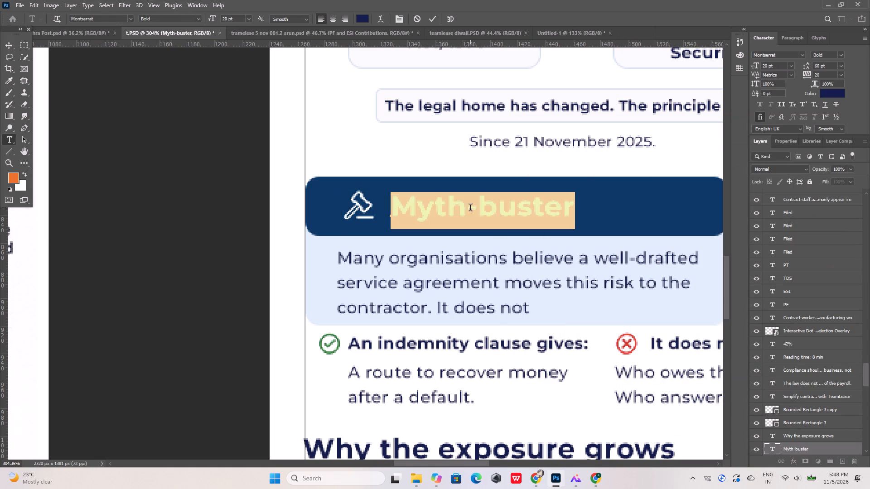
pyautogui.click(365, 17)
pyautogui.moveTo(708, 291); pyautogui.dragTo(614, 218)
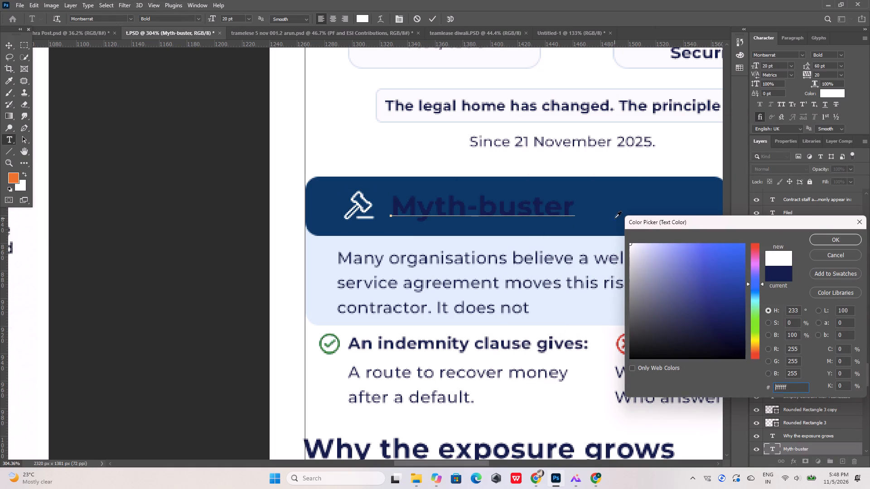
pyautogui.click(847, 245)
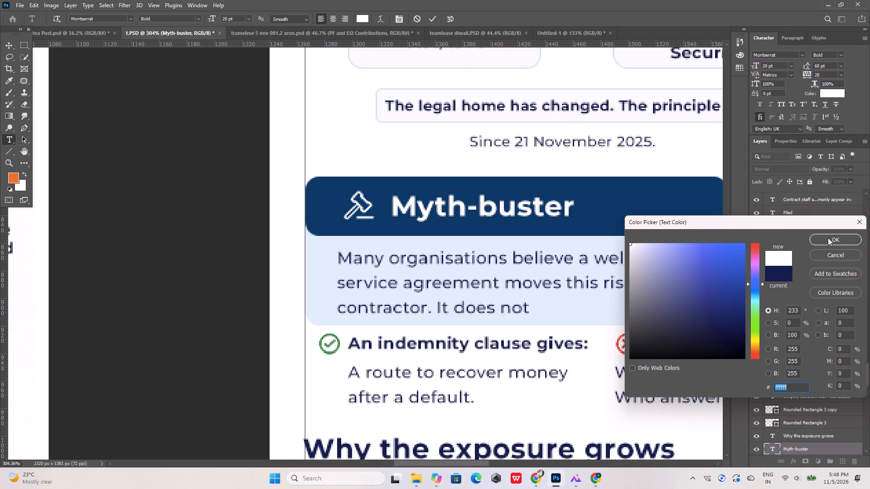
pyautogui.click(828, 238)
pyautogui.click(429, 19)
pyautogui.click(201, 130)
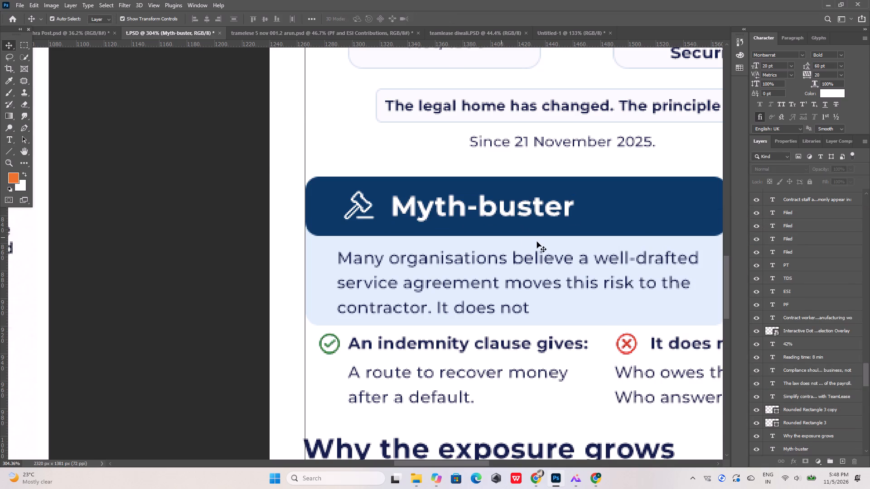
# Duplicate the vertical divider beside the "None of this requires" quote and move the copy between GCC facilities and Security in the contract-staff panel.
pyautogui.keyDown('alt'); pyautogui.scroll(-17, 558, 233); pyautogui.keyUp('alt')
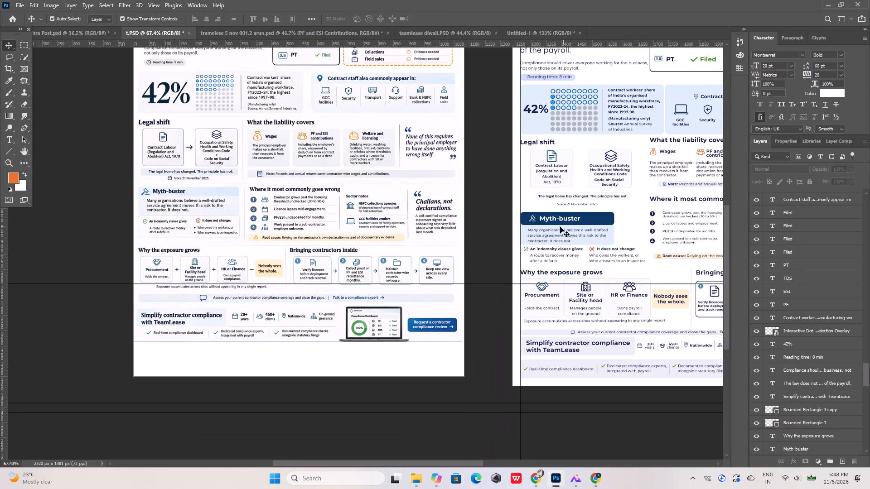
pyautogui.keyDown('alt'); pyautogui.scroll(-9, 198, 227); pyautogui.keyUp('alt')
pyautogui.keyDown('alt'); pyautogui.scroll(10, 220, 191); pyautogui.keyUp('alt')
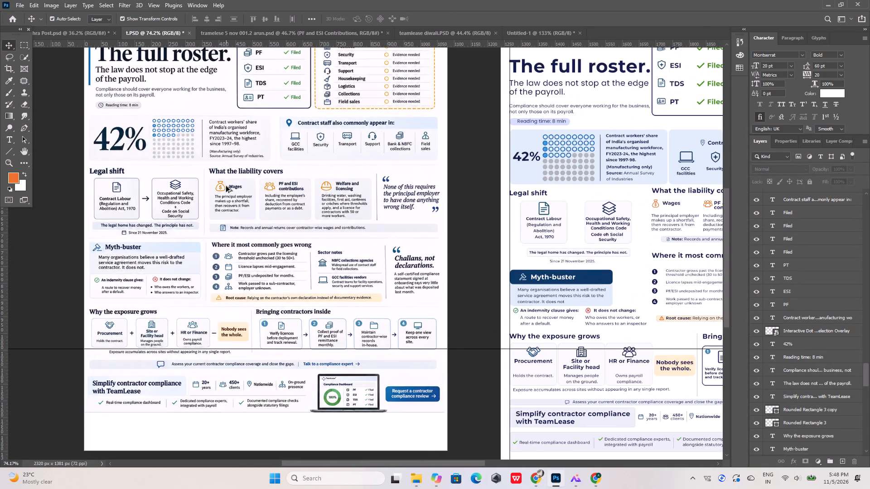
pyautogui.keyDown('alt'); pyautogui.scroll(-11, 232, 182); pyautogui.keyUp('alt')
pyautogui.keyDown('alt'); pyautogui.scroll(14, 449, 161); pyautogui.keyUp('alt')
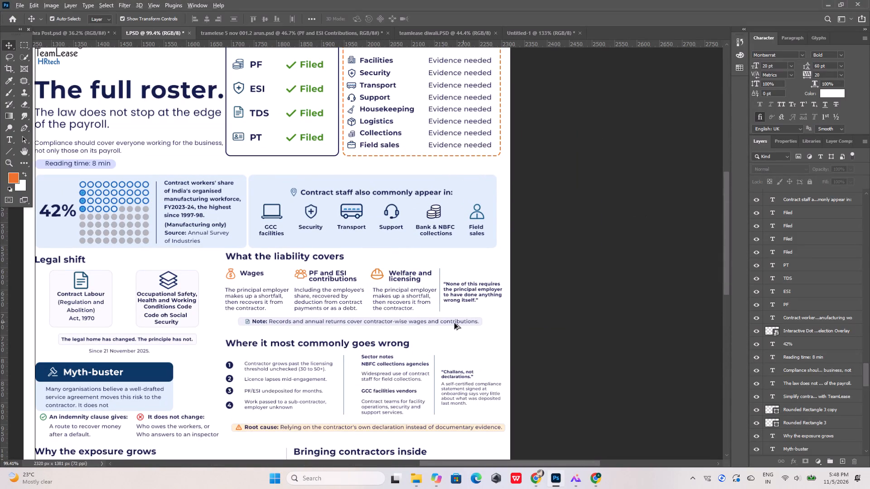
pyautogui.keyDown('alt'); pyautogui.scroll(4, 248, 226); pyautogui.keyUp('alt')
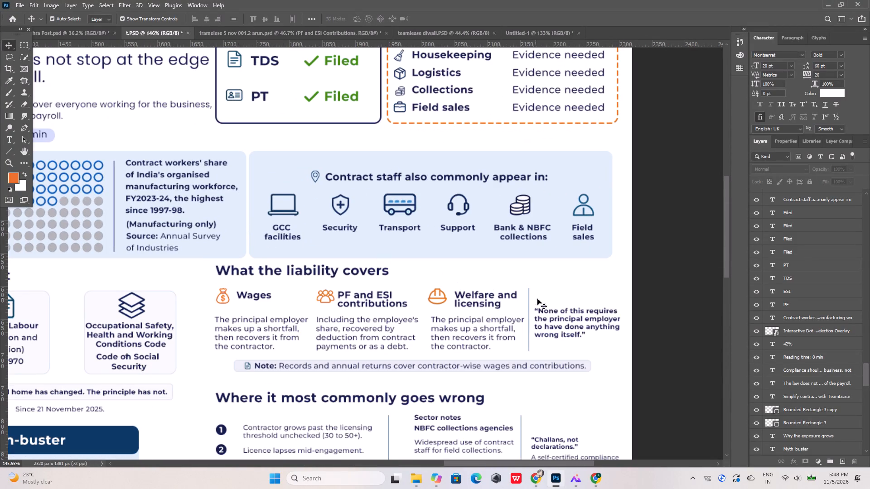
pyautogui.click(530, 312)
pyautogui.click(529, 312)
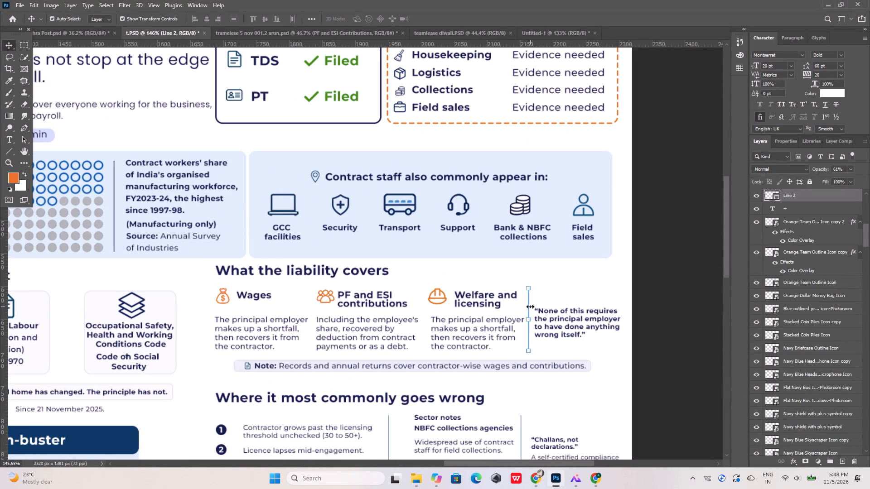
pyautogui.hotkey('ctrl', 'j')
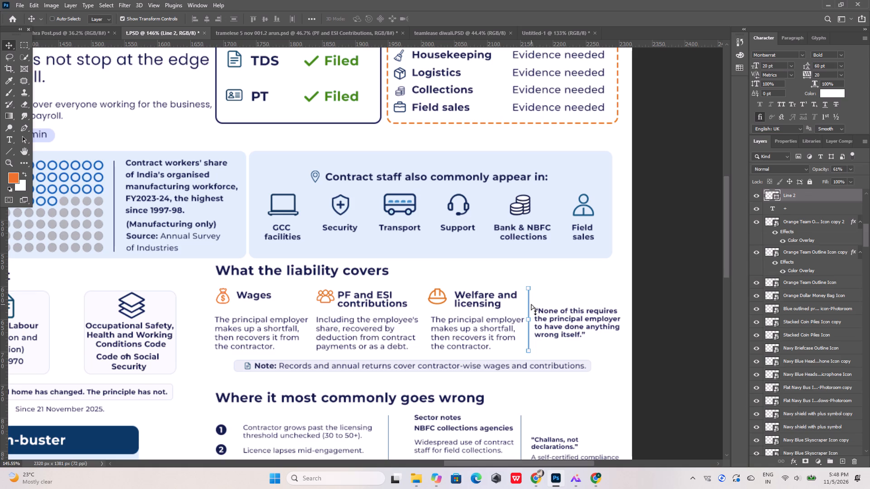
pyautogui.hotkey('shift', 'Up')
pyautogui.hotkey('shift', 'Up')
pyautogui.hotkey('shift', 'Up')
pyautogui.hotkey('shift', 'Up')
pyautogui.hotkey('shift', 'Up')
pyautogui.hotkey('shift', 'Up')
pyautogui.hotkey('shift', 'Up')
pyautogui.hotkey('shift', 'Up')
pyautogui.hotkey('shift', 'Up')
pyautogui.hotkey('shift', 'Up')
pyautogui.hotkey('shift', 'Up')
pyautogui.hotkey('shift', 'Up')
pyautogui.hotkey('shift', 'Up')
pyautogui.hotkey('shift', 'Up')
pyautogui.hotkey('shift', 'Up')
pyautogui.hotkey('shift', 'Up')
pyautogui.hotkey('shift', 'Up')
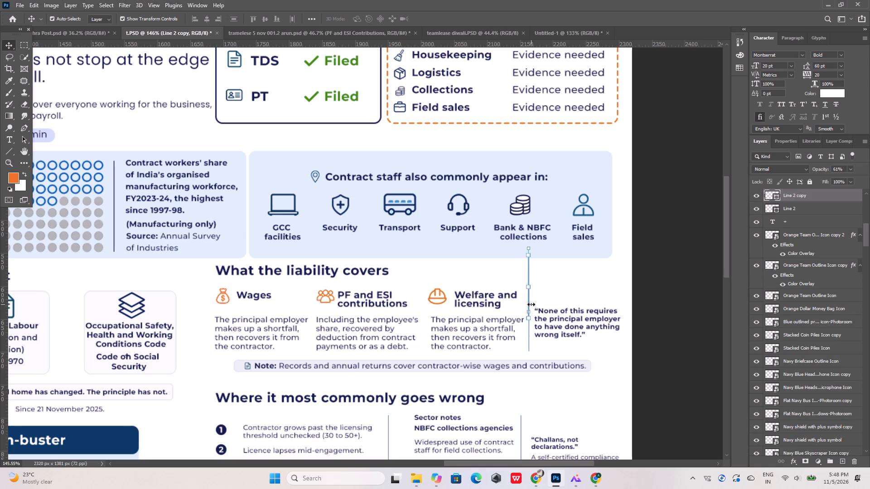
pyautogui.hotkey('shift', 'Up')
pyautogui.hotkey('shift', 'Up')
pyautogui.hotkey('shift', 'Up')
pyautogui.hotkey('shift', 'Up')
pyautogui.hotkey('shift', 'Up')
pyautogui.hotkey('shift', 'Up')
pyautogui.hotkey('shift', 'Up')
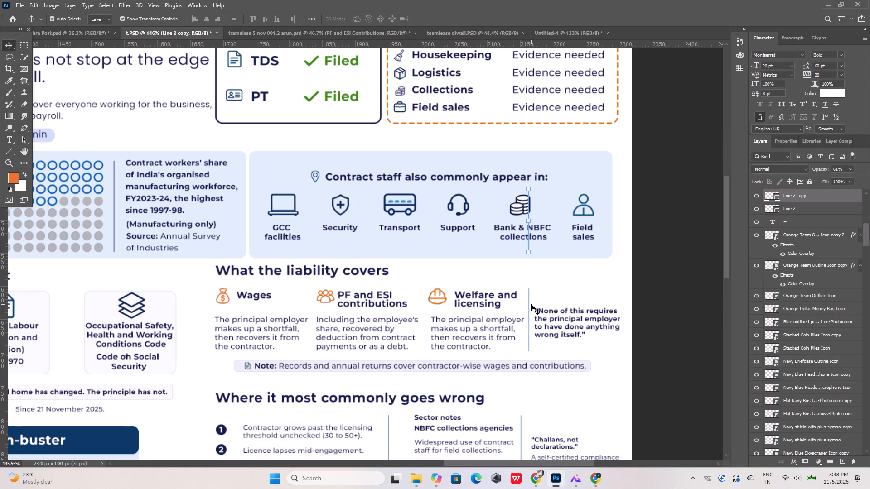
pyautogui.hotkey('shift', 'Left')
pyautogui.hotkey('shift', 'Left')
pyautogui.hotkey('shift', 'Left')
pyautogui.hotkey('shift', 'Left')
pyautogui.hotkey('shift', 'Left')
pyautogui.hotkey('shift', 'Left')
pyautogui.hotkey('shift', 'Left')
pyautogui.hotkey('shift', 'Left')
pyautogui.hotkey('shift', 'Left')
pyautogui.hotkey('shift', 'Left')
pyautogui.hotkey('shift', 'Left')
pyautogui.hotkey('shift', 'Left')
pyautogui.hotkey('shift', 'Left')
pyautogui.hotkey('shift', 'Left')
pyautogui.hotkey('shift', 'Left')
pyautogui.hotkey('shift', 'Left')
pyautogui.hotkey('shift', 'Left')
pyautogui.hotkey('shift', 'Left')
pyautogui.hotkey('shift', 'Left')
pyautogui.hotkey('shift', 'Left')
pyautogui.hotkey('shift', 'Left')
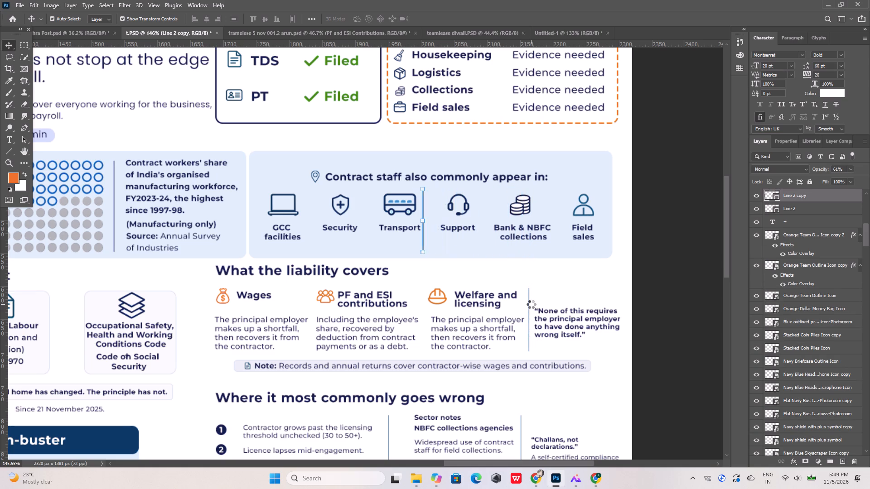
pyautogui.hotkey('shift', 'Left')
pyautogui.hotkey('shift', 'Left')
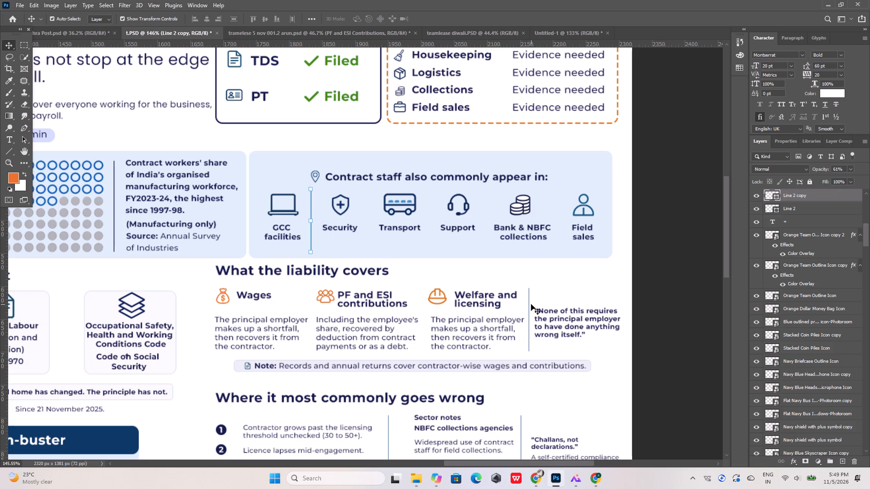
# Shorten the copied divider from its bottom end to 84.81% and nudge it slightly right, between GCC facilities and Security.
pyautogui.keyDown('alt'); pyautogui.scroll(7, 249, 241); pyautogui.keyUp('alt')
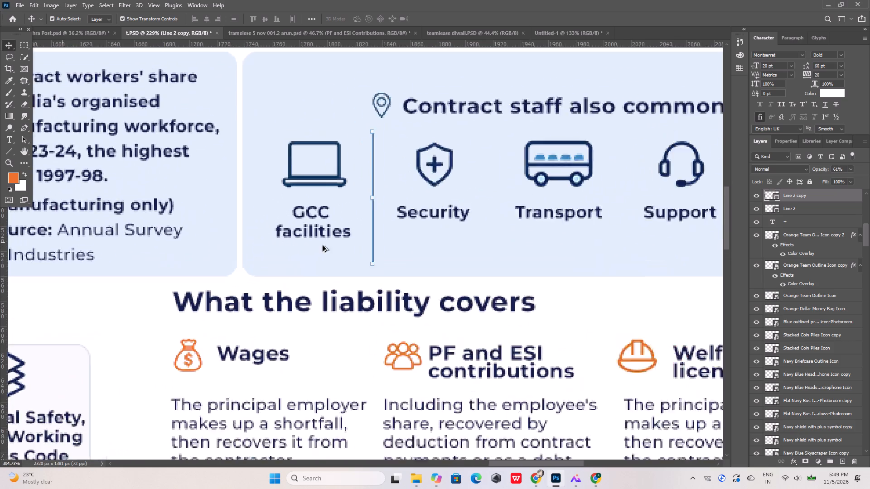
pyautogui.keyDown('alt'); pyautogui.scroll(3, 323, 245); pyautogui.keyUp('alt')
pyautogui.keyDown('alt'); pyautogui.scroll(13, 384, 268); pyautogui.keyUp('alt')
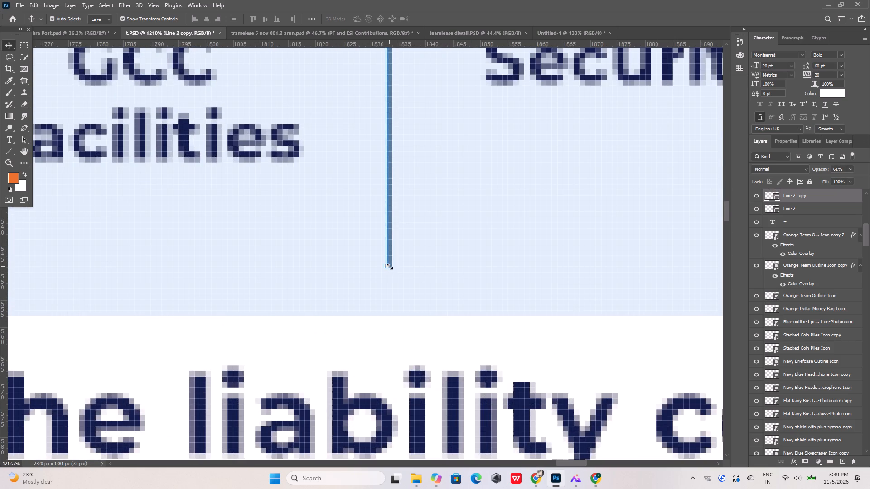
pyautogui.keyDown('alt'); pyautogui.scroll(6, 390, 266); pyautogui.keyUp('alt')
pyautogui.moveTo(384, 268); pyautogui.dragTo(386, 127)
pyautogui.keyDown('alt'); pyautogui.scroll(-17, 386, 163); pyautogui.keyUp('alt')
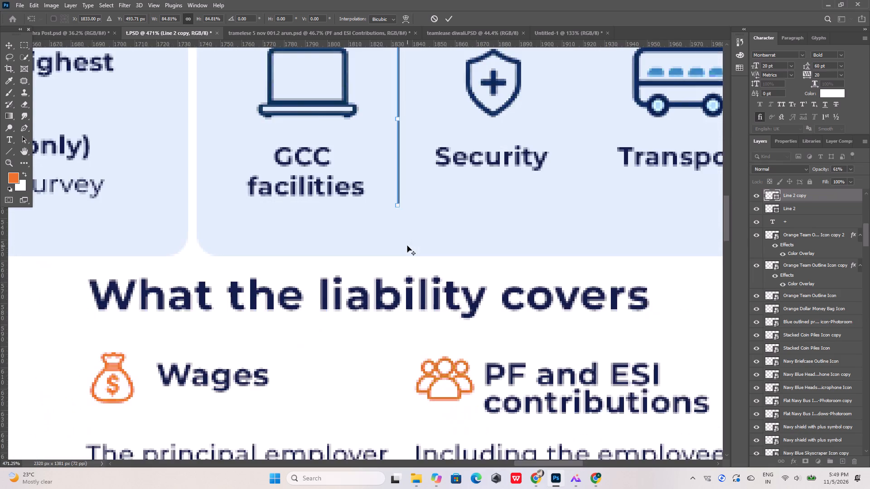
pyautogui.keyDown('alt'); pyautogui.scroll(-5, 407, 246); pyautogui.keyUp('alt')
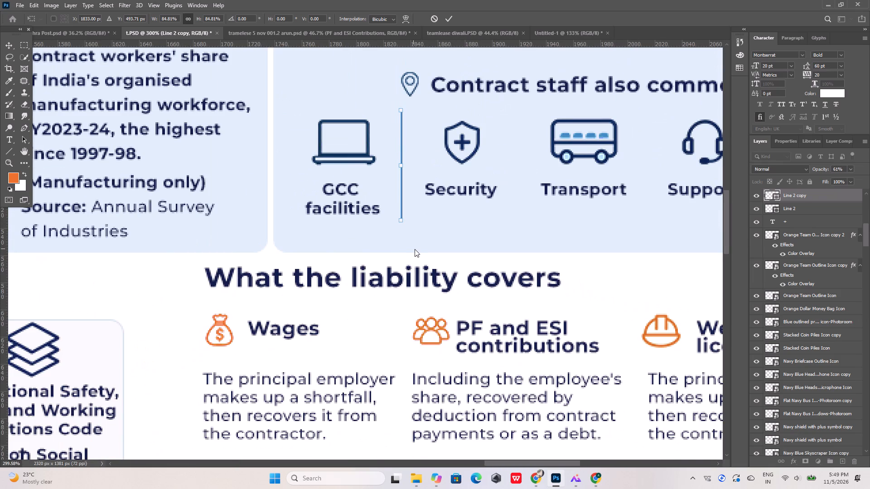
pyautogui.press('Right')
pyautogui.press('Right')
pyautogui.press('Right')
pyautogui.click(450, 24)
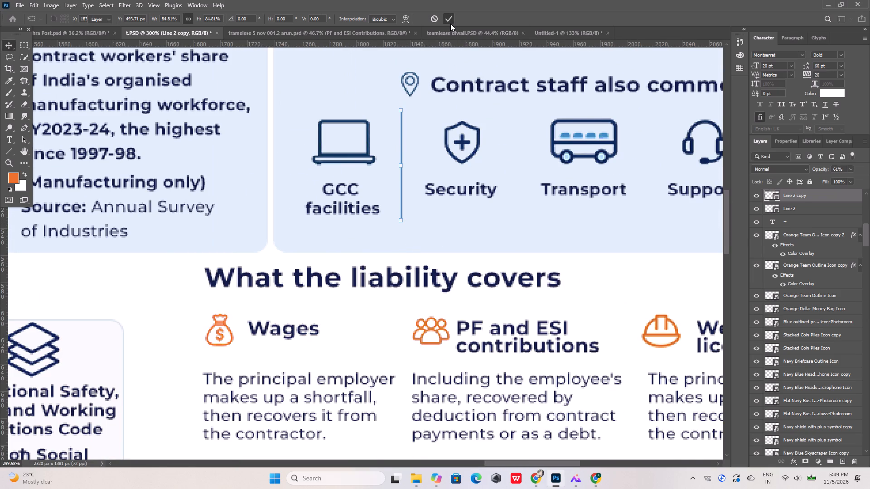
pyautogui.press('Right')
pyautogui.press('Right')
pyautogui.click(449, 219)
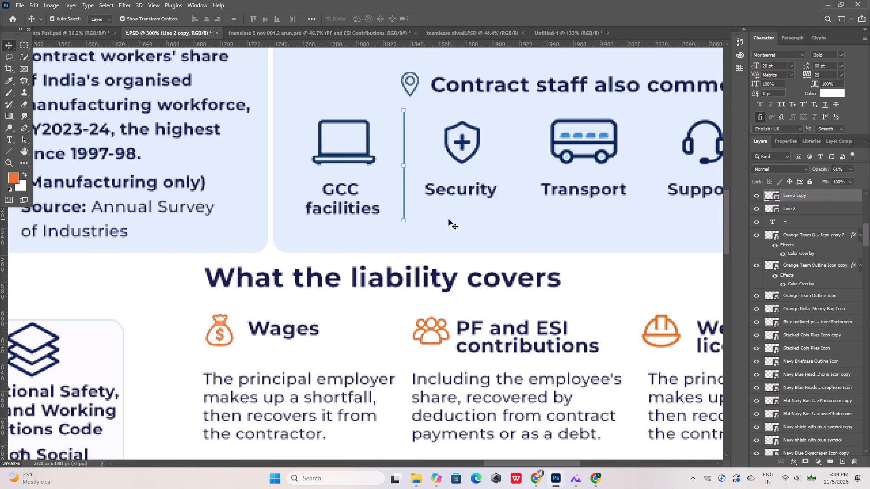
# Duplicate the shortened divider and move the copy about 86 px right, between Security and Transport.
pyautogui.click(406, 187)
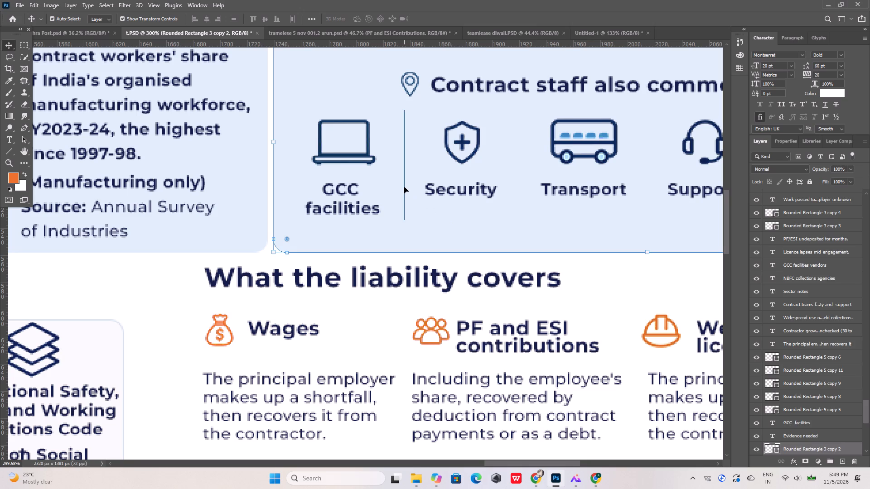
pyautogui.click(404, 187)
pyautogui.hotkey('ctrl', 'j')
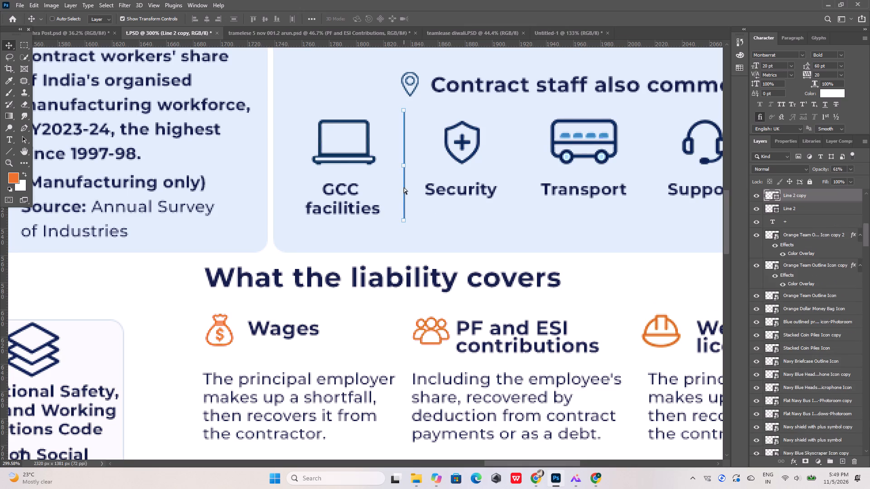
pyautogui.hotkey('shift', 'Right')
pyautogui.hotkey('shift', 'Right')
pyautogui.hotkey('shift', 'Right')
pyautogui.hotkey('shift', 'Right')
pyautogui.hotkey('shift', 'Right')
pyautogui.hotkey('shift', 'Right')
pyautogui.hotkey('shift', 'Right')
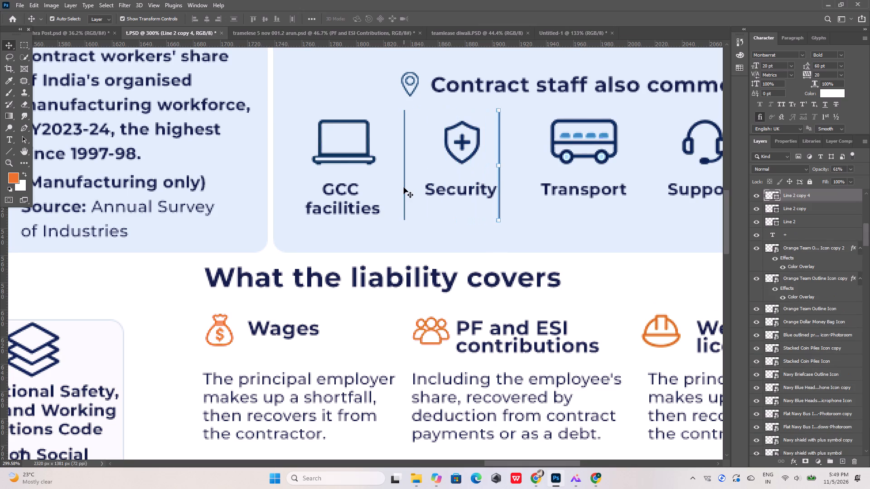
pyautogui.hotkey('shift', 'Right')
pyautogui.hotkey('shift', 'Right')
pyautogui.press('Left')
pyautogui.press('Left')
pyautogui.press('Left')
pyautogui.press('Left')
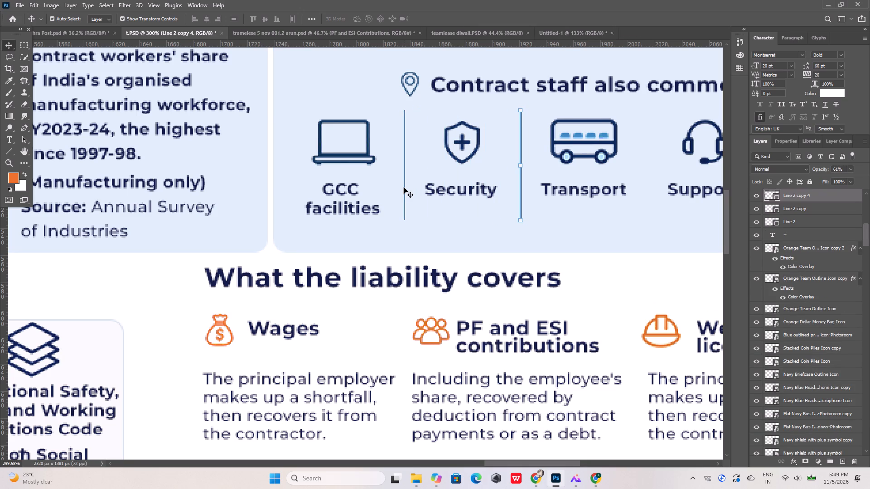
# Duplicate the divider between Security and Transport and move the copy about 90 px right, between Transport and Support.
pyautogui.hotkey('ctrl', 'j')
pyautogui.hotkey('shift', 'Right')
pyautogui.hotkey('shift', 'Right')
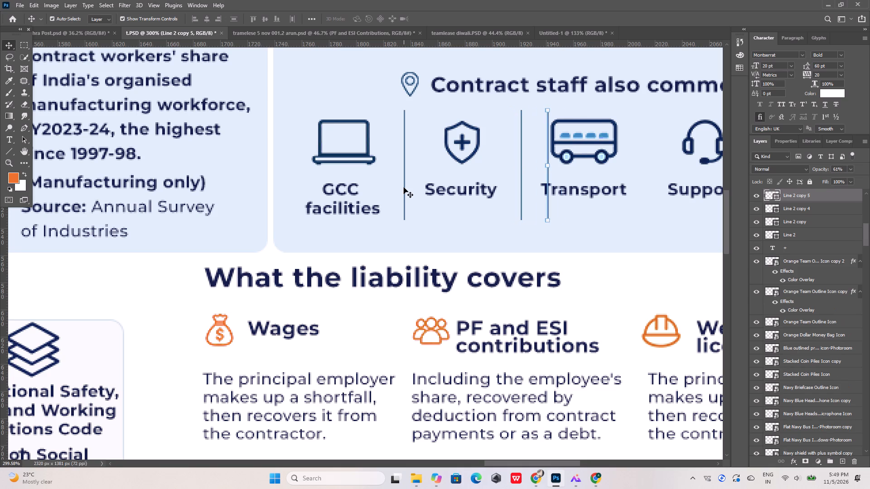
pyautogui.hotkey('shift', 'Right')
pyautogui.hotkey('shift', 'Right')
pyautogui.hotkey('shift', 'Right')
pyautogui.hotkey('shift', 'Right')
pyautogui.hotkey('shift', 'Right')
pyautogui.hotkey('shift', 'Right')
pyautogui.hotkey('shift', 'Right')
pyautogui.press('Right')
pyautogui.press('Right')
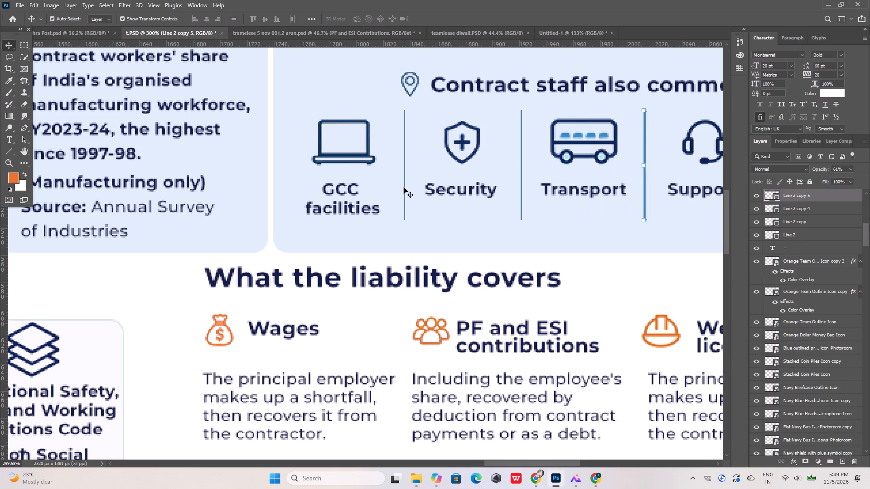
# Nudge the divider between Transport and Support slightly right.
pyautogui.press('Right')
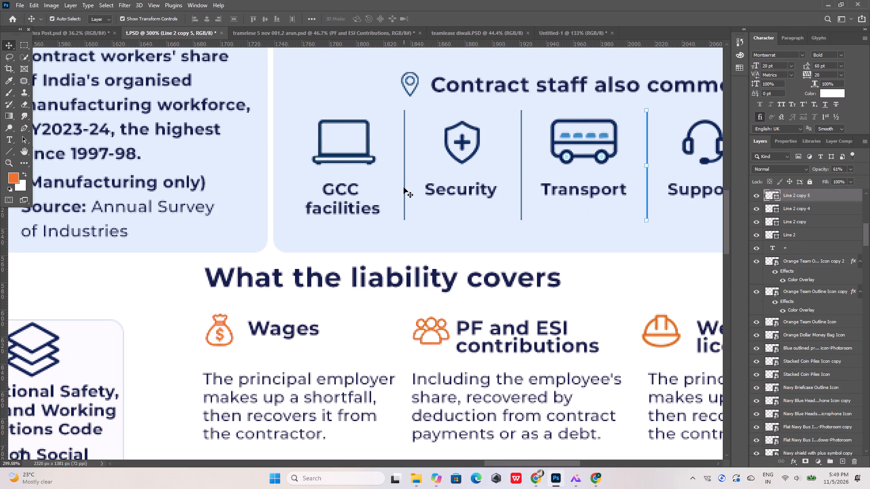
# Duplicate the divider between Transport and Support and move the copy about 81 px right, between Support and Bank & NBFC collections.
pyautogui.keyDown('alt'); pyautogui.scroll(-6, 404, 201); pyautogui.keyUp('alt')
pyautogui.keyDown('alt'); pyautogui.scroll(5, 597, 147); pyautogui.keyUp('alt')
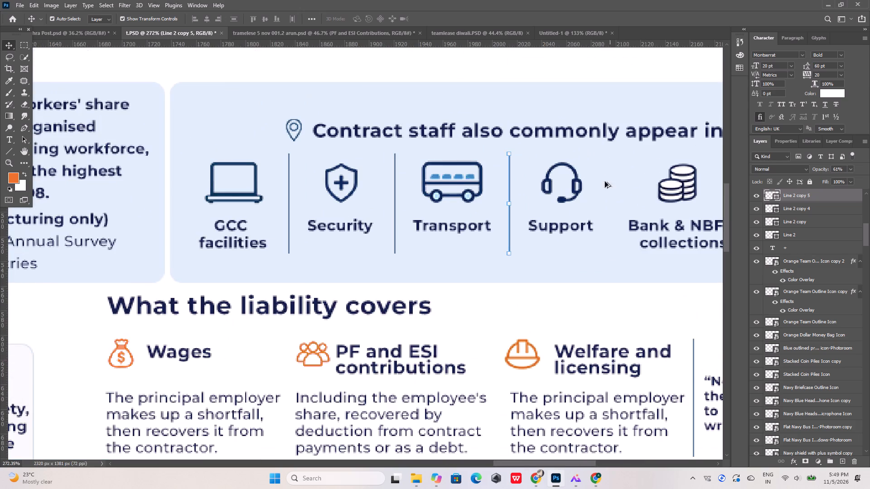
pyautogui.keyDown('alt'); pyautogui.scroll(-2, 551, 235); pyautogui.keyUp('alt')
pyautogui.hotkey('ctrl', 'j')
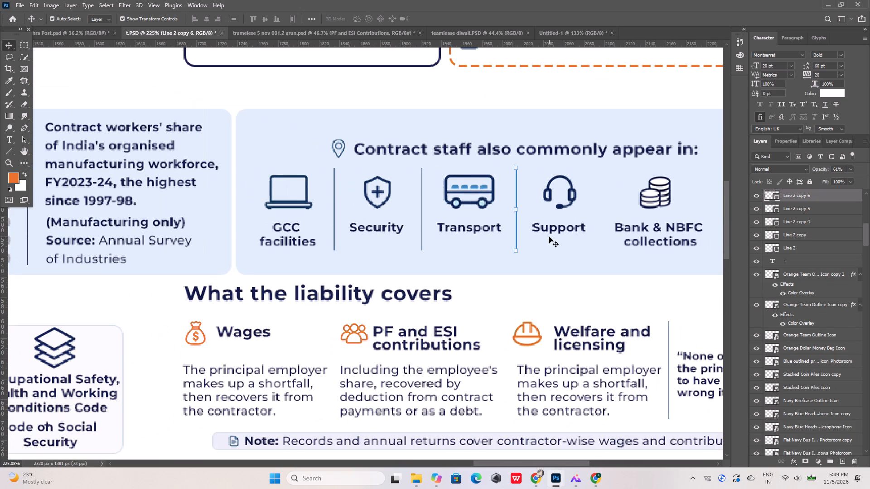
pyautogui.hotkey('shift', 'Right')
pyautogui.hotkey('shift', 'Right')
pyautogui.hotkey('shift', 'Right')
pyautogui.hotkey('shift', 'Right')
pyautogui.hotkey('shift', 'Right')
pyautogui.hotkey('shift', 'Right')
pyautogui.hotkey('shift', 'Right')
pyautogui.hotkey('shift', 'Right')
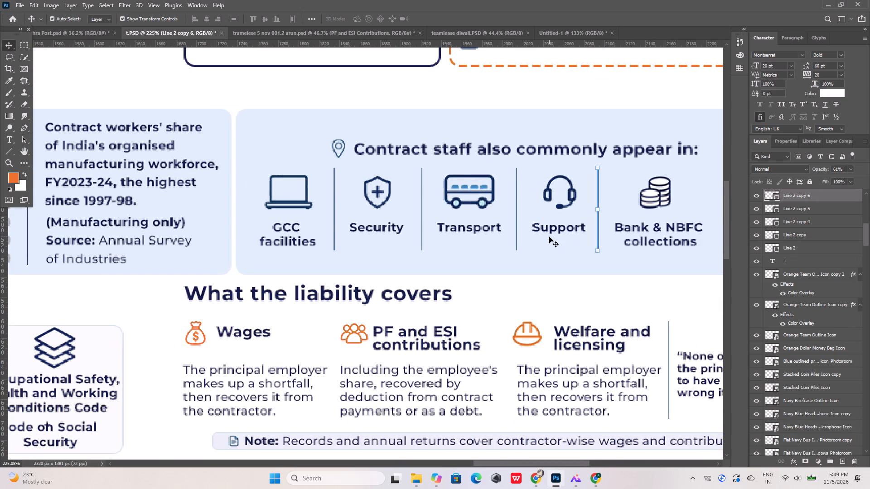
pyautogui.press('Right')
# Duplicate the divider beside Bank & NBFC collections and move the copy about 115 px right, between Bank & NBFC collections and Field sales.
pyautogui.keyDown('alt'); pyautogui.scroll(-4, 548, 237); pyautogui.keyUp('alt')
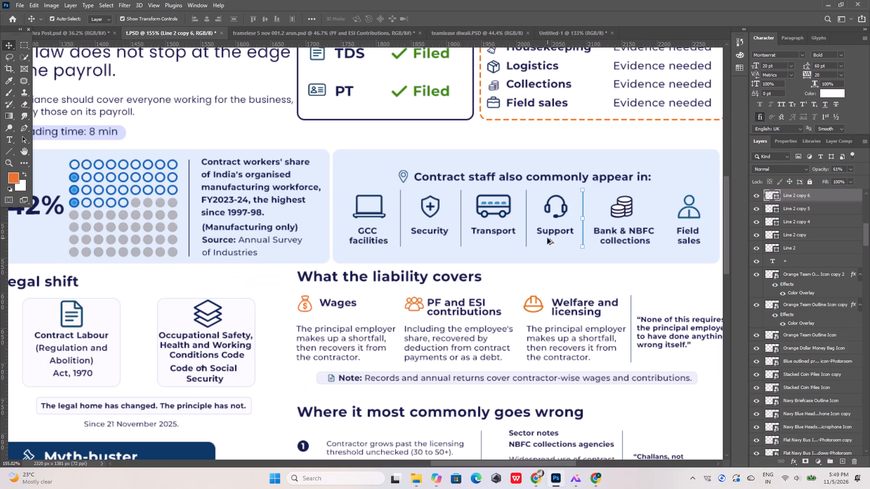
pyautogui.keyDown('alt'); pyautogui.scroll(5, 673, 211); pyautogui.keyUp('alt')
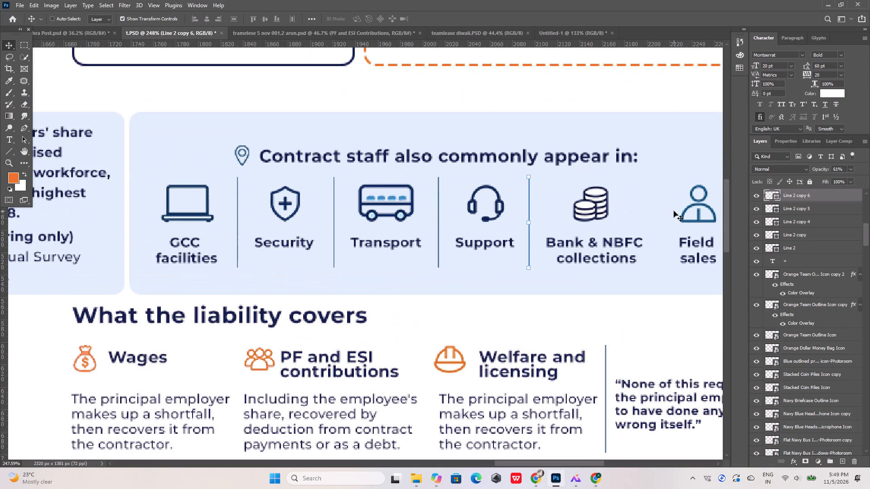
pyautogui.hotkey('ctrl', 'j')
pyautogui.hotkey('shift', 'Right')
pyautogui.hotkey('shift', 'Right')
pyautogui.hotkey('shift', 'Right')
pyautogui.hotkey('shift', 'Right')
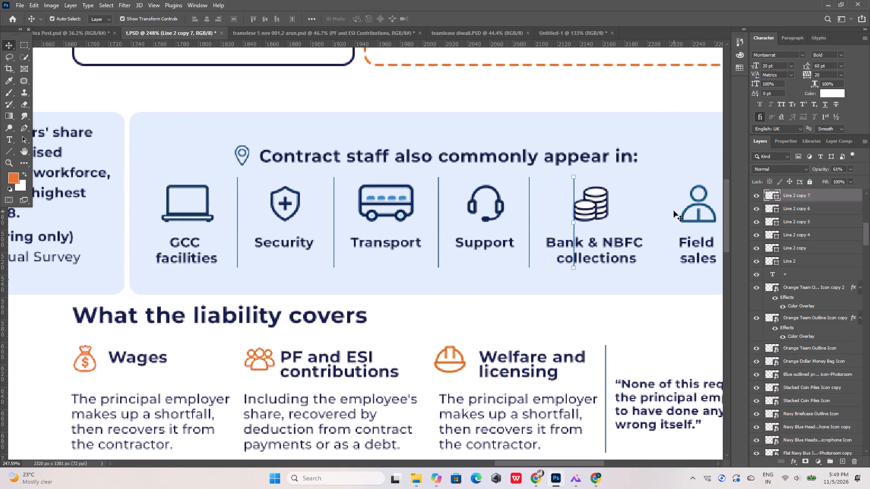
pyautogui.hotkey('shift', 'Right')
pyautogui.hotkey('shift', 'Right')
pyautogui.hotkey('shift', 'Right')
pyautogui.hotkey('shift', 'Right')
pyautogui.hotkey('shift', 'Right')
pyautogui.hotkey('shift', 'Right')
pyautogui.hotkey('shift', 'Right')
pyautogui.hotkey('shift', 'Right')
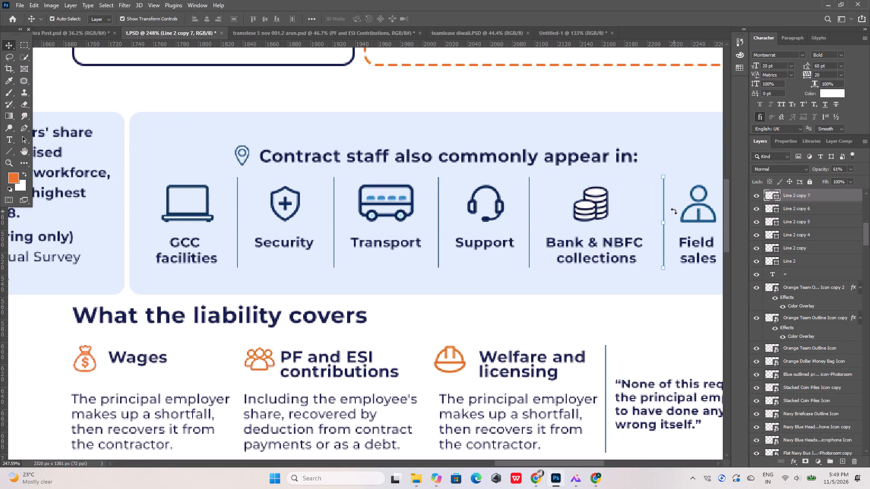
pyautogui.press('Left')
pyautogui.press('Left')
pyautogui.press('Left')
pyautogui.press('Left')
pyautogui.press('Left')
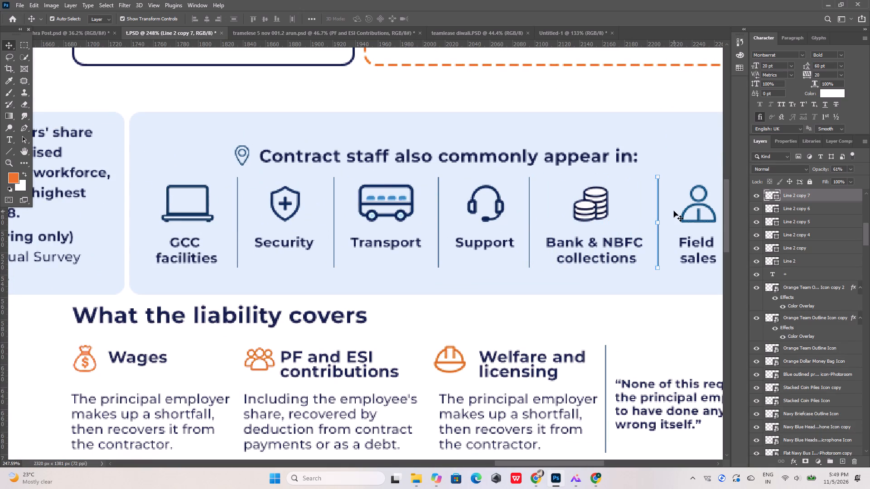
pyautogui.click(667, 312)
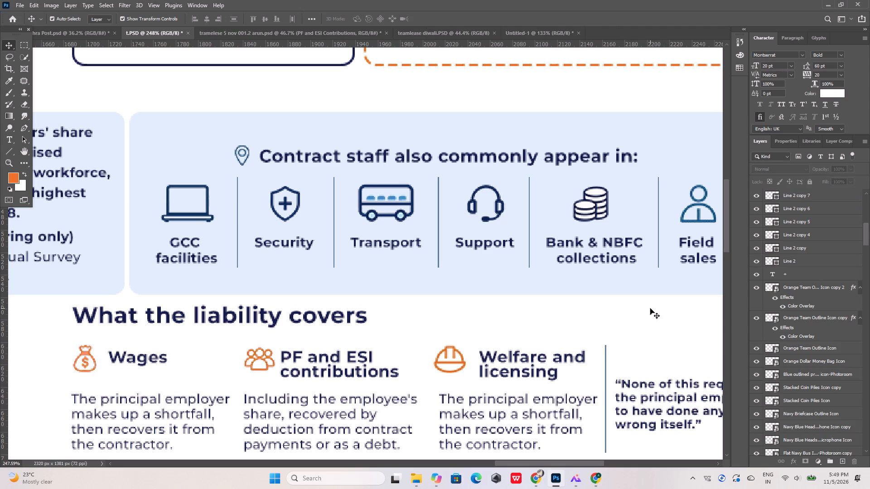
# Examine the contract-staff panel and its surrounding sections against the reference infographic.
pyautogui.keyDown('alt'); pyautogui.scroll(-3, 650, 308); pyautogui.keyUp('alt')
pyautogui.scroll(9, 540, 223)
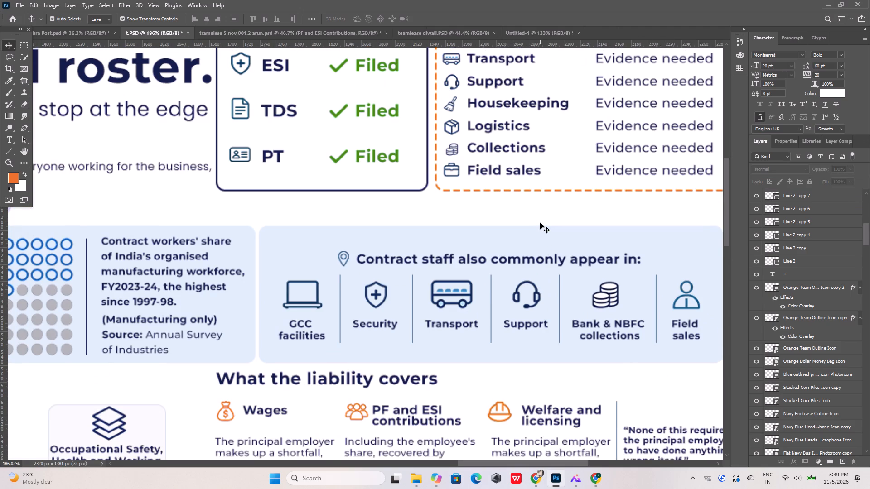
pyautogui.scroll(2, 540, 223)
pyautogui.keyDown('alt'); pyautogui.scroll(-5, 627, 242); pyautogui.keyUp('alt')
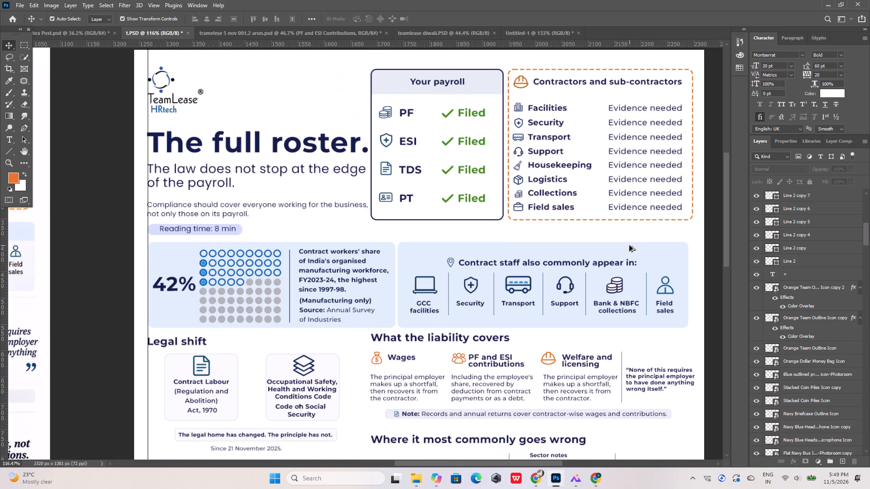
pyautogui.keyDown('alt'); pyautogui.scroll(-5, 629, 245); pyautogui.keyUp('alt')
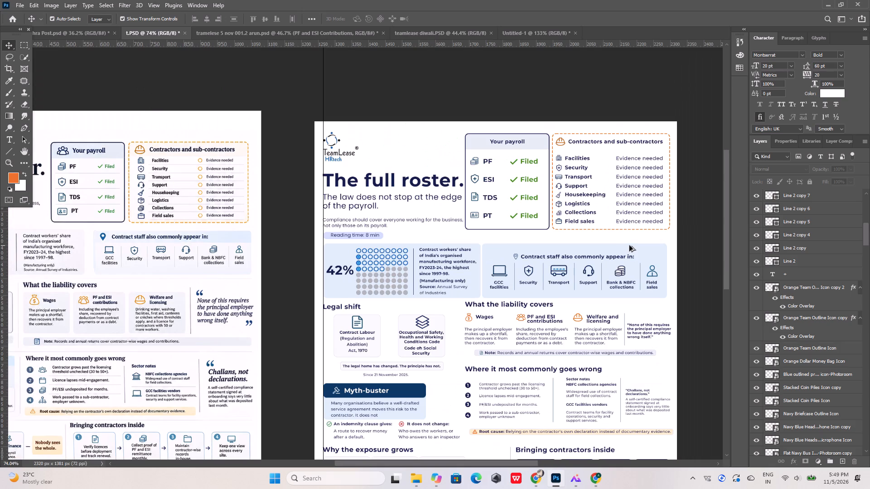
pyautogui.keyDown('alt'); pyautogui.scroll(7, 629, 245); pyautogui.keyUp('alt')
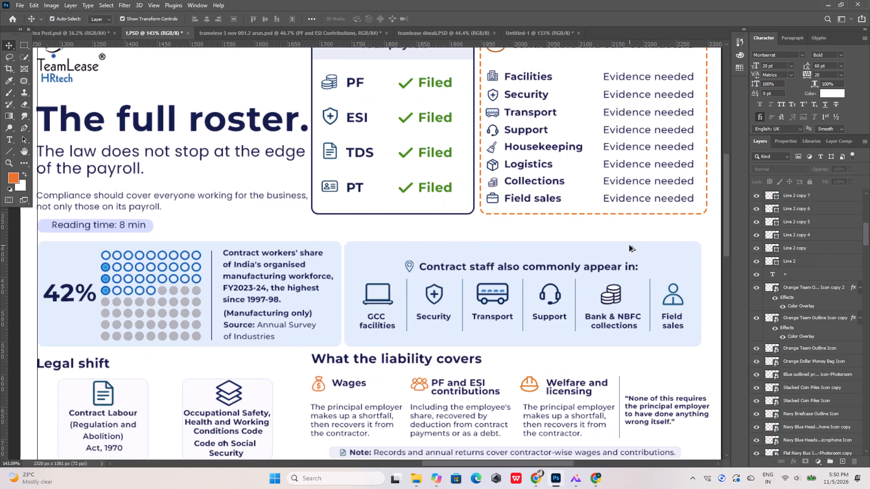
pyautogui.keyDown('alt'); pyautogui.scroll(-3, 474, 131); pyautogui.keyUp('alt')
pyautogui.keyDown('alt'); pyautogui.scroll(5, 406, 294); pyautogui.keyUp('alt')
# Duplicate the pale blue contract-staff background panel and move the copy down behind the "What the liability covers" section.
pyautogui.click(412, 281)
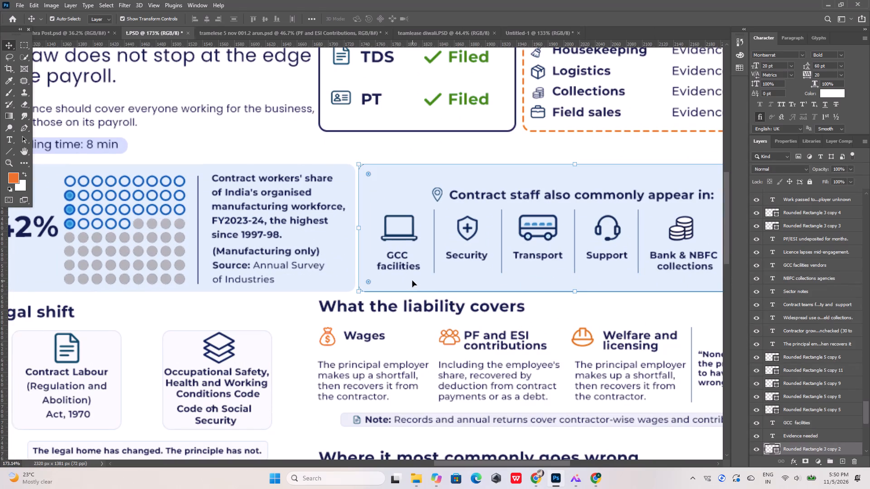
pyautogui.keyDown('alt'); pyautogui.moveTo(417, 276); pyautogui.dragTo(360, 405); pyautogui.keyUp('alt')
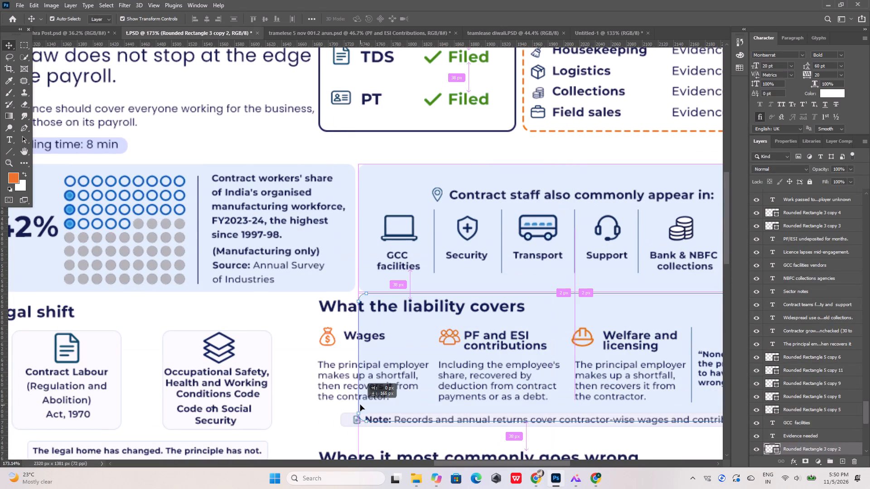
pyautogui.keyDown('alt'); pyautogui.moveTo(360, 405); pyautogui.dragTo(360, 402); pyautogui.keyUp('alt')
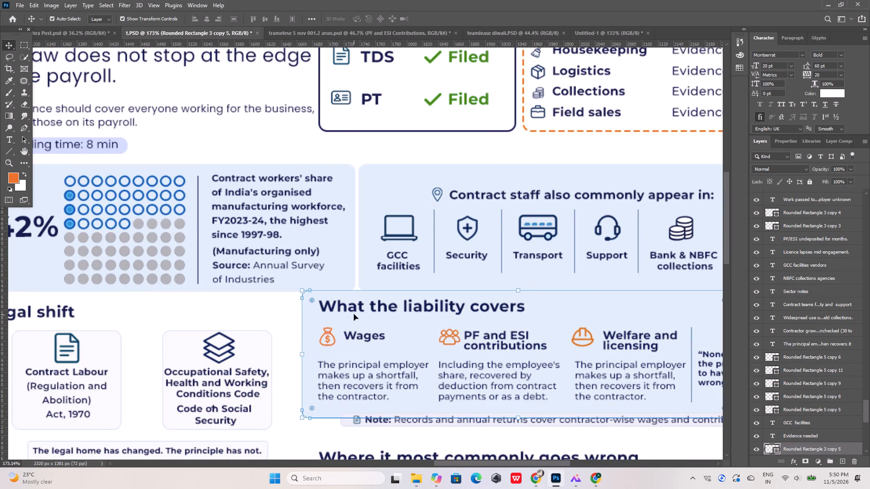
# Shorten the copied panel from its top and bottom edges to 68.71% height, about 112 px, below the "What the liability covers" heading.
pyautogui.keyDown('alt'); pyautogui.scroll(-7, 360, 298); pyautogui.keyUp('alt')
pyautogui.keyDown('alt'); pyautogui.scroll(7, 412, 321); pyautogui.keyUp('alt')
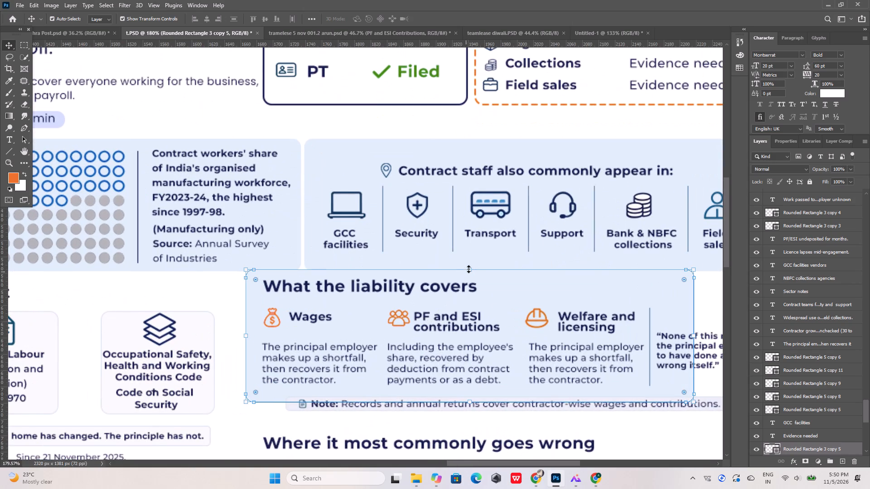
pyautogui.keyDown('shift'); pyautogui.moveTo(472, 271); pyautogui.dragTo(474, 298); pyautogui.keyUp('shift')
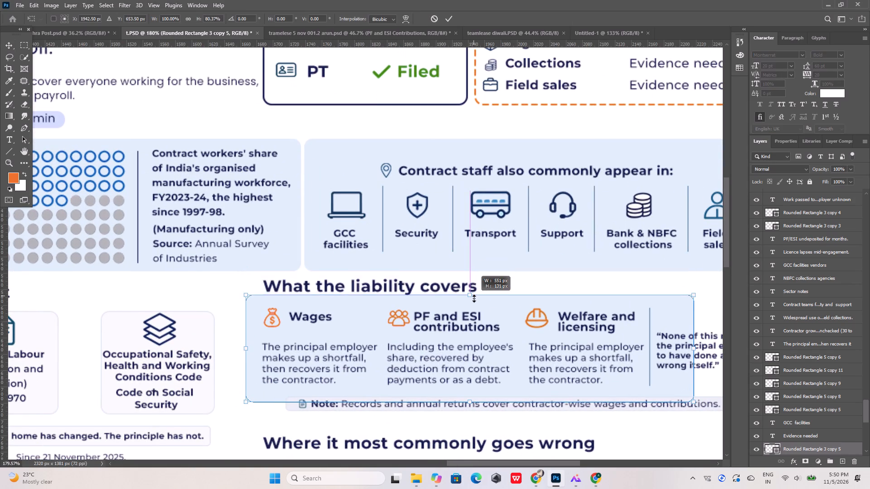
pyautogui.keyDown('shift'); pyautogui.moveTo(474, 298); pyautogui.dragTo(474, 302); pyautogui.keyUp('shift')
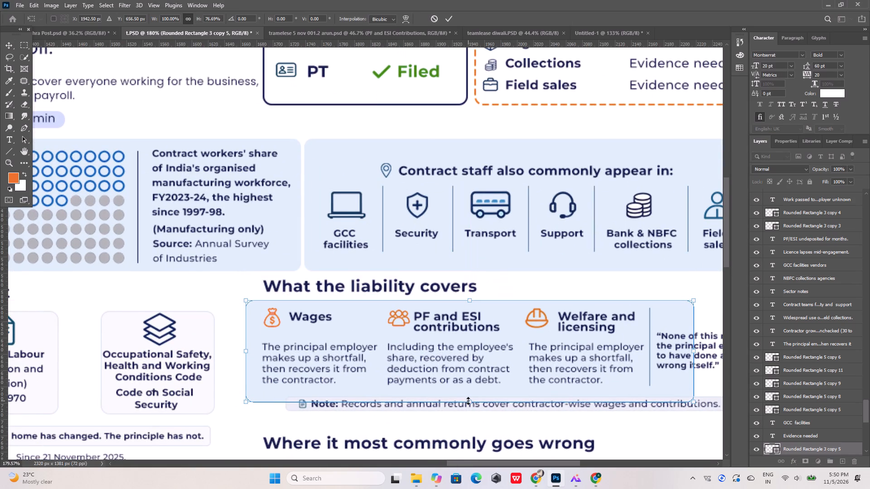
pyautogui.keyDown('shift'); pyautogui.moveTo(469, 402); pyautogui.dragTo(470, 392); pyautogui.keyUp('shift')
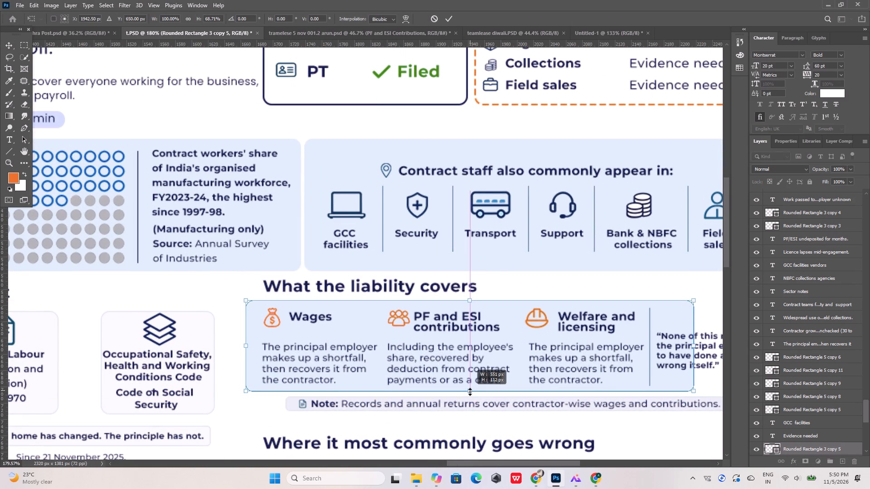
pyautogui.keyDown('alt'); pyautogui.scroll(-9, 470, 388); pyautogui.keyUp('alt')
pyautogui.click(143, 284)
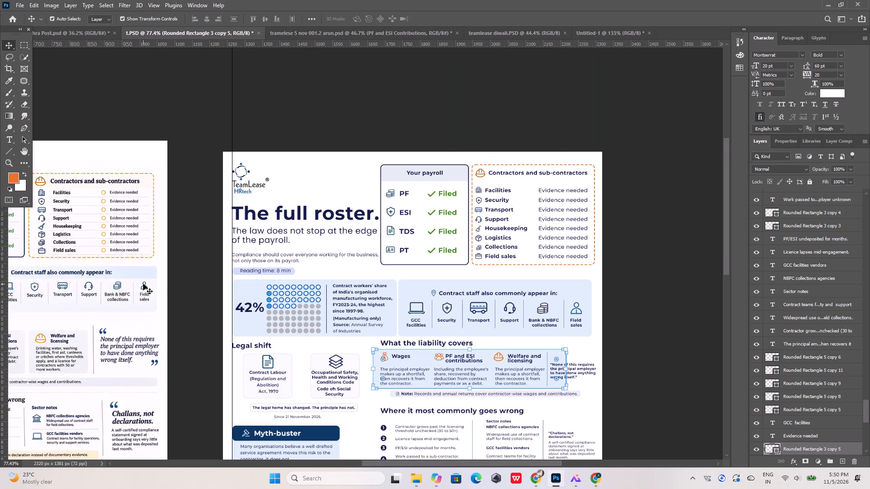
# Hide the reference infographic layer, "Contractor Compliance_ The Full Roster".
pyautogui.click(755, 448)
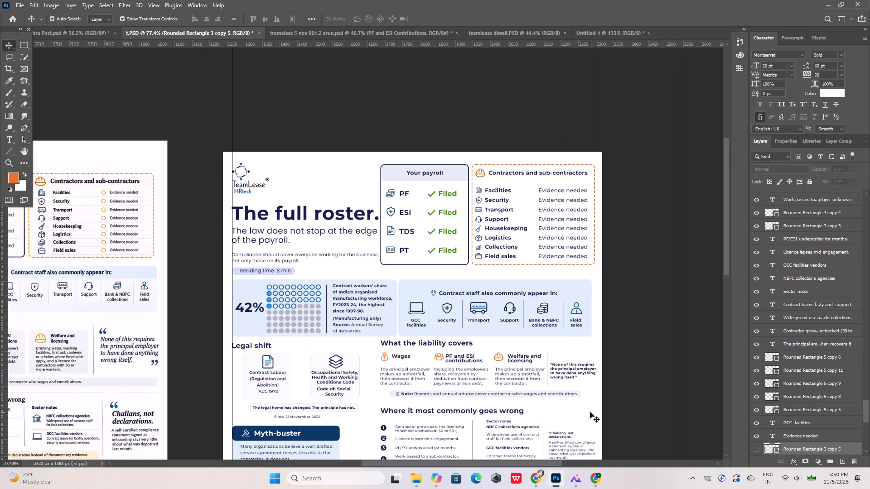
pyautogui.hotkey('ctrl', 'z')
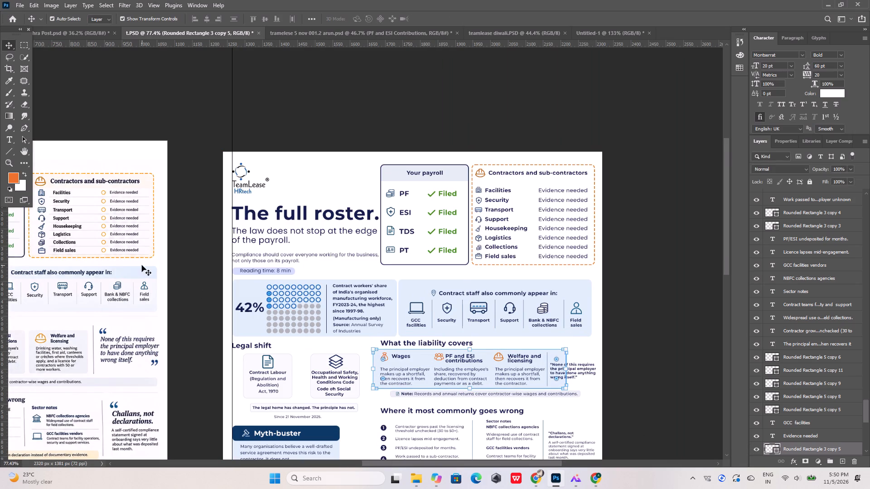
pyautogui.click(141, 265)
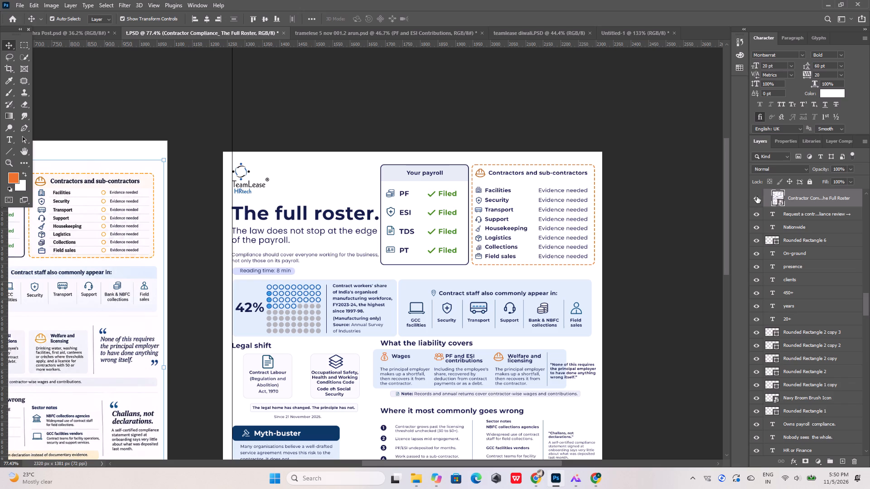
pyautogui.click(757, 197)
# Narrow the copied pale blue panel from both sides to 28.86% width so it frames only the Wages column.
pyautogui.keyDown('alt'); pyautogui.scroll(4, 432, 365); pyautogui.keyUp('alt')
pyautogui.click(428, 358)
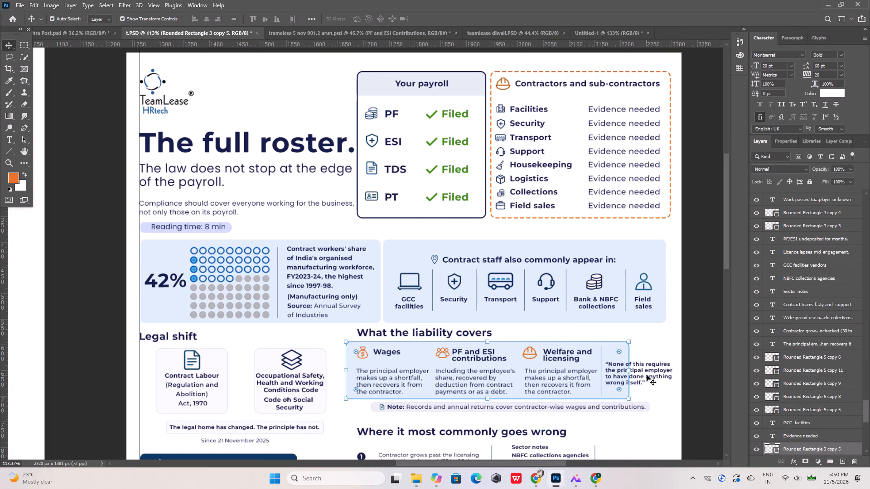
pyautogui.keyDown('shift'); pyautogui.moveTo(627, 369); pyautogui.dragTo(429, 389); pyautogui.keyUp('shift')
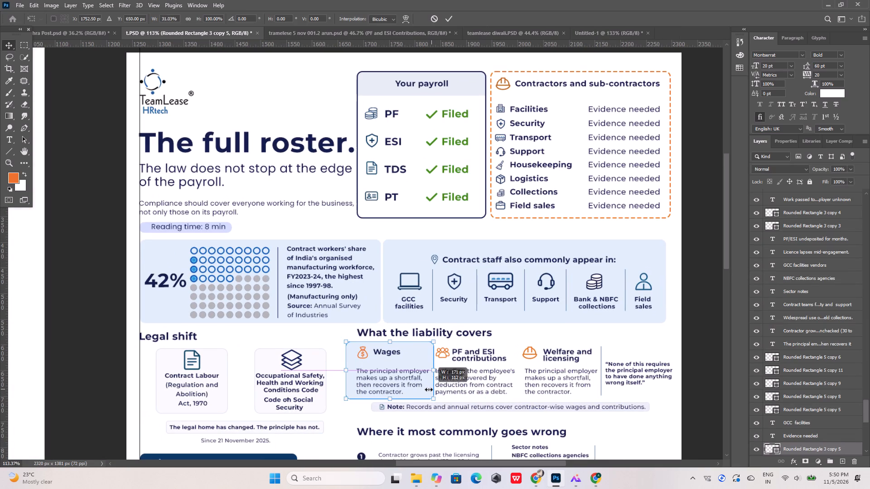
pyautogui.keyDown('shift'); pyautogui.moveTo(429, 389); pyautogui.dragTo(427, 390); pyautogui.keyUp('shift')
pyautogui.keyDown('alt'); pyautogui.scroll(11, 426, 387); pyautogui.keyUp('alt')
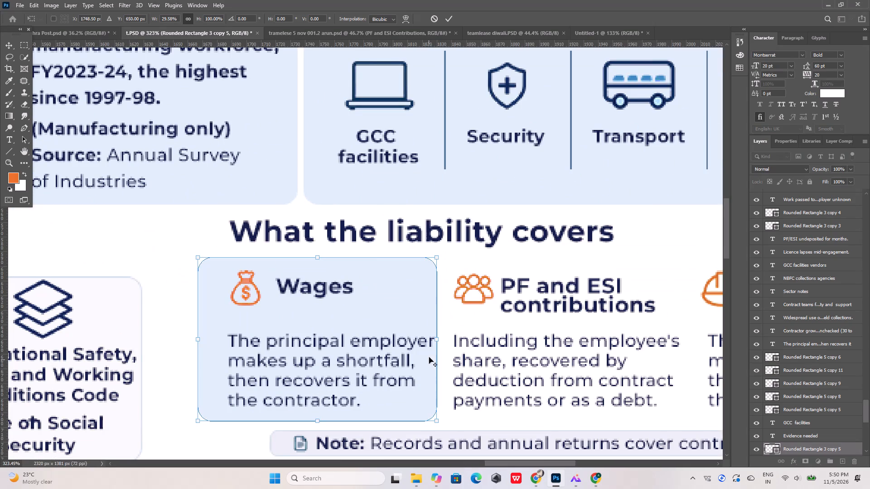
pyautogui.keyDown('shift'); pyautogui.click(437, 340); pyautogui.keyUp('shift')
pyautogui.keyDown('shift'); pyautogui.moveTo(437, 339); pyautogui.dragTo(446, 336); pyautogui.keyUp('shift')
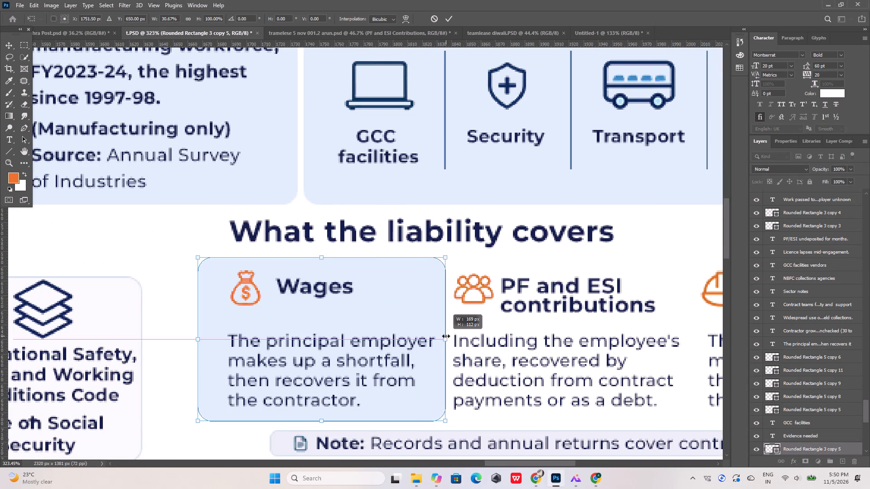
pyautogui.keyDown('shift'); pyautogui.moveTo(446, 336); pyautogui.dragTo(444, 337); pyautogui.keyUp('shift')
pyautogui.keyDown('shift'); pyautogui.moveTo(199, 341); pyautogui.dragTo(209, 338); pyautogui.keyUp('shift')
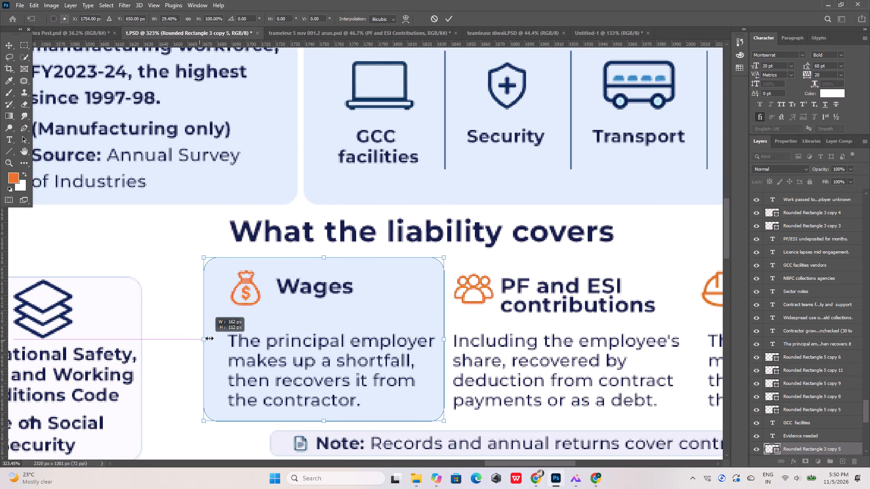
pyautogui.keyDown('shift'); pyautogui.moveTo(209, 338); pyautogui.dragTo(212, 337); pyautogui.keyUp('shift')
pyautogui.click(449, 19)
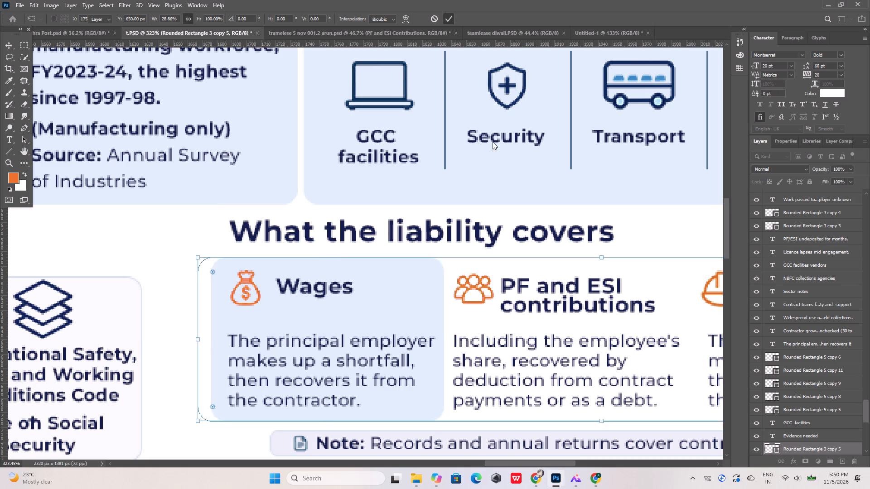
pyautogui.click(590, 259)
# Duplicate the pale blue Wages card and place the copy about 162 px to the right, behind the PF and ESI contributions column.
pyautogui.keyDown('alt'); pyautogui.scroll(-3, 309, 306); pyautogui.keyUp('alt')
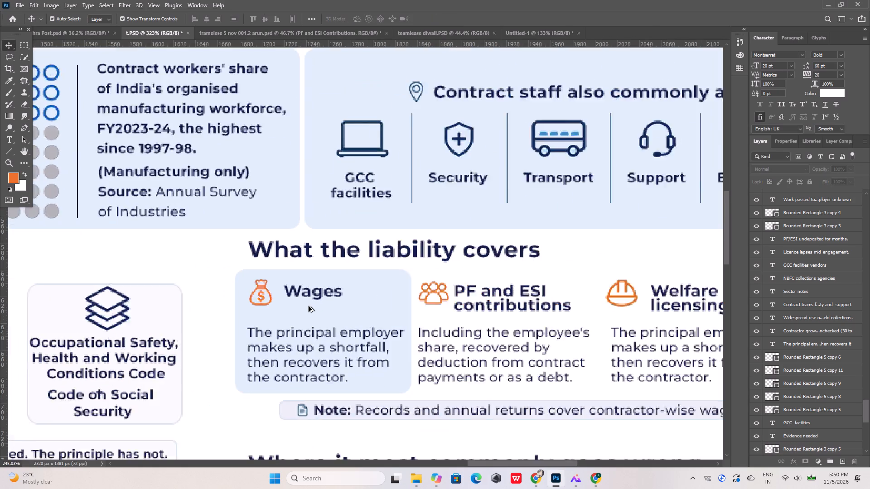
pyautogui.keyDown('alt'); pyautogui.scroll(-6, 309, 306); pyautogui.keyUp('alt')
pyautogui.keyDown('alt'); pyautogui.scroll(4, 367, 308); pyautogui.keyUp('alt')
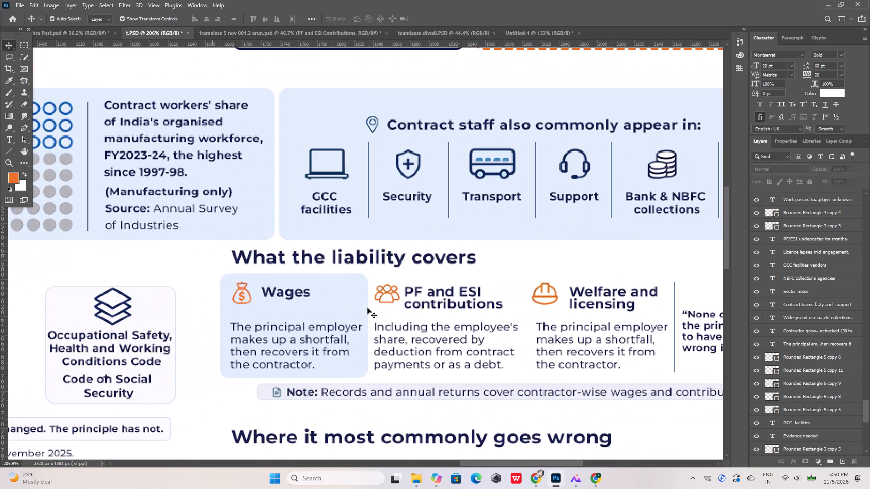
pyautogui.click(354, 303)
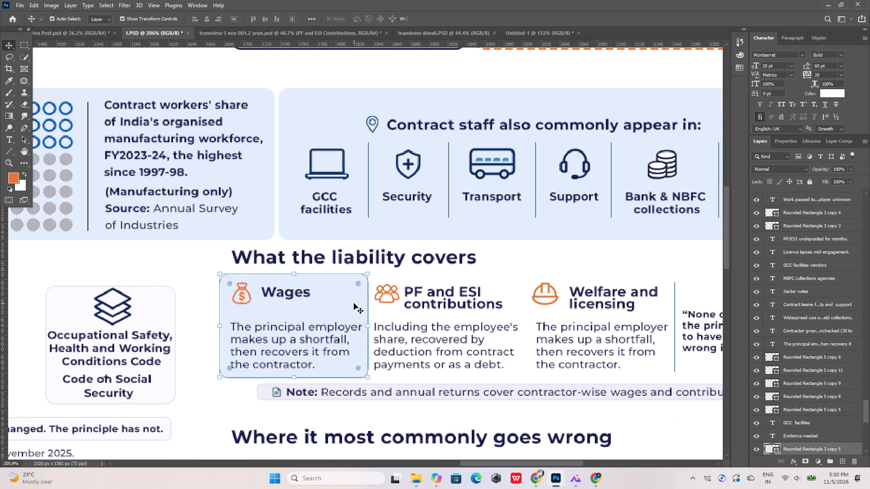
pyautogui.keyDown('alt'); pyautogui.moveTo(329, 307); pyautogui.dragTo(493, 314); pyautogui.keyUp('alt')
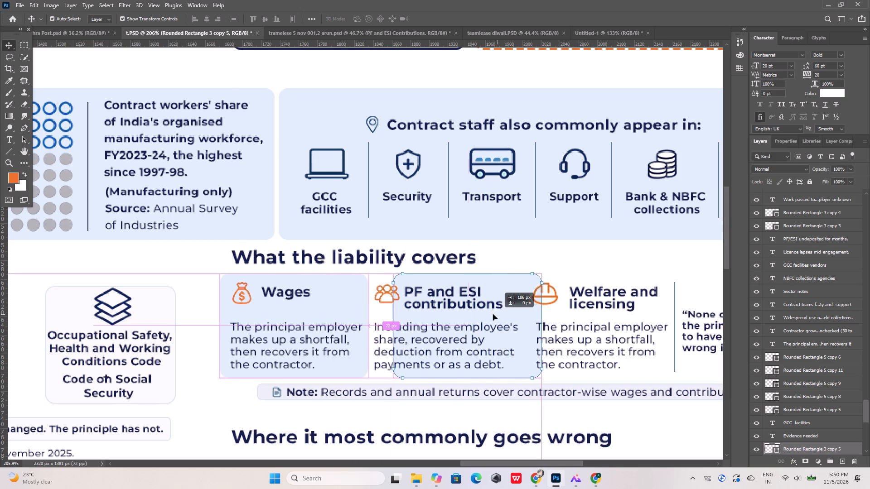
pyautogui.keyDown('alt'); pyautogui.moveTo(493, 314); pyautogui.dragTo(479, 316); pyautogui.keyUp('alt')
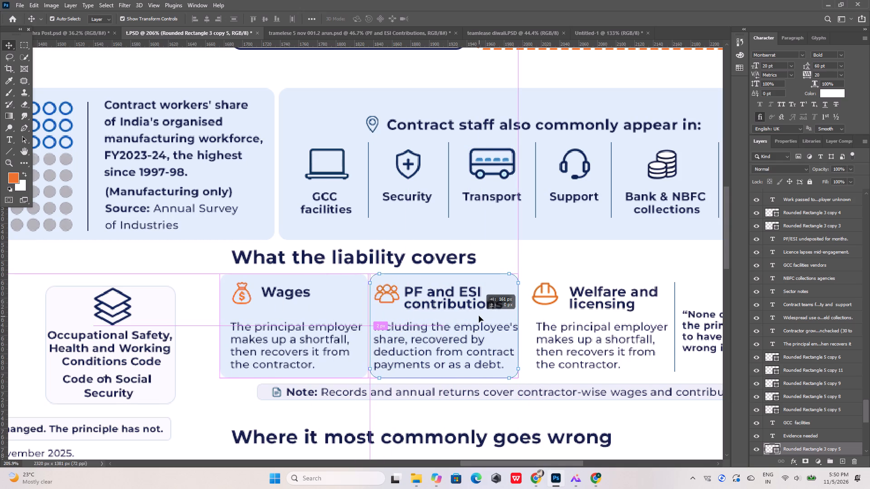
pyautogui.keyDown('alt'); pyautogui.moveTo(479, 316); pyautogui.dragTo(480, 316); pyautogui.keyUp('alt')
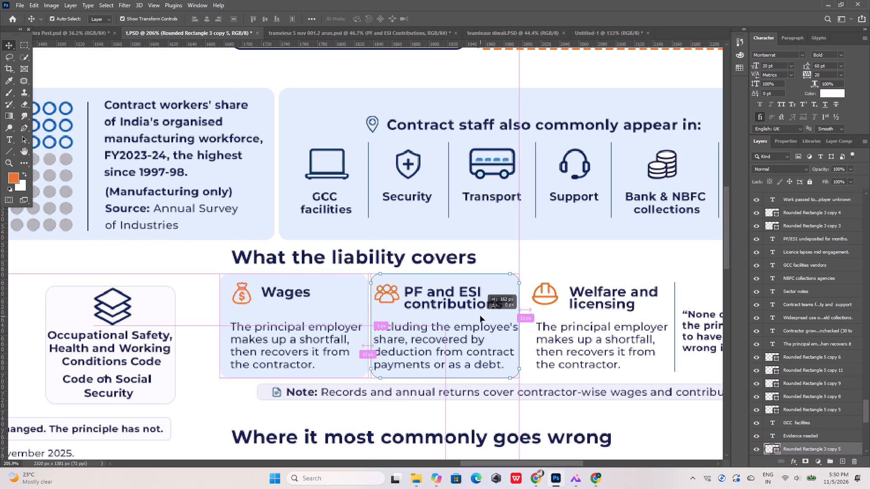
pyautogui.keyDown('alt'); pyautogui.moveTo(480, 316); pyautogui.dragTo(482, 316); pyautogui.keyUp('alt')
# Widen the PF and ESI contributions card from its right edge to 103.14% width, about 164 px.
pyautogui.keyDown('alt'); pyautogui.scroll(4, 518, 329); pyautogui.keyUp('alt')
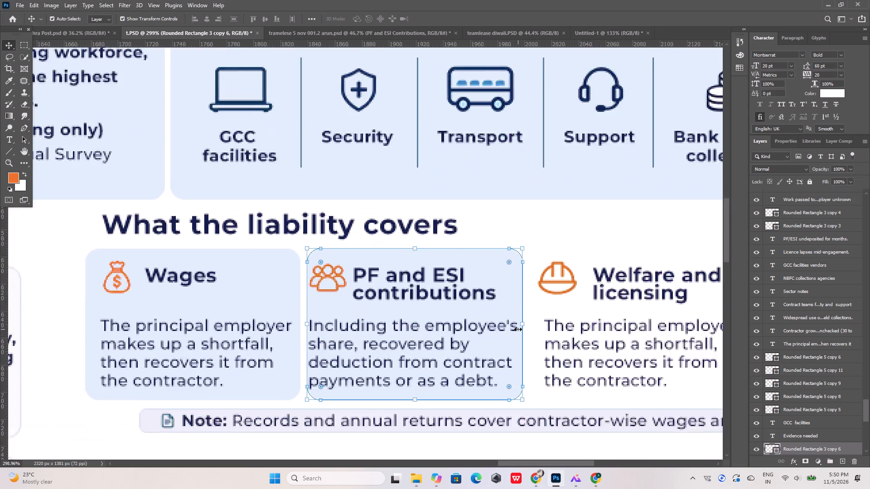
pyautogui.keyDown('alt'); pyautogui.scroll(2, 518, 329); pyautogui.keyUp('alt')
pyautogui.keyDown('shift'); pyautogui.moveTo(524, 324); pyautogui.dragTo(534, 323); pyautogui.keyUp('shift')
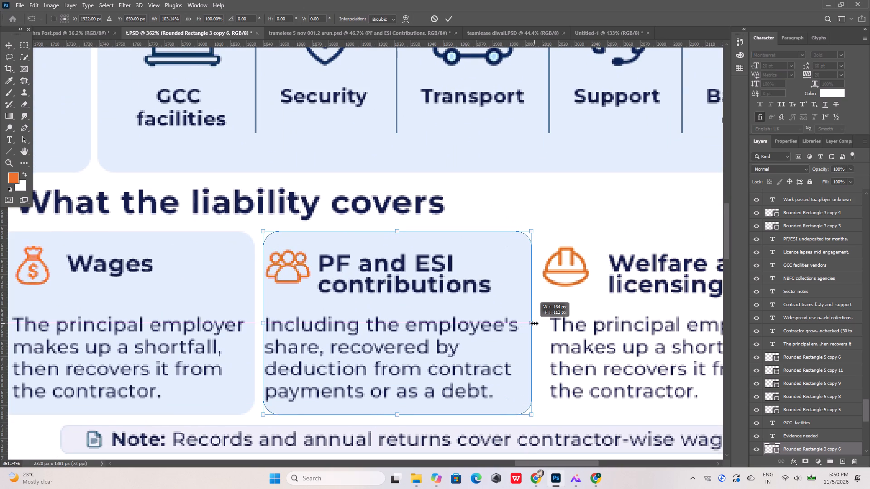
pyautogui.keyDown('shift'); pyautogui.moveTo(534, 323); pyautogui.dragTo(532, 323); pyautogui.keyUp('shift')
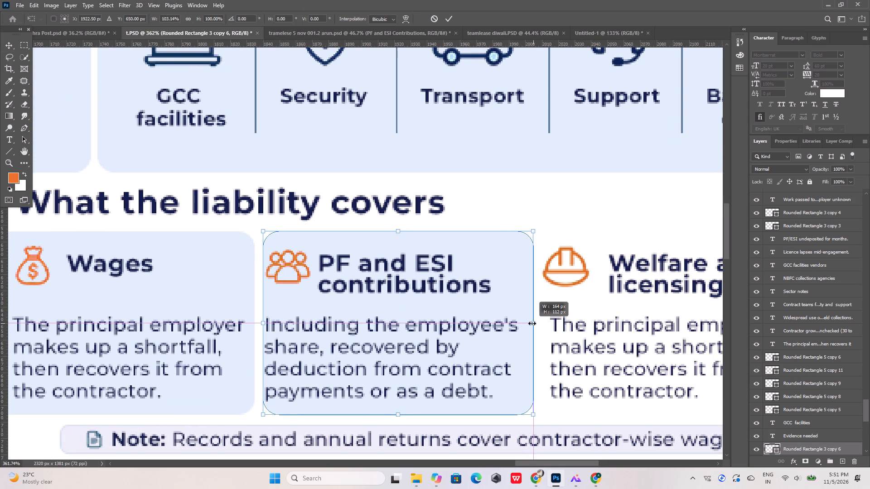
pyautogui.keyDown('shift'); pyautogui.moveTo(532, 323); pyautogui.dragTo(532, 323); pyautogui.keyUp('shift')
pyautogui.click(447, 14)
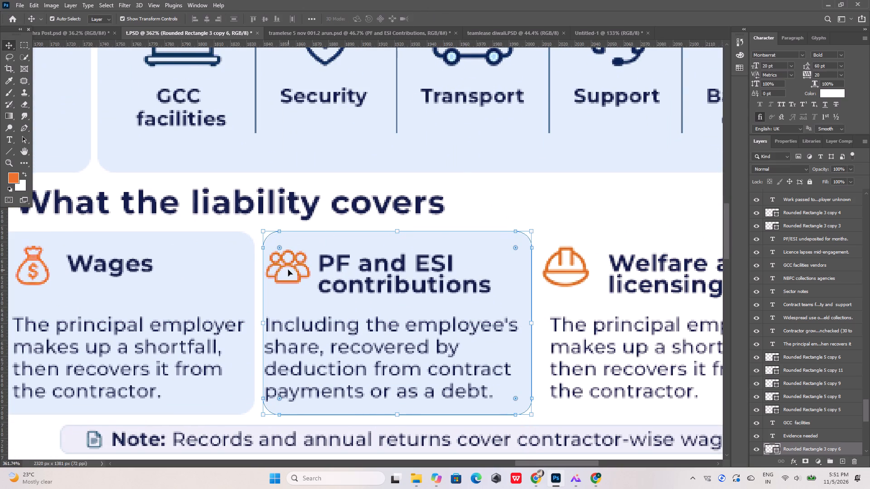
# Nudge the PF and ESI contributions icon, heading and body text together 4 px right within their card.
pyautogui.click(294, 265)
pyautogui.keyDown('shift'); pyautogui.click(340, 267); pyautogui.keyUp('shift')
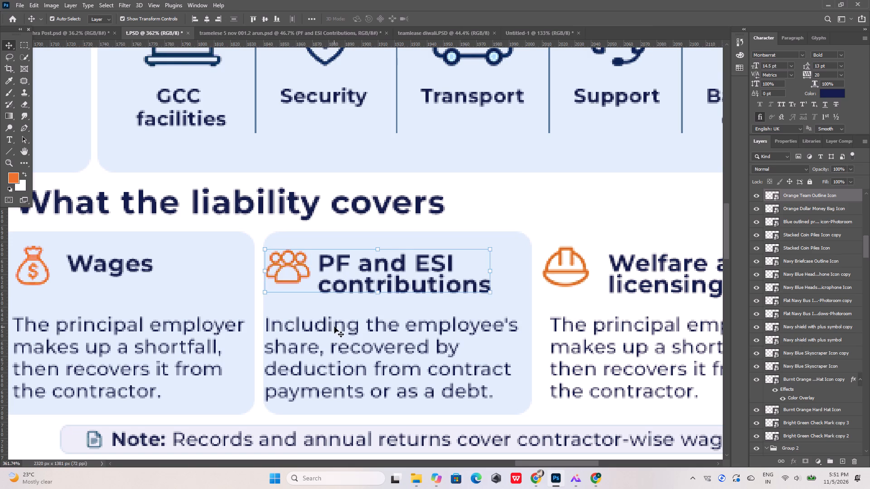
pyautogui.keyDown('shift'); pyautogui.click(334, 327); pyautogui.keyUp('shift')
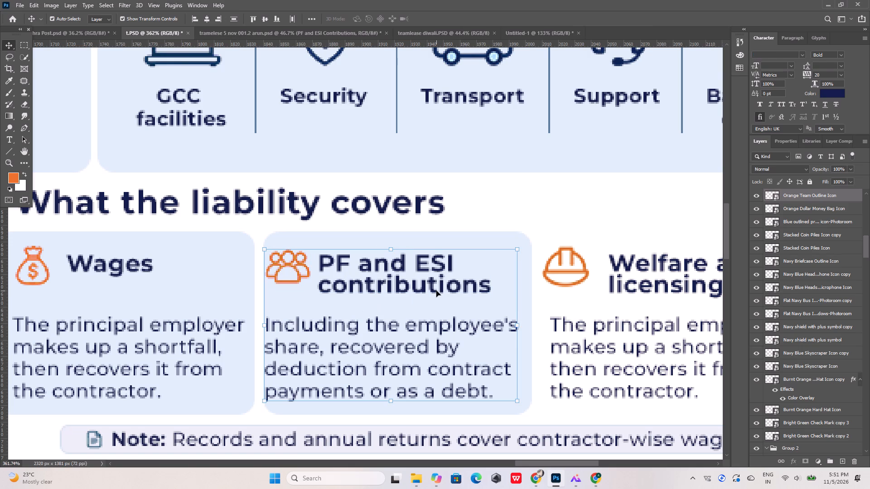
pyautogui.press('Right')
pyautogui.press('Right')
pyautogui.press('Right')
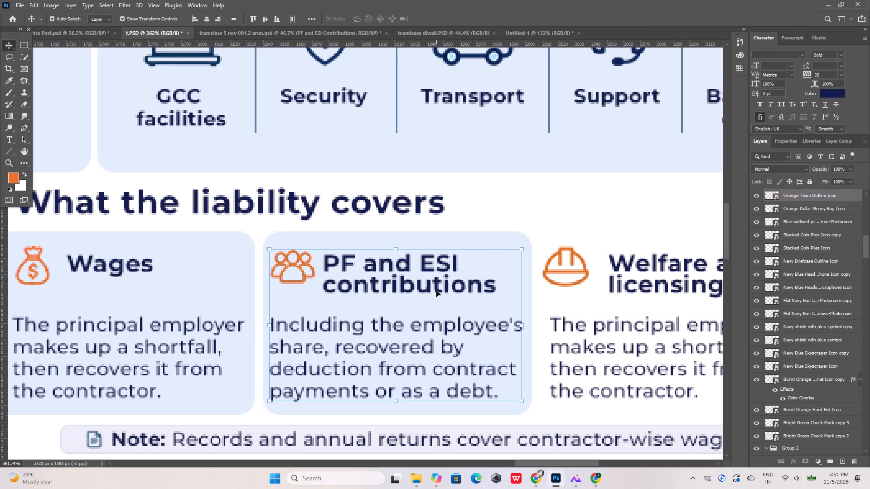
pyautogui.press('Right')
pyautogui.click(463, 208)
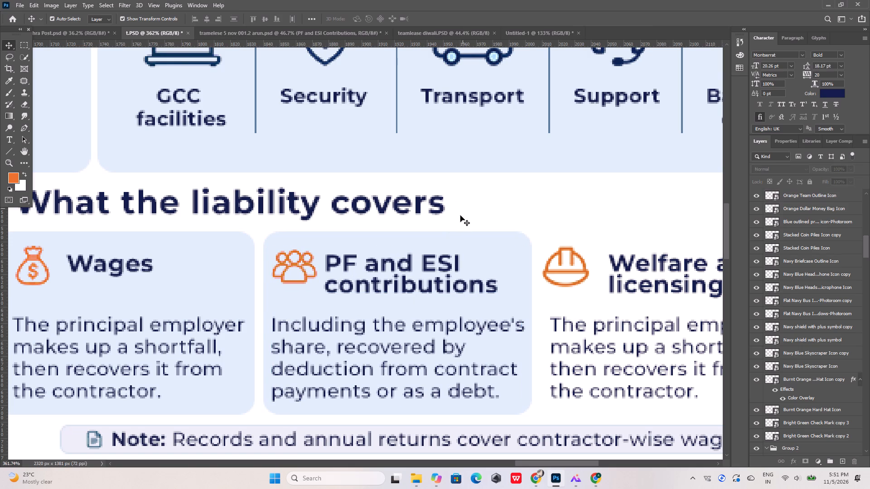
# Duplicate the PF and ESI card and place the copy about 167 px to the right, behind the Welfare and licensing column.
pyautogui.keyDown('alt'); pyautogui.scroll(-9, 340, 320); pyautogui.keyUp('alt')
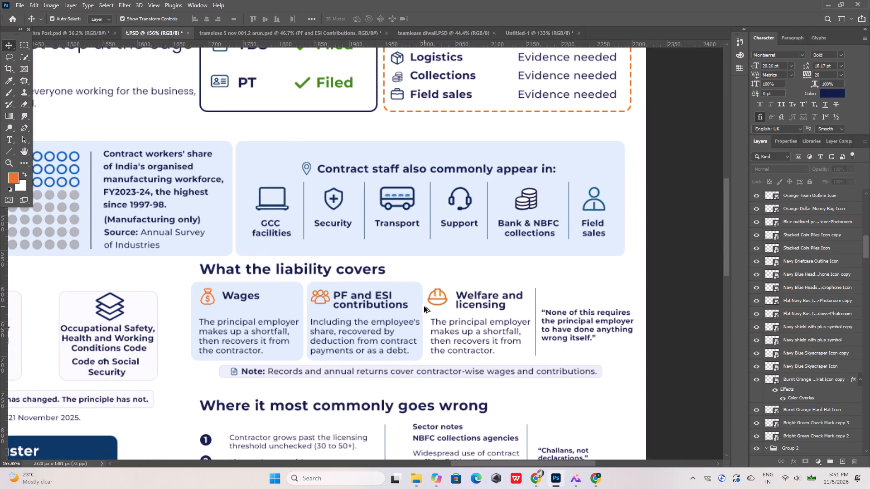
pyautogui.keyDown('alt'); pyautogui.scroll(4, 425, 307); pyautogui.keyUp('alt')
pyautogui.click(415, 303)
pyautogui.keyDown('alt'); pyautogui.moveTo(384, 281); pyautogui.dragTo(391, 281); pyautogui.keyUp('alt')
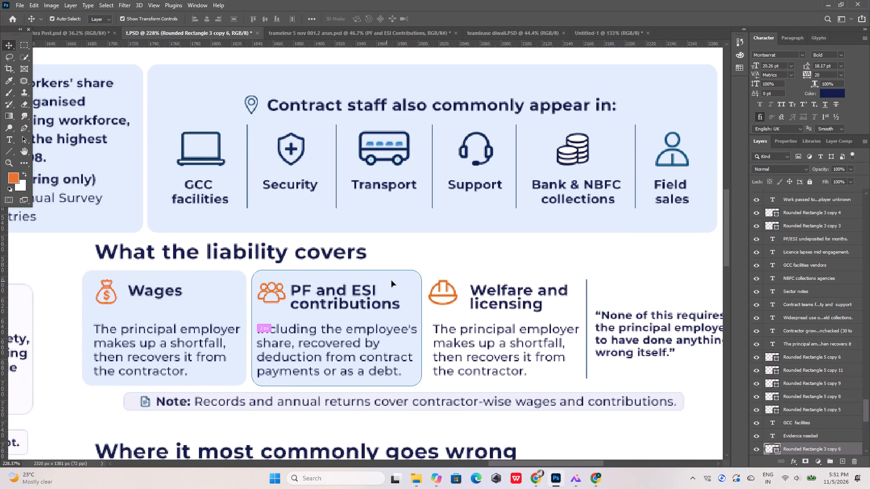
pyautogui.keyDown('alt'); pyautogui.moveTo(391, 281); pyautogui.dragTo(558, 282); pyautogui.keyUp('alt')
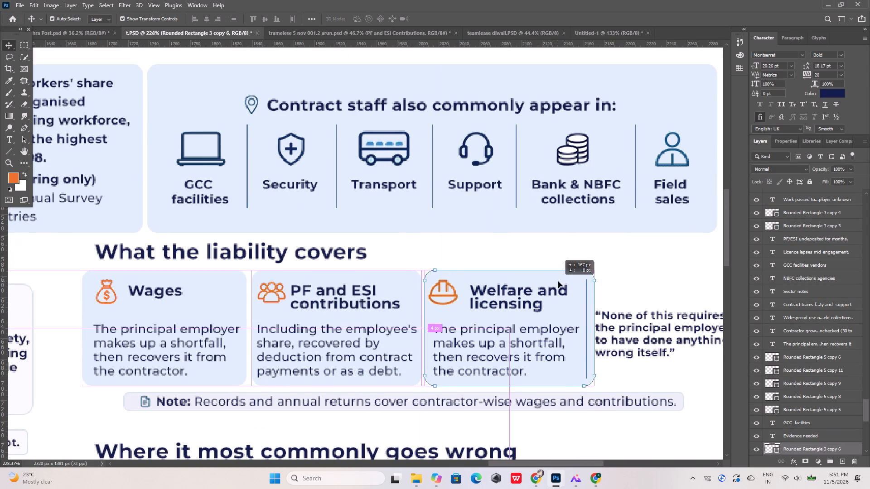
pyautogui.keyDown('alt'); pyautogui.moveTo(558, 282); pyautogui.dragTo(559, 282); pyautogui.keyUp('alt')
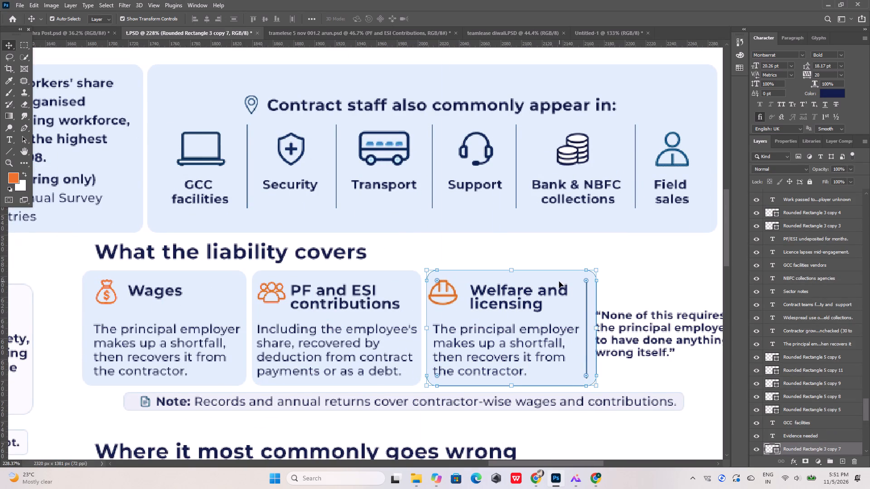
pyautogui.click(618, 267)
# Nudge the hard hat icon, Welfare and licensing heading and body text together 6 px right within their card.
pyautogui.keyDown('alt'); pyautogui.scroll(-6, 411, 305); pyautogui.keyUp('alt')
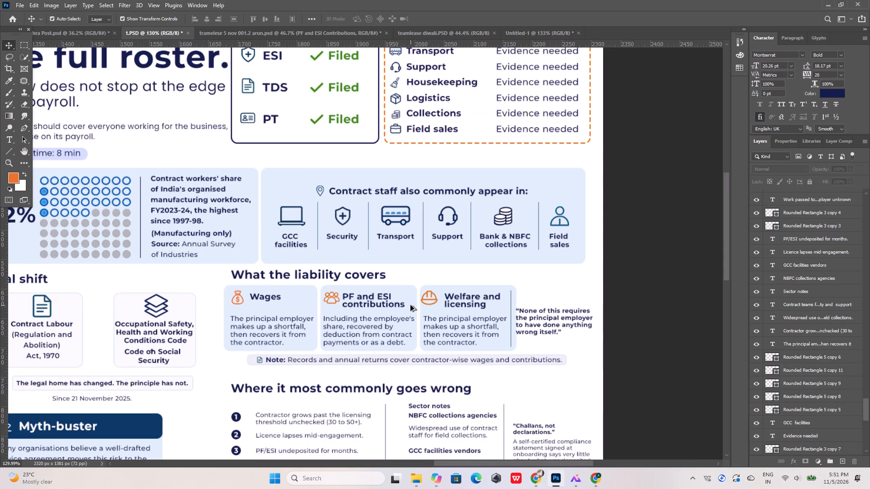
pyautogui.keyDown('alt'); pyautogui.scroll(7, 430, 302); pyautogui.keyUp('alt')
pyautogui.click(433, 297)
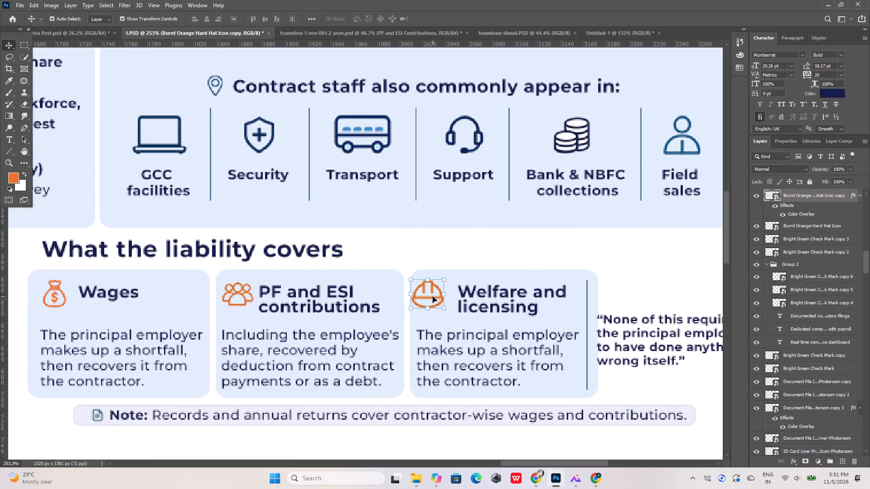
pyautogui.keyDown('shift'); pyautogui.scroll(4, 456, 293); pyautogui.keyUp('shift')
pyautogui.keyDown('alt'); pyautogui.scroll(-15, 428, 324); pyautogui.keyUp('alt')
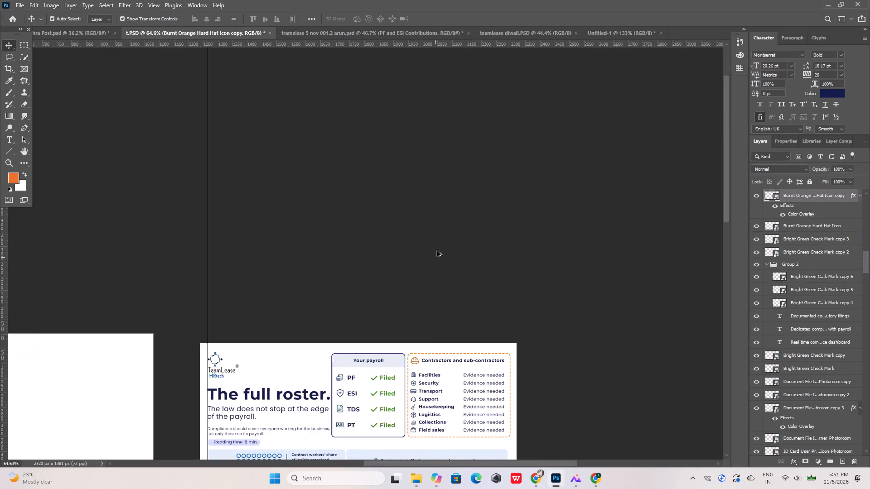
pyautogui.keyDown('alt'); pyautogui.scroll(-8, 437, 251); pyautogui.keyUp('alt')
pyautogui.keyDown('alt'); pyautogui.scroll(18, 423, 394); pyautogui.keyUp('alt')
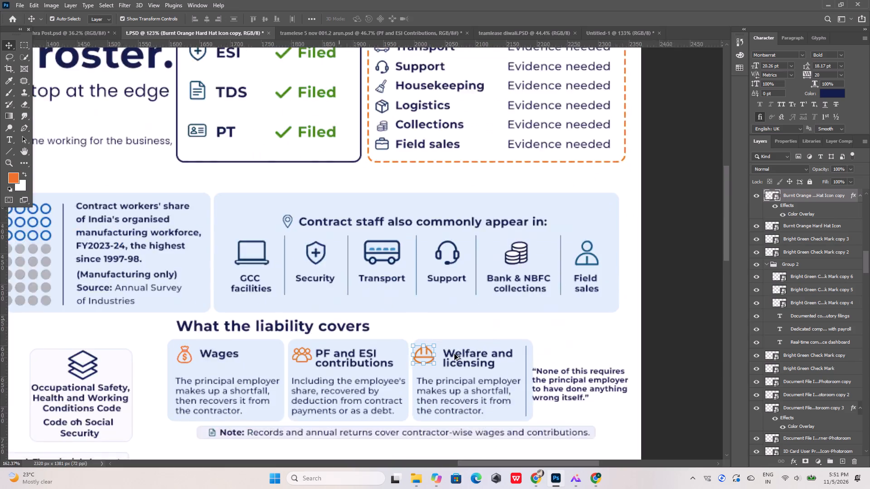
pyautogui.keyDown('alt'); pyautogui.scroll(4, 454, 354); pyautogui.keyUp('alt')
pyautogui.keyDown('shift'); pyautogui.click(454, 354); pyautogui.keyUp('shift')
pyautogui.keyDown('alt'); pyautogui.scroll(-4, 457, 309); pyautogui.keyUp('alt')
pyautogui.keyDown('alt'); pyautogui.scroll(4, 459, 368); pyautogui.keyUp('alt')
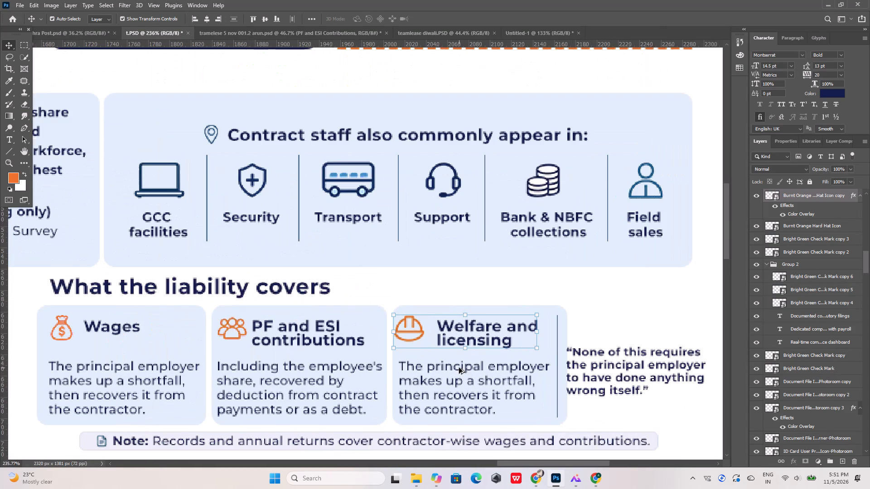
pyautogui.keyDown('shift'); pyautogui.click(459, 368); pyautogui.keyUp('shift')
pyautogui.press('Right')
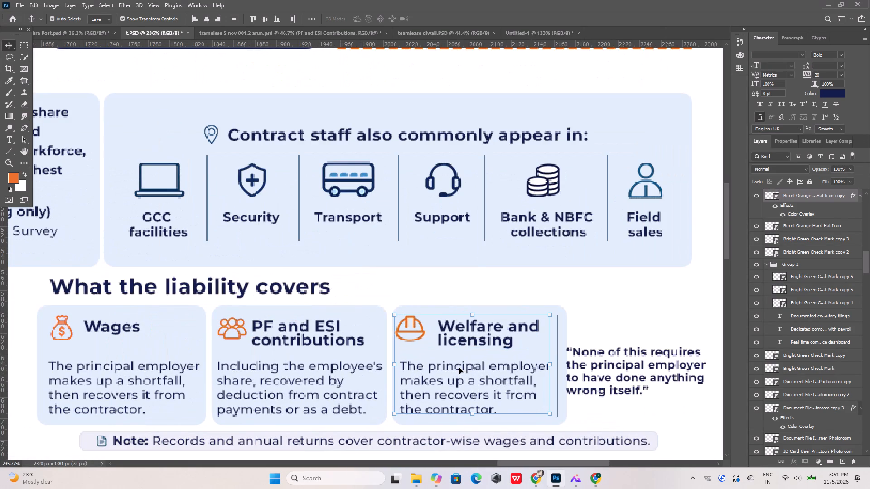
pyautogui.press('Right')
pyautogui.press('Right')
pyautogui.press('Right')
pyautogui.press('Right')
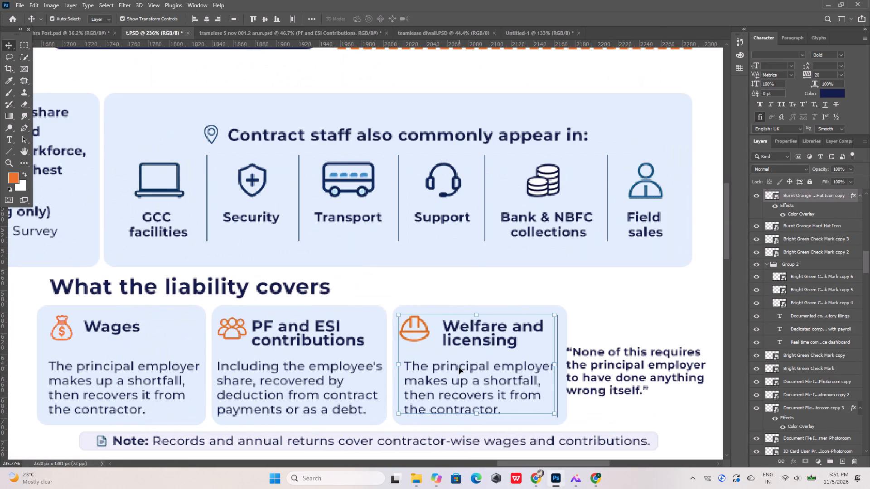
pyautogui.press('Right')
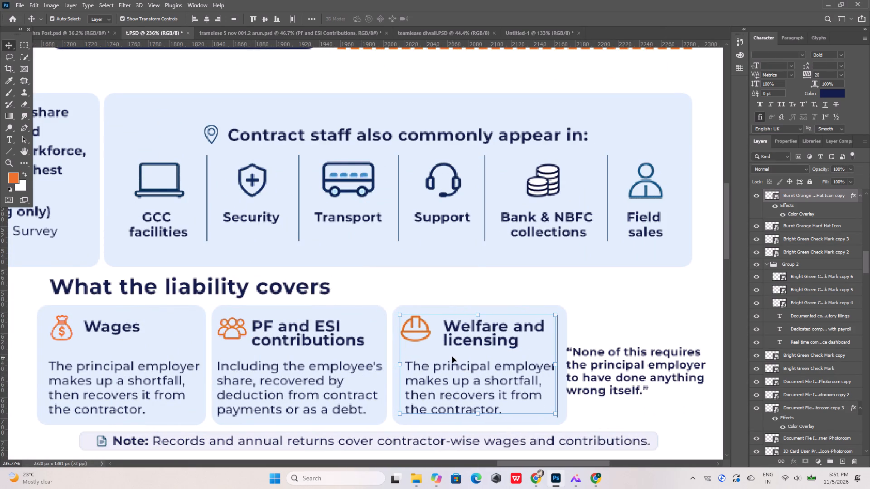
pyautogui.keyDown('alt'); pyautogui.scroll(-8, 442, 337); pyautogui.keyUp('alt')
pyautogui.click(604, 329)
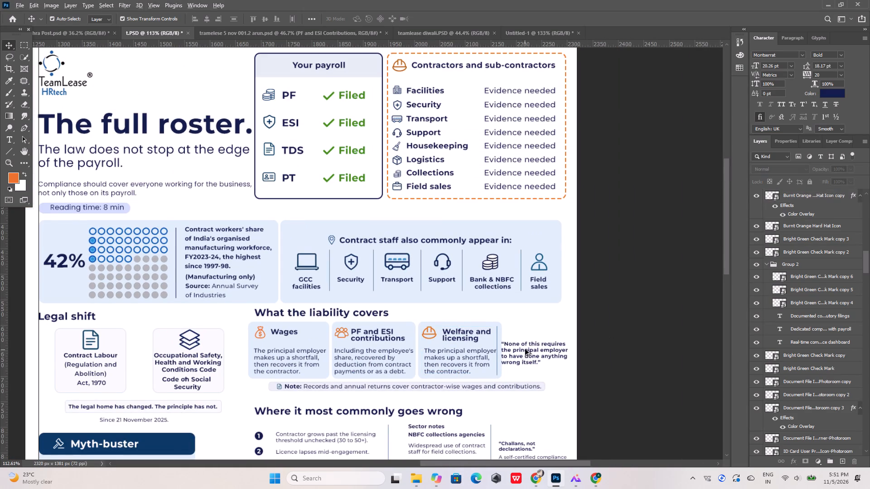
# Scale the "None of this requires the principal employer..." quote down to 91.14% from its lower-left corner, away from the Welfare card.
pyautogui.keyDown('alt'); pyautogui.scroll(9, 525, 349); pyautogui.keyUp('alt')
pyautogui.keyDown('alt'); pyautogui.scroll(-6, 525, 349); pyautogui.keyUp('alt')
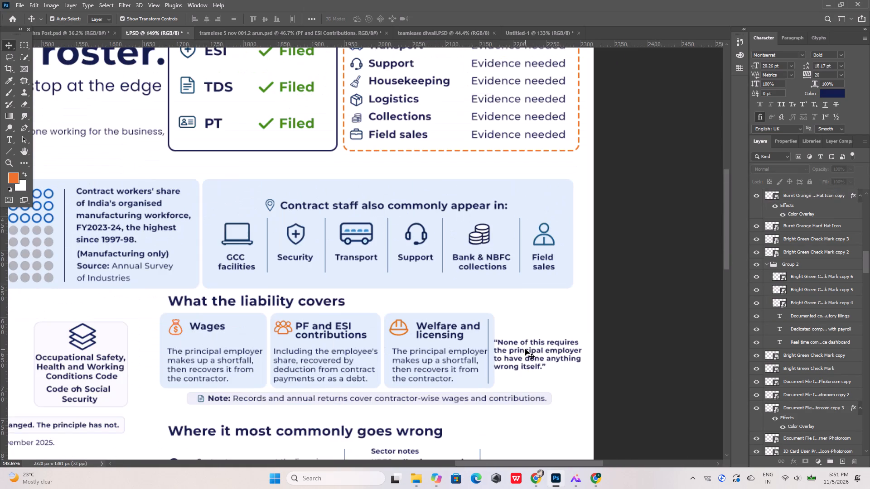
pyautogui.click(525, 349)
pyautogui.keyDown('alt'); pyautogui.scroll(-9, 525, 349); pyautogui.keyUp('alt')
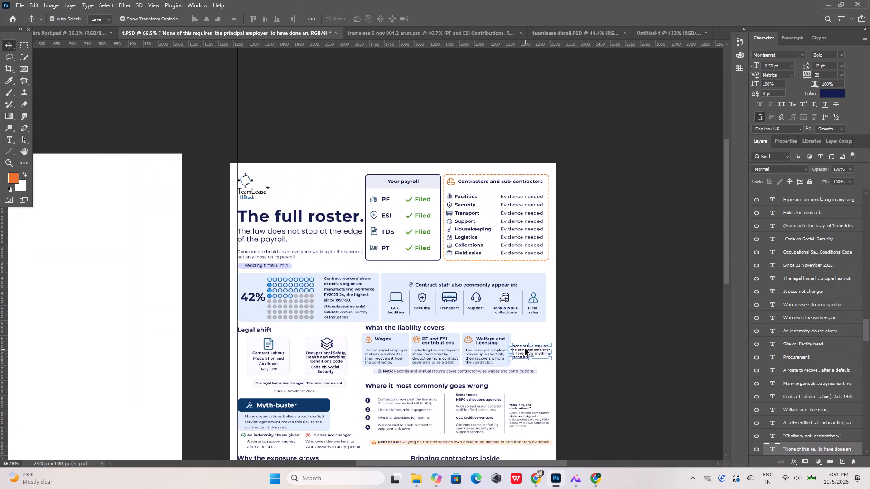
pyautogui.keyDown('alt'); pyautogui.scroll(8, 525, 349); pyautogui.keyUp('alt')
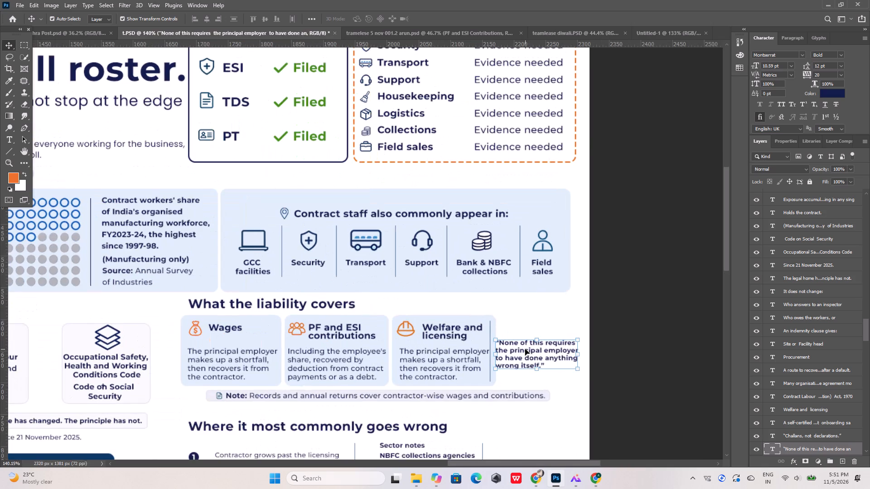
pyautogui.keyDown('alt'); pyautogui.scroll(8, 497, 369); pyautogui.keyUp('alt')
pyautogui.click(497, 369)
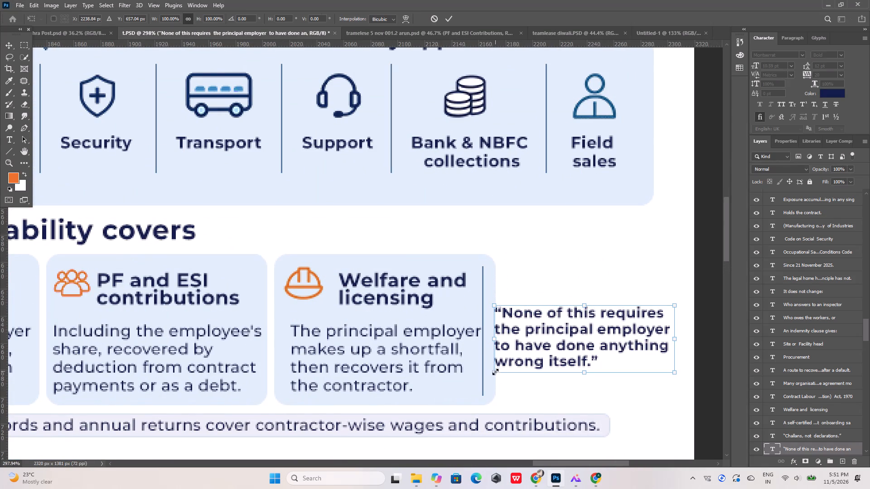
pyautogui.moveTo(494, 372); pyautogui.dragTo(507, 364)
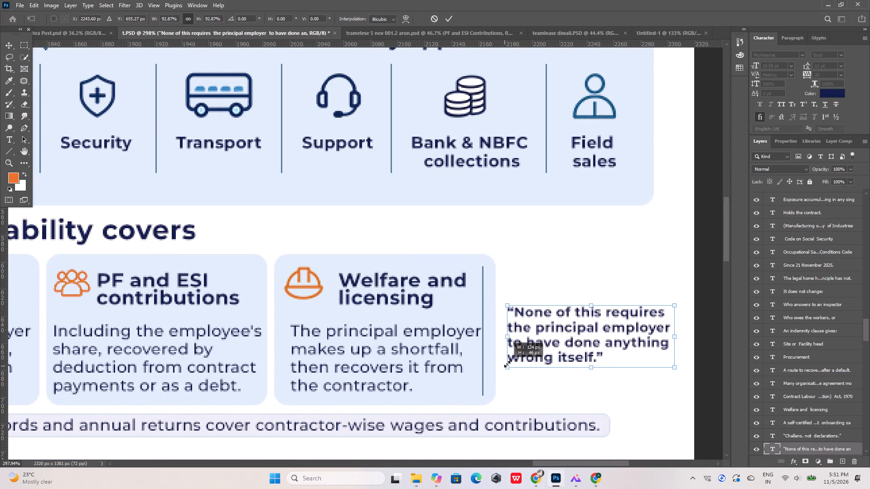
pyautogui.moveTo(507, 364); pyautogui.dragTo(509, 362)
pyautogui.click(447, 17)
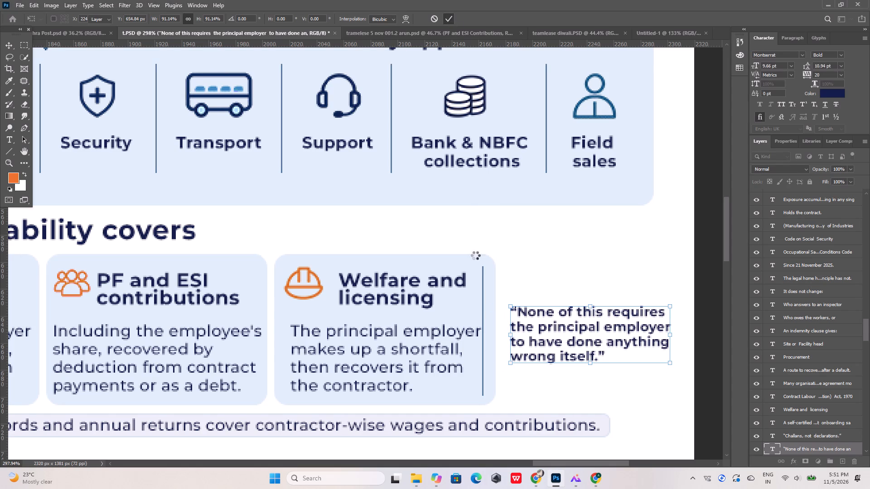
# Move the vertical divider line 16 px right, into the gap between the Welfare and licensing card and the quote.
pyautogui.click(482, 279)
pyautogui.click(483, 279)
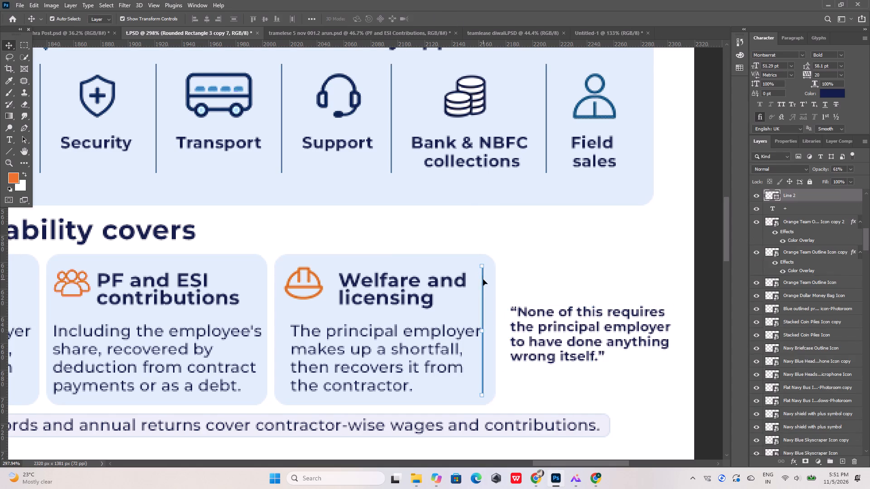
pyautogui.hotkey('shift', 'Right')
pyautogui.hotkey('shift', 'Right')
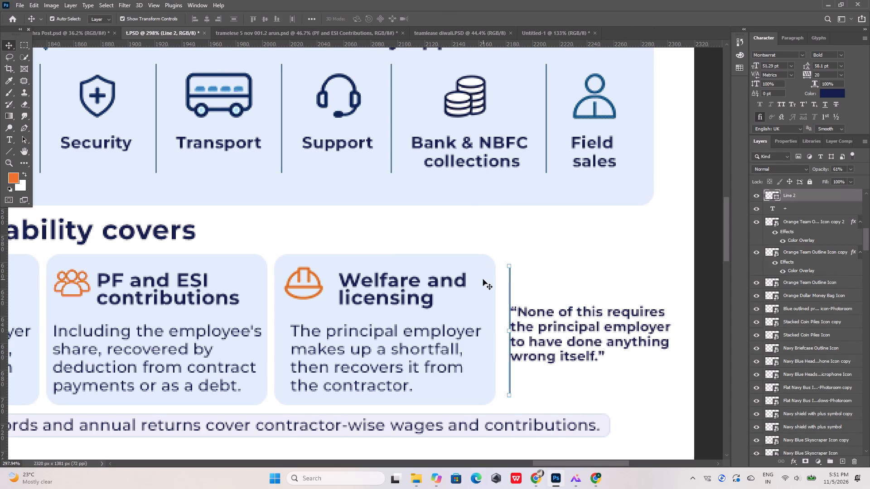
pyautogui.press('Left')
pyautogui.press('Left')
pyautogui.press('Left')
pyautogui.press('Left')
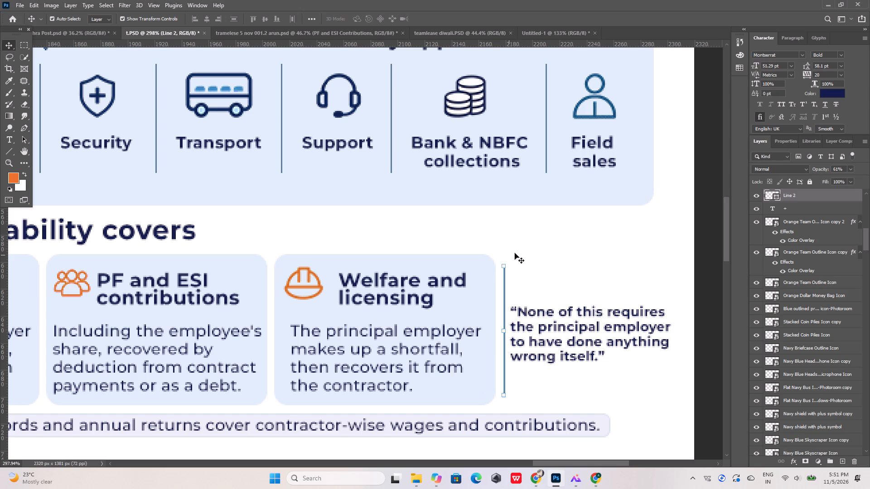
pyautogui.click(550, 255)
# Switch to Chrome, close the LinkedIn post size tab, and search Flaticon for "arrow" icons.
pyautogui.keyDown('alt'); pyautogui.scroll(-9, 550, 302); pyautogui.keyUp('alt')
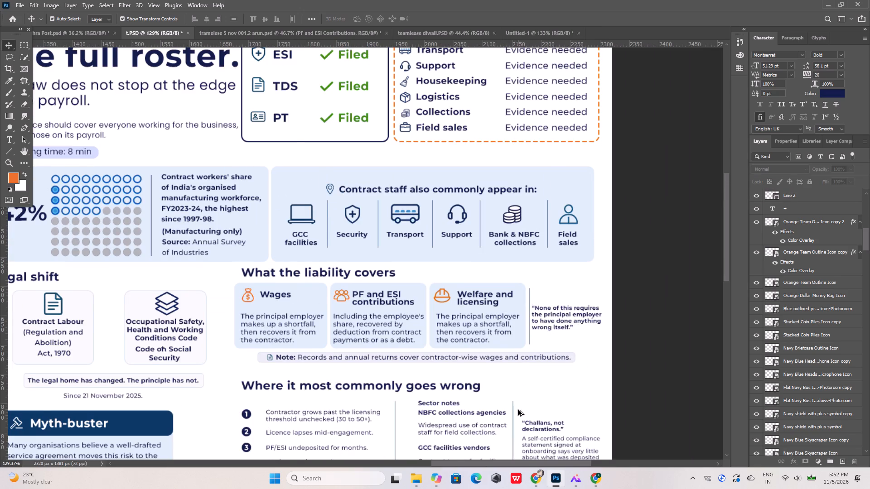
pyautogui.keyDown('alt'); pyautogui.scroll(-2, 535, 411); pyautogui.keyUp('alt')
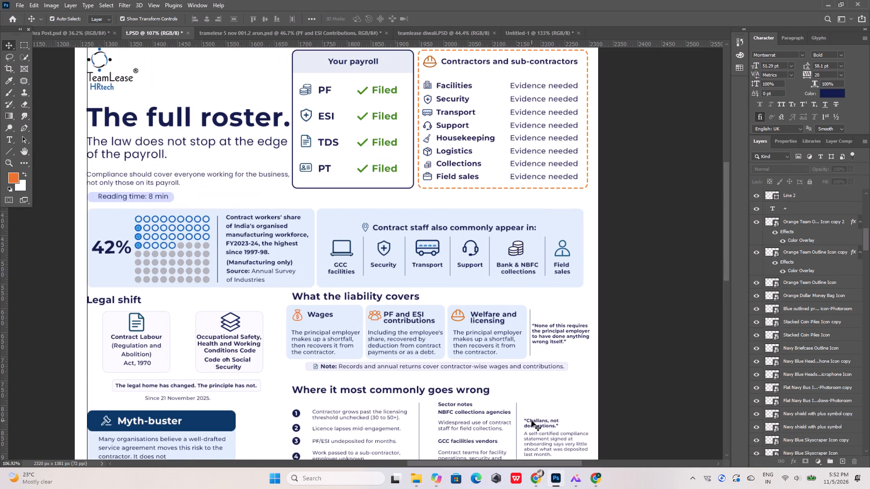
pyautogui.keyDown('alt'); pyautogui.scroll(-8, 293, 314); pyautogui.keyUp('alt')
pyautogui.keyDown('alt'); pyautogui.scroll(7, 237, 324); pyautogui.keyUp('alt')
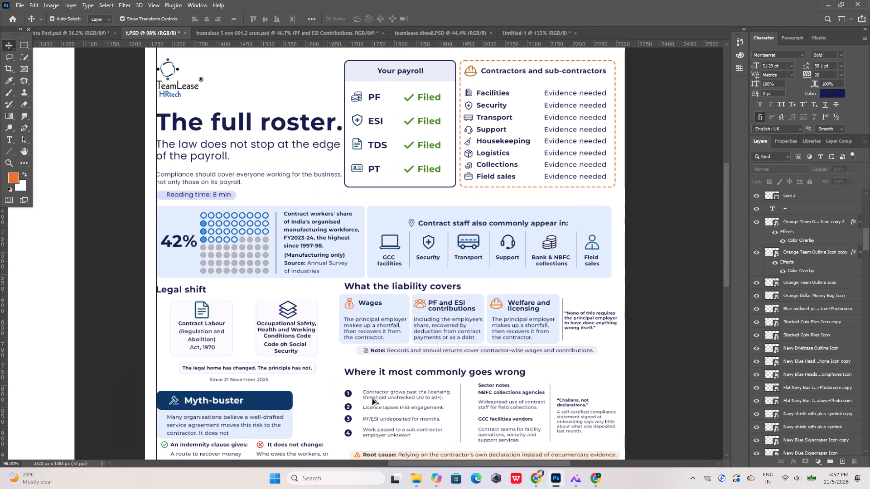
pyautogui.click(541, 481)
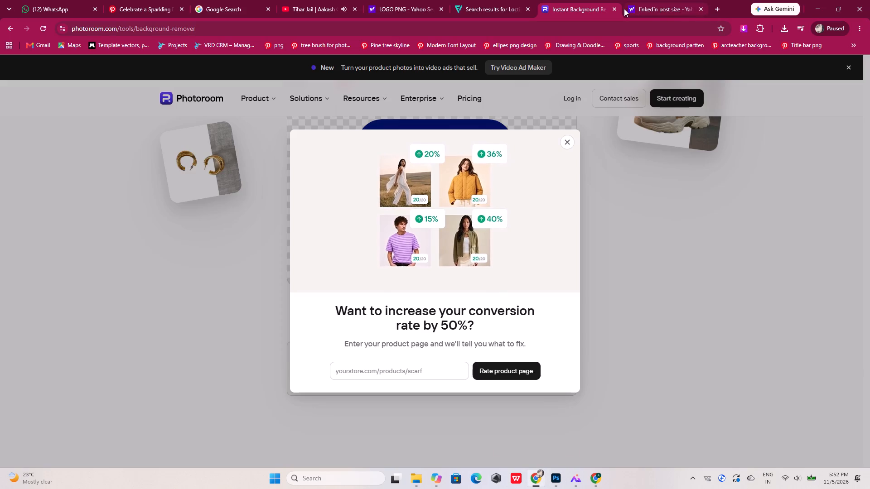
pyautogui.click(665, 9)
pyautogui.click(702, 9)
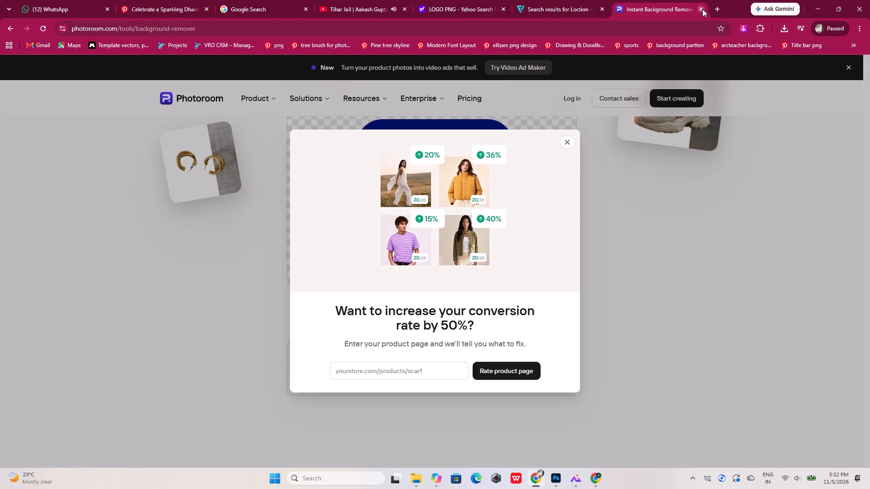
pyautogui.click(714, 9)
pyautogui.click(649, 30)
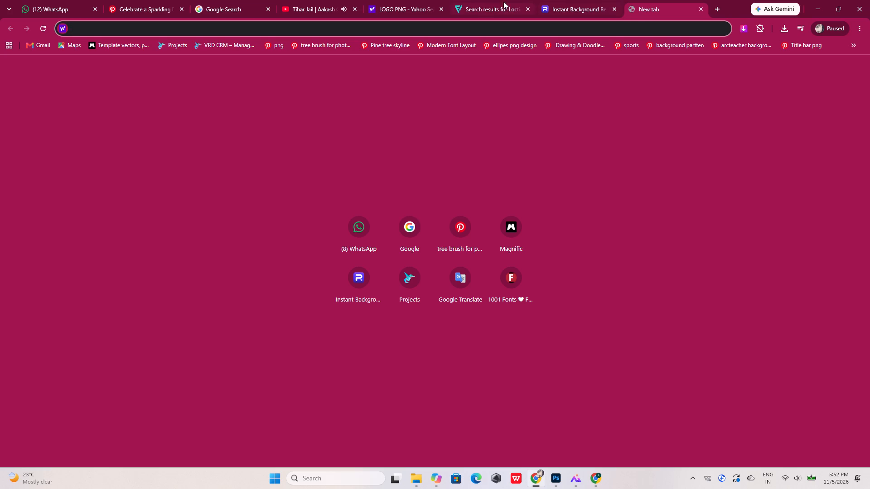
pyautogui.click(483, 5)
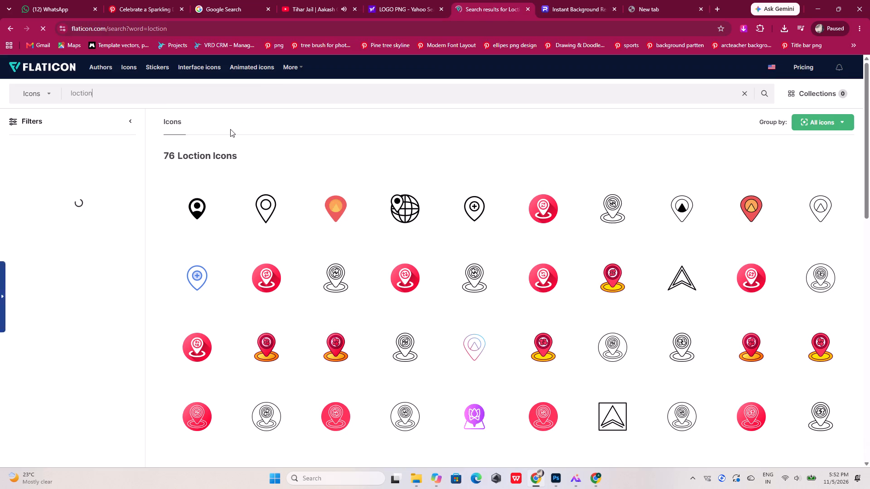
pyautogui.moveTo(119, 96); pyautogui.dragTo(43, 94)
pyautogui.write('arrow')
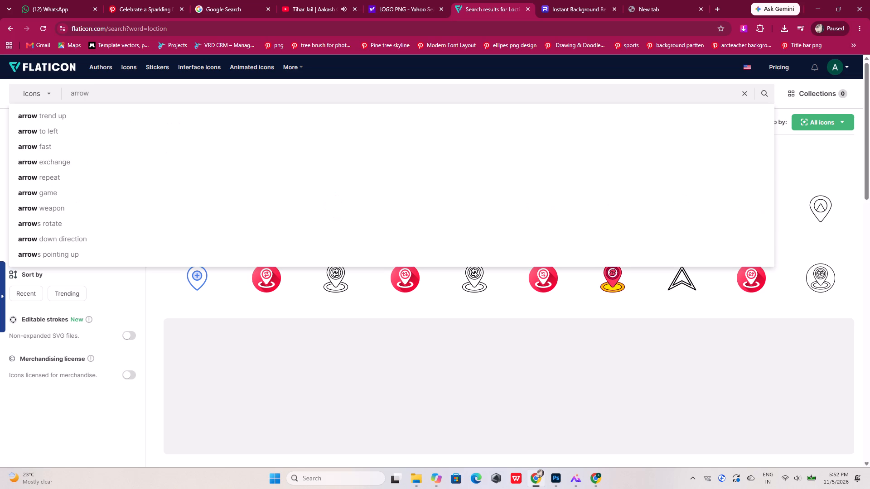
pyautogui.press('Return')
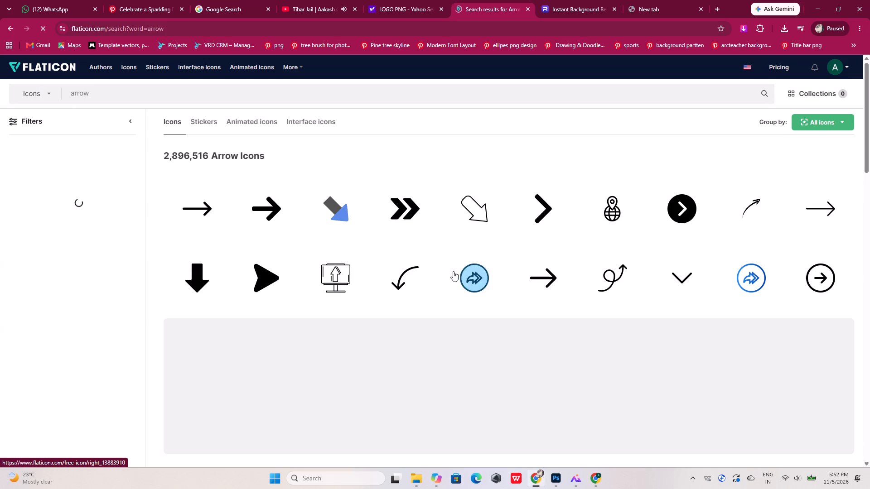
# Download the bold Right Arrow icon by Roundicons as a 512px PNG.
pyautogui.click(254, 207)
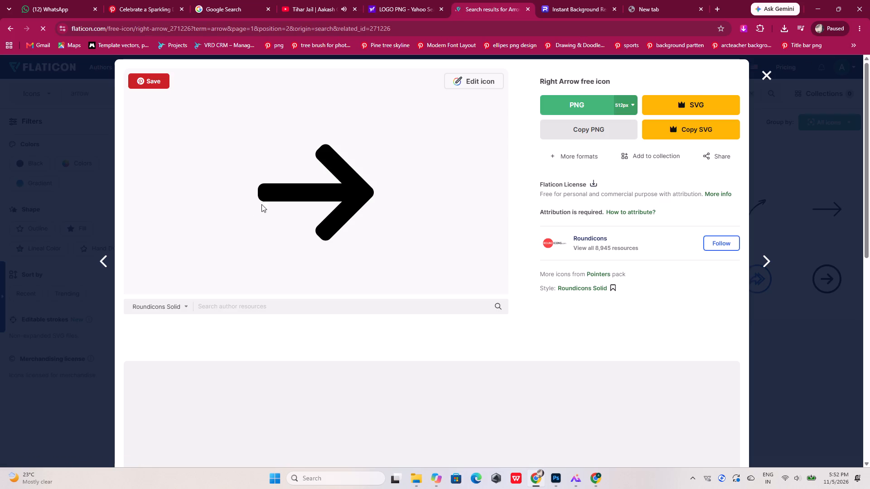
pyautogui.click(560, 104)
pyautogui.click(615, 244)
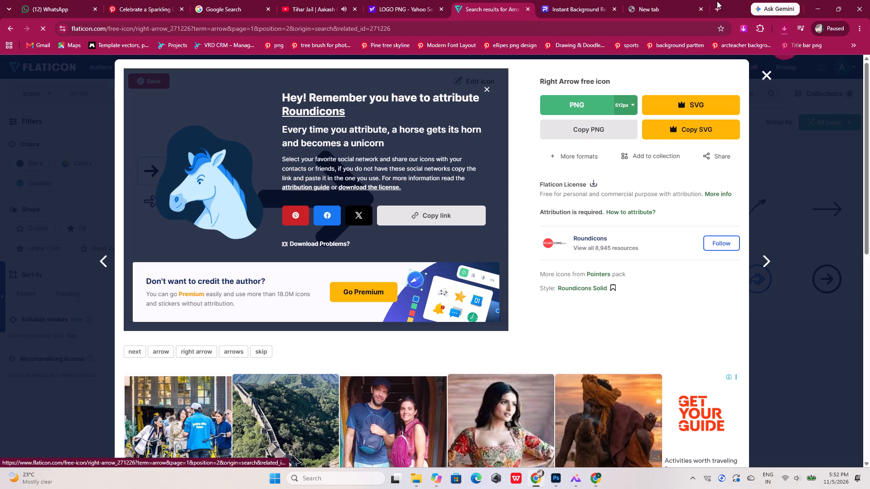
# Place the downloaded right-arrow image from the Downloads folder into the Photoshop infographic, scaled to 6.75% between the two Legal shift cards.
pyautogui.click(761, 50)
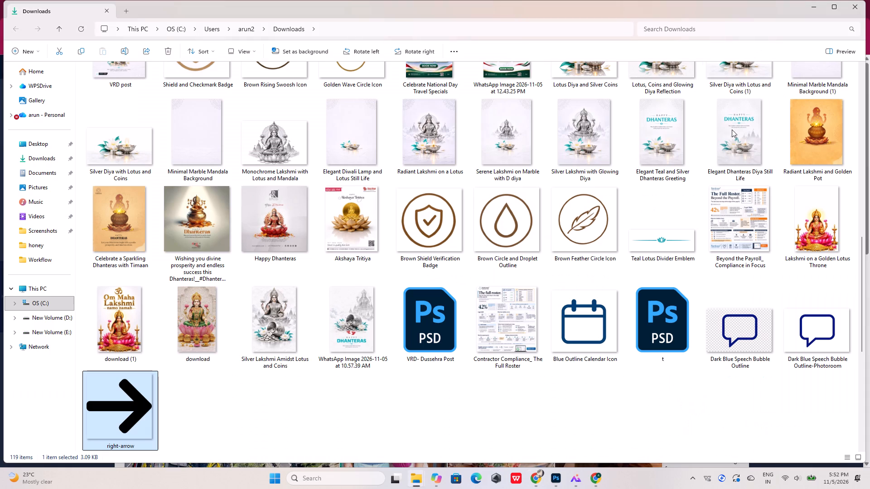
pyautogui.moveTo(113, 407); pyautogui.dragTo(552, 471)
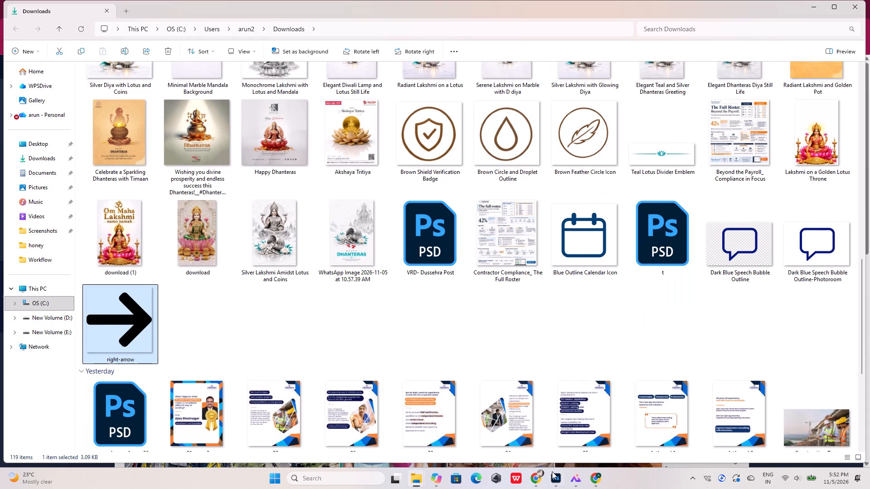
pyautogui.moveTo(552, 471); pyautogui.dragTo(232, 316)
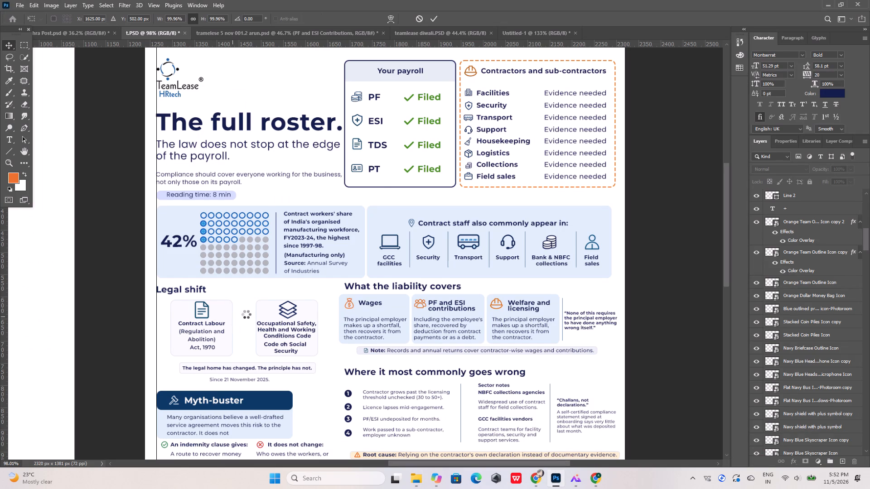
pyautogui.keyDown('alt'); pyautogui.scroll(-3, 333, 295); pyautogui.keyUp('alt')
pyautogui.click(382, 199)
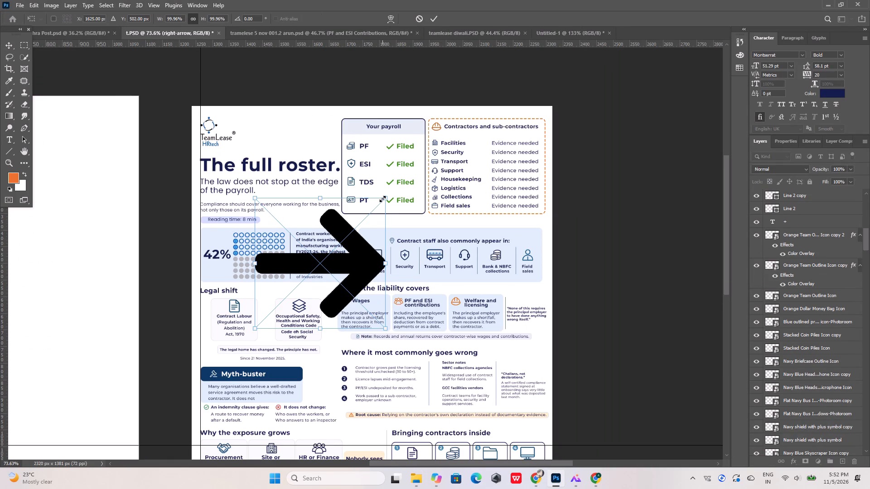
pyautogui.moveTo(387, 197); pyautogui.dragTo(276, 314)
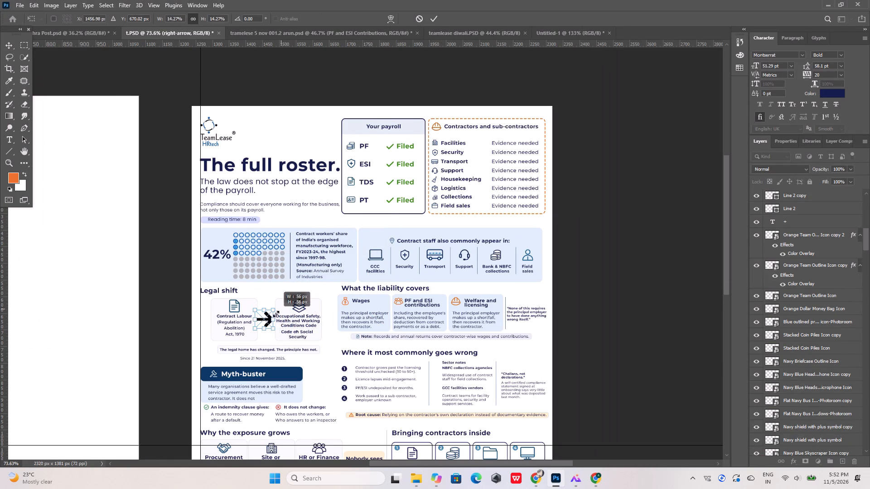
pyautogui.moveTo(276, 314); pyautogui.dragTo(275, 314)
pyautogui.keyDown('alt'); pyautogui.scroll(14, 251, 322); pyautogui.keyUp('alt')
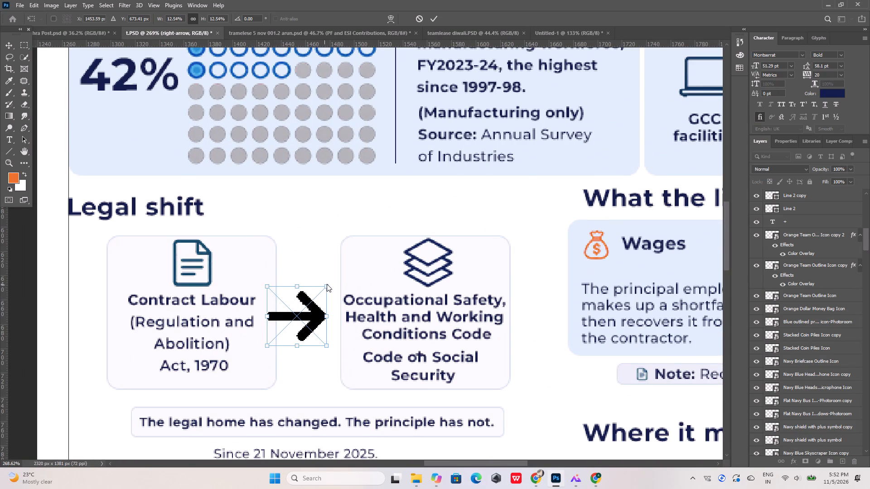
pyautogui.click(327, 284)
pyautogui.moveTo(328, 285); pyautogui.dragTo(302, 315)
pyautogui.moveTo(290, 331); pyautogui.dragTo(314, 311)
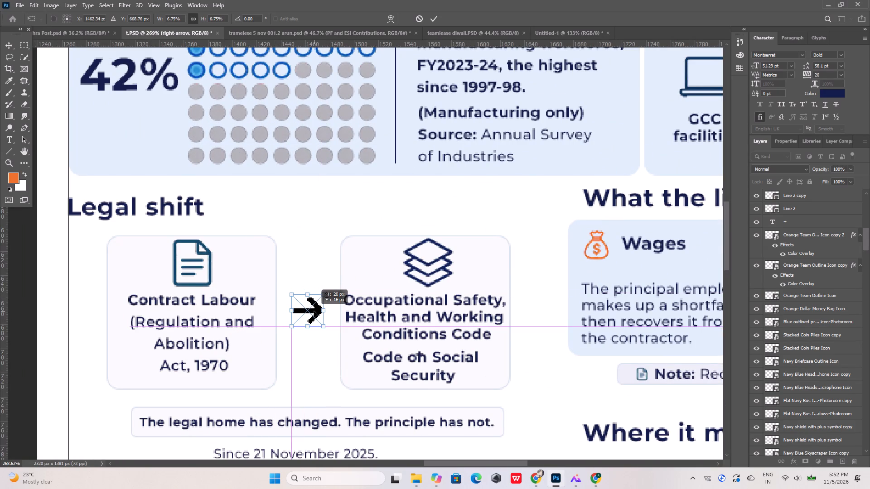
pyautogui.moveTo(314, 311); pyautogui.dragTo(314, 311)
pyautogui.click(431, 15)
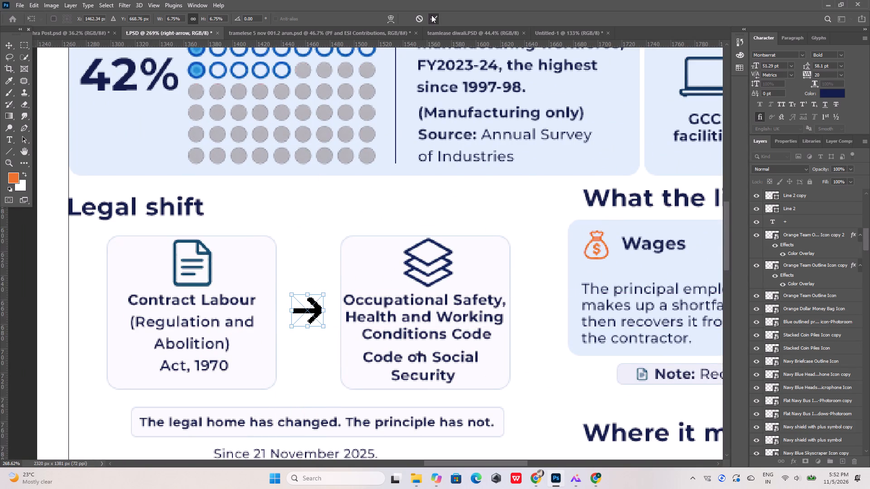
pyautogui.click(360, 198)
# Apply a Color Overlay to the Legal shift arrow in navy 050d4b, sampled from the 42% figure.
pyautogui.click(311, 309)
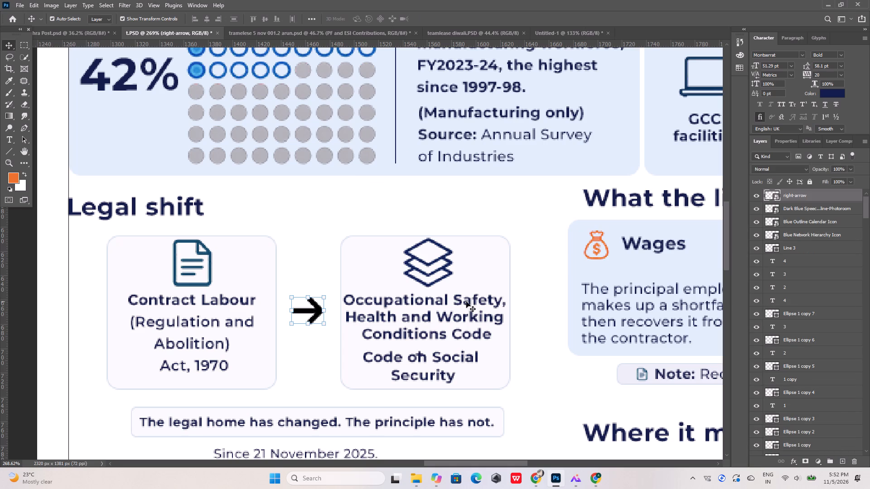
pyautogui.doubleClick(857, 194)
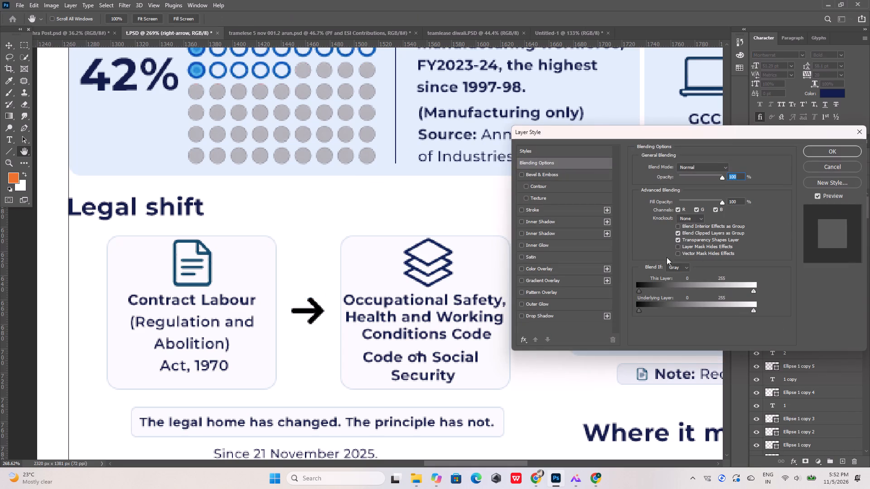
pyautogui.click(534, 268)
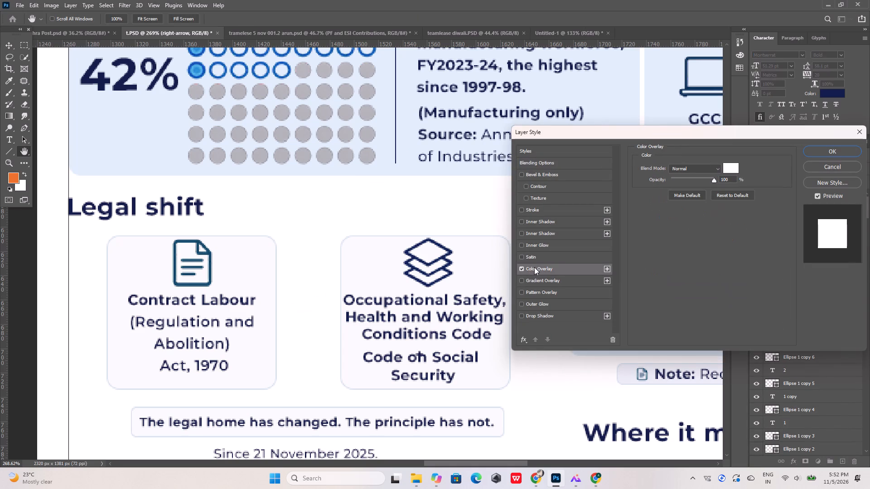
pyautogui.click(734, 165)
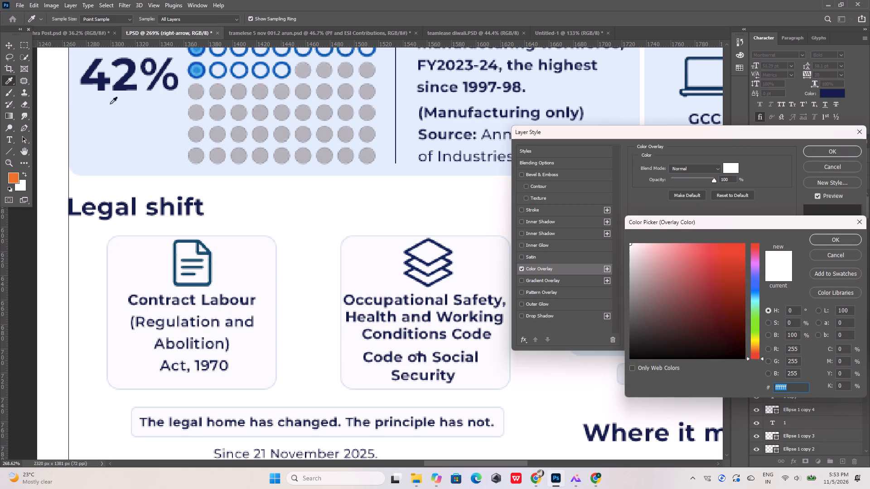
pyautogui.click(129, 67)
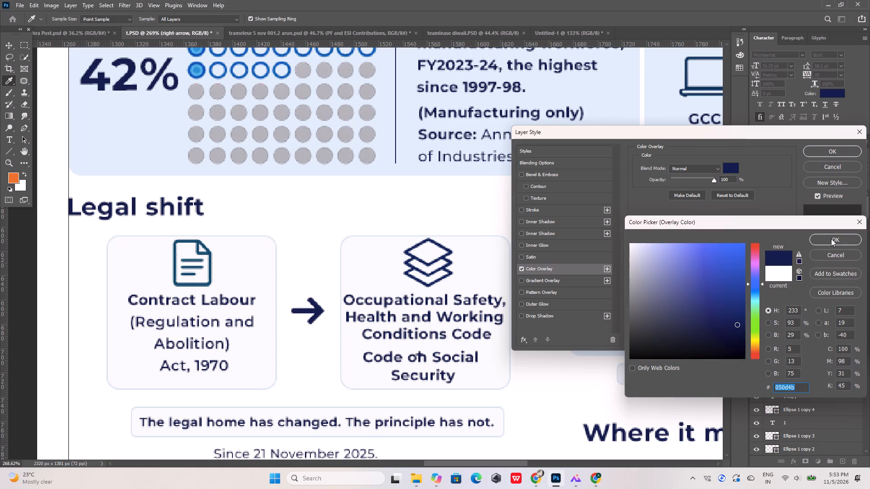
pyautogui.click(831, 239)
pyautogui.click(831, 153)
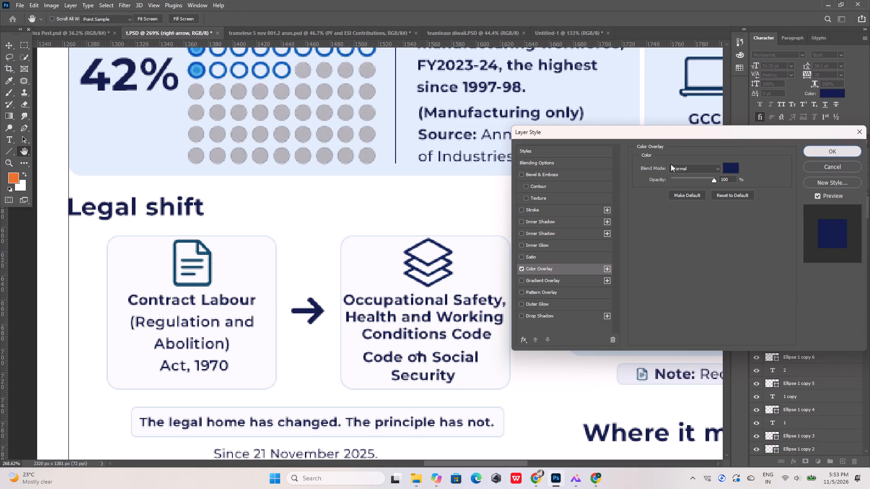
# Apply a Color Overlay to the document icon above Contract Labour, using the navy sampled from the 42% figure.
pyautogui.click(201, 252)
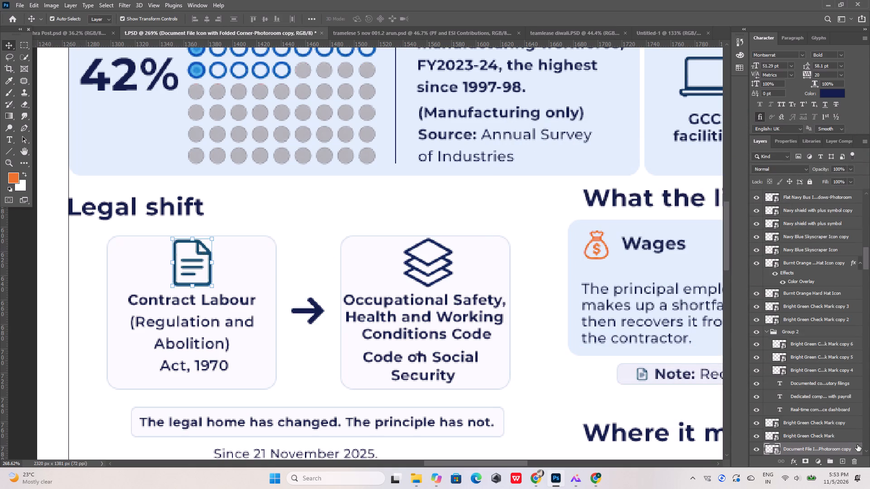
pyautogui.doubleClick(857, 451)
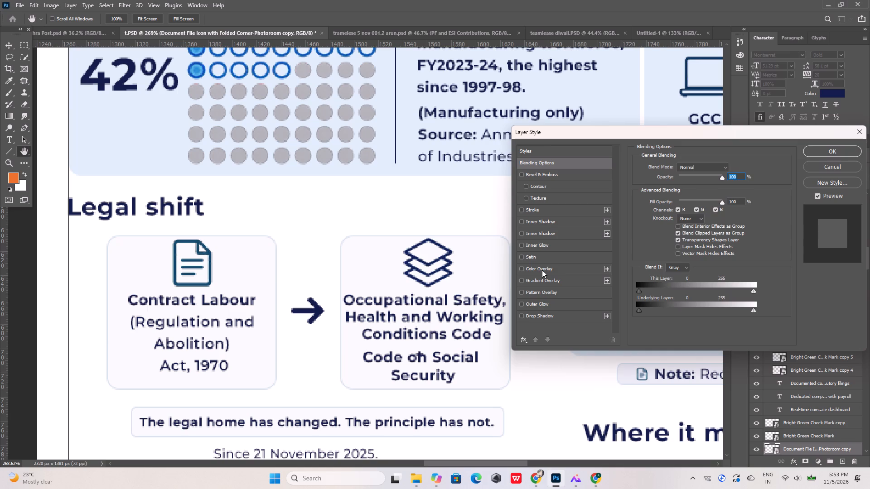
pyautogui.click(542, 270)
pyautogui.click(728, 168)
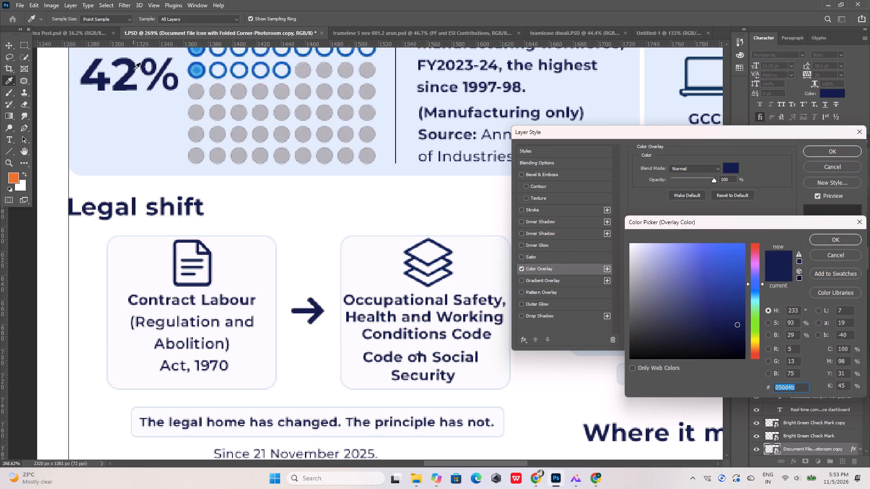
pyautogui.click(130, 69)
pyautogui.click(826, 241)
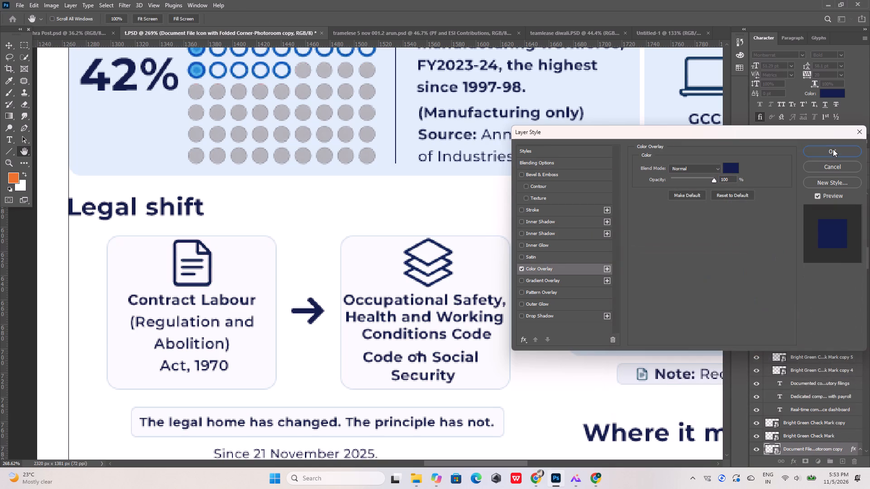
pyautogui.click(833, 149)
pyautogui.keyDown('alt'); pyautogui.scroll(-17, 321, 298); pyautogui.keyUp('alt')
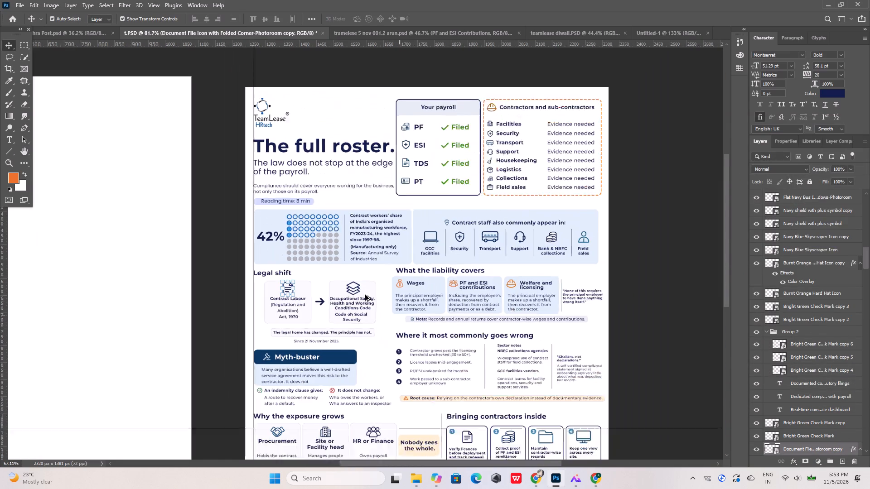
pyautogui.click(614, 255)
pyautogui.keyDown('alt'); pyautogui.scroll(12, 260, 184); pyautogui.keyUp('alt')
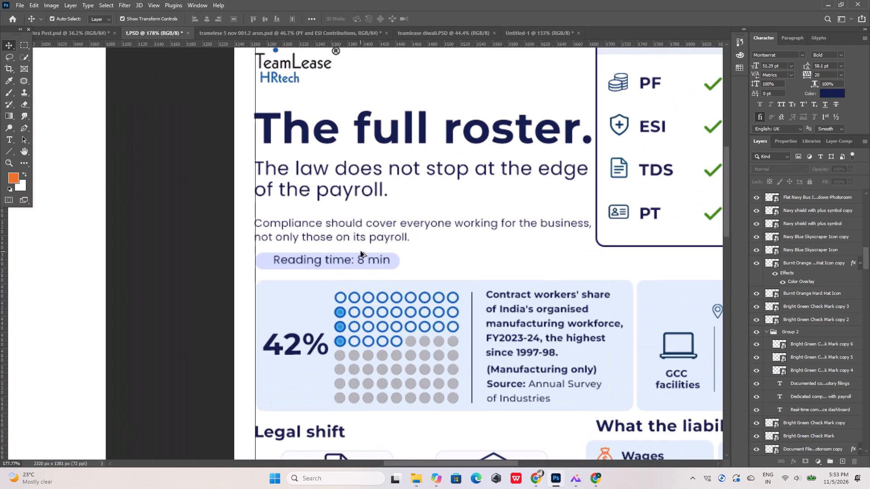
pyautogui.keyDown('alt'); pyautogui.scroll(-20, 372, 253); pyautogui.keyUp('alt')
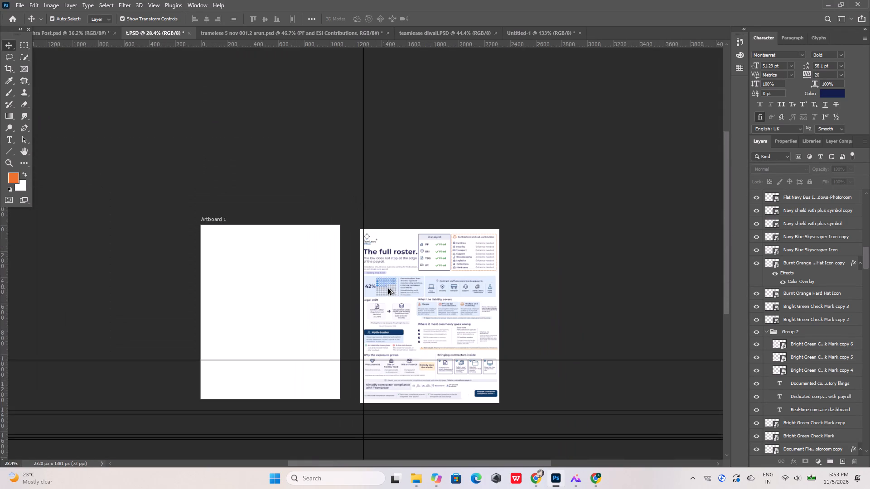
# Look through the infographic's layer list, from the numbered ellipse layers down to the text layers in Artboard 1.
pyautogui.keyDown('alt'); pyautogui.scroll(4, 382, 275); pyautogui.keyUp('alt')
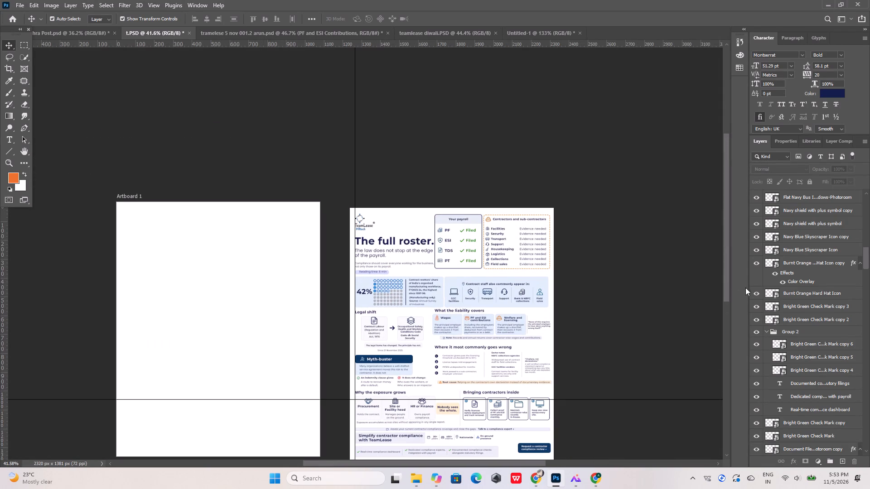
pyautogui.scroll(-20, 799, 407)
pyautogui.scroll(5, 793, 412)
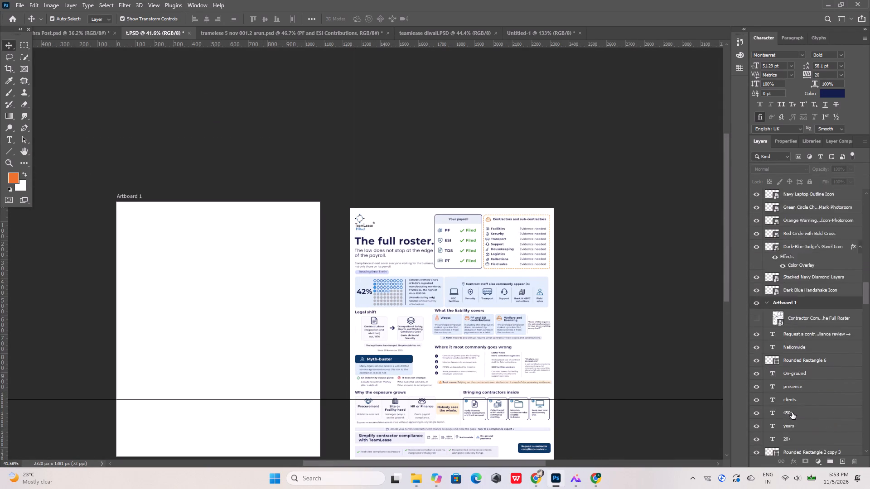
pyautogui.scroll(12, 792, 412)
pyautogui.scroll(11, 792, 412)
pyautogui.scroll(4, 760, 358)
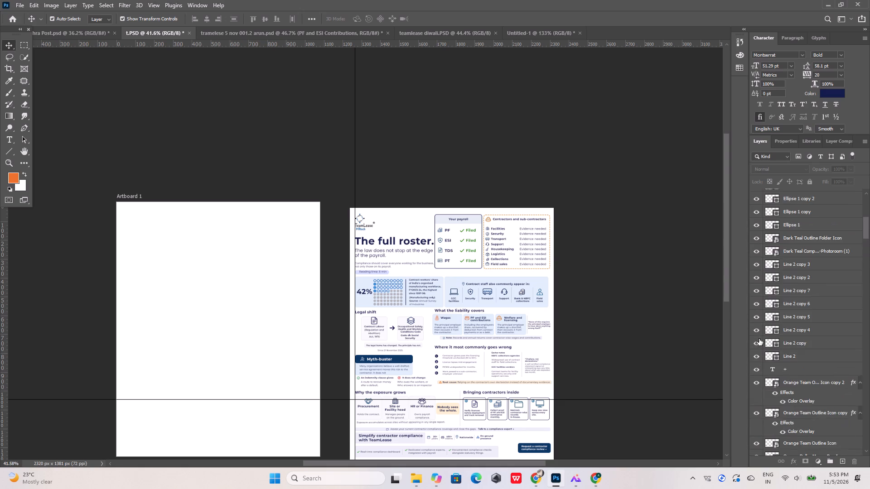
pyautogui.scroll(9, 759, 337)
pyautogui.scroll(4, 724, 231)
pyautogui.scroll(-8, 781, 267)
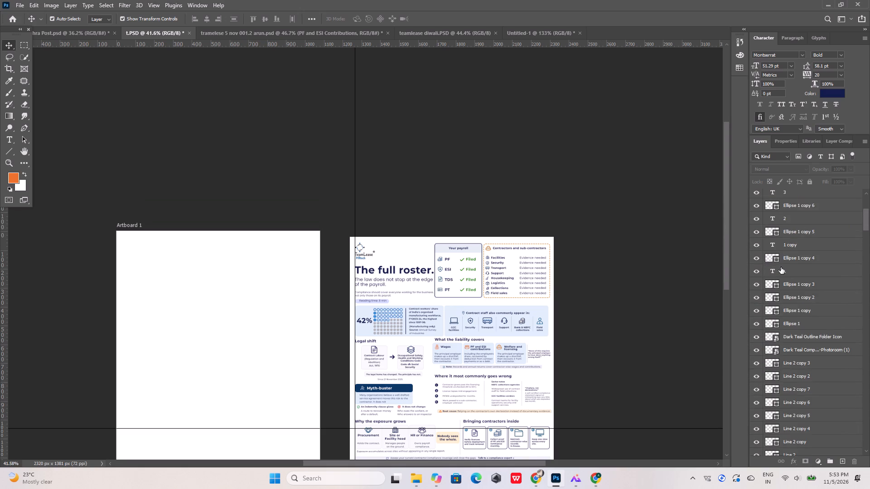
pyautogui.scroll(-12, 781, 267)
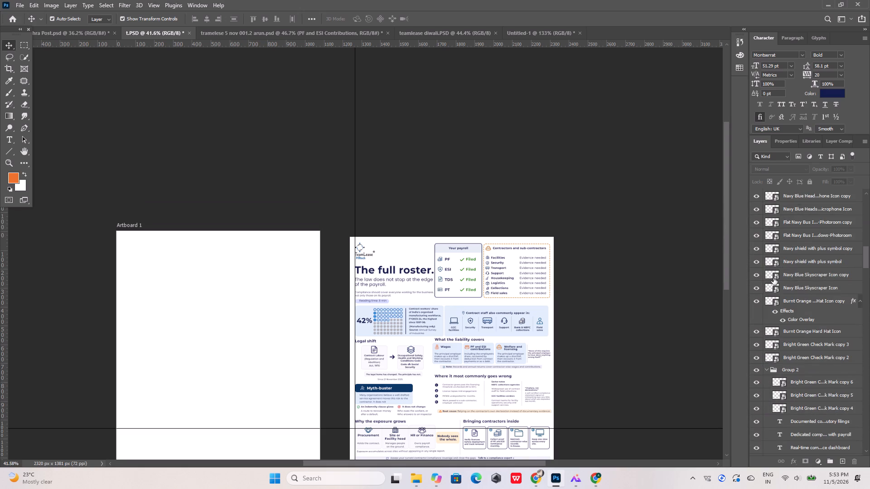
pyautogui.scroll(-10, 769, 318)
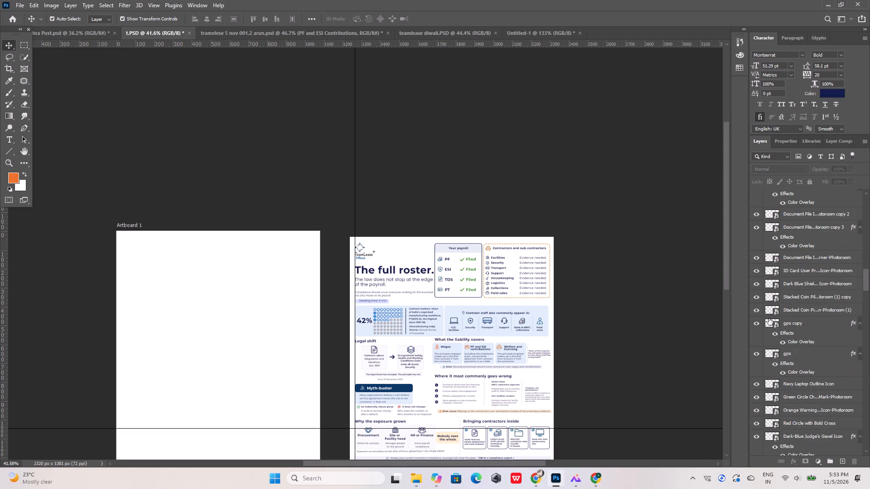
pyautogui.scroll(-4, 769, 318)
pyautogui.click(420, 481)
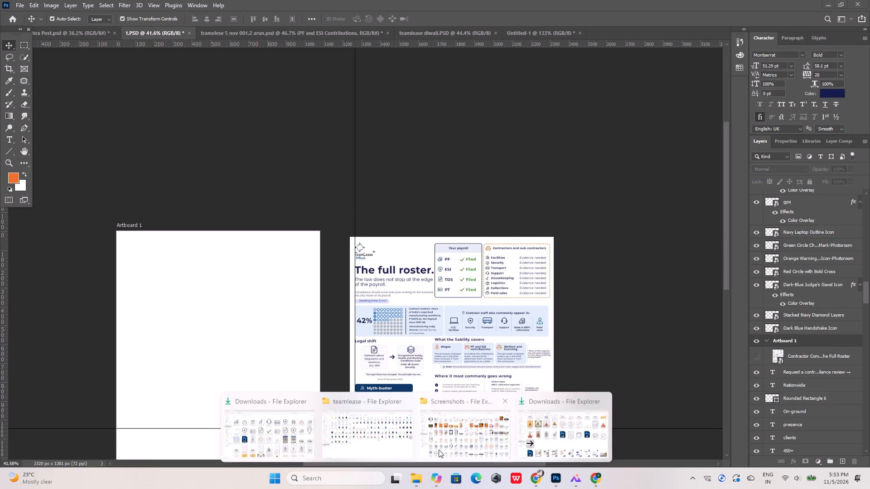
pyautogui.click(561, 431)
pyautogui.tripleClick(493, 230)
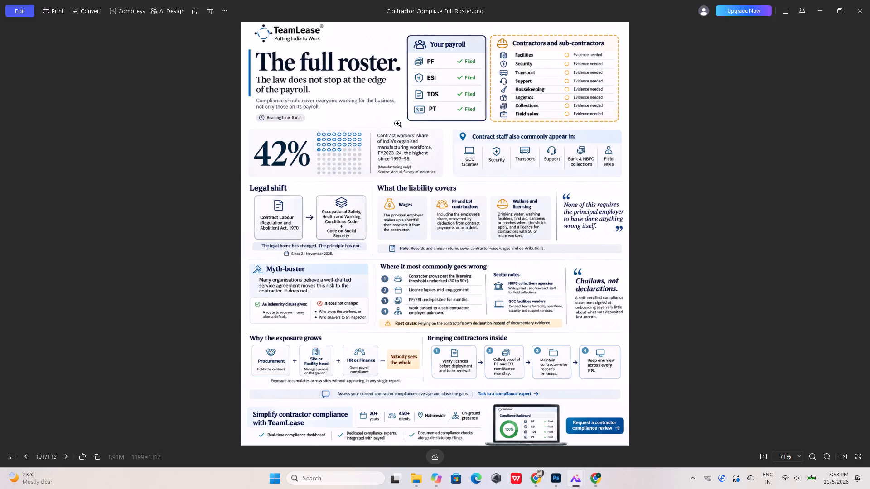
pyautogui.scroll(10, 253, 110)
pyautogui.scroll(-3, 251, 112)
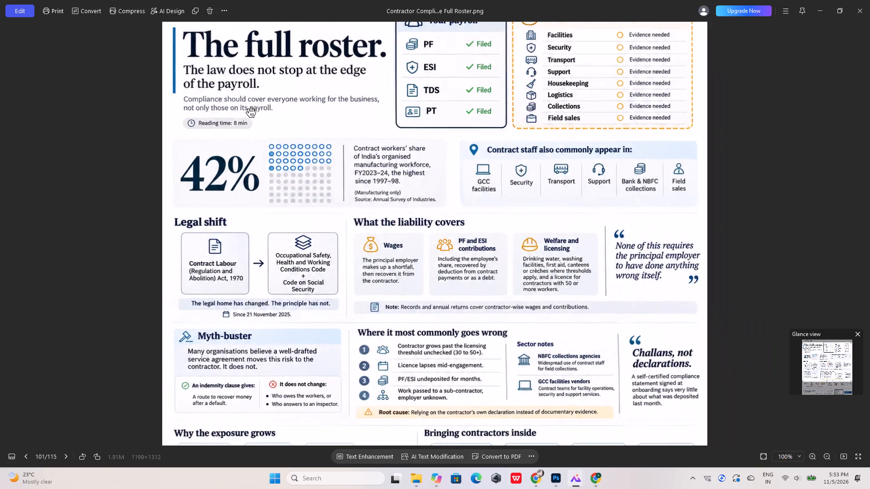
pyautogui.scroll(2, 251, 113)
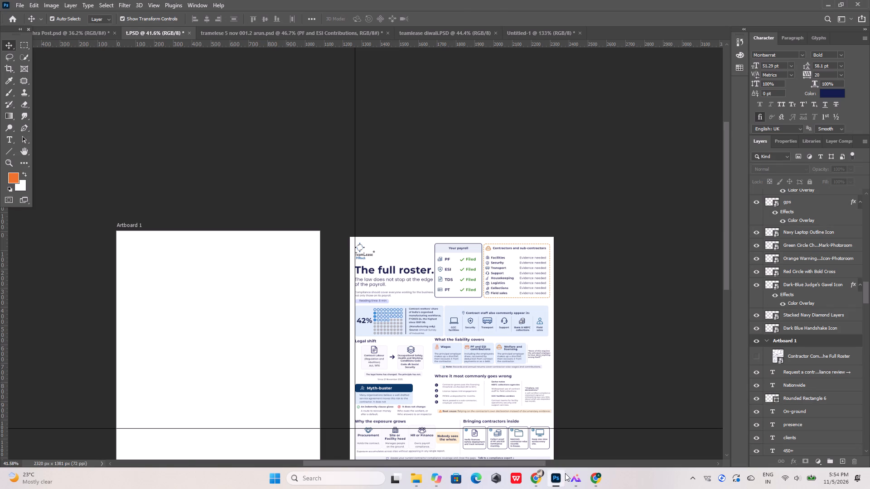
pyautogui.click(540, 479)
pyautogui.click(762, 69)
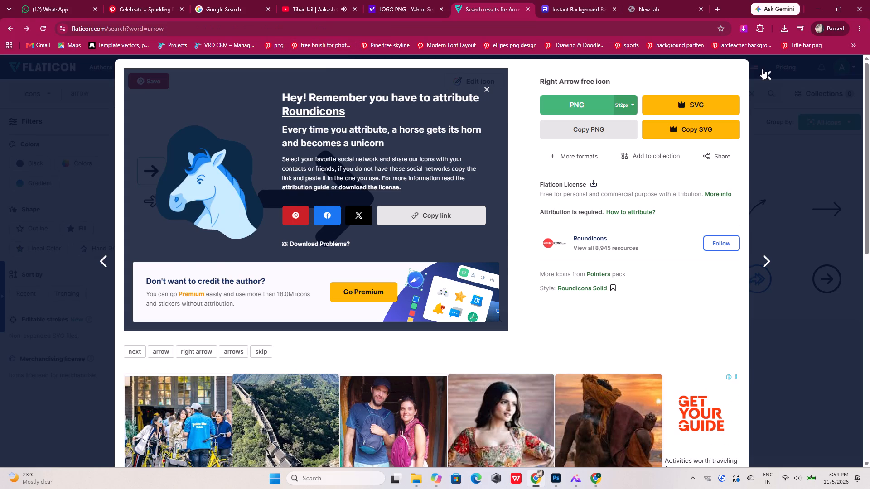
pyautogui.click(486, 92)
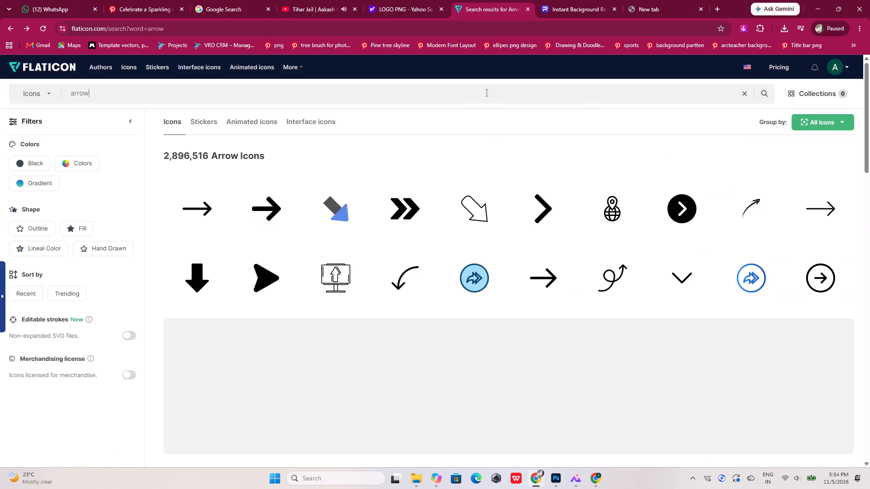
pyautogui.moveTo(401, 107); pyautogui.dragTo(0, 72)
pyautogui.click(114, 94)
pyautogui.moveTo(106, 94); pyautogui.dragTo(53, 97)
pyautogui.write('clock')
pyautogui.press('Return')
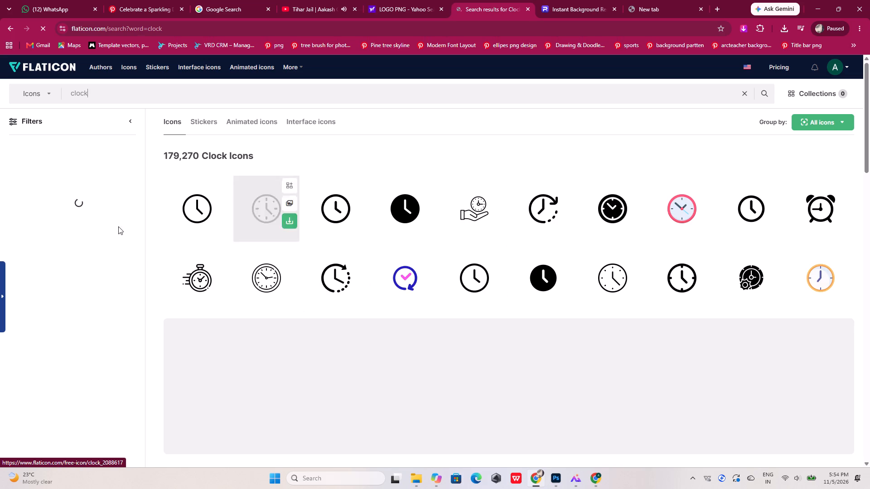
# Download the first outlined Clock icon, in Those Icons Lineal style, as a free PNG.
pyautogui.click(200, 209)
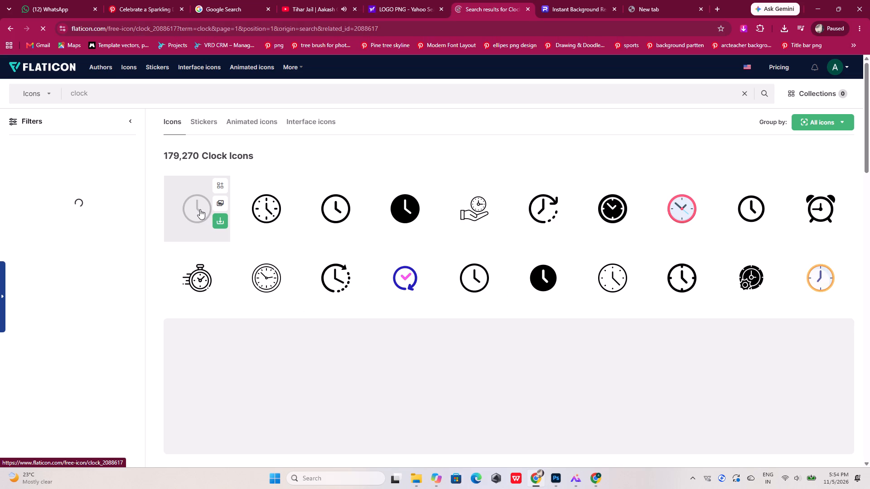
pyautogui.click(580, 107)
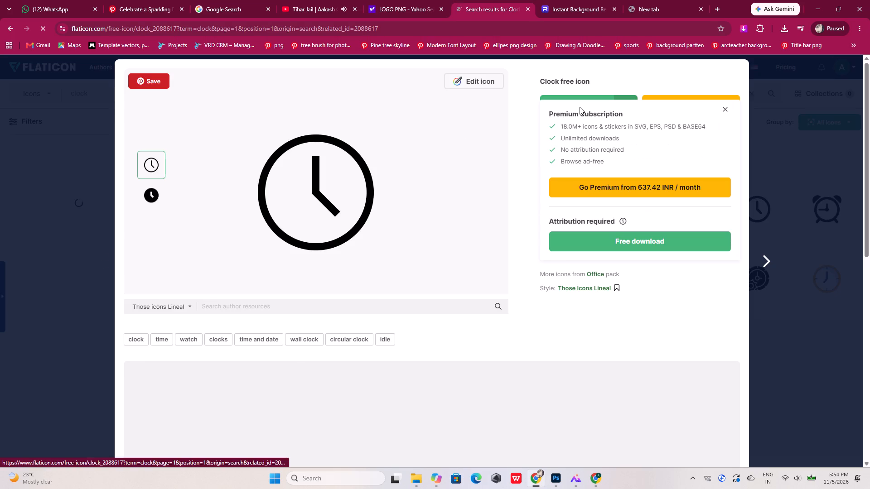
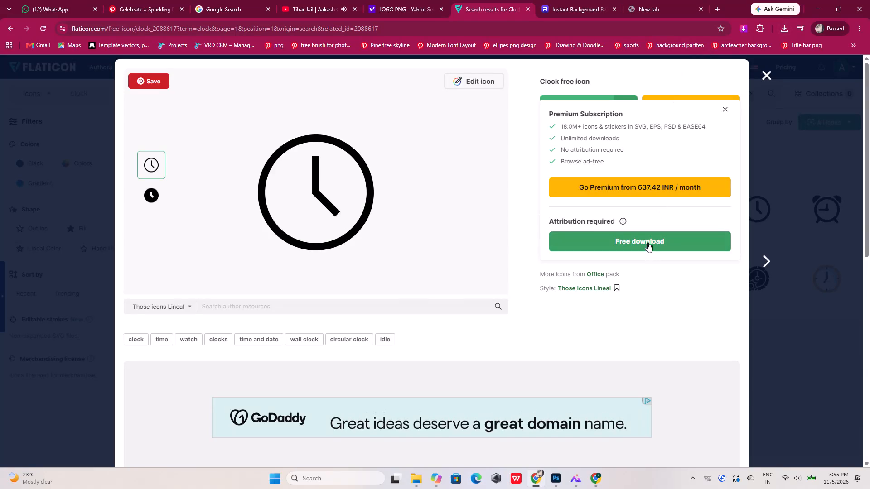
# Download the clock icon as a free PNG.
pyautogui.click(648, 242)
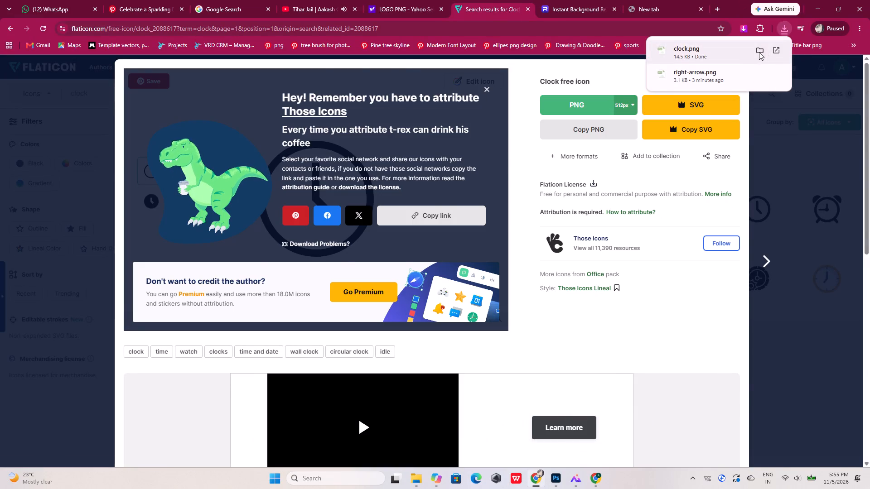
# Place the downloaded clock.png into the t.PSD document in Photoshop and move it over "The full roster" infographic.
pyautogui.click(759, 50)
pyautogui.moveTo(201, 316); pyautogui.dragTo(557, 478)
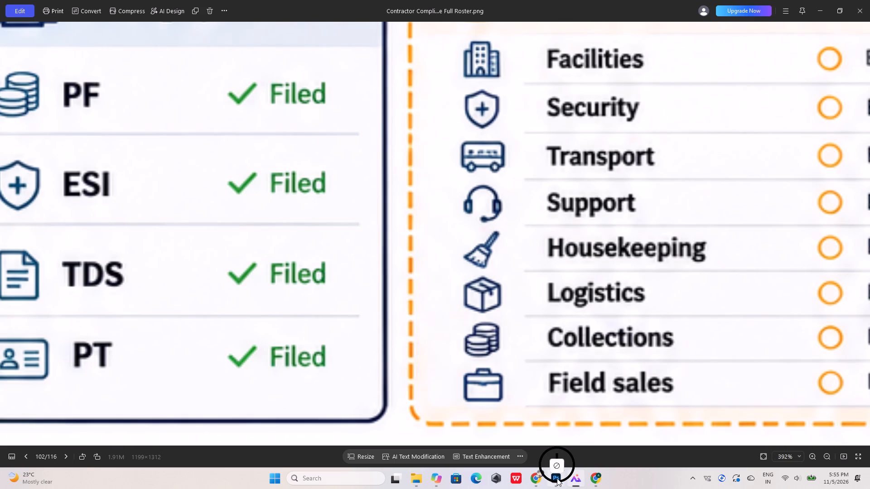
pyautogui.moveTo(557, 478); pyautogui.dragTo(430, 326)
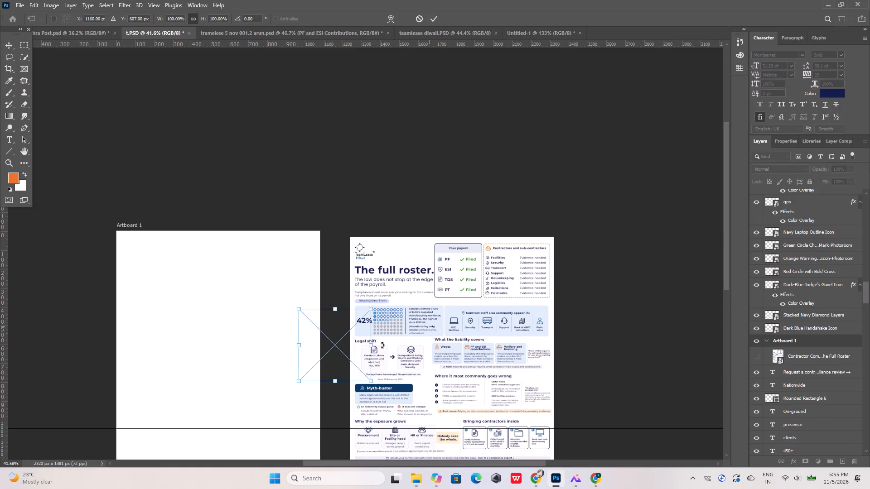
pyautogui.keyDown('alt'); pyautogui.scroll(8, 323, 356); pyautogui.keyUp('alt')
pyautogui.moveTo(347, 334); pyautogui.dragTo(443, 297)
pyautogui.moveTo(353, 335); pyautogui.dragTo(485, 289)
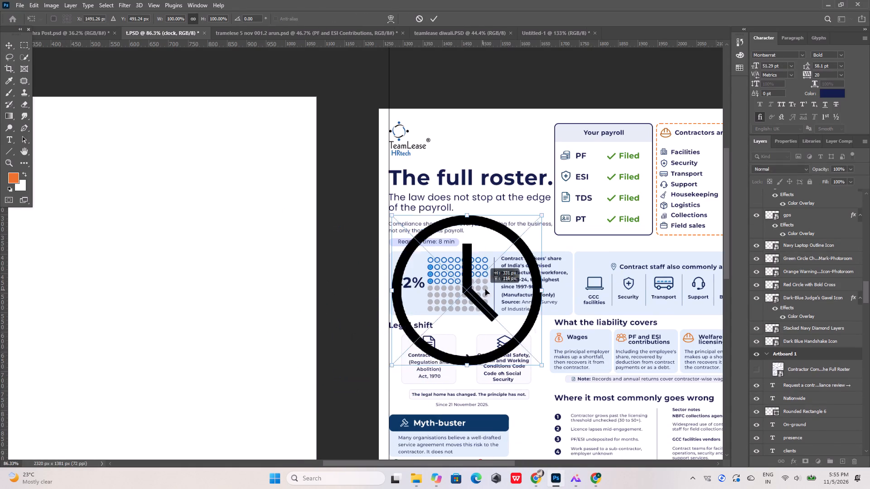
pyautogui.moveTo(485, 289); pyautogui.dragTo(513, 288)
# Scale the placed clock icon proportionally to about 4% and commit the placement.
pyautogui.keyDown('alt'); pyautogui.scroll(4, 493, 304); pyautogui.keyUp('alt')
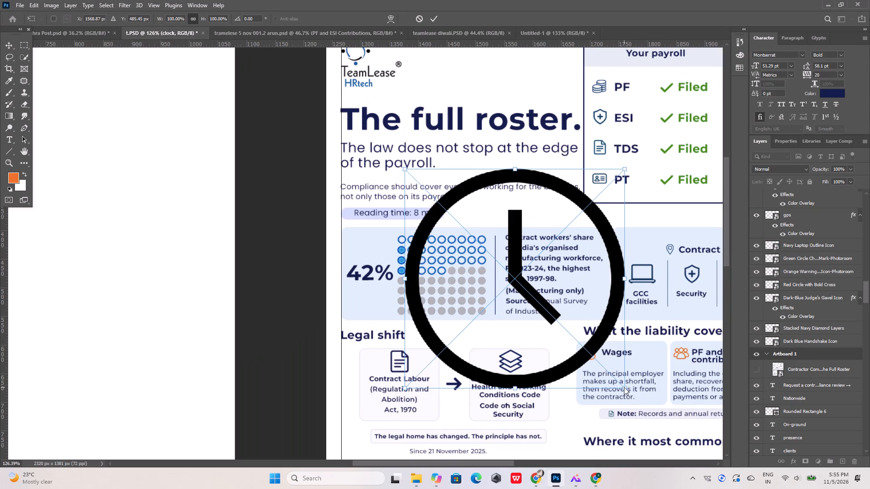
pyautogui.moveTo(624, 387); pyautogui.dragTo(555, 281)
pyautogui.moveTo(624, 388); pyautogui.dragTo(415, 194)
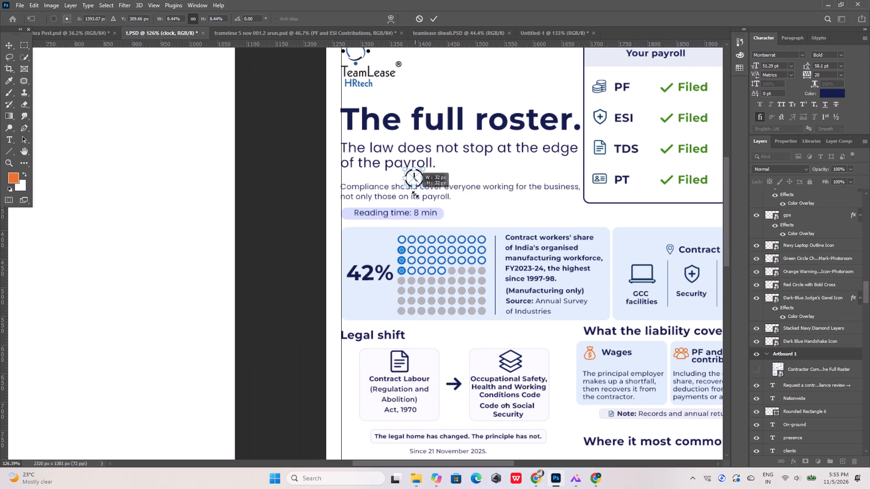
pyautogui.moveTo(415, 194); pyautogui.dragTo(408, 182)
pyautogui.keyDown('alt'); pyautogui.scroll(15, 360, 175); pyautogui.keyUp('alt')
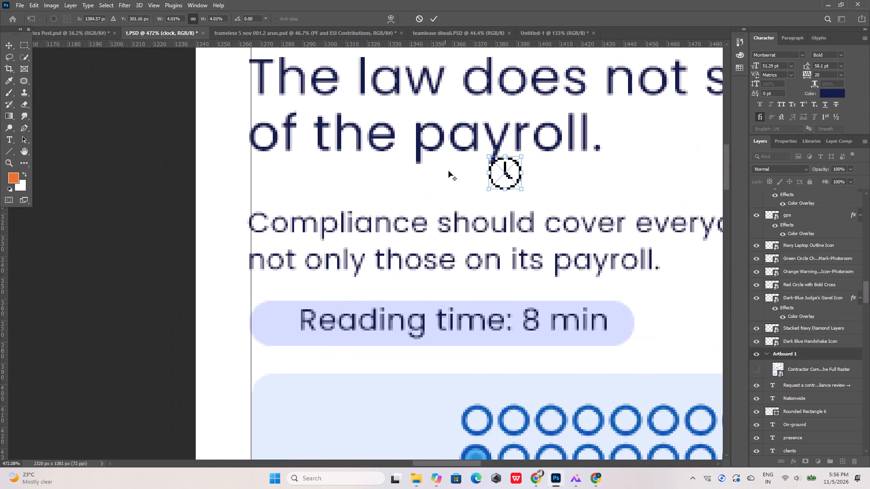
pyautogui.moveTo(511, 169); pyautogui.dragTo(286, 317)
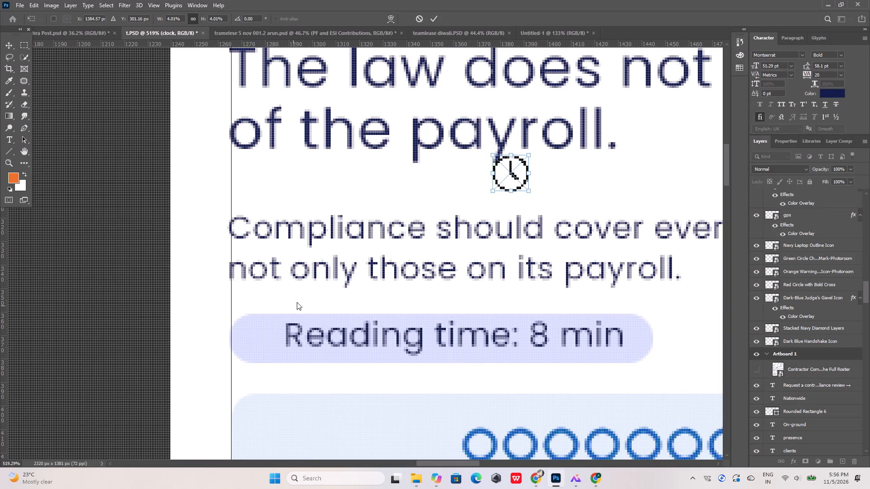
pyautogui.click(435, 22)
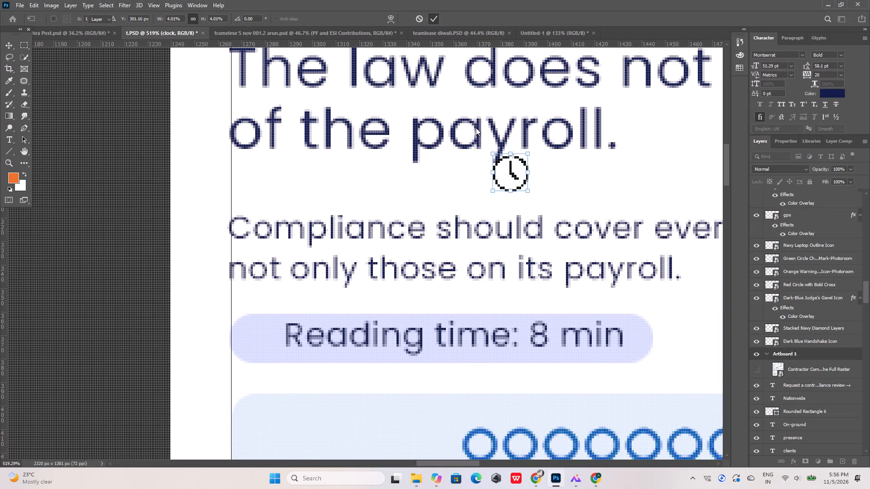
# Move the clock icon into the pill before the "Reading time: 8 min" text and scale it down to about 2.68%.
pyautogui.moveTo(512, 170); pyautogui.dragTo(261, 334)
pyautogui.keyDown('alt'); pyautogui.scroll(9, 250, 339); pyautogui.keyUp('alt')
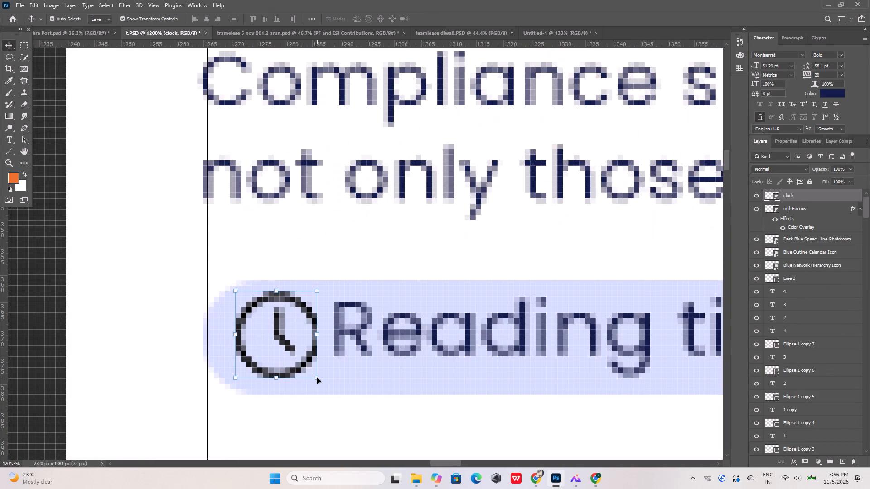
pyautogui.click(317, 378)
pyautogui.click(316, 343)
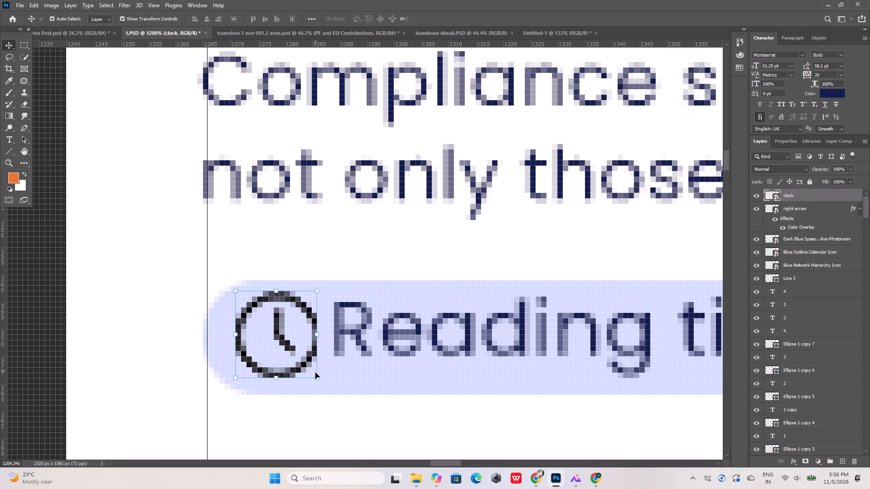
pyautogui.click(317, 378)
pyautogui.click(315, 347)
pyautogui.moveTo(319, 379); pyautogui.dragTo(298, 344)
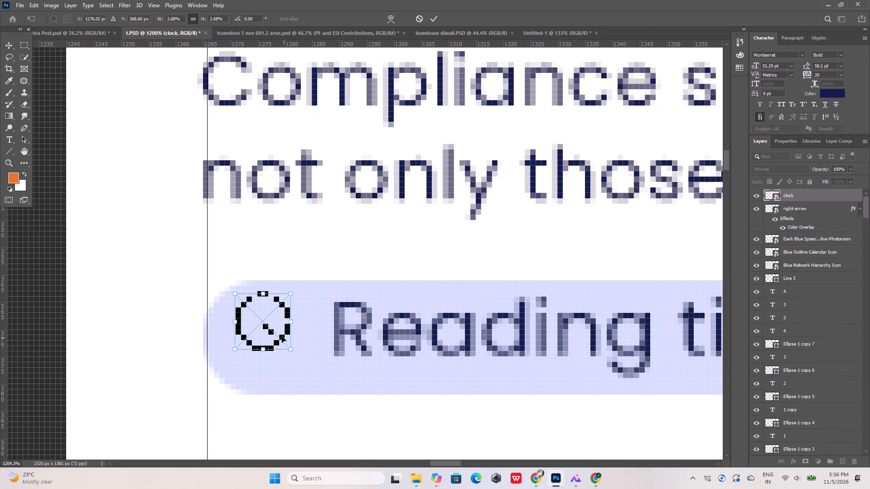
pyautogui.click(433, 18)
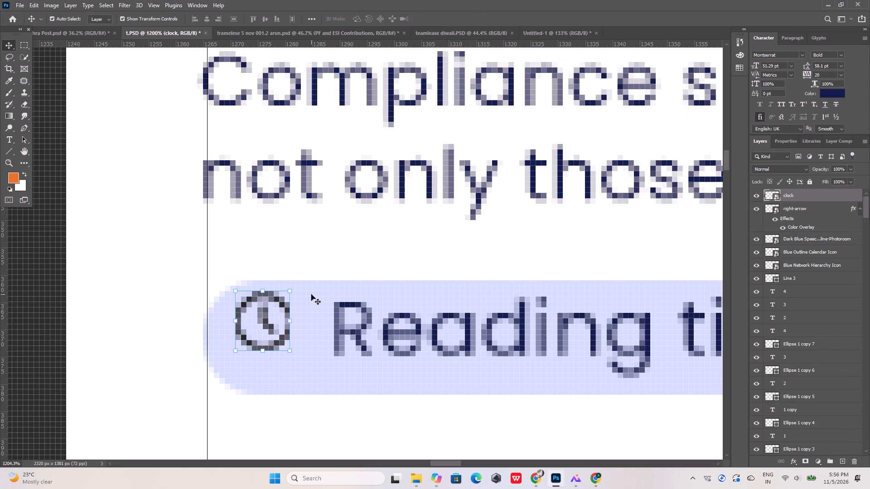
# Align the clock icon to the vertical centre of the reading time pill.
pyautogui.keyDown('shift'); pyautogui.click(311, 294); pyautogui.keyUp('shift')
pyautogui.click(267, 20)
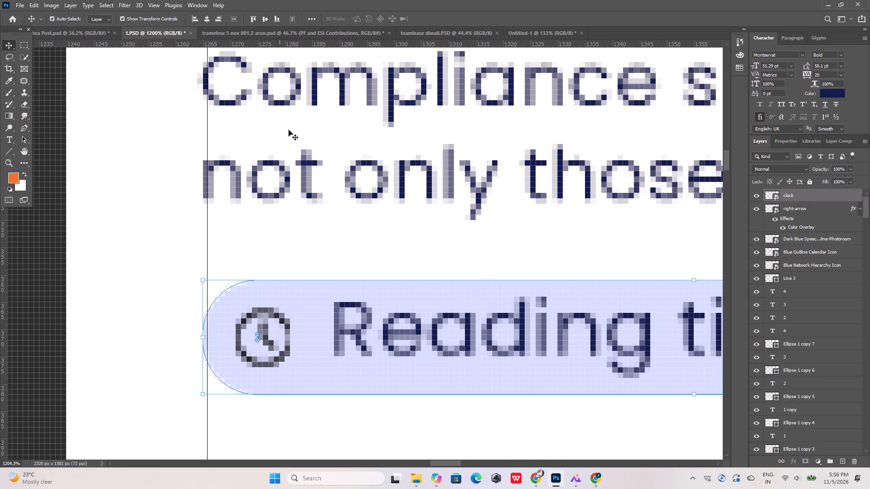
pyautogui.click(312, 231)
pyautogui.keyDown('alt'); pyautogui.scroll(-11, 337, 296); pyautogui.keyUp('alt')
pyautogui.keyDown('alt'); pyautogui.scroll(8, 317, 315); pyautogui.keyUp('alt')
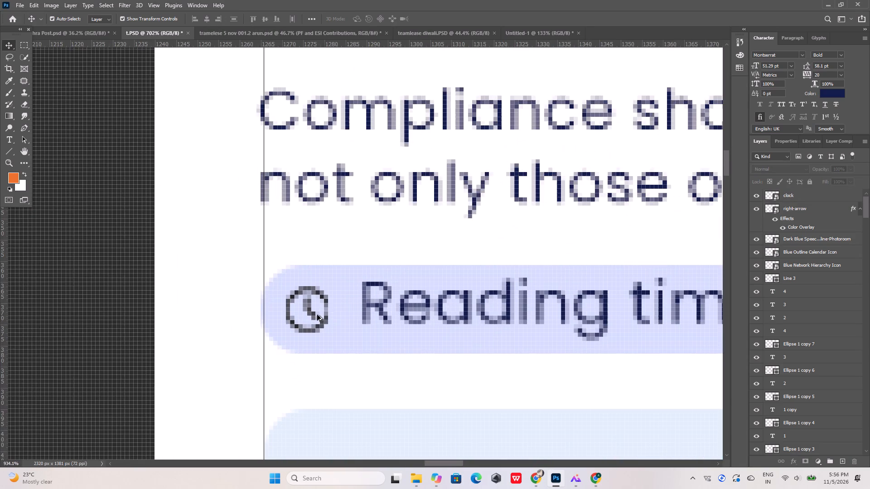
# Align the "Reading time: 8 min" text to the vertical centre of its pill.
pyautogui.click(376, 288)
pyautogui.keyDown('shift'); pyautogui.click(346, 286); pyautogui.keyUp('shift')
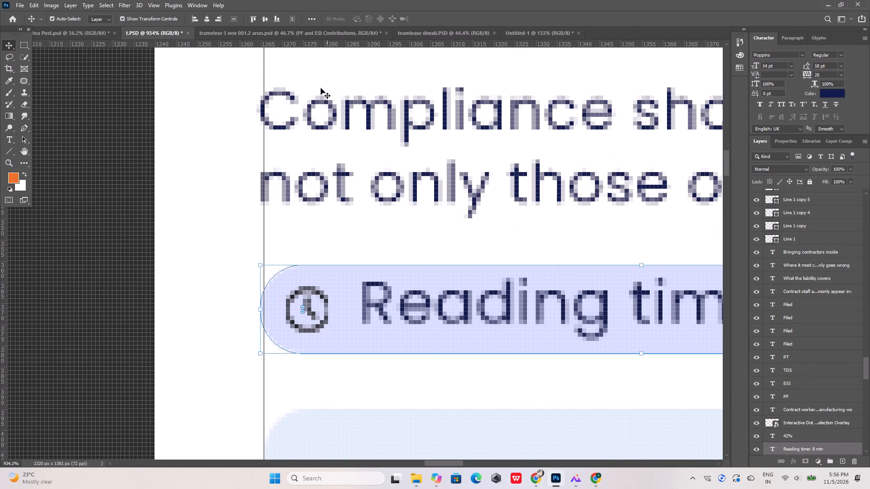
pyautogui.click(263, 17)
pyautogui.click(330, 221)
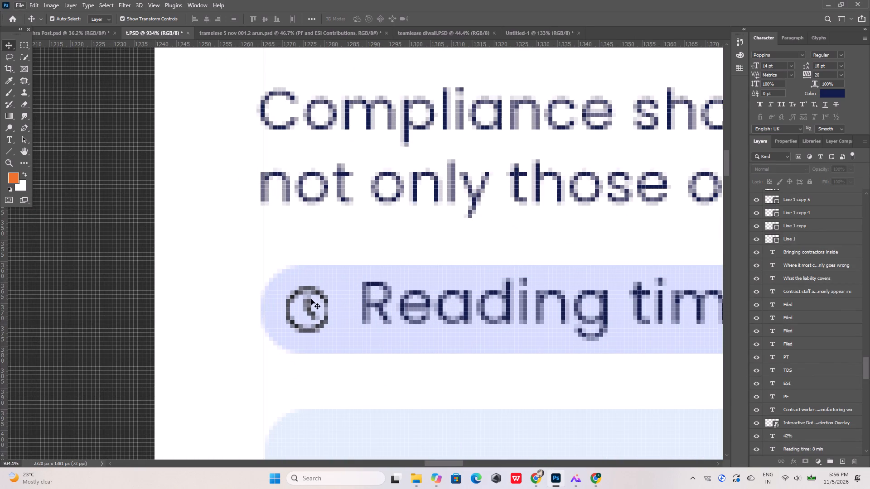
# Nudge the clock icon 1 px closer to the reading time text, keeping it vertically centred in the pill.
pyautogui.click(310, 300)
pyautogui.press('Up')
pyautogui.press('Up')
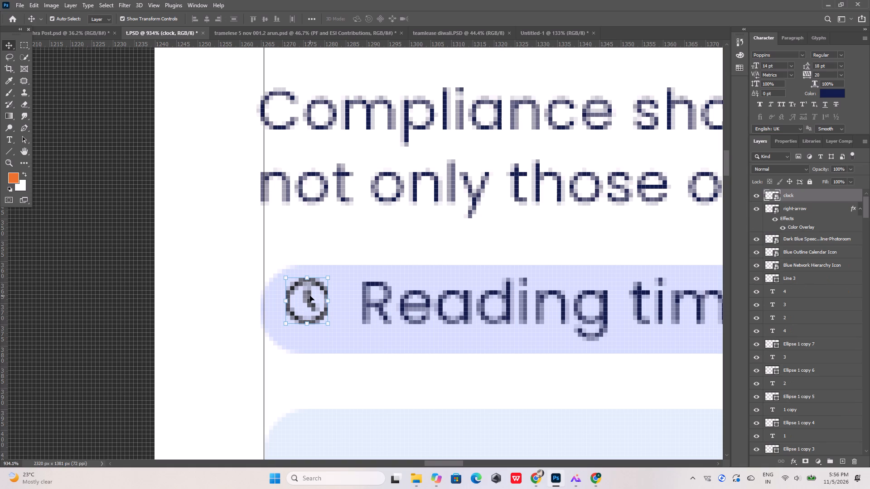
pyautogui.press('Down')
pyautogui.press('Right')
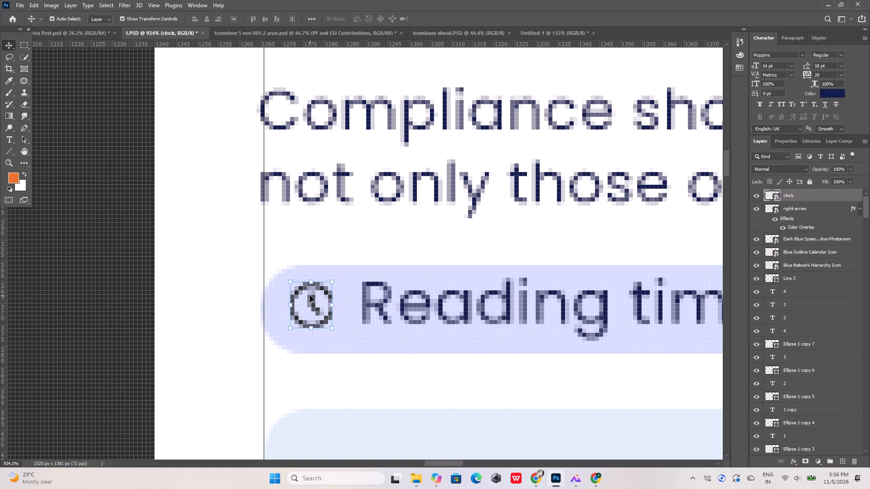
pyautogui.press('Down')
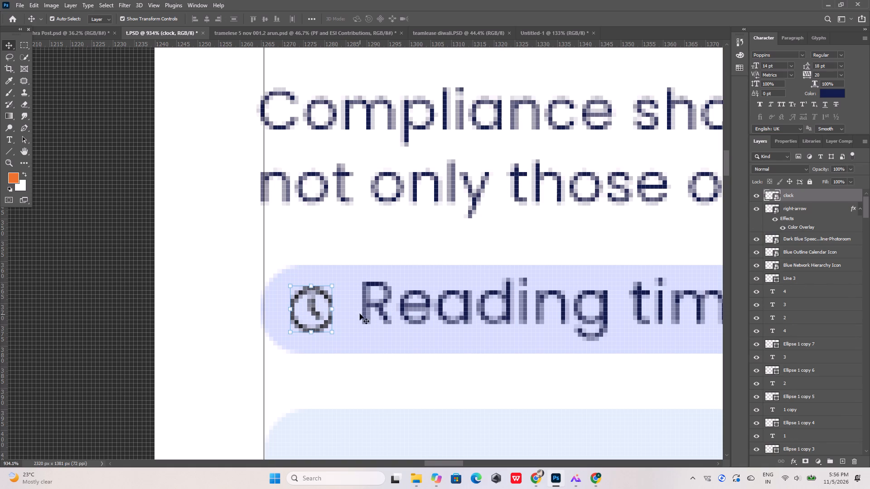
# Nudge the "Reading time: 8 min" text 1 px down to line up with the clock icon.
pyautogui.click(371, 309)
pyautogui.press('Down')
pyautogui.press('Down')
pyautogui.press('Up')
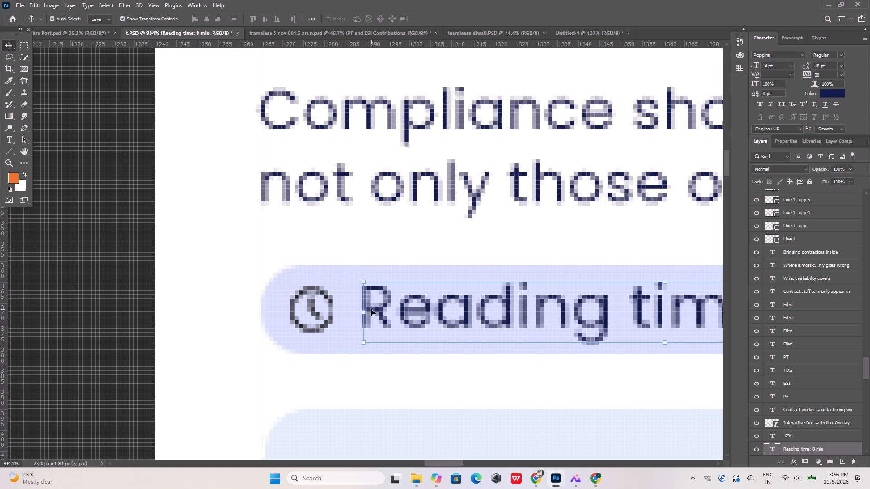
pyautogui.click(401, 228)
# Review the whole infographic, checking spacing and alignment from the header cards down to the "Why the exposure grows" section and footer.
pyautogui.keyDown('alt'); pyautogui.scroll(-13, 362, 292); pyautogui.keyUp('alt')
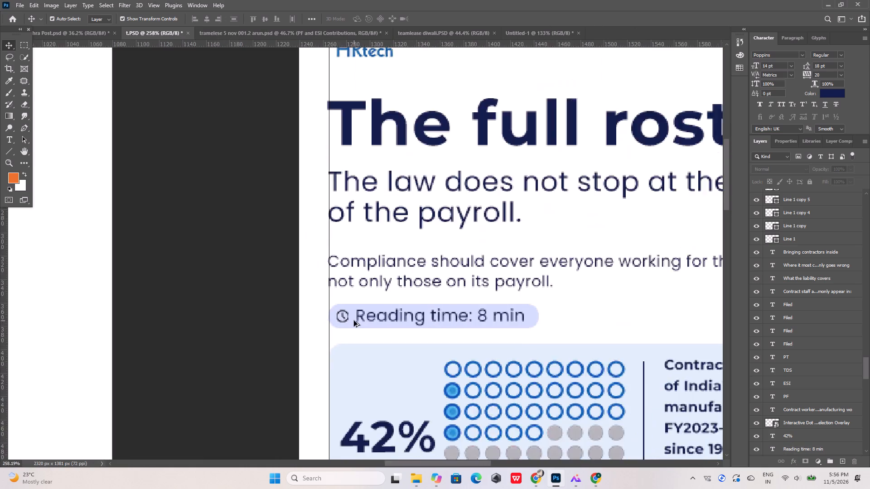
pyautogui.keyDown('alt'); pyautogui.scroll(-20, 354, 321); pyautogui.keyUp('alt')
pyautogui.keyDown('alt'); pyautogui.scroll(-3, 396, 249); pyautogui.keyUp('alt')
pyautogui.keyDown('alt'); pyautogui.scroll(2, 433, 345); pyautogui.keyUp('alt')
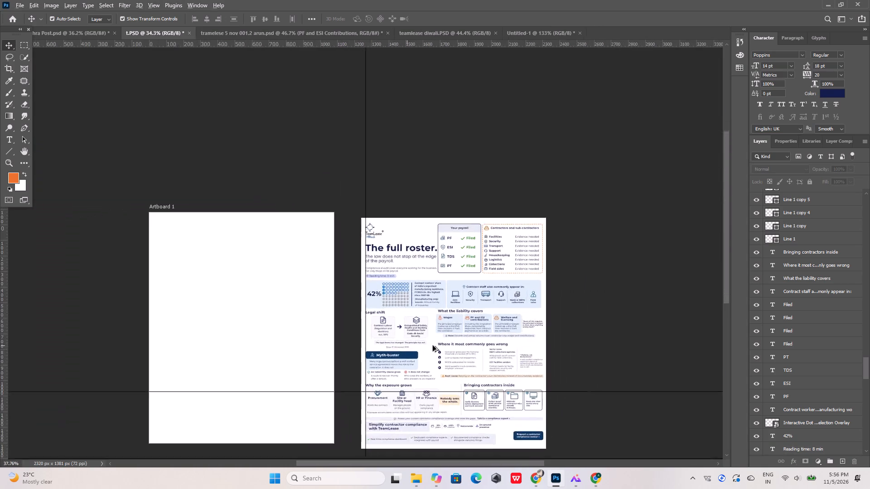
pyautogui.keyDown('alt'); pyautogui.scroll(7, 433, 345); pyautogui.keyUp('alt')
pyautogui.keyDown('alt'); pyautogui.scroll(8, 541, 237); pyautogui.keyUp('alt')
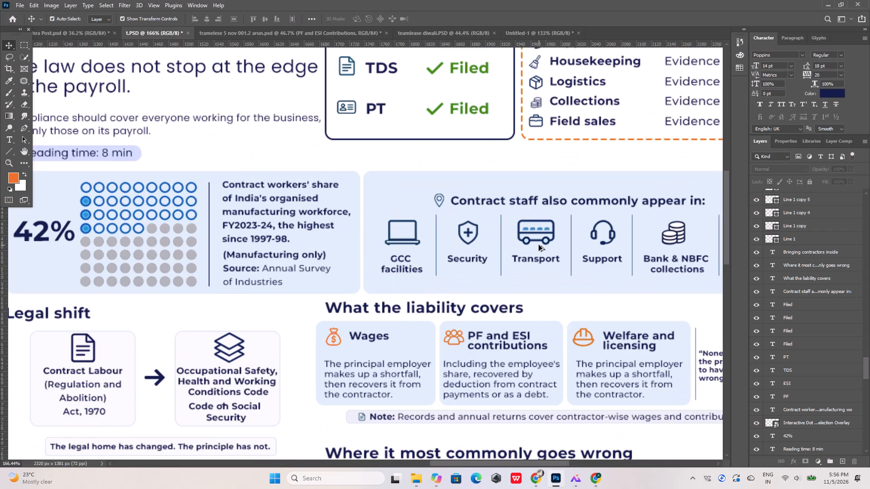
pyautogui.keyDown('alt'); pyautogui.scroll(-9, 539, 245); pyautogui.keyUp('alt')
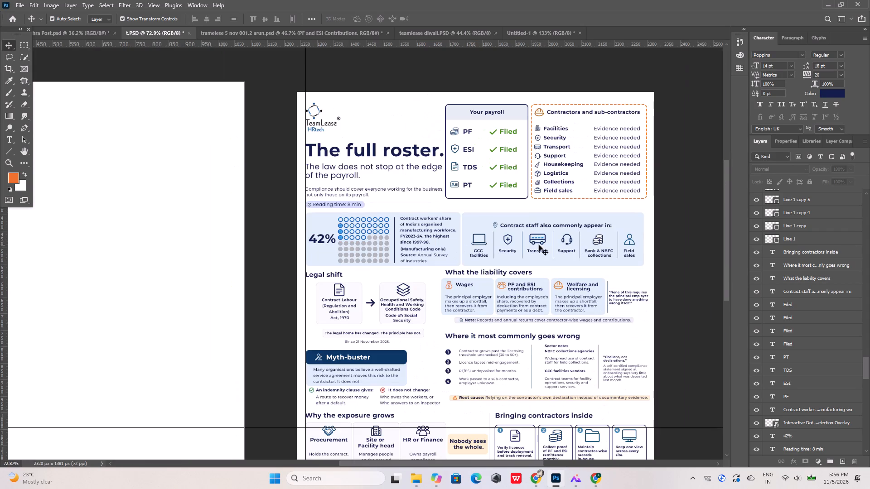
pyautogui.scroll(-8, 539, 245)
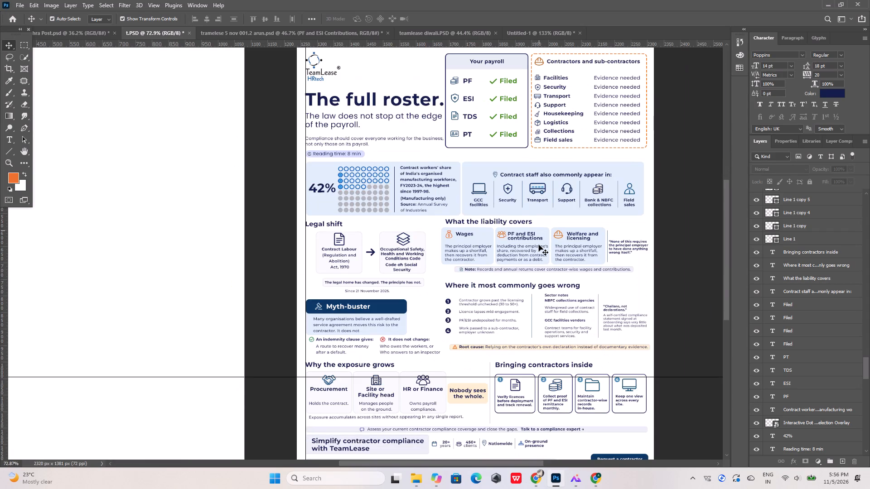
pyautogui.scroll(-3, 539, 245)
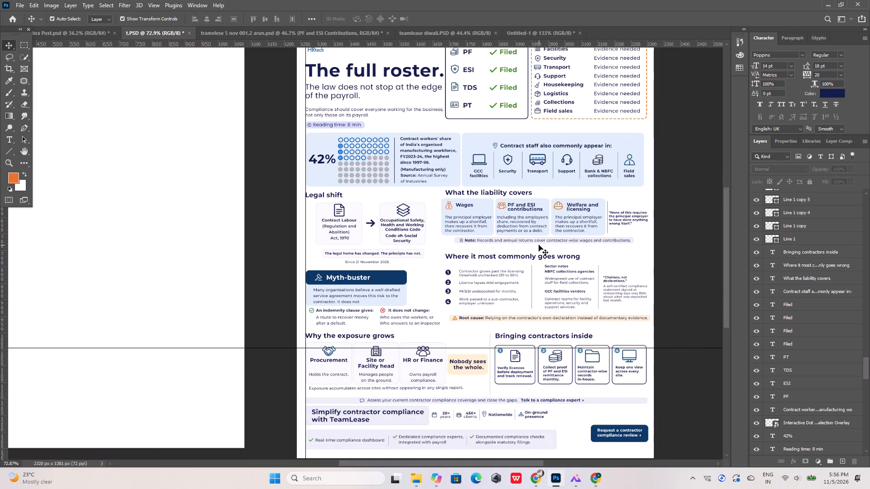
pyautogui.keyDown('alt'); pyautogui.scroll(9, 476, 307); pyautogui.keyUp('alt')
pyautogui.keyDown('alt'); pyautogui.scroll(-5, 472, 311); pyautogui.keyUp('alt')
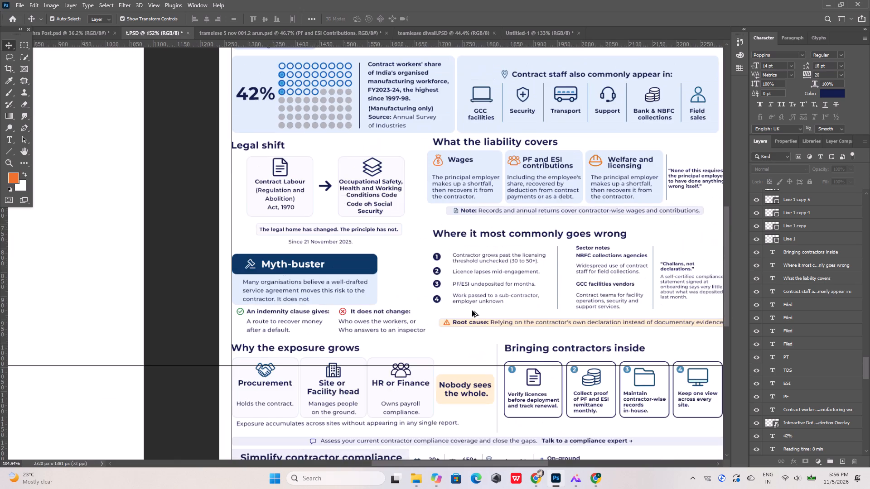
pyautogui.keyDown('alt'); pyautogui.scroll(-5, 472, 311); pyautogui.keyUp('alt')
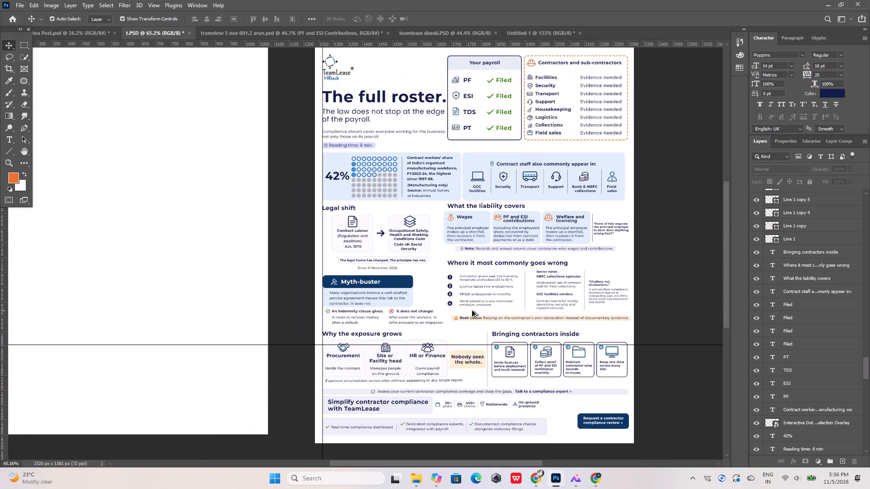
pyautogui.keyDown('alt'); pyautogui.scroll(-4, 479, 300); pyautogui.keyUp('alt')
pyautogui.keyDown('alt'); pyautogui.scroll(10, 437, 335); pyautogui.keyUp('alt')
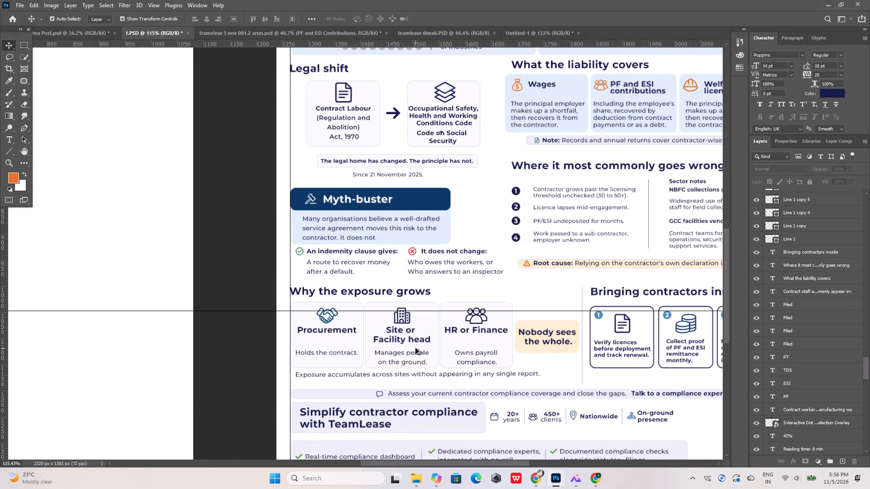
pyautogui.keyDown('alt'); pyautogui.scroll(-5, 420, 343); pyautogui.keyUp('alt')
pyautogui.keyDown('alt'); pyautogui.scroll(14, 378, 355); pyautogui.keyUp('alt')
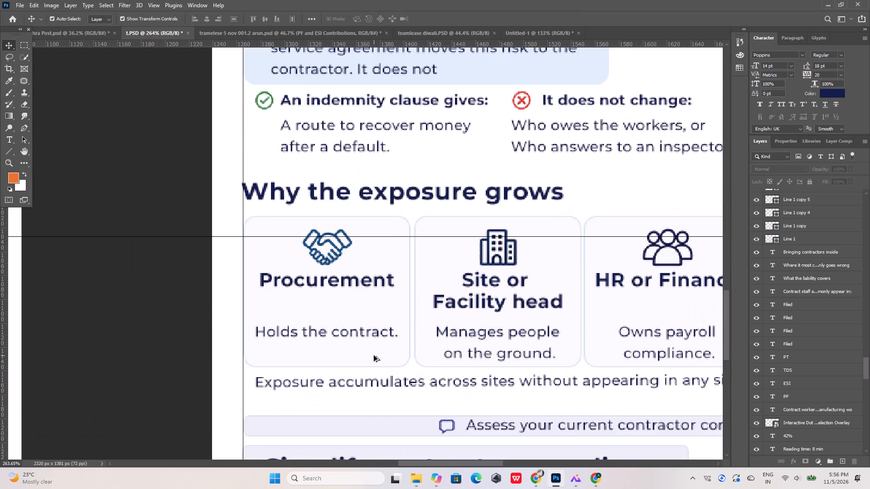
pyautogui.keyDown('alt'); pyautogui.scroll(-11, 380, 347); pyautogui.keyUp('alt')
# Nudge the "Exposure accumulates across sites" line below the Procurement, Site and HR cards 3 px down.
pyautogui.keyDown('alt'); pyautogui.scroll(8, 382, 345); pyautogui.keyUp('alt')
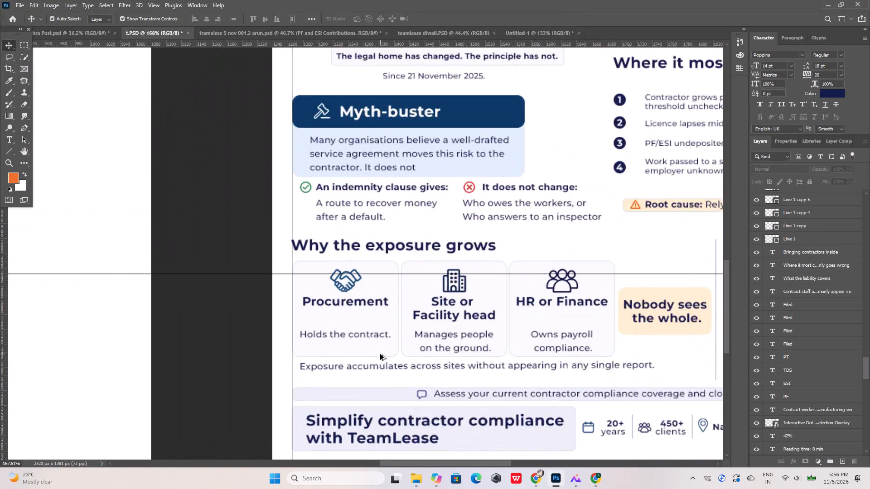
pyautogui.keyDown('alt'); pyautogui.scroll(2, 380, 354); pyautogui.keyUp('alt')
pyautogui.click(379, 369)
pyautogui.press('Down')
pyautogui.press('Down')
pyautogui.press('Down')
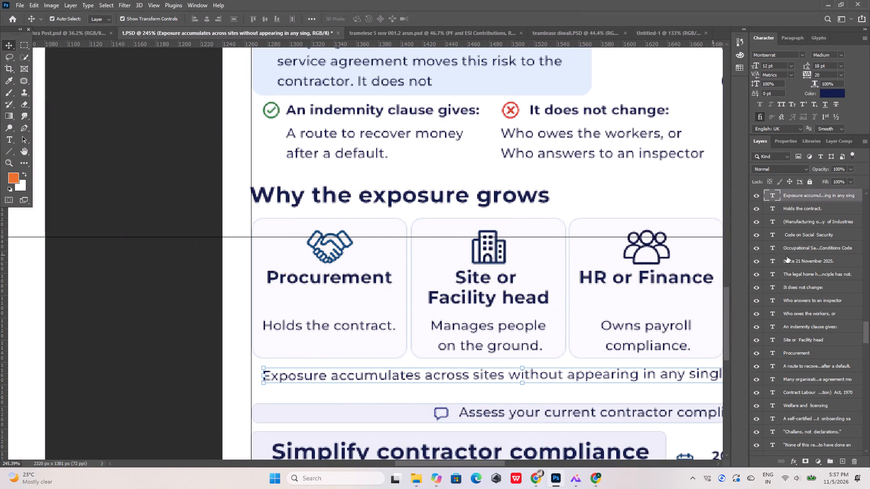
# Show the hidden "Contractor Com...he Full Roster" reference layer in Artboard 1 to compare it with the rebuilt infographic.
pyautogui.scroll(-20, 789, 271)
pyautogui.scroll(-2, 789, 271)
pyautogui.middleClick(802, 324)
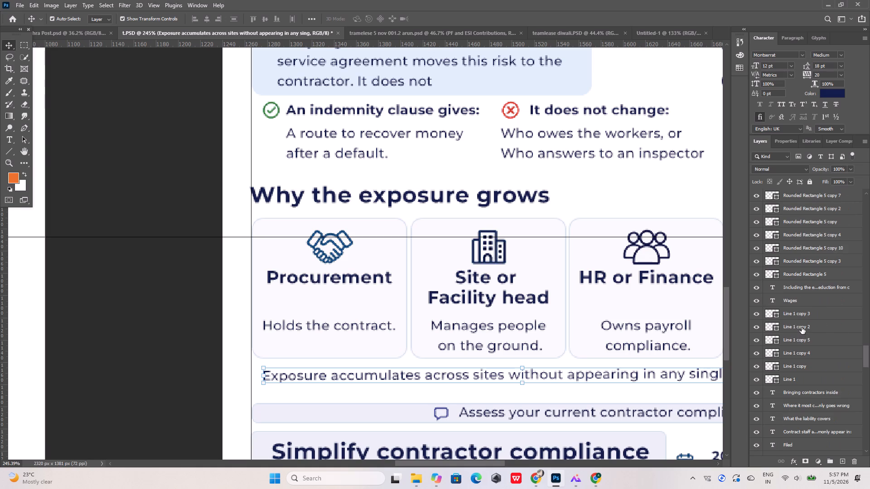
pyautogui.scroll(20, 796, 337)
pyautogui.scroll(1, 796, 337)
pyautogui.middleClick(797, 359)
pyautogui.scroll(2, 794, 366)
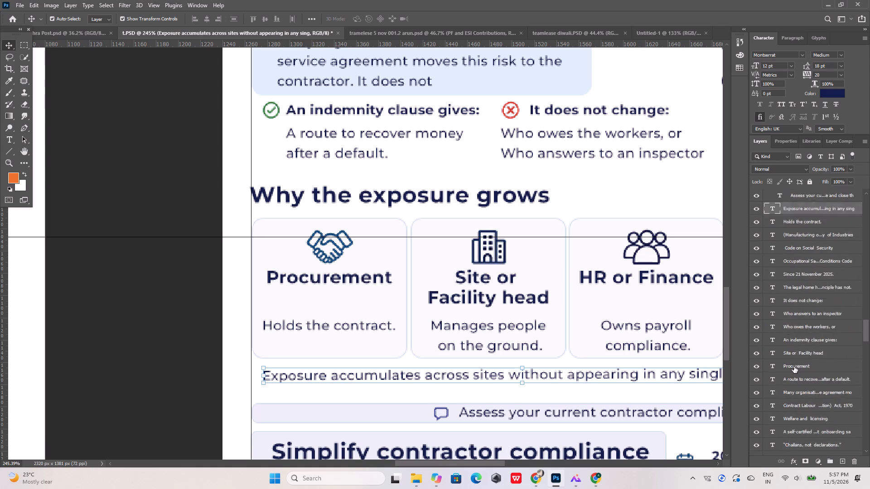
pyautogui.scroll(20, 794, 366)
pyautogui.scroll(16, 794, 366)
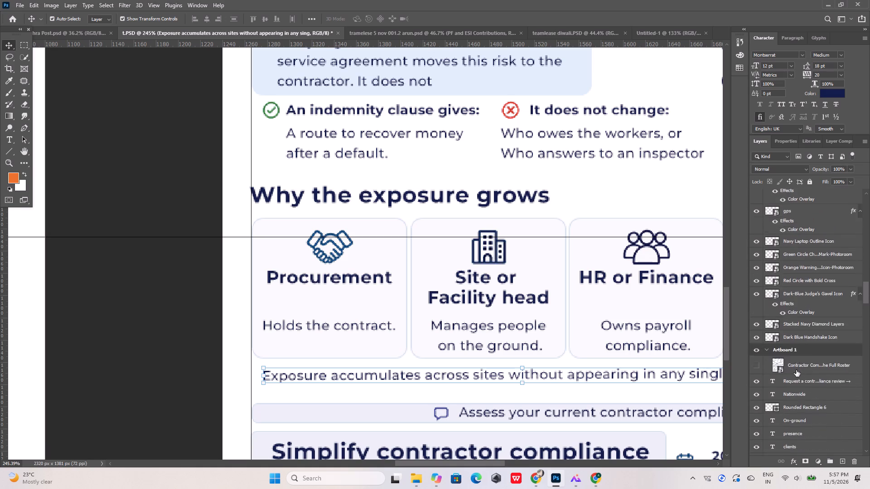
pyautogui.scroll(20, 796, 370)
pyautogui.scroll(17, 796, 370)
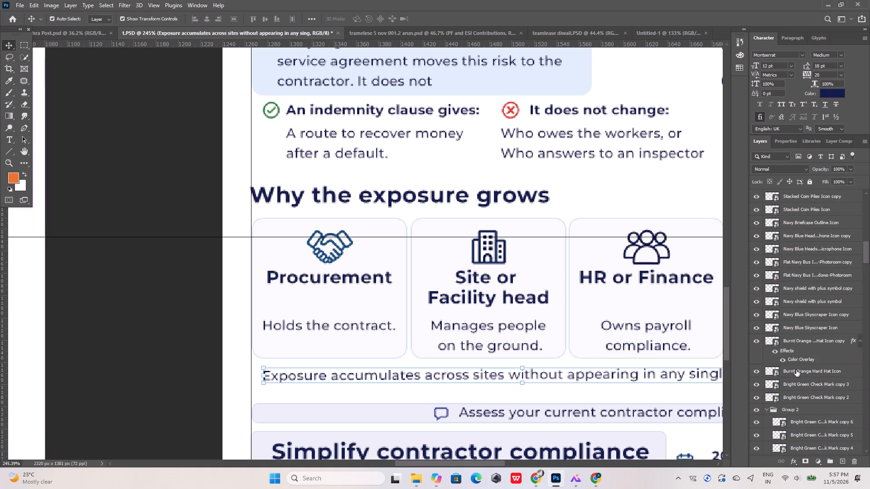
pyautogui.scroll(12, 796, 370)
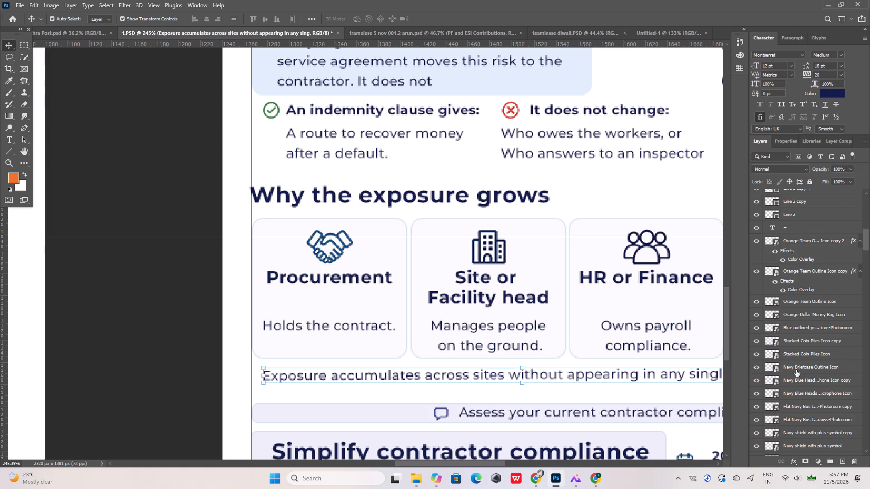
pyautogui.scroll(20, 796, 370)
pyautogui.scroll(14, 796, 370)
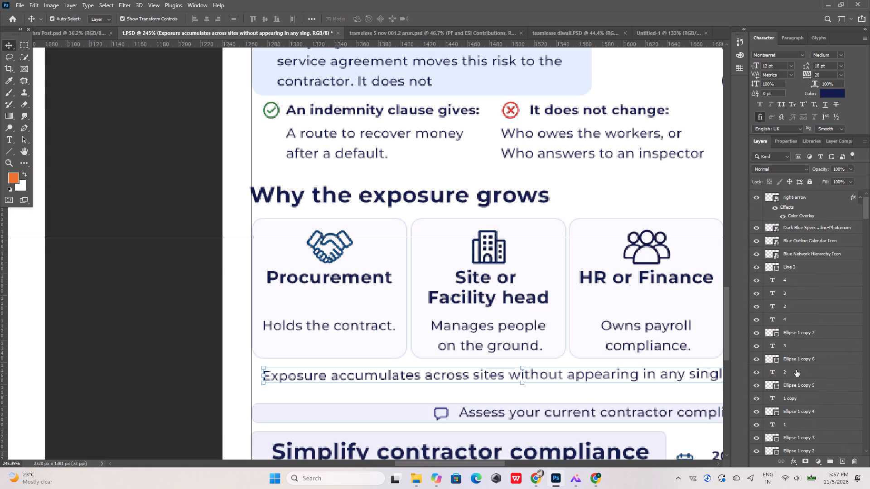
pyautogui.scroll(16, 796, 370)
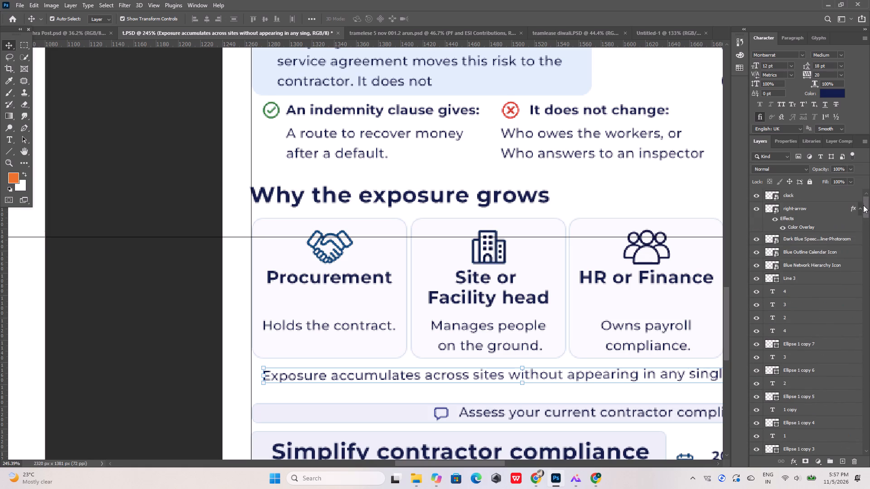
pyautogui.moveTo(865, 205); pyautogui.dragTo(864, 251)
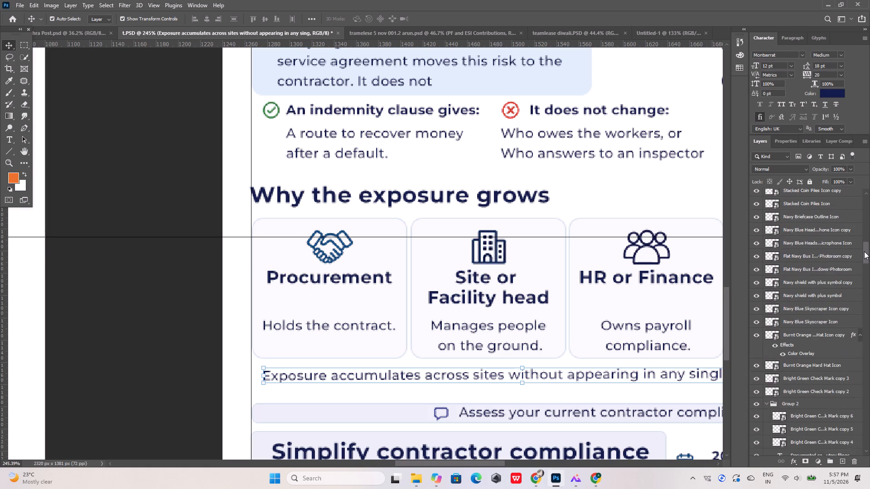
pyautogui.moveTo(864, 251); pyautogui.dragTo(865, 287)
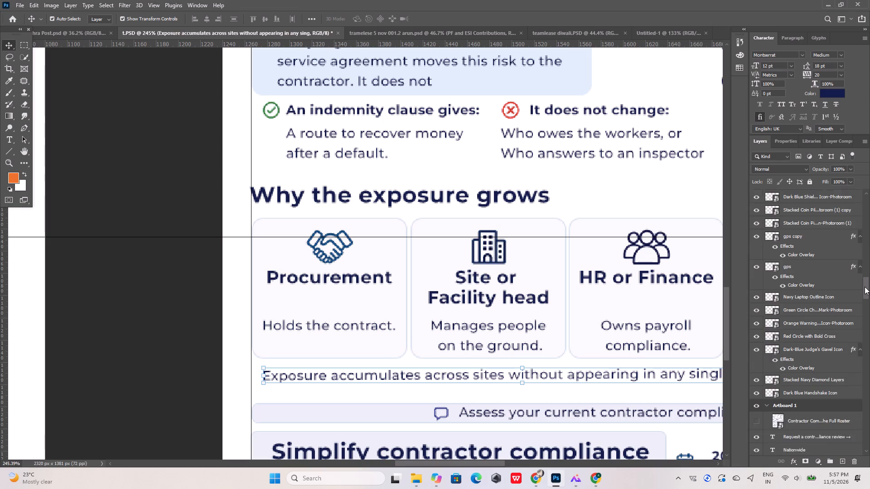
pyautogui.moveTo(865, 287); pyautogui.dragTo(865, 297)
pyautogui.click(756, 283)
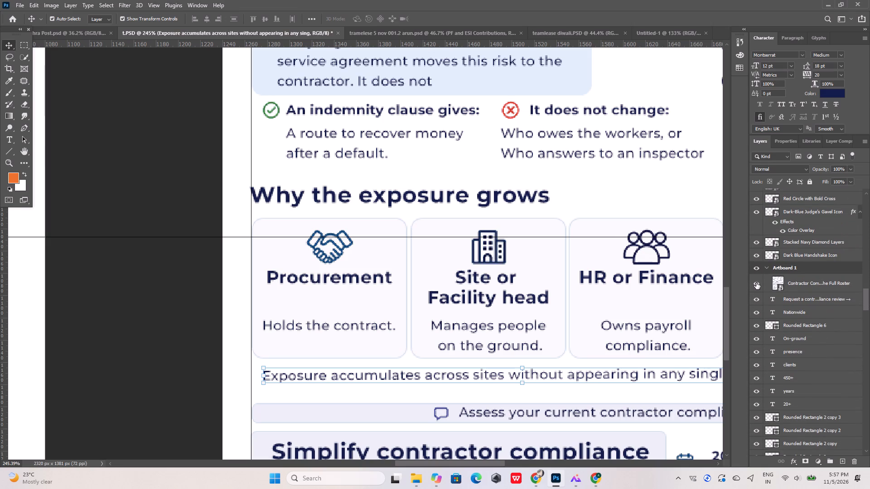
pyautogui.keyDown('alt'); pyautogui.scroll(-15, 520, 222); pyautogui.keyUp('alt')
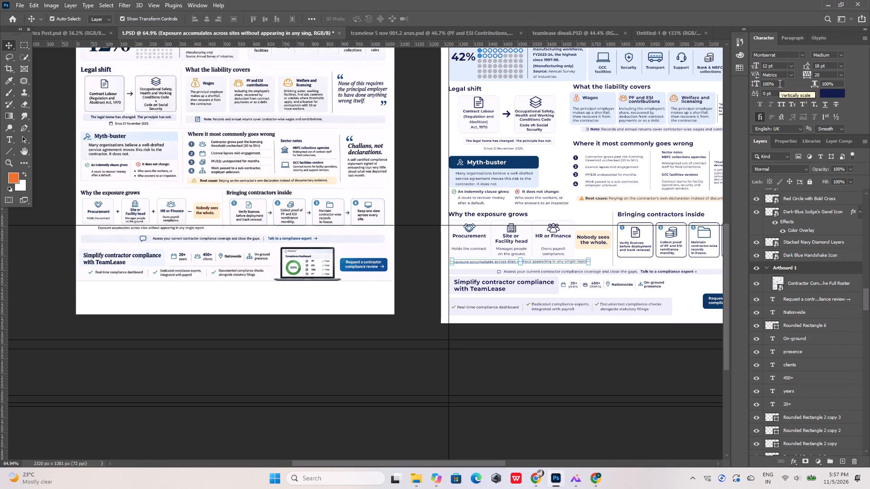
# Switch to Chrome, close the "Create high quality cutout" ChatGPT tab, and return to Photoshop.
pyautogui.click(600, 480)
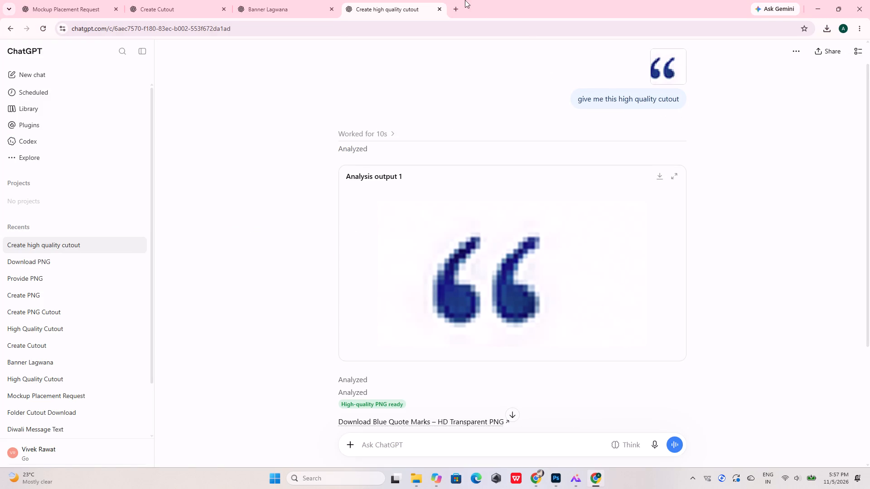
pyautogui.click(440, 11)
pyautogui.click(536, 480)
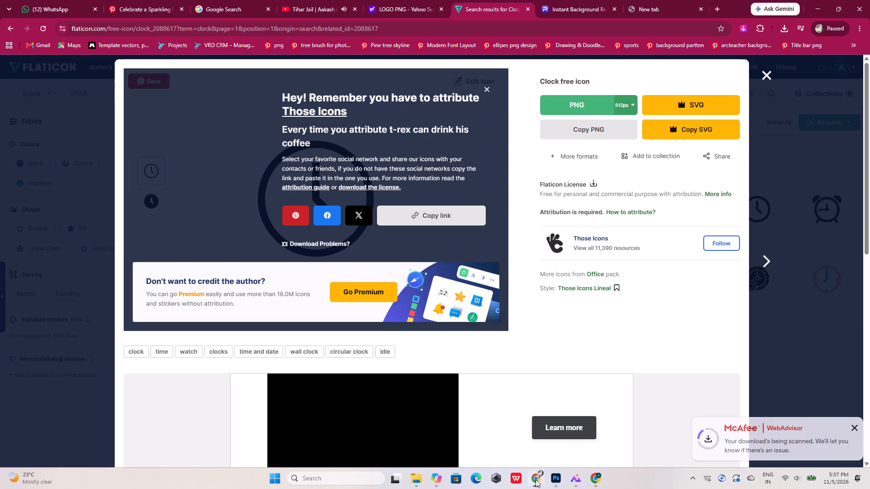
pyautogui.click(553, 475)
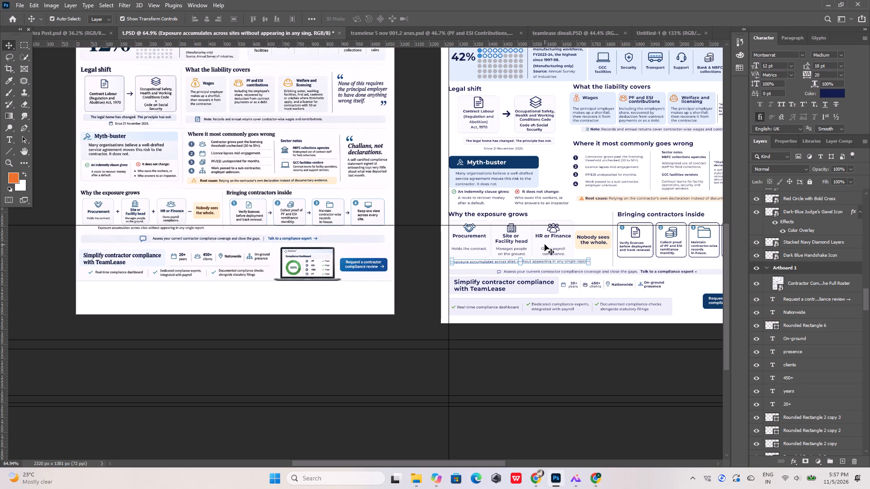
# Duplicate the network hierarchy icon beside "On-ground presence" and move the copy next to number 4 under "Where it most commonly goes wrong".
pyautogui.keyDown('alt'); pyautogui.scroll(-5, 544, 244); pyautogui.keyUp('alt')
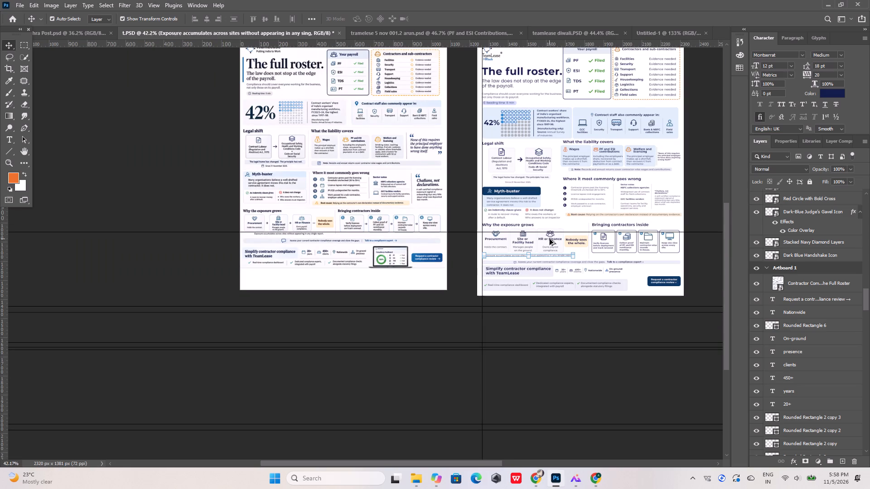
pyautogui.keyDown('alt'); pyautogui.scroll(8, 624, 261); pyautogui.keyUp('alt')
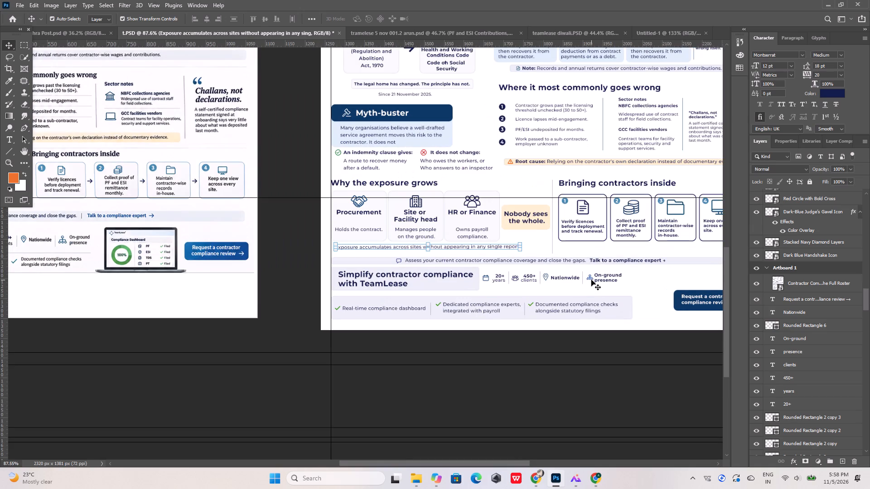
pyautogui.click(590, 279)
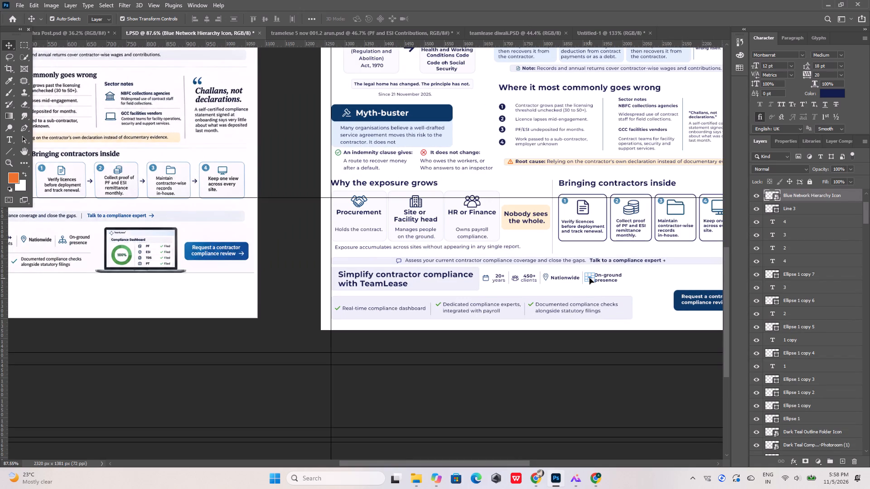
pyautogui.hotkey('ctrl', 'j')
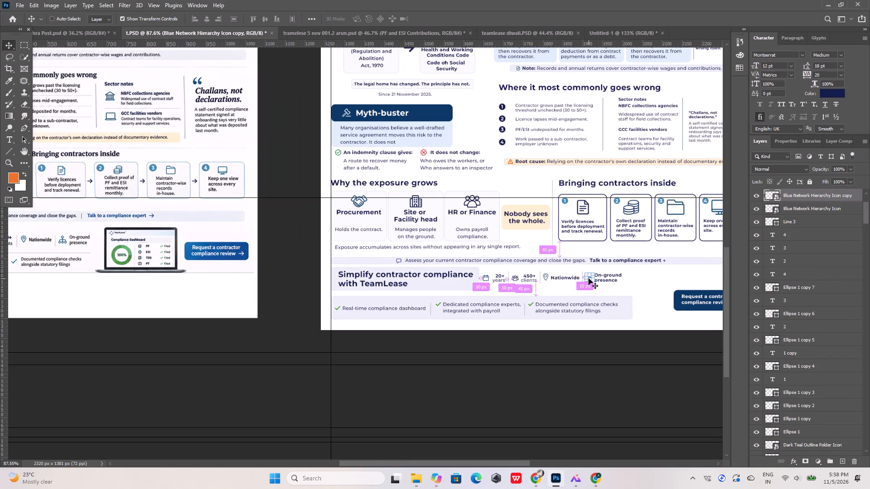
pyautogui.hotkey('shift', 'Up')
pyautogui.hotkey('shift', 'Up')
pyautogui.hotkey('shift', 'Up')
pyautogui.hotkey('shift', 'Up')
pyautogui.hotkey('shift', 'Up')
pyautogui.hotkey('shift', 'Up')
pyautogui.hotkey('shift', 'Up')
pyautogui.hotkey('shift', 'Up')
pyautogui.hotkey('shift', 'Up')
pyautogui.hotkey('shift', 'Up')
pyautogui.hotkey('shift', 'Up')
pyautogui.hotkey('shift', 'Up')
pyautogui.hotkey('shift', 'Up')
pyautogui.hotkey('shift', 'Up')
pyautogui.hotkey('shift', 'Up')
pyautogui.hotkey('shift', 'Up')
pyautogui.hotkey('shift', 'Up')
pyautogui.hotkey('shift', 'Up')
pyautogui.hotkey('shift', 'Up')
pyautogui.hotkey('shift', 'Up')
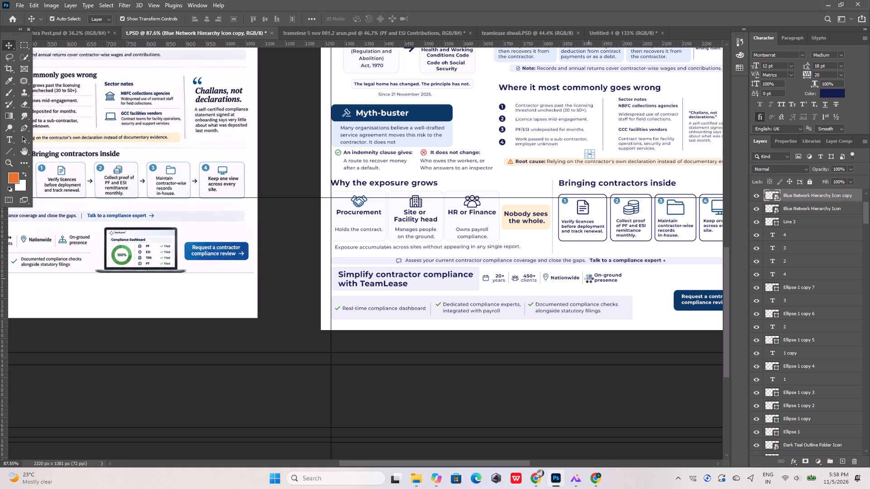
pyautogui.hotkey('shift', 'Left')
pyautogui.hotkey('shift', 'Left')
pyautogui.hotkey('shift', 'Left')
pyautogui.hotkey('shift', 'Left')
pyautogui.hotkey('shift', 'Left')
pyautogui.hotkey('shift', 'Left')
pyautogui.hotkey('shift', 'Left')
pyautogui.hotkey('shift', 'Left')
pyautogui.hotkey('shift', 'Left')
pyautogui.hotkey('shift', 'Left')
pyautogui.hotkey('shift', 'Left')
pyautogui.hotkey('shift', 'Left')
pyautogui.hotkey('shift', 'Left')
pyautogui.hotkey('shift', 'Left')
pyautogui.hotkey('shift', 'Left')
pyautogui.hotkey('shift', 'Left')
pyautogui.hotkey('shift', 'Left')
pyautogui.hotkey('shift', 'Left')
pyautogui.hotkey('shift', 'Left')
pyautogui.hotkey('shift', 'Left')
pyautogui.hotkey('shift', 'Left')
pyautogui.hotkey('shift', 'Up')
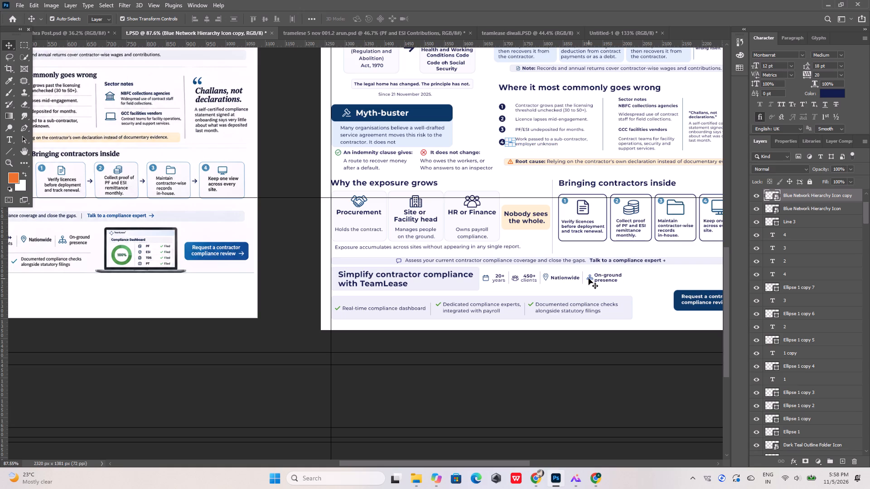
# Nudge the copied hierarchy icon 2 px up to line up with the number 4 circle.
pyautogui.keyDown('alt'); pyautogui.scroll(15, 508, 138); pyautogui.keyUp('alt')
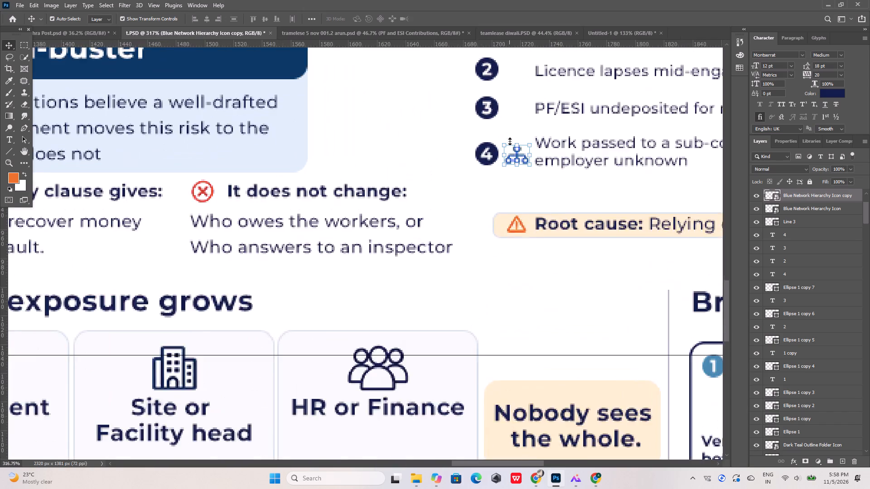
pyautogui.keyDown('alt'); pyautogui.scroll(2, 510, 141); pyautogui.keyUp('alt')
pyautogui.press('Up')
pyautogui.press('Up')
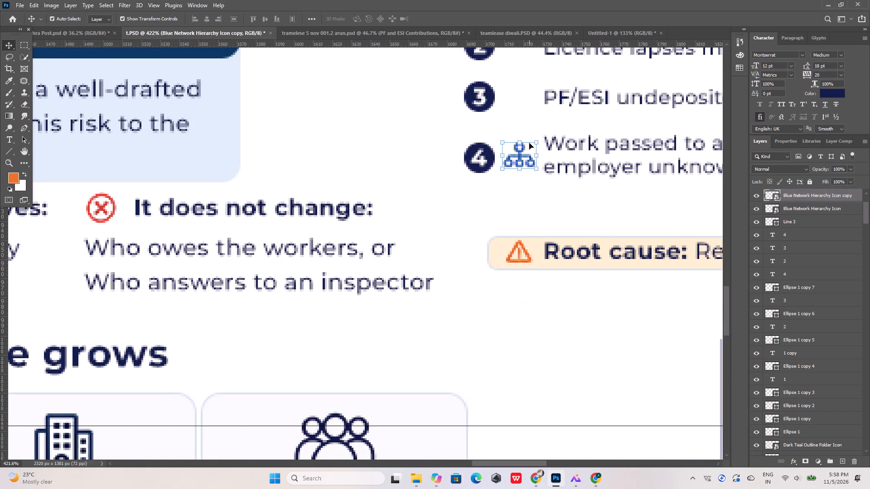
pyautogui.click(563, 206)
# Move the four text items under "Where it most commonly goes wrong" together 12 px right, making room for icons as in the reference.
pyautogui.keyDown('alt'); pyautogui.scroll(-17, 564, 206); pyautogui.keyUp('alt')
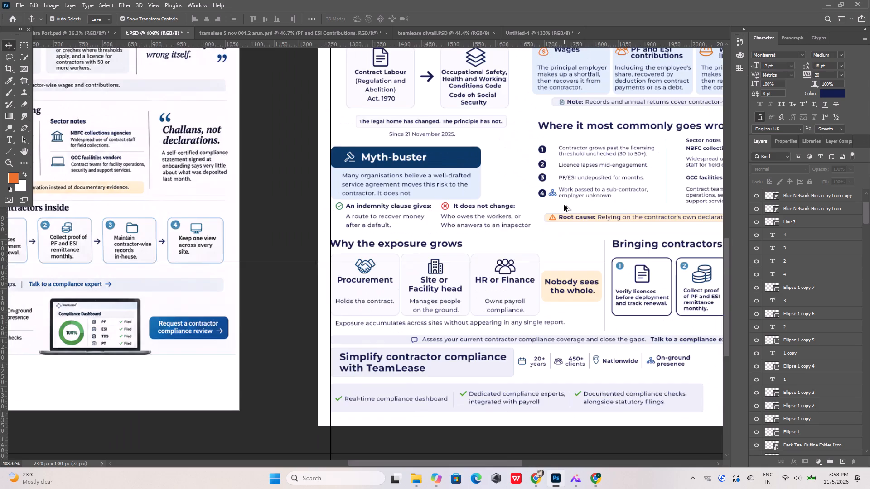
pyautogui.keyDown('alt'); pyautogui.scroll(-3, 564, 205); pyautogui.keyUp('alt')
pyautogui.keyDown('alt'); pyautogui.scroll(10, 148, 184); pyautogui.keyUp('alt')
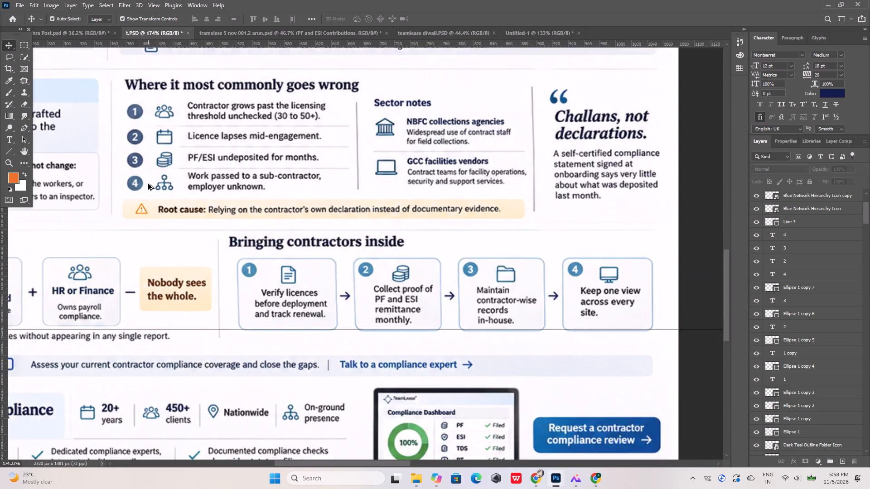
pyautogui.keyDown('alt'); pyautogui.scroll(-12, 148, 184); pyautogui.keyUp('alt')
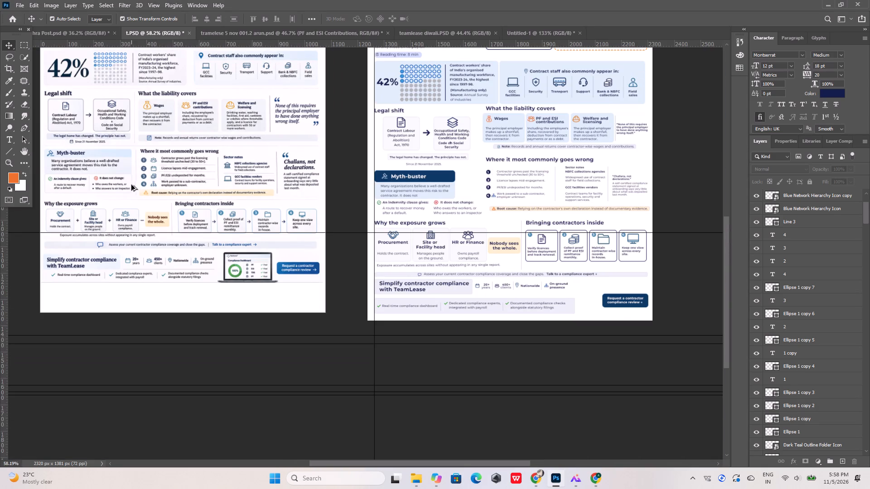
pyautogui.keyDown('alt'); pyautogui.scroll(6, 132, 185); pyautogui.keyUp('alt')
pyautogui.keyDown('alt'); pyautogui.scroll(-6, 139, 185); pyautogui.keyUp('alt')
pyautogui.keyDown('alt'); pyautogui.scroll(7, 493, 192); pyautogui.keyUp('alt')
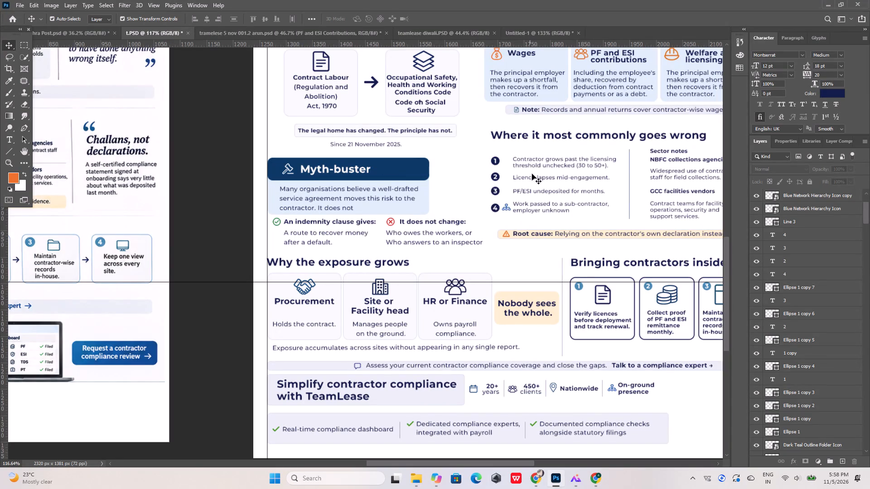
pyautogui.click(536, 153)
pyautogui.moveTo(534, 152); pyautogui.dragTo(535, 155)
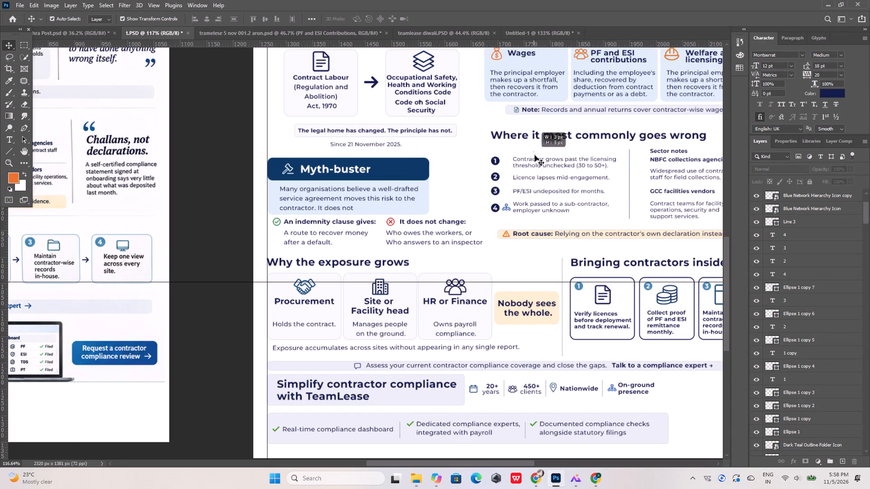
pyautogui.moveTo(535, 155); pyautogui.dragTo(546, 210)
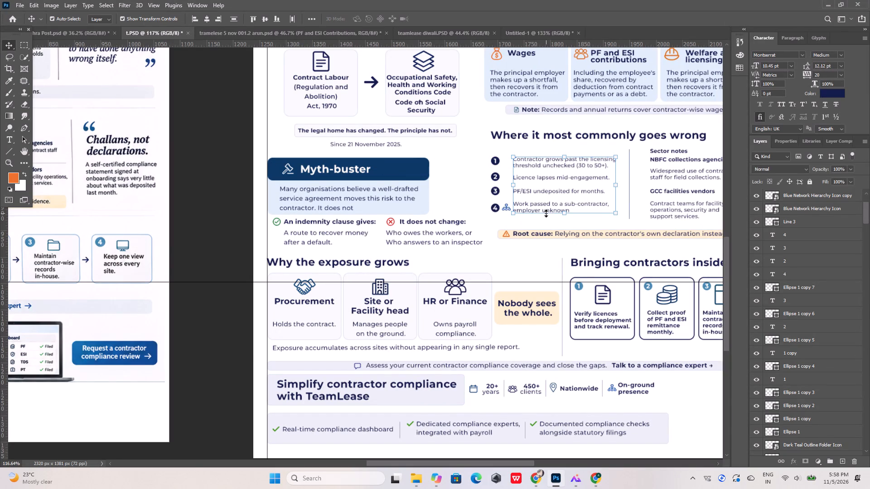
pyautogui.press('Right')
pyautogui.press('Right')
pyautogui.press('Right')
pyautogui.press('Right')
pyautogui.press('Right')
pyautogui.press('Right')
pyautogui.press('Right')
pyautogui.press('Right')
pyautogui.press('Right')
pyautogui.press('Right')
pyautogui.press('Right')
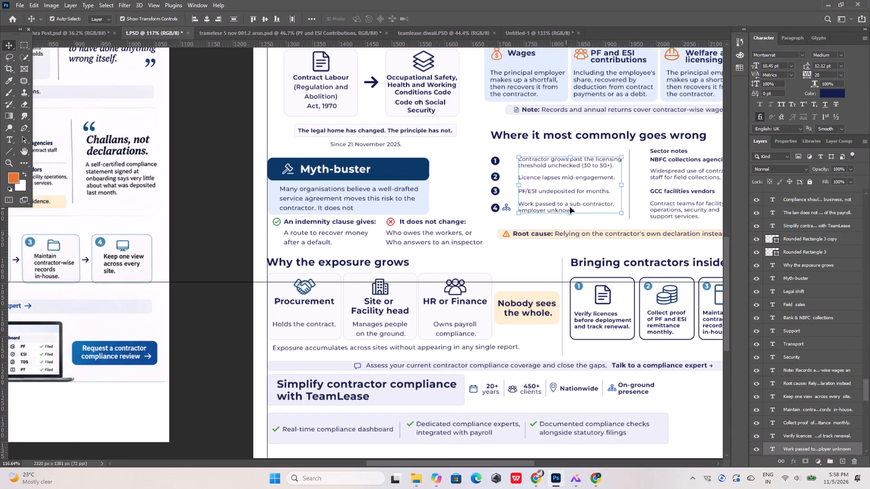
pyautogui.press('Right')
# Nudge the vertical divider line between the numbered list and "Sector notes" 13 px right.
pyautogui.click(635, 174)
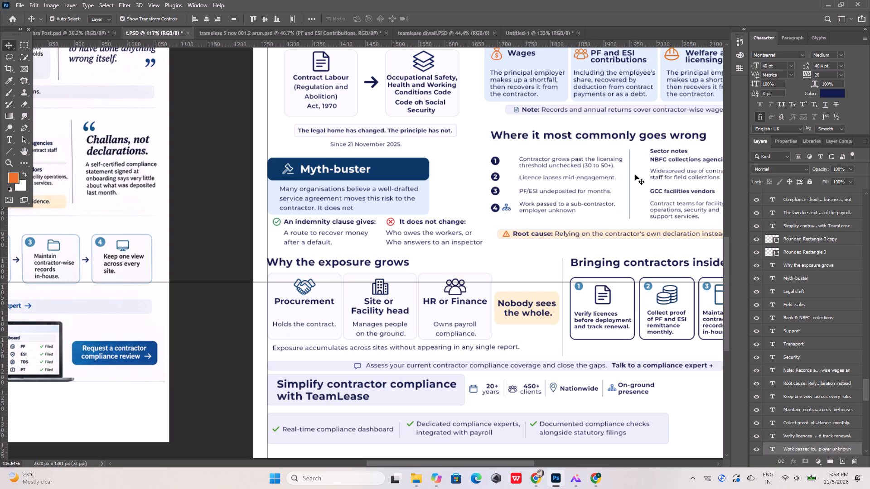
pyautogui.moveTo(635, 174); pyautogui.dragTo(628, 181)
pyautogui.press('Right')
pyautogui.press('Right')
pyautogui.press('Right')
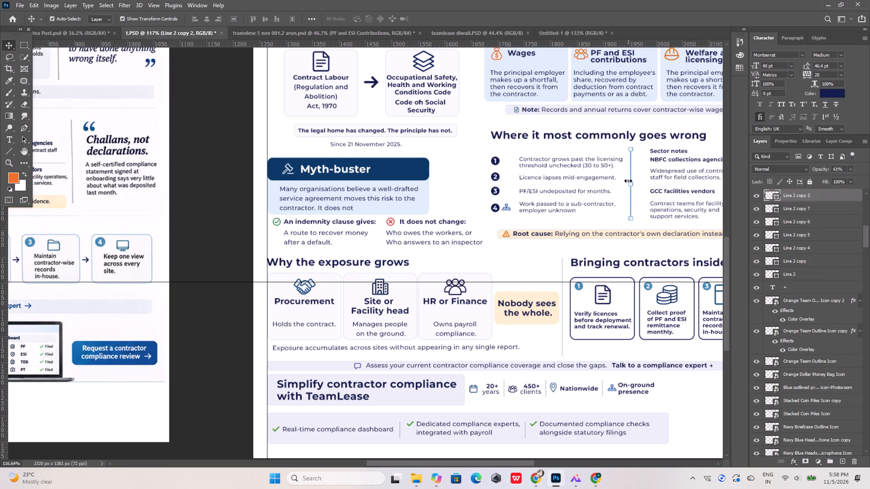
pyautogui.press('Right')
pyautogui.press('Right')
pyautogui.press('Right')
pyautogui.press('Right')
pyautogui.press('Right')
pyautogui.press('Right')
pyautogui.press('Right')
pyautogui.press('Right')
pyautogui.press('Right')
pyautogui.press('Right')
# Nudge the hierarchy icon in item 4 of the list 5 px right, between its number and text.
pyautogui.keyDown('alt'); pyautogui.scroll(6, 505, 209); pyautogui.keyUp('alt')
pyautogui.click(505, 209)
pyautogui.press('Right')
pyautogui.press('Right')
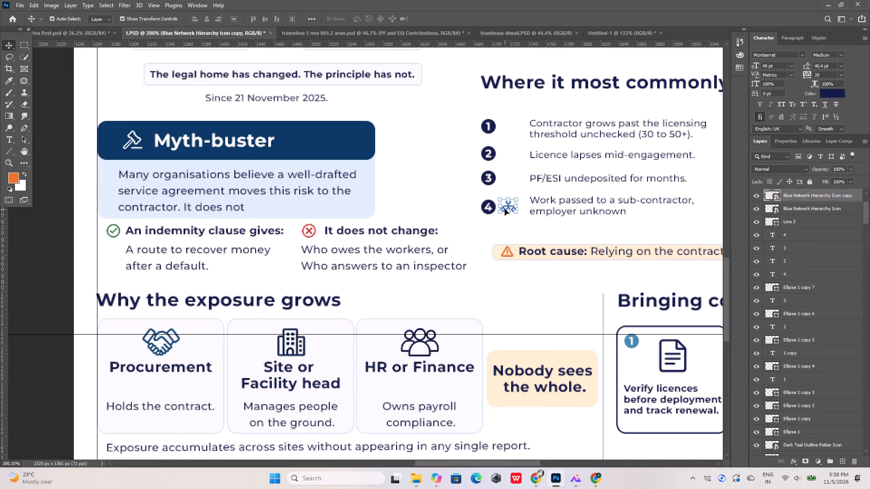
pyautogui.press('Right')
pyautogui.press('Right')
pyautogui.press('Right')
pyautogui.click(521, 229)
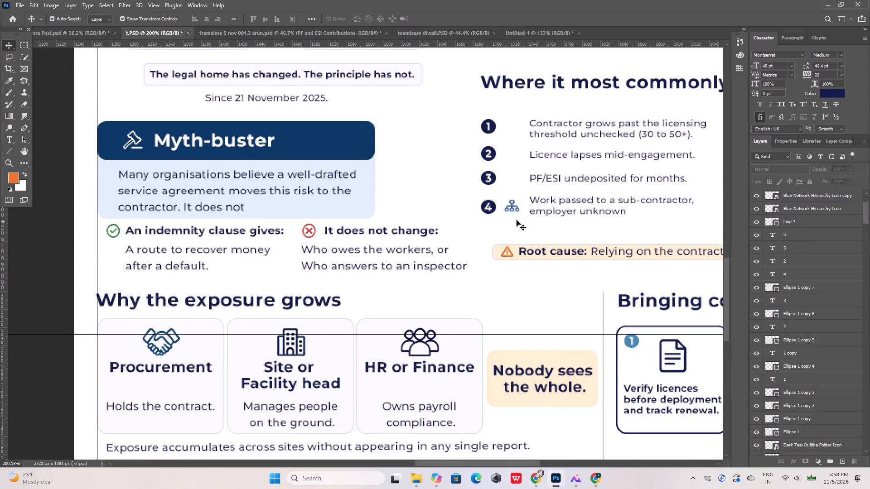
# Nudge the hierarchy icon in item 4 of the numbered list 2 px right.
pyautogui.click(514, 209)
pyautogui.press('Right')
pyautogui.press('Right')
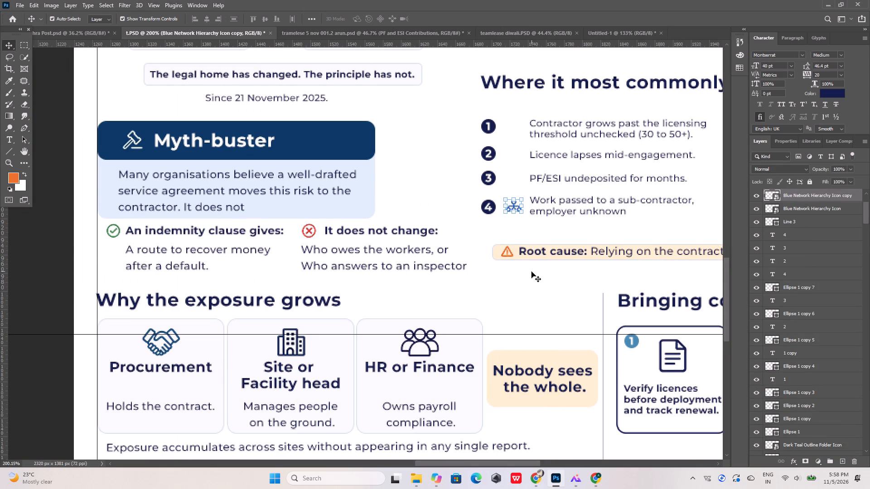
pyautogui.click(532, 272)
# Copy the coin stack icon above "Bank & NBFC collections" to item 3 under "Where it most commonly goes wrong".
pyautogui.scroll(-14, 556, 218)
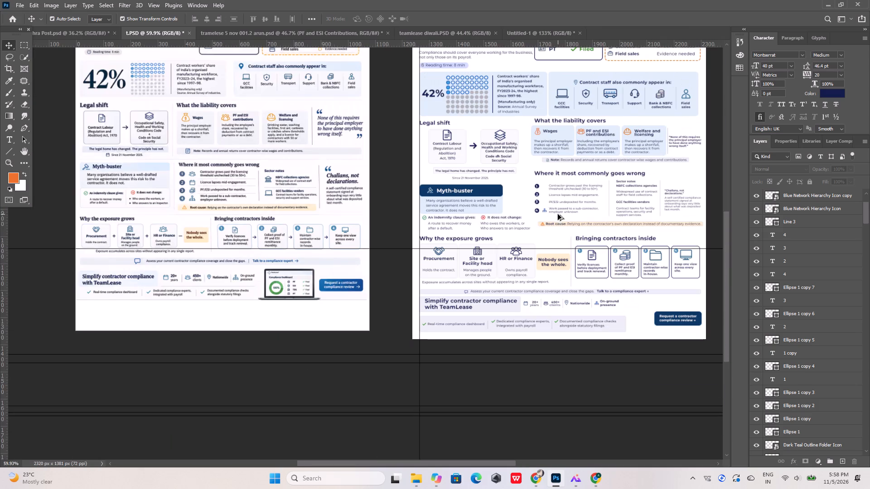
pyautogui.keyDown('alt'); pyautogui.scroll(11, 178, 185); pyautogui.keyUp('alt')
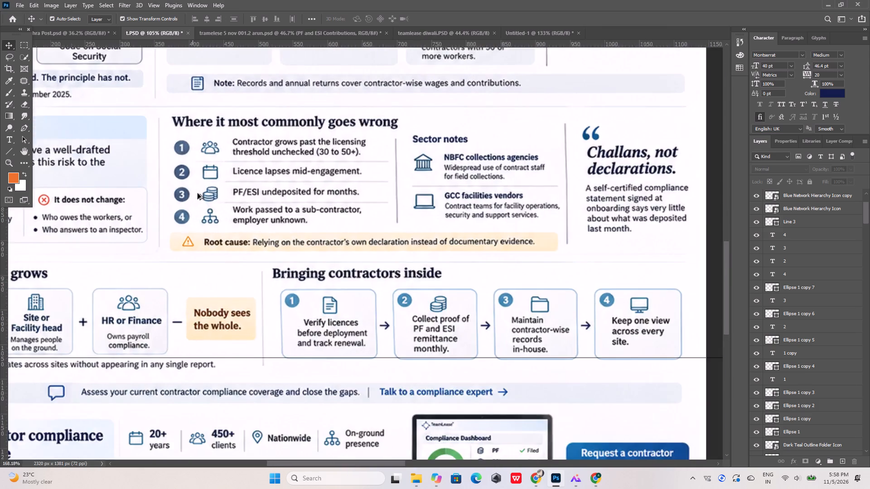
pyautogui.keyDown('alt'); pyautogui.scroll(-18, 198, 193); pyautogui.keyUp('alt')
pyautogui.keyDown('alt'); pyautogui.scroll(5, 309, 172); pyautogui.keyUp('alt')
pyautogui.keyDown('alt'); pyautogui.scroll(2, 447, 165); pyautogui.keyUp('alt')
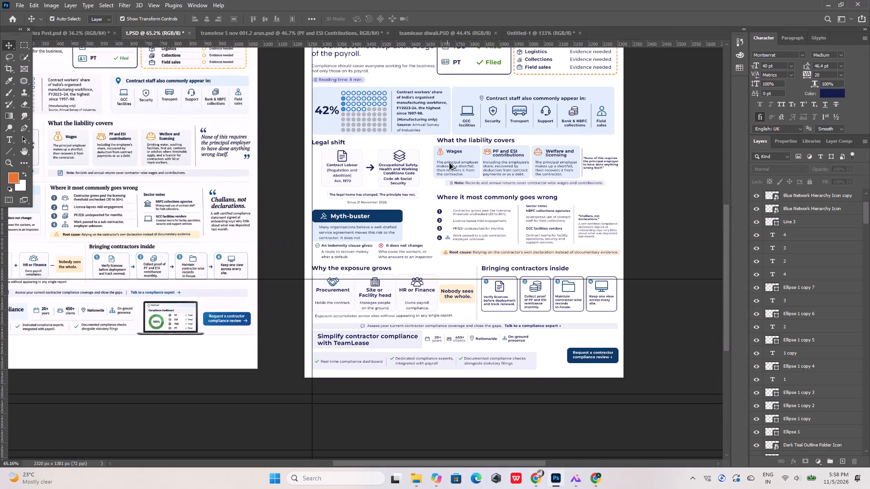
pyautogui.keyDown('alt'); pyautogui.click(571, 110); pyautogui.keyUp('alt')
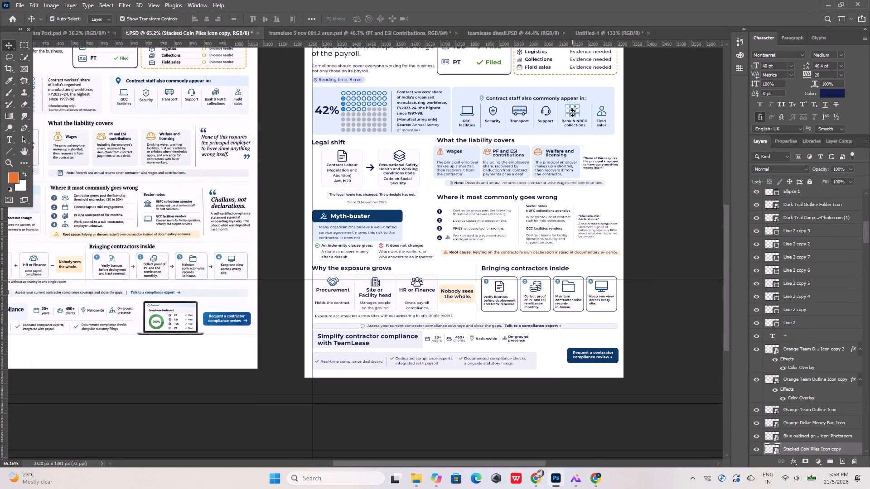
pyautogui.keyDown('alt'); pyautogui.scroll(7, 572, 113); pyautogui.keyUp('alt')
pyautogui.keyDown('alt'); pyautogui.moveTo(572, 111); pyautogui.dragTo(338, 306); pyautogui.keyUp('alt')
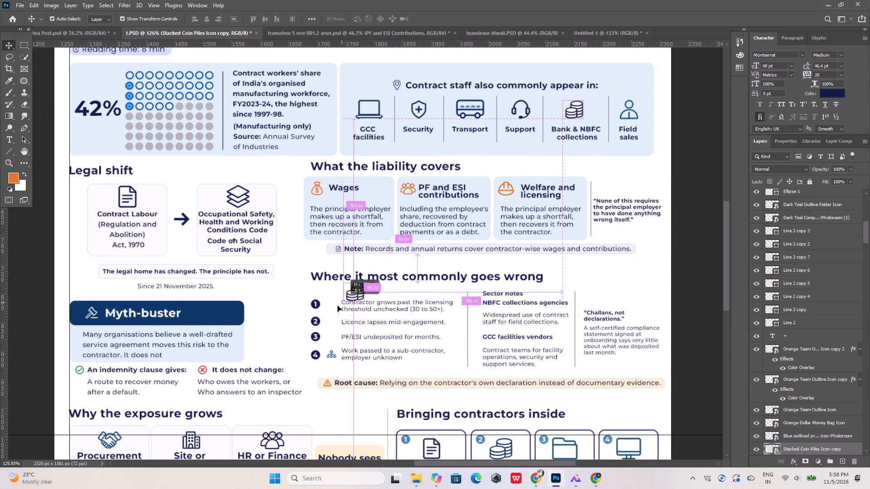
pyautogui.keyDown('alt'); pyautogui.moveTo(338, 306); pyautogui.dragTo(329, 336); pyautogui.keyUp('alt')
# Scale the copied coin icon down to 1.97% and centre it between the number 3 circle and its text, above the hierarchy icon.
pyautogui.keyDown('alt'); pyautogui.scroll(12, 322, 341); pyautogui.keyUp('alt')
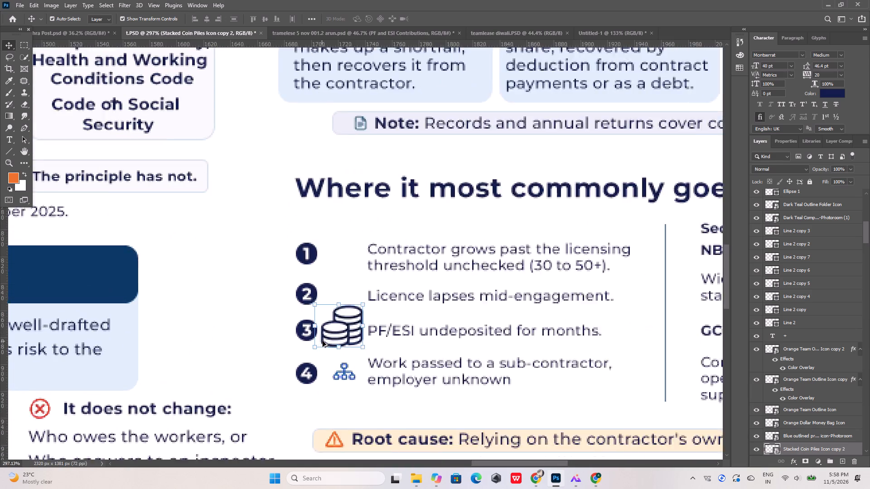
pyautogui.keyDown('alt'); pyautogui.scroll(3, 323, 341); pyautogui.keyUp('alt')
pyautogui.click(387, 284)
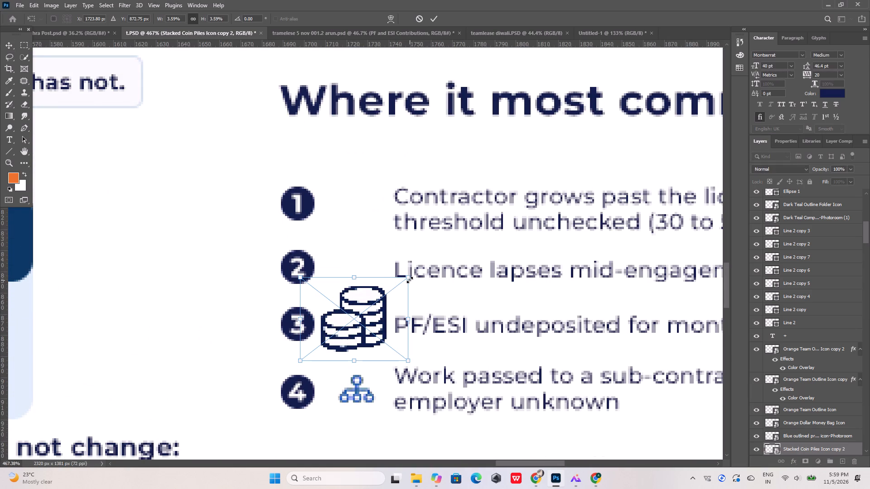
pyautogui.moveTo(410, 279); pyautogui.dragTo(366, 325)
pyautogui.moveTo(329, 334); pyautogui.dragTo(350, 326)
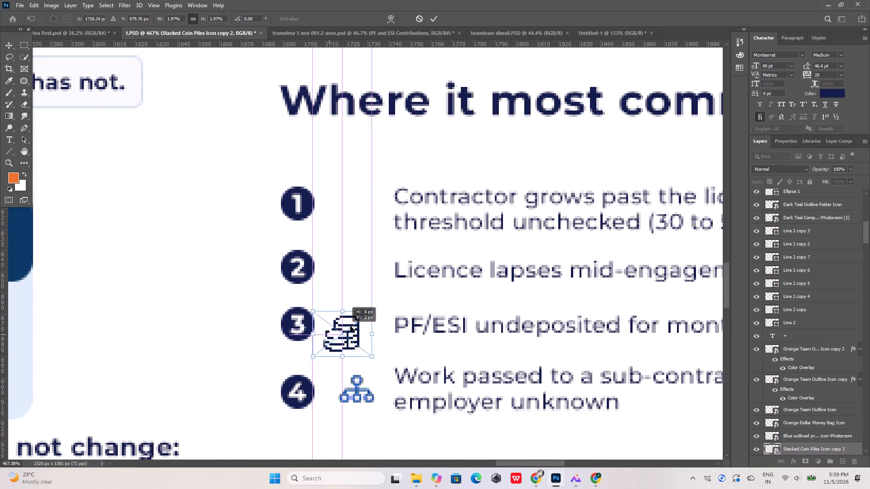
pyautogui.moveTo(350, 326); pyautogui.dragTo(357, 323)
pyautogui.click(408, 349)
pyautogui.click(438, 12)
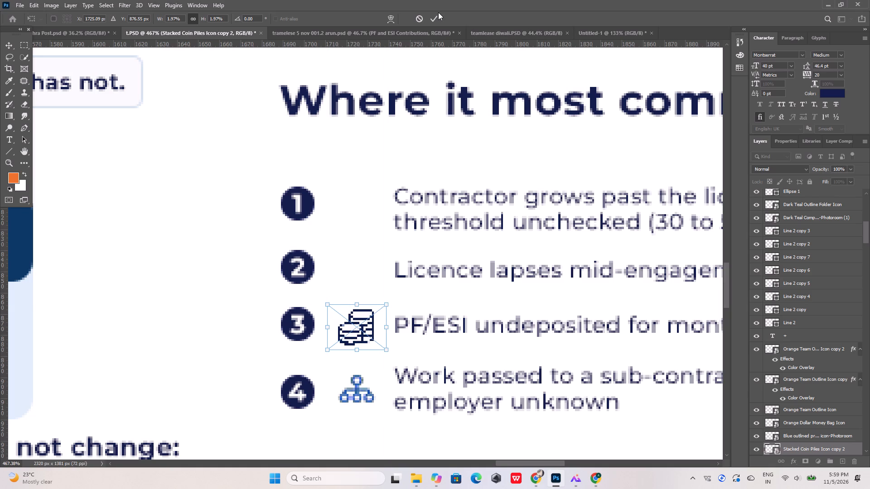
pyautogui.click(435, 17)
# Apply a dark navy Color Overlay to the hierarchy icon in item 4 to match the coin icon.
pyautogui.click(351, 384)
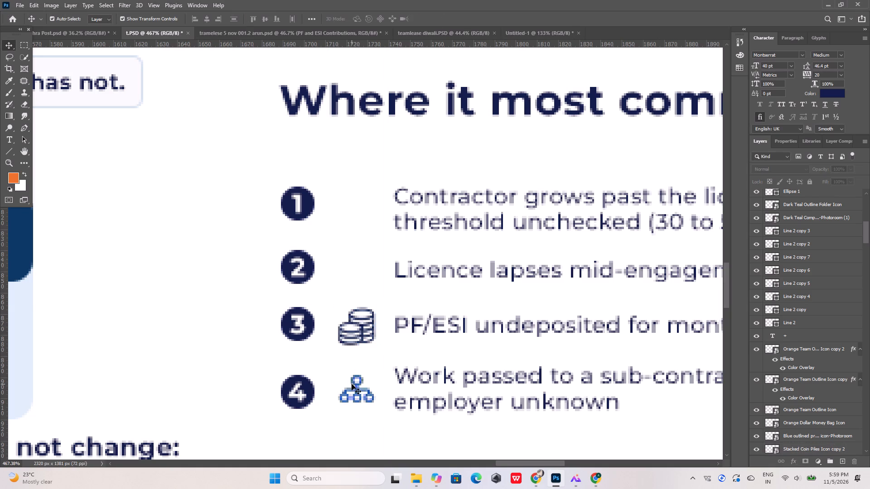
pyautogui.click(357, 384)
pyautogui.doubleClick(858, 197)
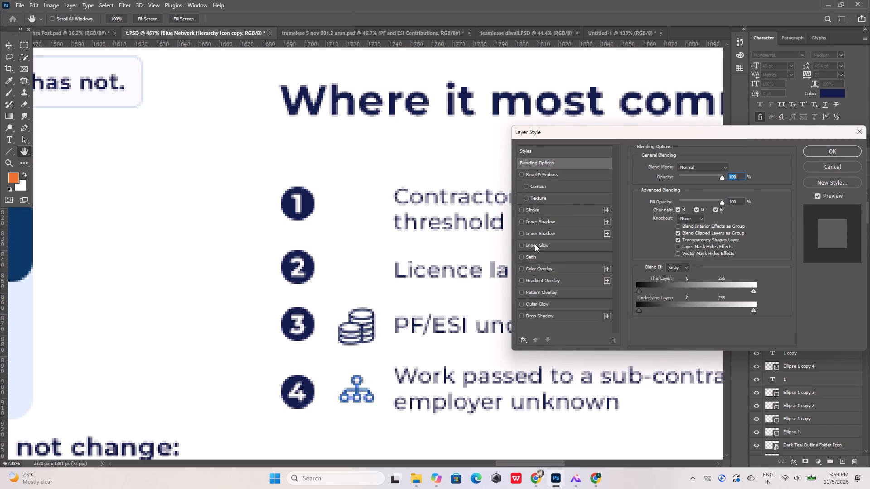
pyautogui.click(534, 267)
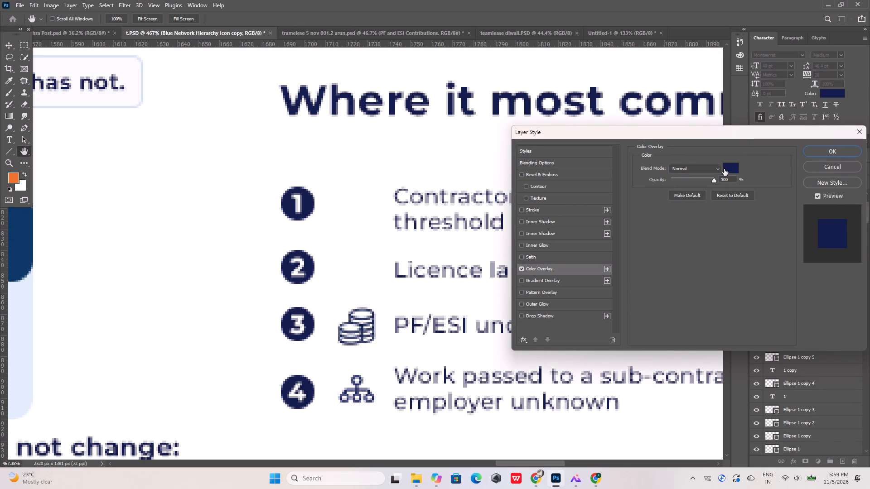
pyautogui.click(727, 168)
pyautogui.click(822, 240)
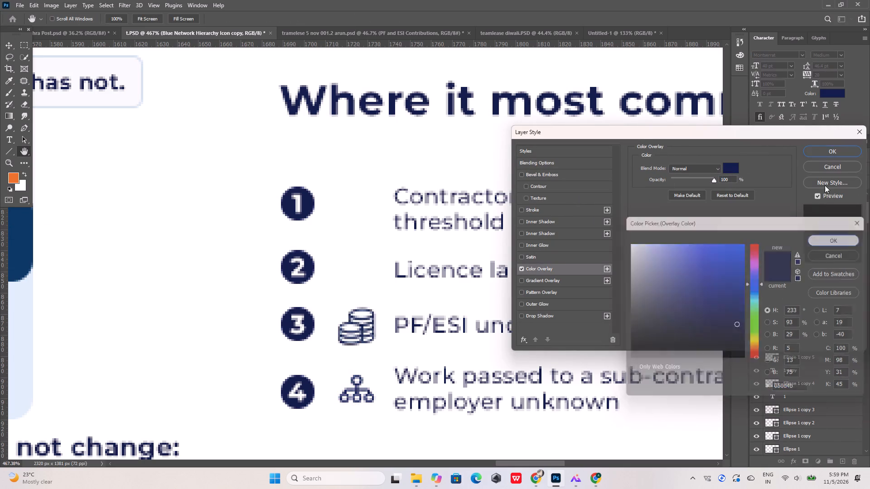
pyautogui.click(831, 153)
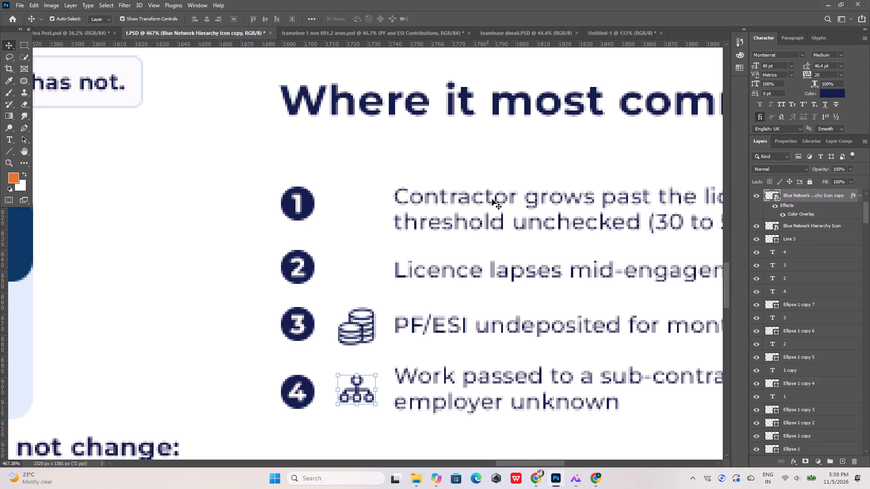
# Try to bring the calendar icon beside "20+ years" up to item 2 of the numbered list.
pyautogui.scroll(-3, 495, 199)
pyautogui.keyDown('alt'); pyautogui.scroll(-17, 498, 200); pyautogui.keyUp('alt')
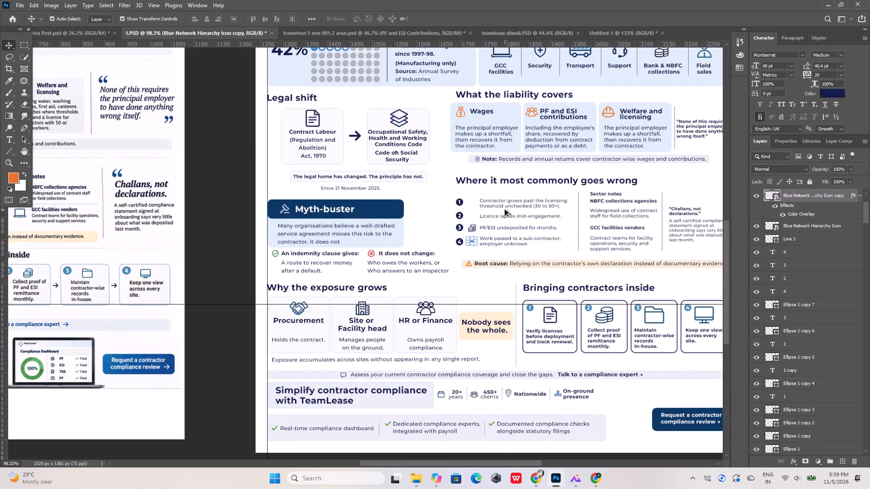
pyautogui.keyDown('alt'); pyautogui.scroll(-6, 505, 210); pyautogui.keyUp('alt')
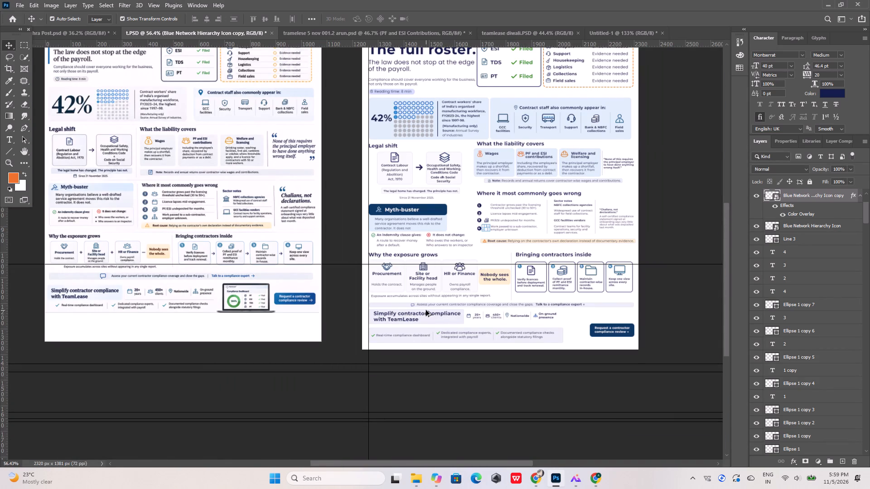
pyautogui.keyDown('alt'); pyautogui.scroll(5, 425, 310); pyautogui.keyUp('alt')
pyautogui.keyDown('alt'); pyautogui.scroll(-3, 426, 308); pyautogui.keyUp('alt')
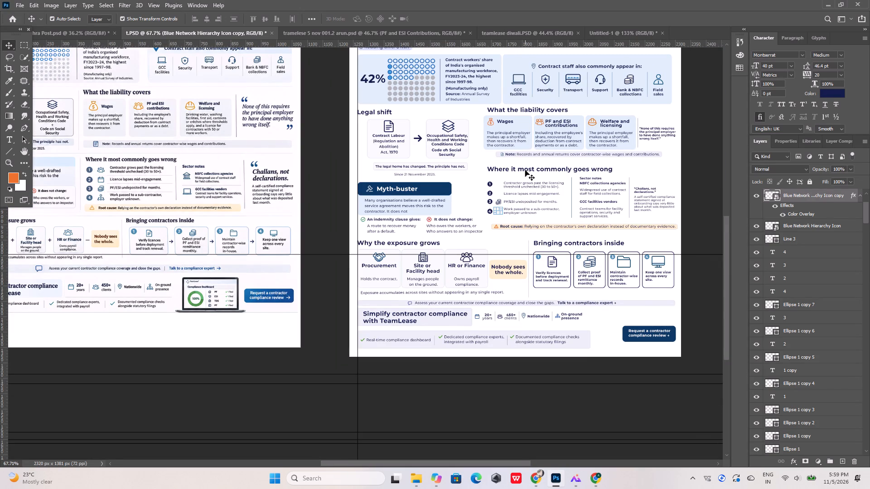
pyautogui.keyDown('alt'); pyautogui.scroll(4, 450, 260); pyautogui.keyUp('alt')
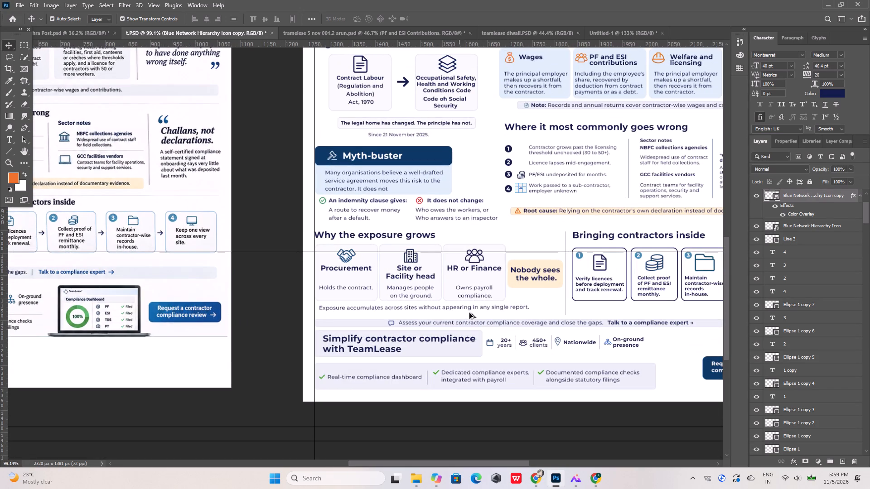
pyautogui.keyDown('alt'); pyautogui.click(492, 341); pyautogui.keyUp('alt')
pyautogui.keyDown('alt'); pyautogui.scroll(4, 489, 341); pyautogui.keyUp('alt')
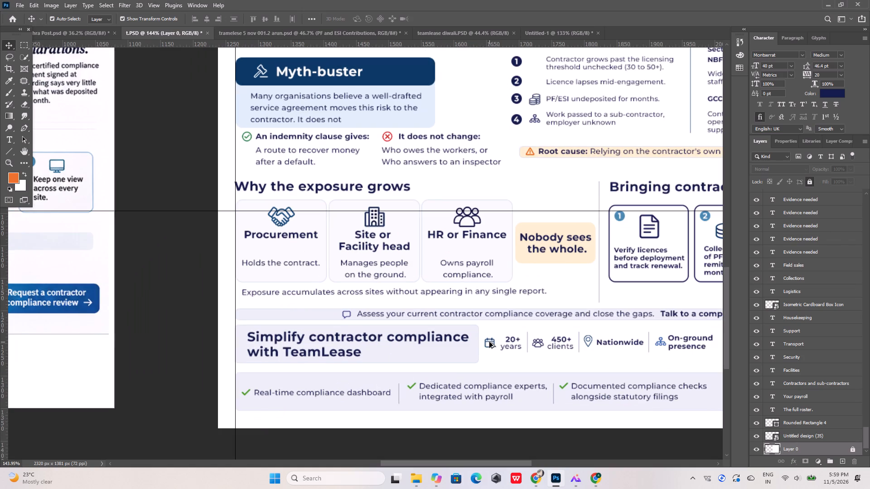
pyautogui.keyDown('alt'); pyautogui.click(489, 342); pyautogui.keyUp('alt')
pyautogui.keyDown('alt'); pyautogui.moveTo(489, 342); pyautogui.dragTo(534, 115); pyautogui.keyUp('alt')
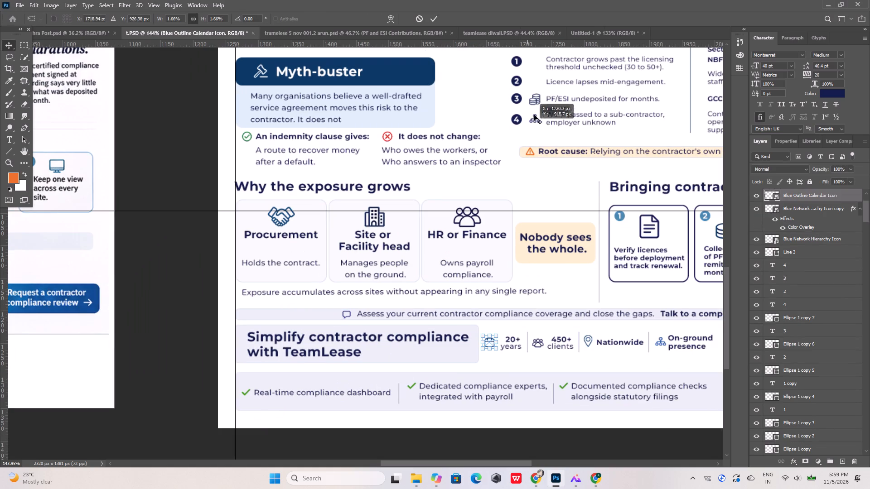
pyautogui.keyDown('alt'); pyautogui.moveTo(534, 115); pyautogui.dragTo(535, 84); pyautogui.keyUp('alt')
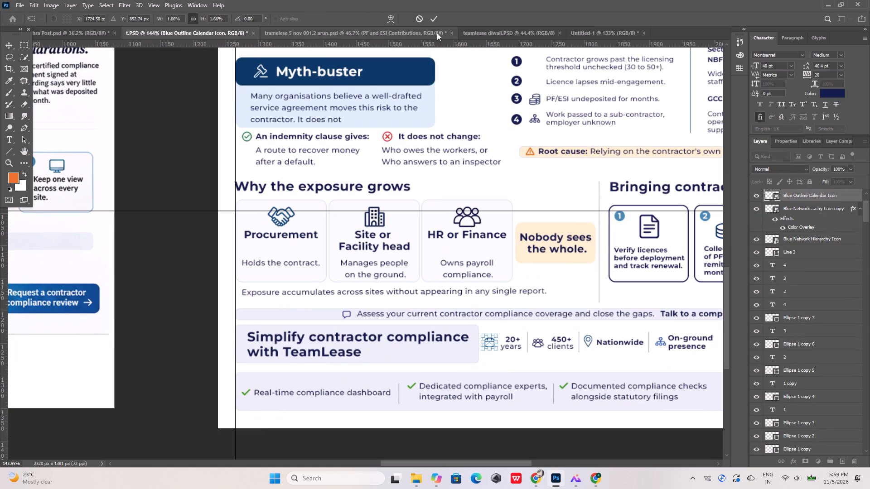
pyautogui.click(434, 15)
# Duplicate the calendar icon beside "20+ years" and place the copy between the number 2 circle and "Licence lapses mid-engagement.".
pyautogui.keyDown('alt'); pyautogui.scroll(9, 495, 344); pyautogui.keyUp('alt')
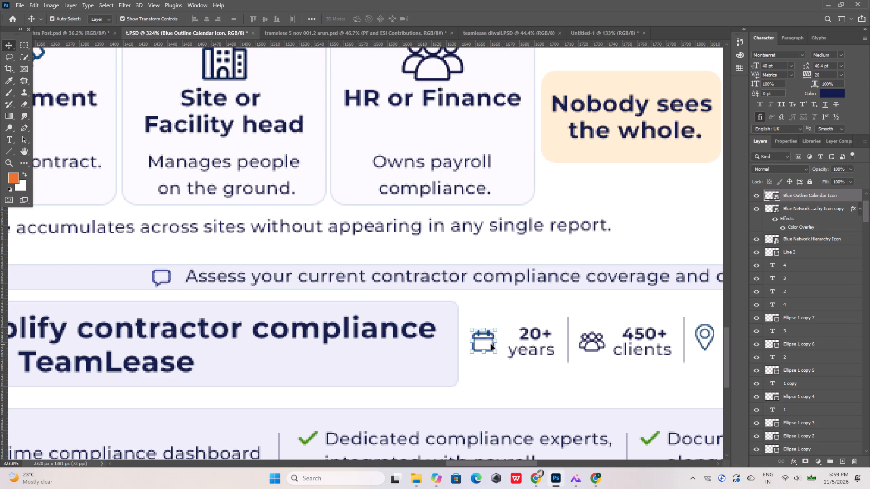
pyautogui.hotkey('ctrl', 'j')
pyautogui.hotkey('shift', 'Up')
pyautogui.hotkey('shift', 'Up')
pyautogui.hotkey('shift', 'Up')
pyautogui.hotkey('shift', 'Up')
pyautogui.hotkey('shift', 'Up')
pyautogui.hotkey('shift', 'Up')
pyautogui.hotkey('shift', 'Up')
pyautogui.hotkey('shift', 'Up')
pyautogui.hotkey('shift', 'Up')
pyautogui.hotkey('shift', 'Up')
pyautogui.hotkey('shift', 'Up')
pyautogui.hotkey('shift', 'Up')
pyautogui.hotkey('shift', 'Up')
pyautogui.hotkey('shift', 'Up')
pyautogui.hotkey('shift', 'Up')
pyautogui.hotkey('shift', 'Up')
pyautogui.hotkey('shift', 'Up')
pyautogui.hotkey('shift', 'Up')
pyautogui.hotkey('shift', 'Up')
pyautogui.hotkey('shift', 'Up')
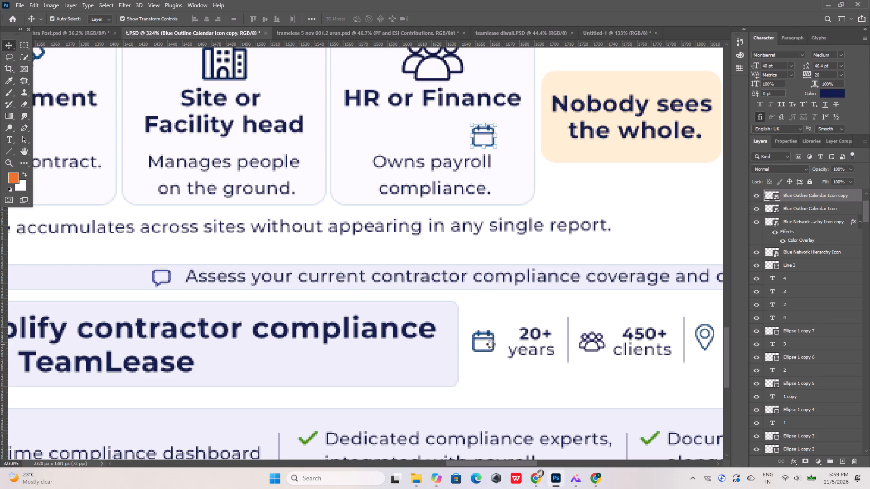
pyautogui.keyDown('alt'); pyautogui.scroll(-11, 498, 340); pyautogui.keyUp('alt')
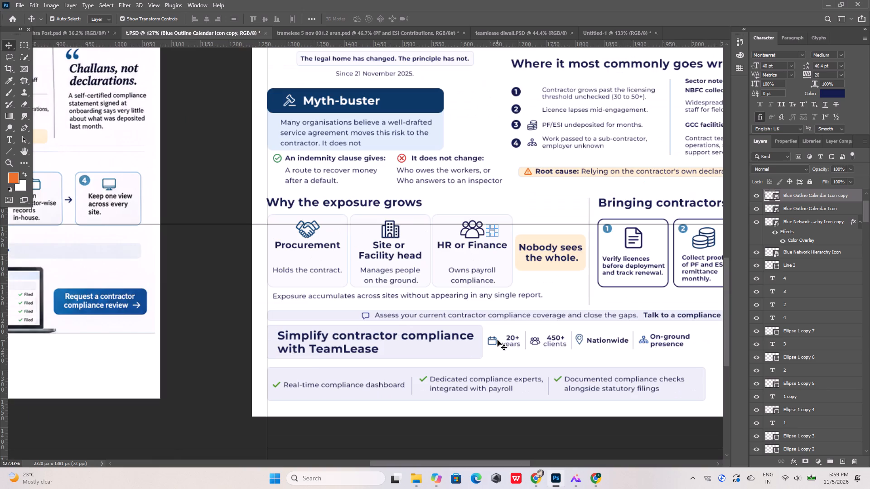
pyautogui.keyDown('alt'); pyautogui.scroll(5, 529, 168); pyautogui.keyUp('alt')
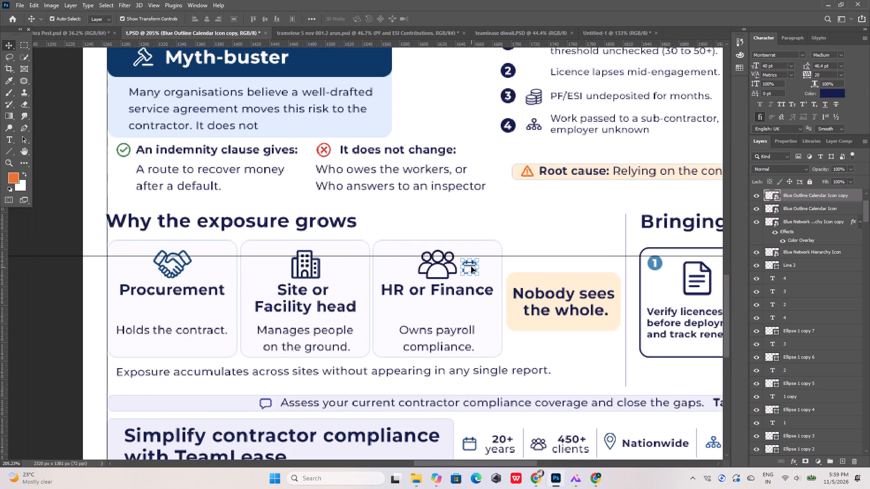
pyautogui.moveTo(471, 266); pyautogui.dragTo(536, 70)
pyautogui.keyDown('alt'); pyautogui.scroll(-8, 514, 204); pyautogui.keyUp('alt')
pyautogui.keyDown('alt'); pyautogui.scroll(6, 522, 149); pyautogui.keyUp('alt')
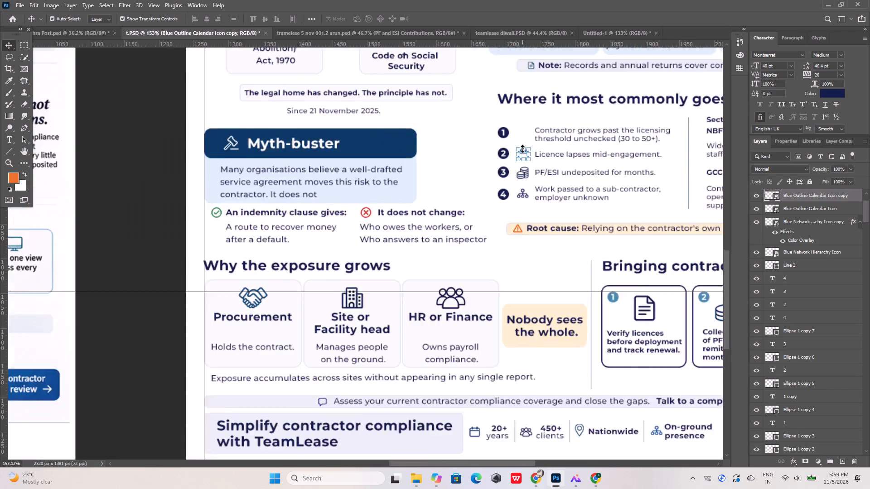
pyautogui.keyDown('alt'); pyautogui.scroll(12, 522, 149); pyautogui.keyUp('alt')
pyautogui.press('Left')
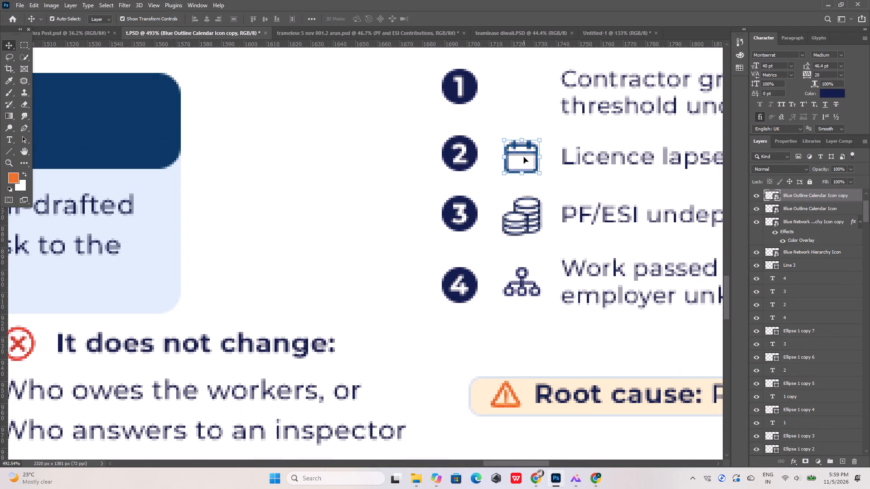
pyautogui.press('Right')
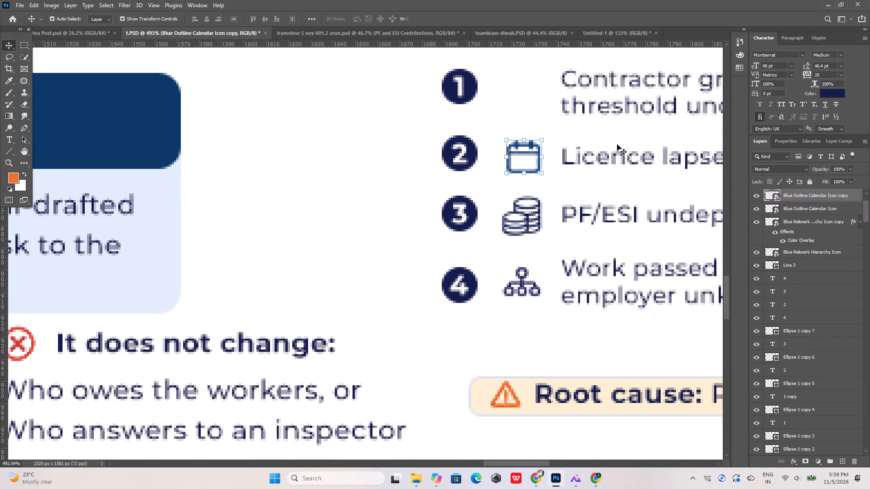
# Apply a dark navy Color Overlay to the calendar icon copy in item 2.
pyautogui.doubleClick(855, 194)
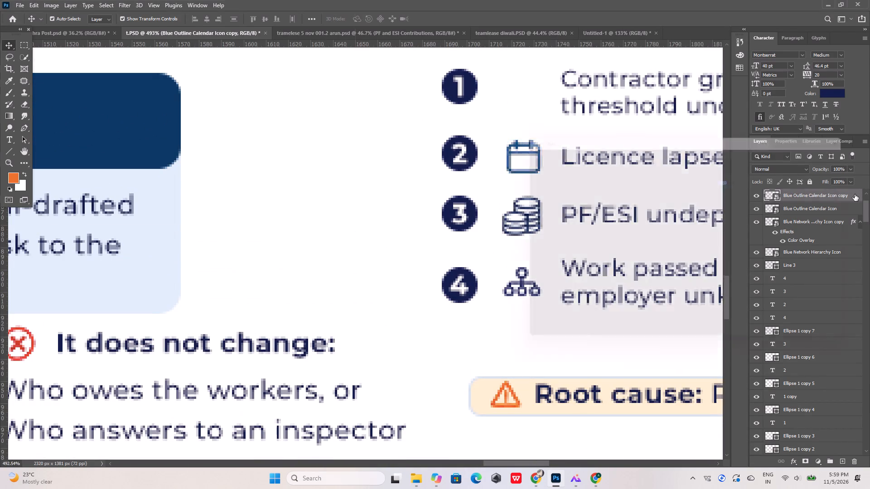
pyautogui.click(535, 271)
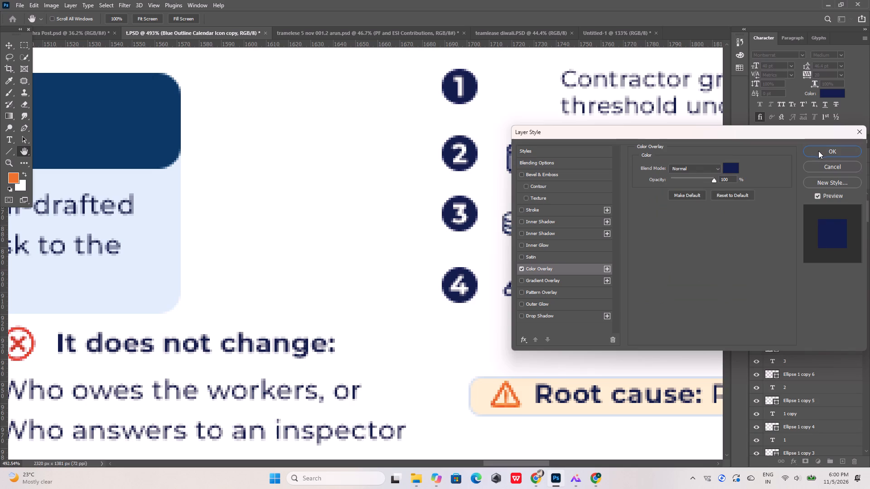
pyautogui.click(822, 150)
pyautogui.click(540, 120)
# Compare the icons in the "Where it most commonly goes wrong" list with the reference layout.
pyautogui.keyDown('alt'); pyautogui.scroll(-7, 594, 198); pyautogui.keyUp('alt')
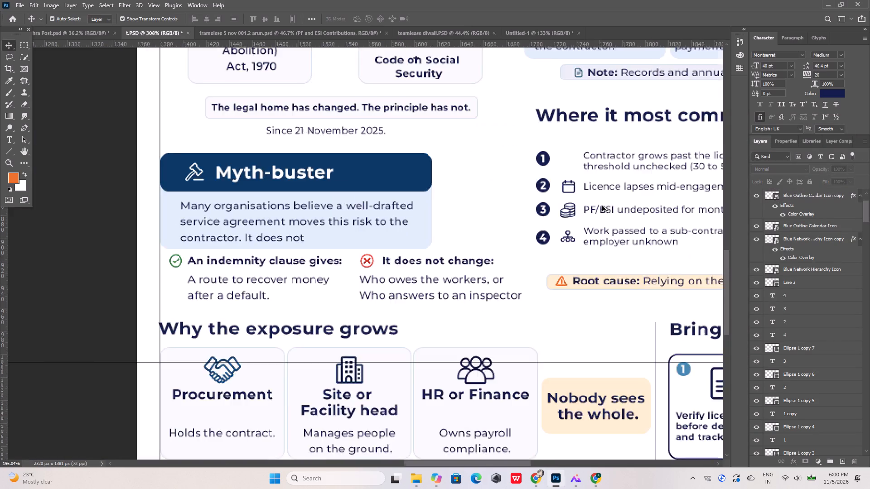
pyautogui.keyDown('alt'); pyautogui.scroll(-17, 602, 206); pyautogui.keyUp('alt')
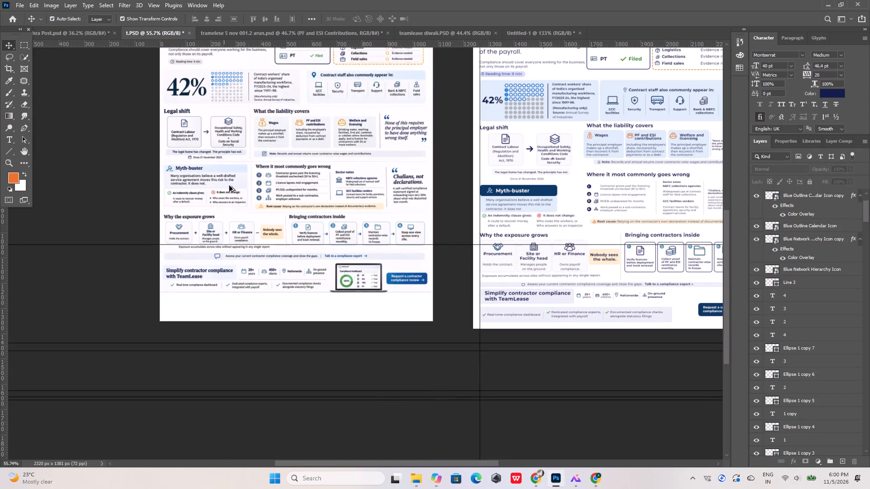
pyautogui.keyDown('alt'); pyautogui.scroll(5, 251, 170); pyautogui.keyUp('alt')
pyautogui.keyDown('alt'); pyautogui.scroll(-6, 261, 176); pyautogui.keyUp('alt')
pyautogui.keyDown('alt'); pyautogui.scroll(5, 578, 199); pyautogui.keyUp('alt')
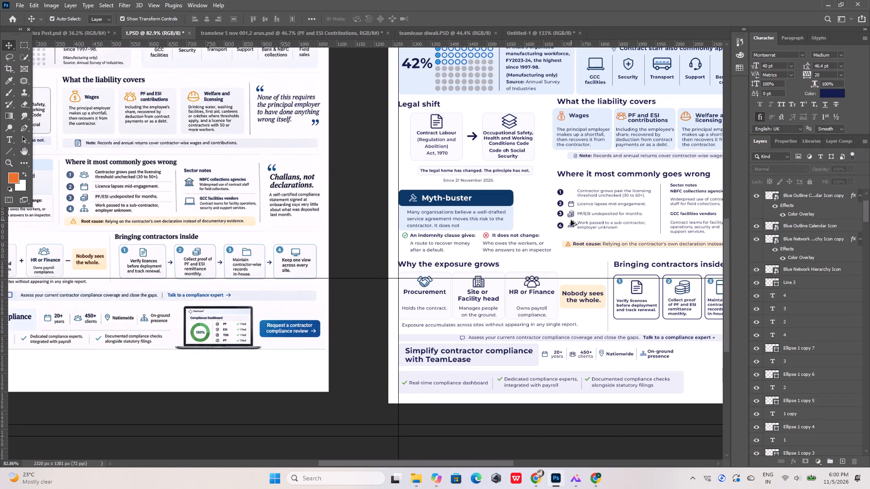
pyautogui.scroll(5, 612, 223)
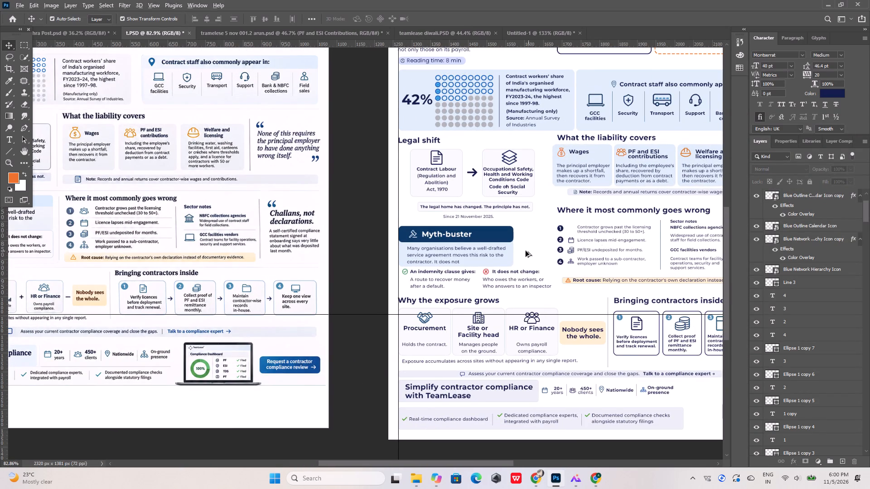
# Duplicate the navy team icon above "HR or Finance" and bring the copy up beside item 1 of the "Where it most commonly goes wrong" list.
pyautogui.keyDown('alt'); pyautogui.scroll(-5, 525, 251); pyautogui.keyUp('alt')
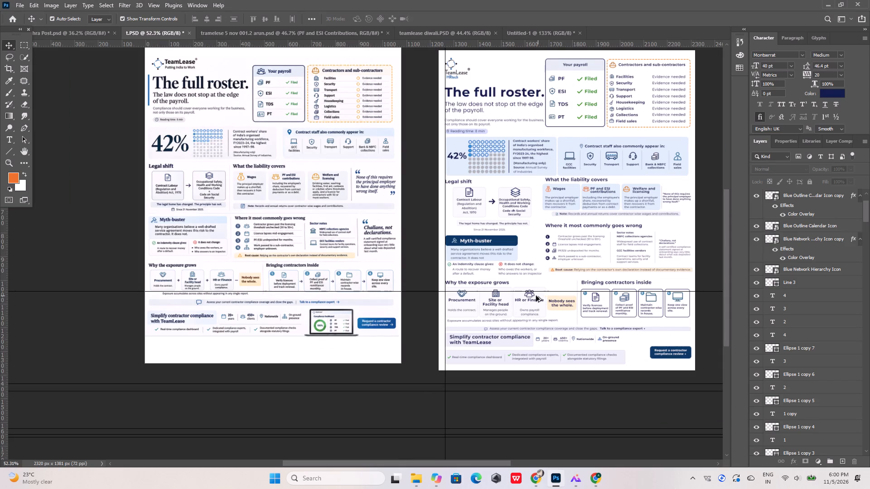
pyautogui.keyDown('alt'); pyautogui.scroll(8, 534, 296); pyautogui.keyUp('alt')
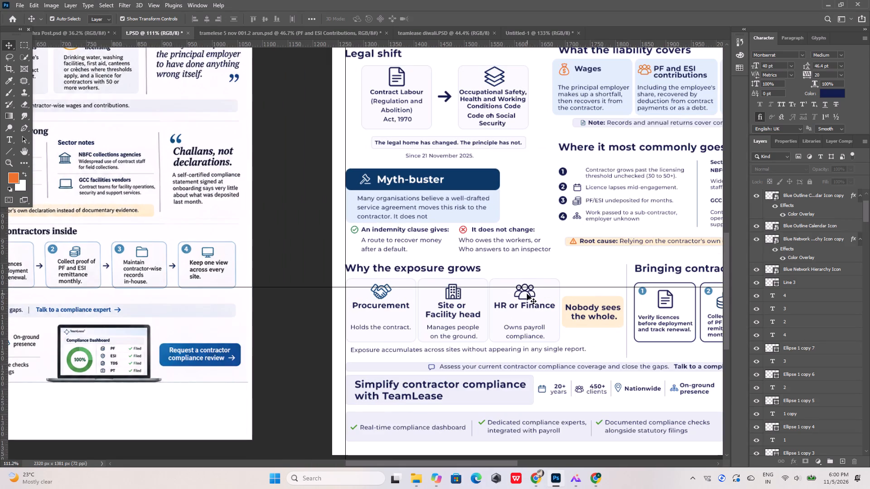
pyautogui.click(528, 292)
pyautogui.keyDown('alt'); pyautogui.moveTo(527, 292); pyautogui.dragTo(581, 172); pyautogui.keyUp('alt')
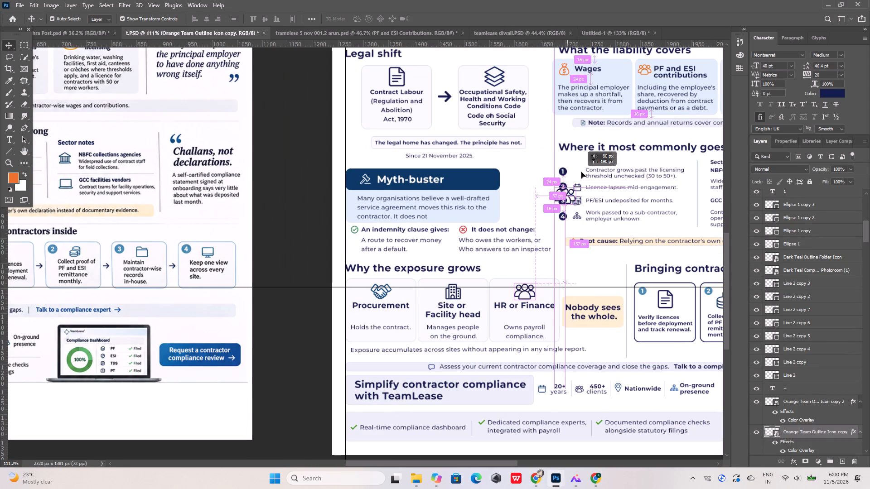
pyautogui.keyDown('alt'); pyautogui.moveTo(581, 172); pyautogui.dragTo(583, 169); pyautogui.keyUp('alt')
# Scale the team icon copy down to 1.48% and centre it between the number 1 circle and "Contractor grows past the licensing threshold".
pyautogui.keyDown('alt'); pyautogui.scroll(15, 583, 169); pyautogui.keyUp('alt')
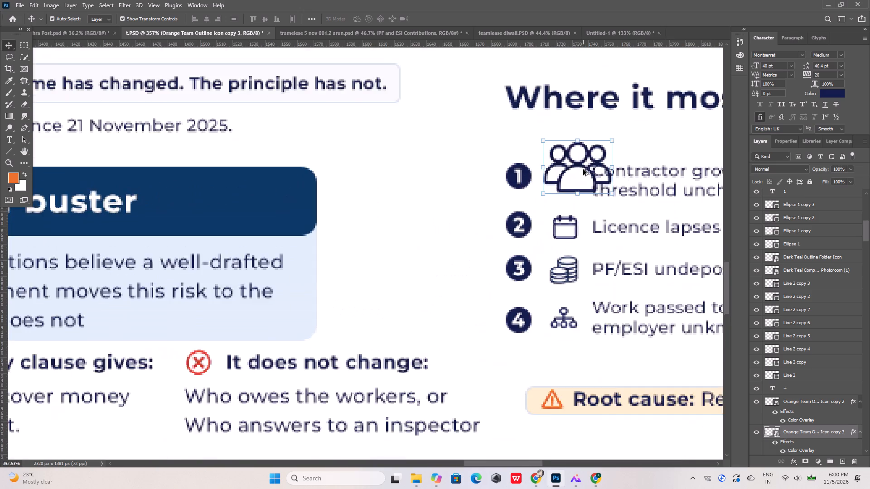
pyautogui.keyDown('alt'); pyautogui.scroll(2, 583, 169); pyautogui.keyUp('alt')
pyautogui.moveTo(624, 129); pyautogui.dragTo(597, 153)
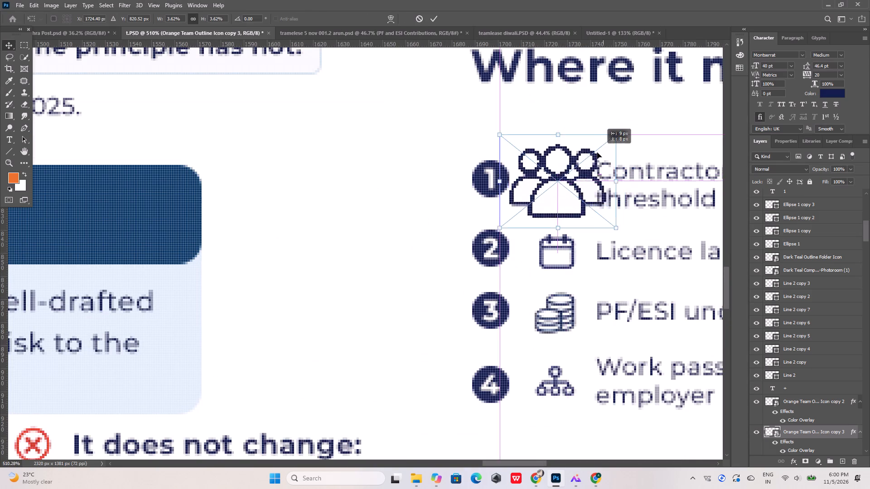
pyautogui.moveTo(597, 153); pyautogui.dragTo(614, 139)
pyautogui.moveTo(622, 132); pyautogui.dragTo(599, 151)
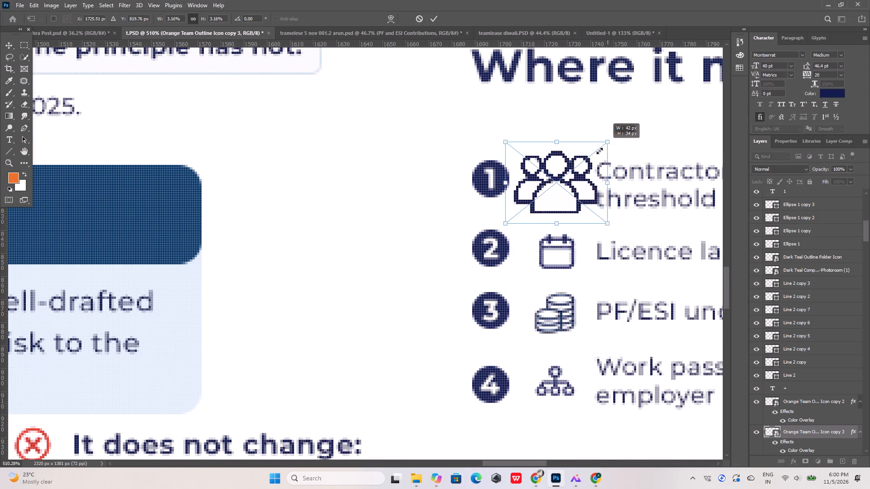
pyautogui.moveTo(599, 151); pyautogui.dragTo(554, 188)
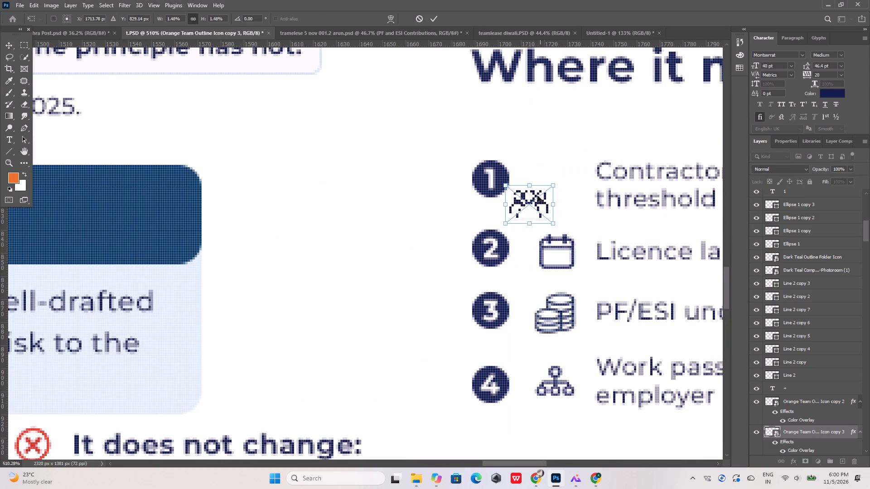
pyautogui.moveTo(530, 201); pyautogui.dragTo(555, 178)
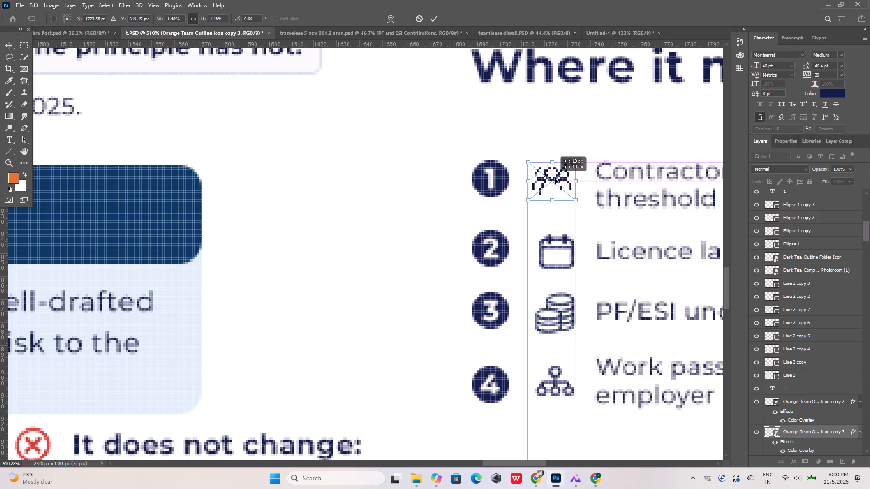
pyautogui.moveTo(555, 178); pyautogui.dragTo(555, 178)
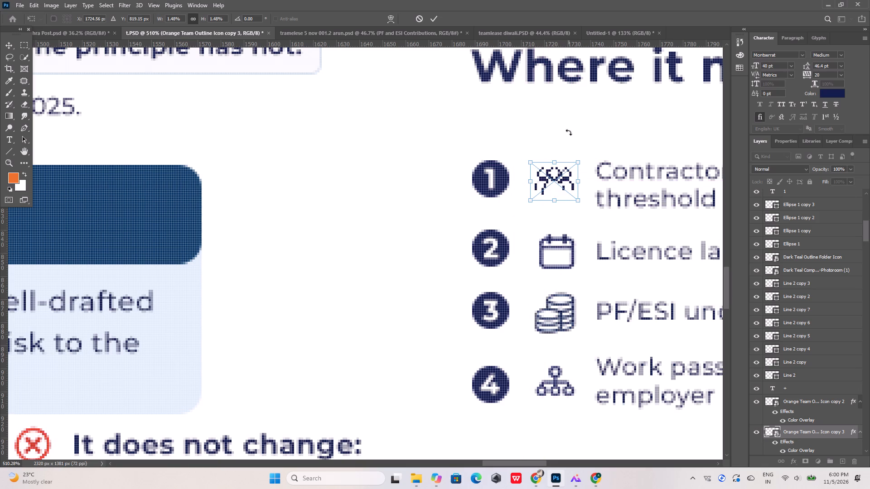
pyautogui.click(436, 19)
pyautogui.click(436, 75)
# Capture a screenshot of the bank icon beside "NBFC collections agencies" in the reference layout's Sector notes.
pyautogui.keyDown('alt'); pyautogui.scroll(-6, 420, 215); pyautogui.keyUp('alt')
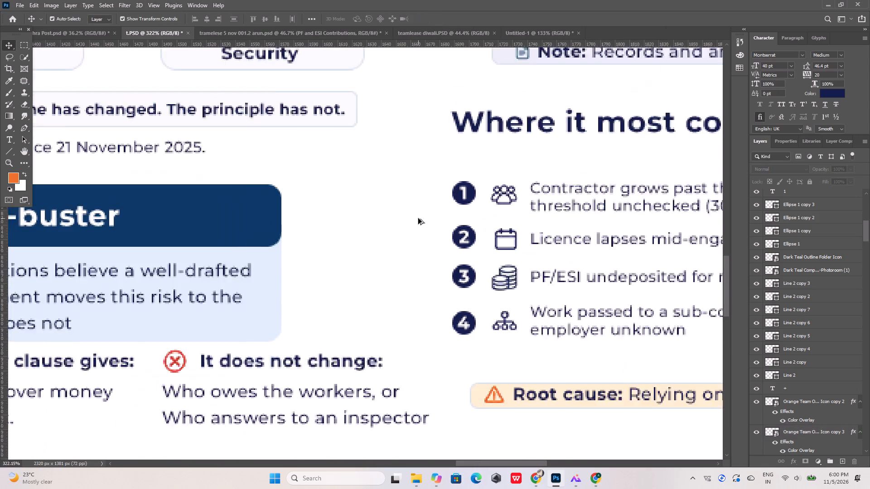
pyautogui.keyDown('alt'); pyautogui.scroll(-10, 418, 218); pyautogui.keyUp('alt')
pyautogui.keyDown('alt'); pyautogui.scroll(-9, 579, 201); pyautogui.keyUp('alt')
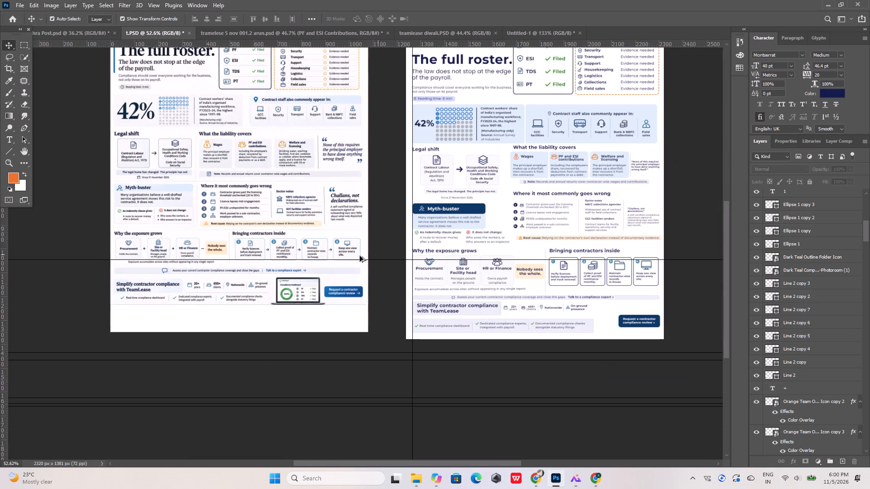
pyautogui.keyDown('alt'); pyautogui.scroll(2, 295, 245); pyautogui.keyUp('alt')
pyautogui.keyDown('alt'); pyautogui.scroll(8, 254, 188); pyautogui.keyUp('alt')
pyautogui.keyDown('alt'); pyautogui.scroll(2, 290, 196); pyautogui.keyUp('alt')
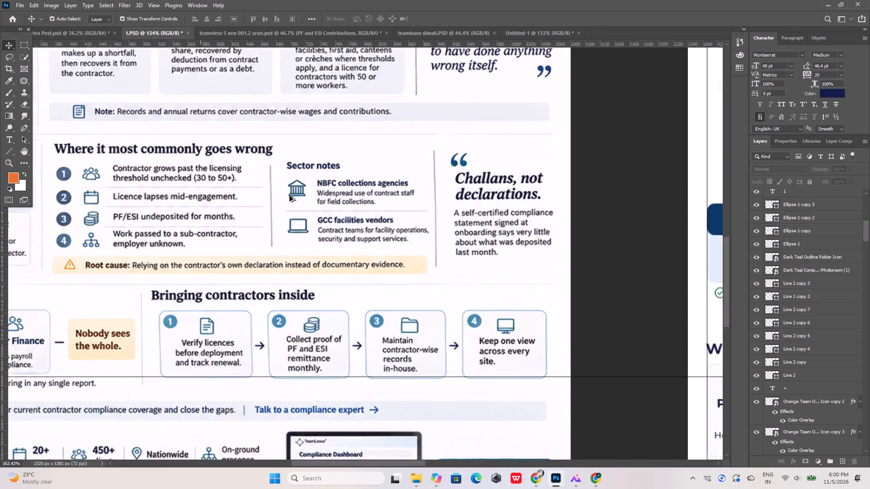
pyautogui.keyDown('alt'); pyautogui.scroll(5, 290, 196); pyautogui.keyUp('alt')
pyautogui.press('Print')
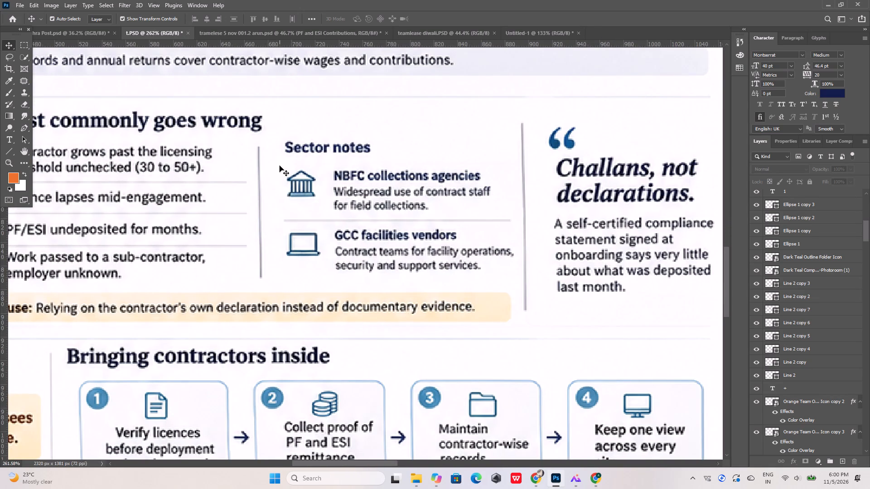
pyautogui.moveTo(280, 166); pyautogui.dragTo(311, 204)
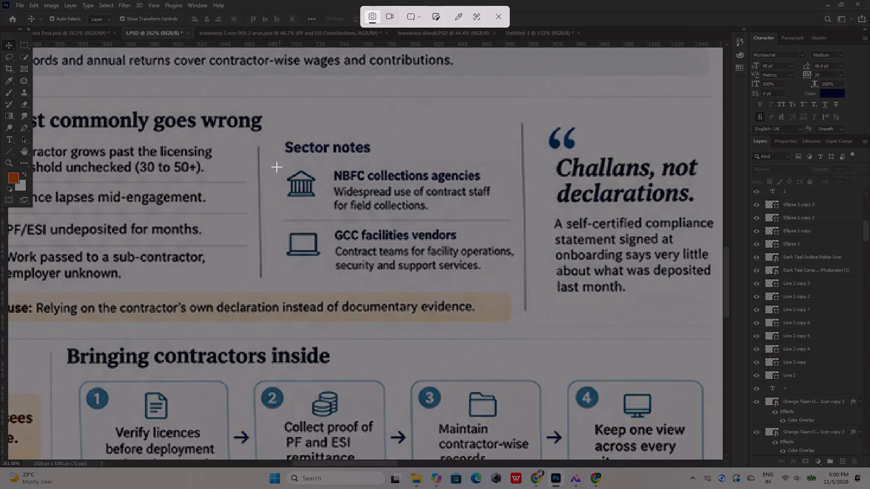
pyautogui.moveTo(277, 164); pyautogui.dragTo(321, 205)
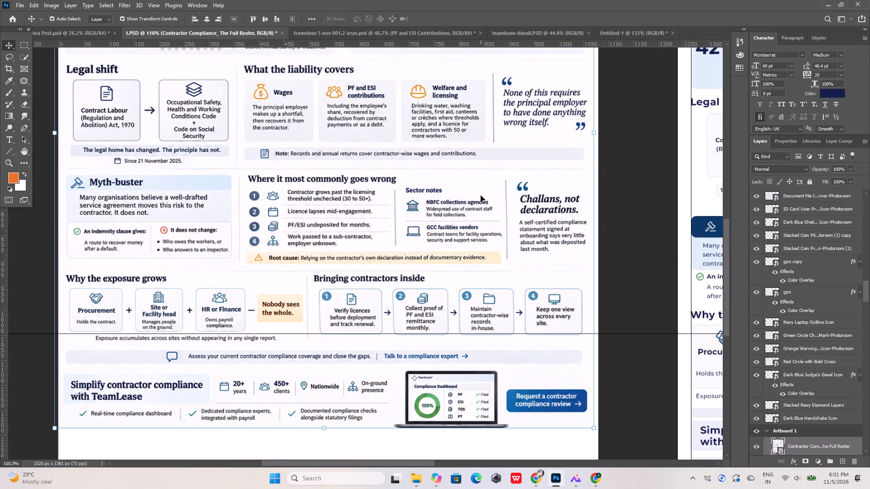
pyautogui.keyDown('alt'); pyautogui.scroll(-11, 402, 245); pyautogui.keyUp('alt')
pyautogui.keyDown('alt'); pyautogui.scroll(9, 658, 188); pyautogui.keyUp('alt')
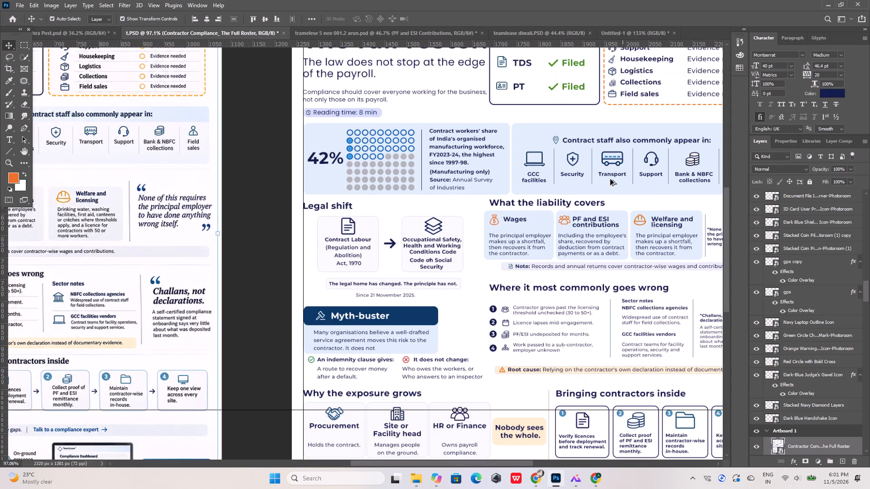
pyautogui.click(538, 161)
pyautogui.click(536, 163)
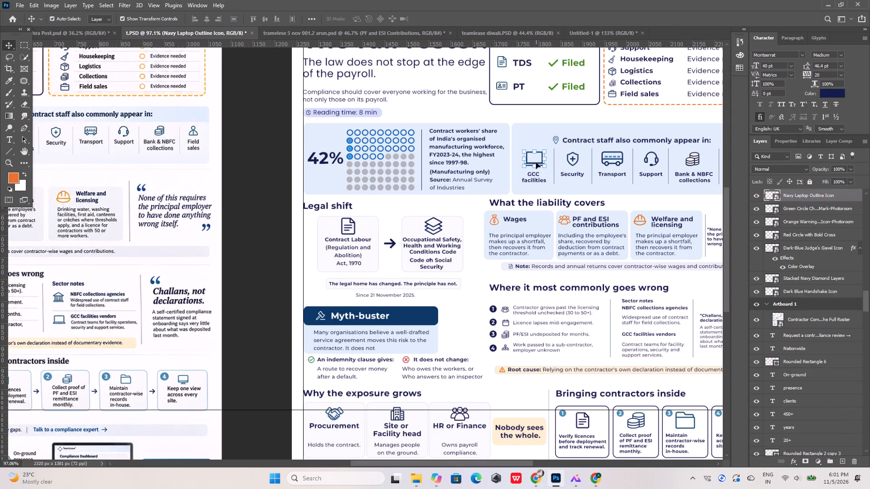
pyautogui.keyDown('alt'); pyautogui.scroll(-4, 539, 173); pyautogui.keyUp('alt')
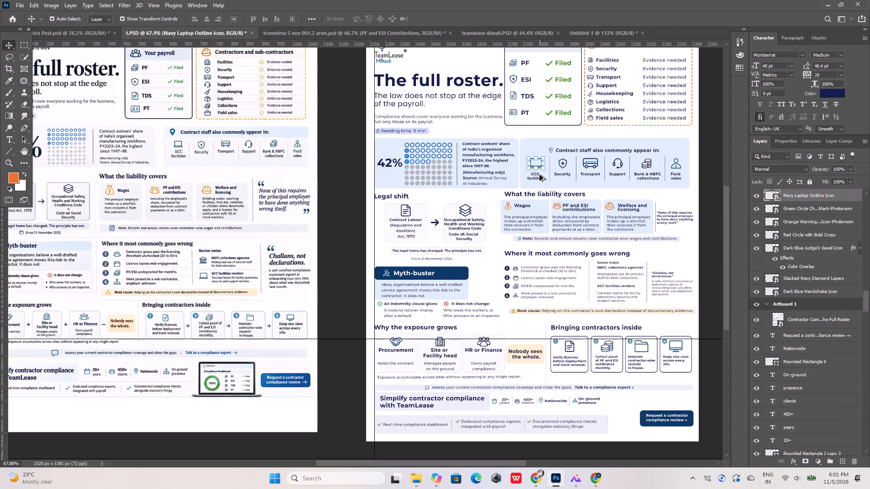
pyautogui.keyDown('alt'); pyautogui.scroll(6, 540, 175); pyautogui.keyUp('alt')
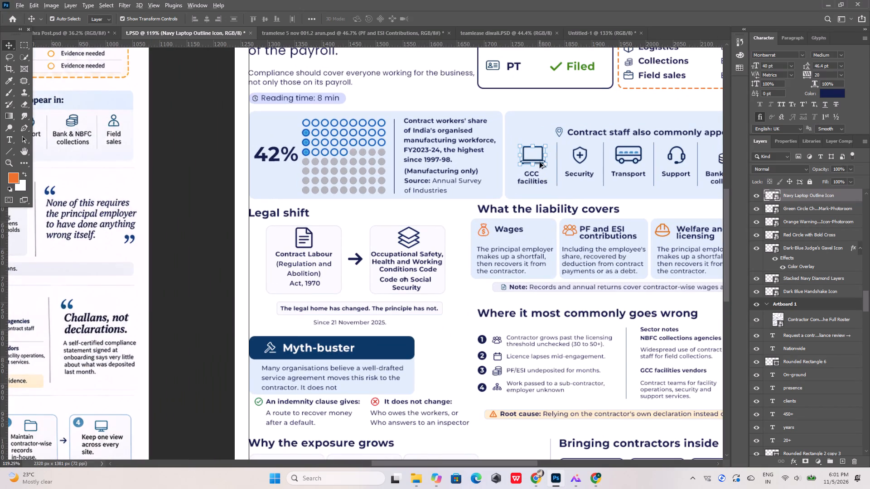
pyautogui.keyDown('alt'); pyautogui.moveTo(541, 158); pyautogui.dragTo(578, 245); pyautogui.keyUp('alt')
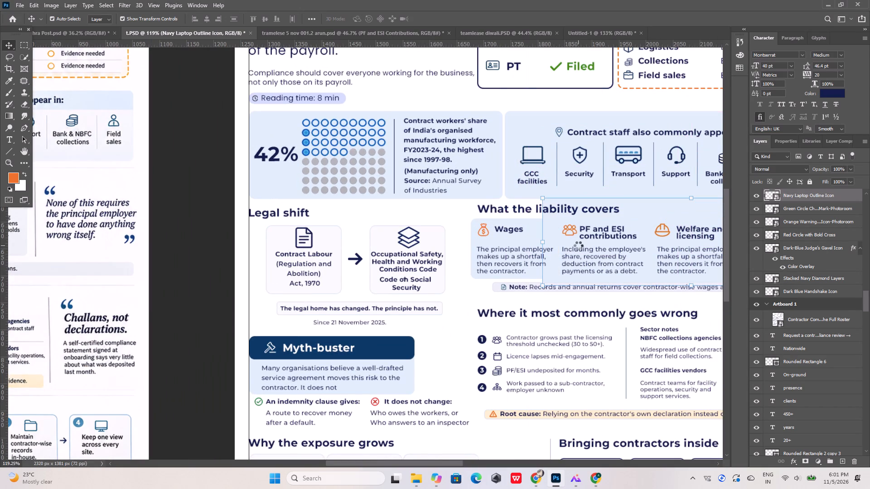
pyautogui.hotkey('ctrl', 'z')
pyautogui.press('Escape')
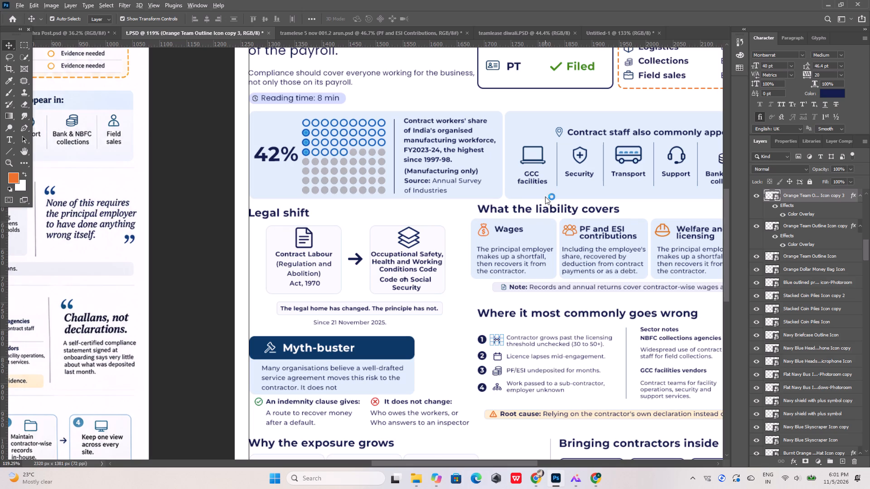
# Duplicate the laptop icon above "GCC facilities" and move the copy down into the "Where it most commonly goes wrong" section.
pyautogui.click(536, 161)
pyautogui.click(538, 159)
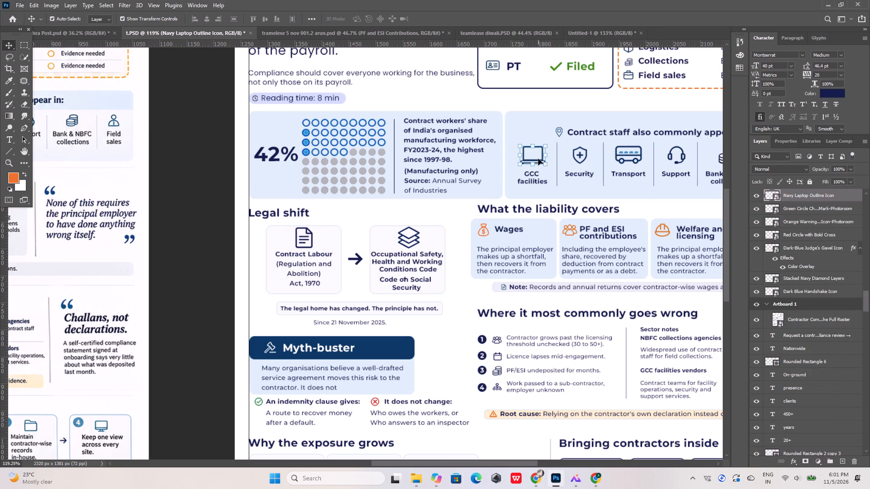
pyautogui.hotkey('ctrl', 'j')
pyautogui.hotkey('shift', 'Down')
pyautogui.hotkey('shift', 'Down')
pyautogui.hotkey('shift', 'Down')
pyautogui.hotkey('shift', 'Down')
pyautogui.hotkey('shift', 'Down')
pyautogui.hotkey('shift', 'Down')
pyautogui.hotkey('shift', 'Down')
pyautogui.hotkey('shift', 'Down')
pyautogui.hotkey('shift', 'Down')
pyautogui.hotkey('shift', 'Down')
pyautogui.hotkey('shift', 'Down')
pyautogui.hotkey('shift', 'Down')
pyautogui.hotkey('shift', 'Down')
pyautogui.hotkey('shift', 'Down')
pyautogui.hotkey('shift', 'Down')
pyautogui.hotkey('shift', 'Down')
pyautogui.hotkey('shift', 'Down')
pyautogui.hotkey('shift', 'Down')
pyautogui.hotkey('shift', 'Down')
pyautogui.hotkey('shift', 'Down')
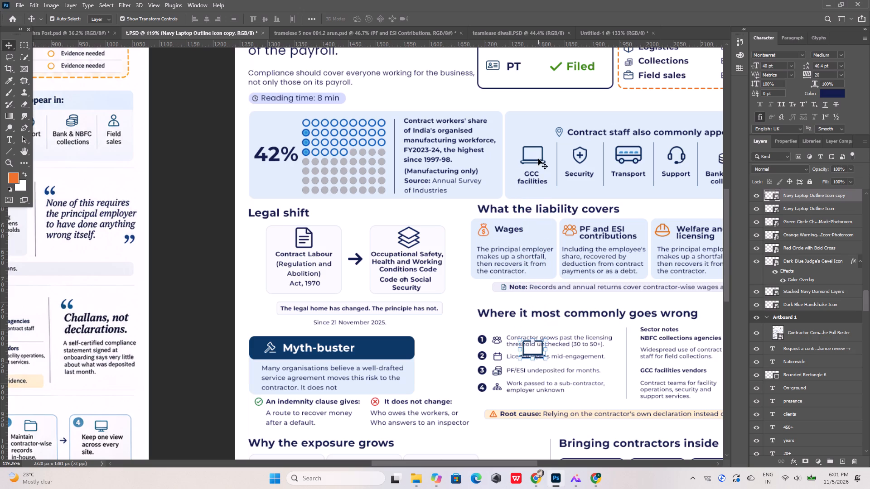
pyautogui.keyDown('alt'); pyautogui.scroll(-8, 395, 230); pyautogui.keyUp('alt')
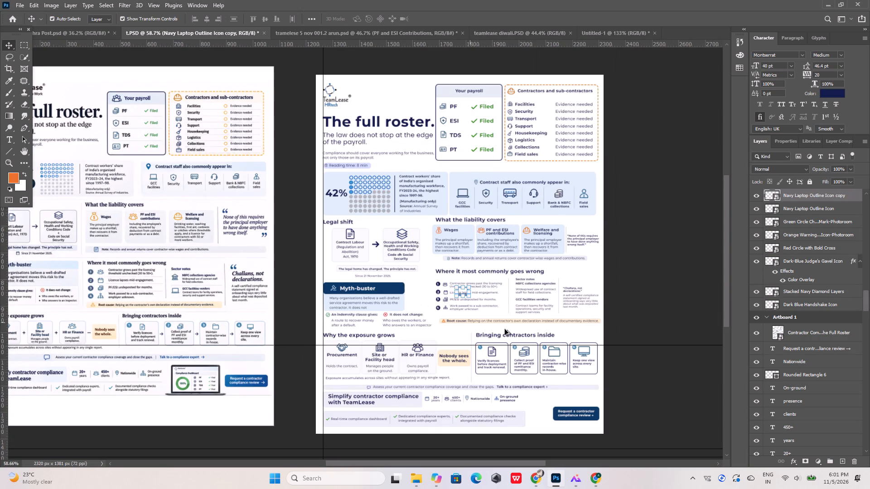
pyautogui.keyDown('alt'); pyautogui.scroll(12, 565, 316); pyautogui.keyUp('alt')
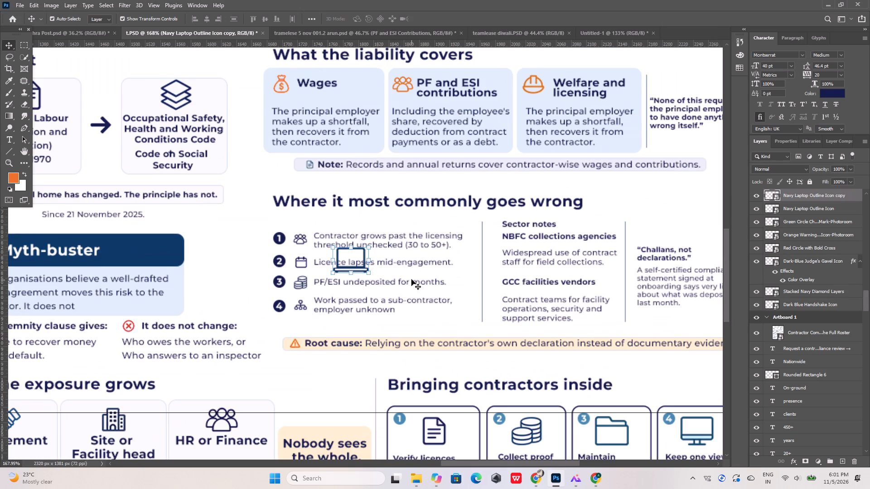
# Move the copied laptop icon across to the "GCC facilities vendors" heading under Sector notes.
pyautogui.hotkey('shift', 'Right')
pyautogui.hotkey('shift', 'Right')
pyautogui.hotkey('shift', 'Right')
pyautogui.hotkey('shift', 'Right')
pyautogui.hotkey('shift', 'Right')
pyautogui.hotkey('shift', 'Right')
pyautogui.hotkey('shift', 'Right')
pyautogui.hotkey('shift', 'Right')
pyautogui.hotkey('shift', 'Right')
pyautogui.hotkey('shift', 'Right')
pyautogui.hotkey('shift', 'Right')
pyautogui.hotkey('shift', 'Right')
pyautogui.hotkey('shift', 'Right')
pyautogui.hotkey('shift', 'Right')
pyautogui.hotkey('shift', 'Right')
pyautogui.hotkey('shift', 'Right')
pyautogui.hotkey('shift', 'Right')
pyautogui.hotkey('shift', 'Right')
pyautogui.hotkey('shift', 'Right')
pyautogui.hotkey('shift', 'Right')
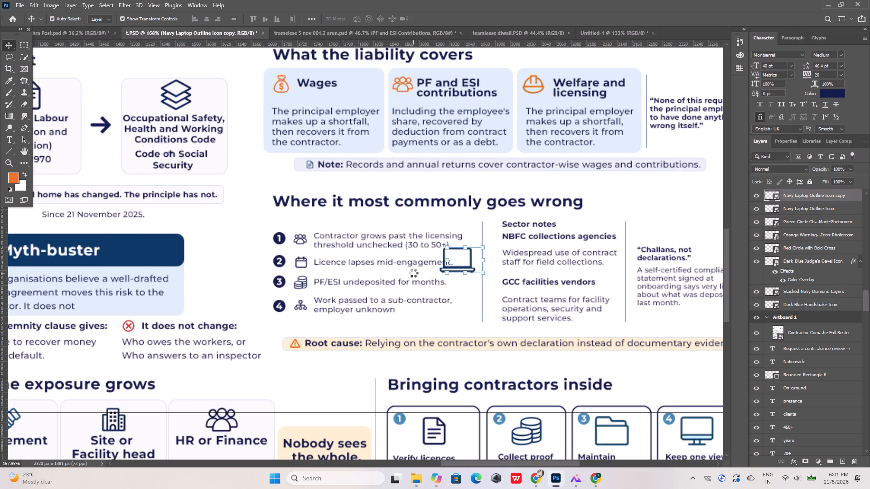
pyautogui.hotkey('shift', 'Right')
pyautogui.hotkey('shift', 'Right')
pyautogui.hotkey('shift', 'Down')
pyautogui.hotkey('shift', 'Down')
pyautogui.hotkey('shift', 'Down')
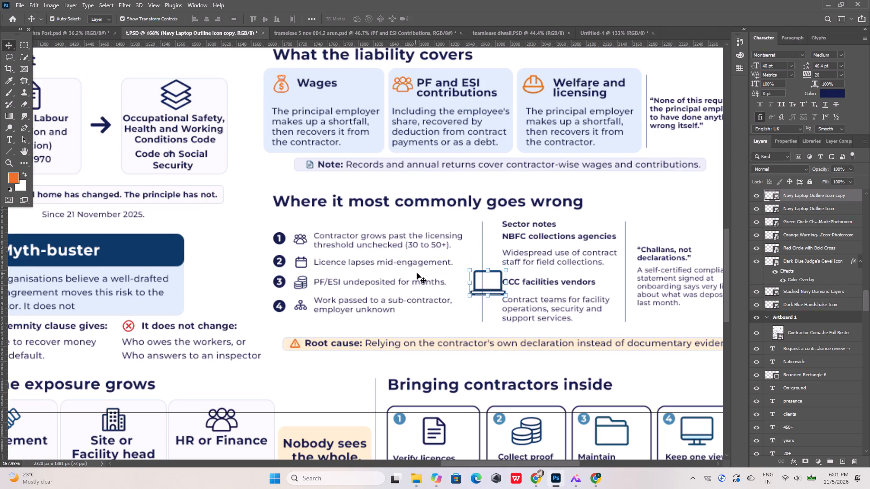
# Scale the copied laptop icon down proportionally to about 1.89% so it fits beside the "GCC facilities vendors" text.
pyautogui.keyDown('alt'); pyautogui.scroll(10, 503, 301); pyautogui.keyUp('alt')
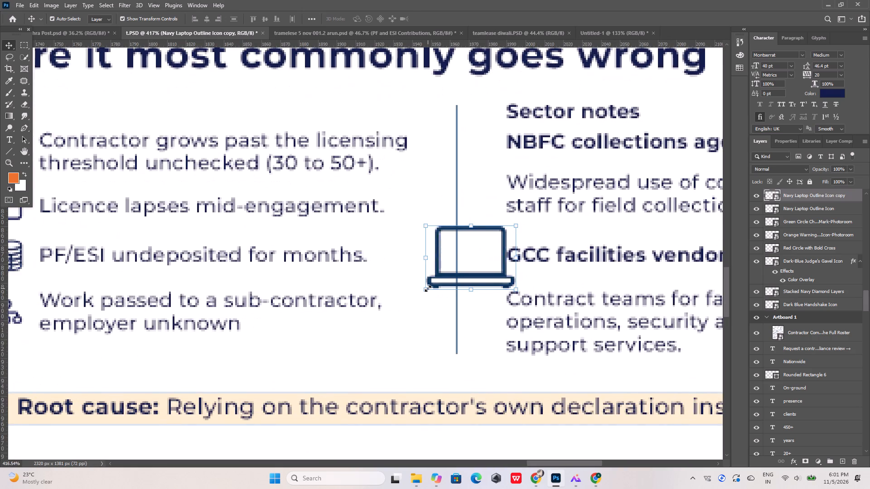
pyautogui.moveTo(428, 288); pyautogui.dragTo(460, 256)
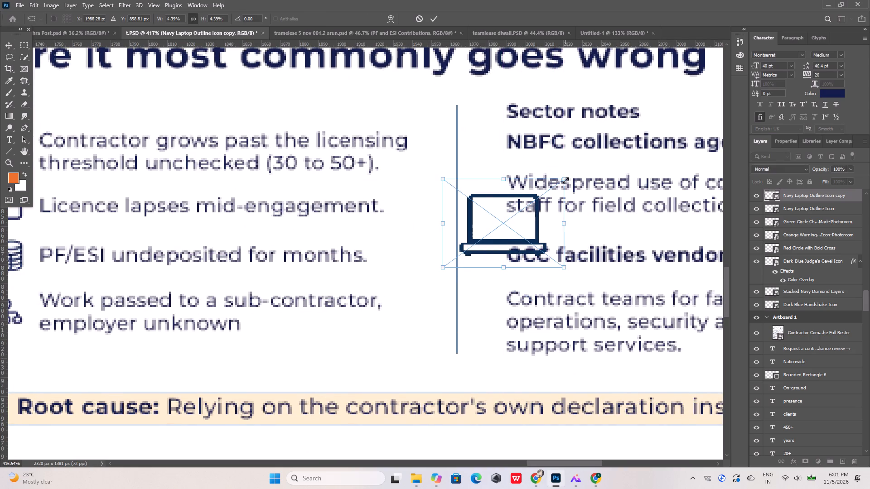
pyautogui.moveTo(565, 180); pyautogui.dragTo(501, 238)
pyautogui.keyDown('alt'); pyautogui.scroll(-8, 529, 260); pyautogui.keyUp('alt')
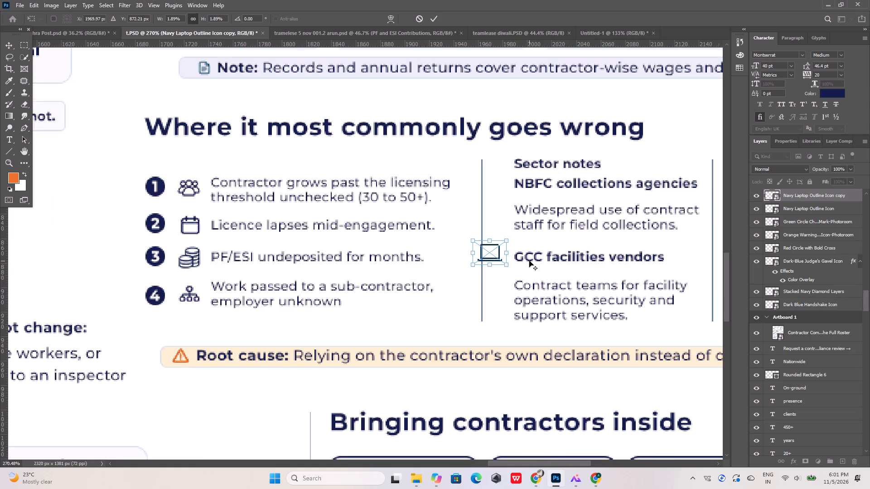
pyautogui.keyDown('alt'); pyautogui.scroll(-11, 529, 261); pyautogui.keyUp('alt')
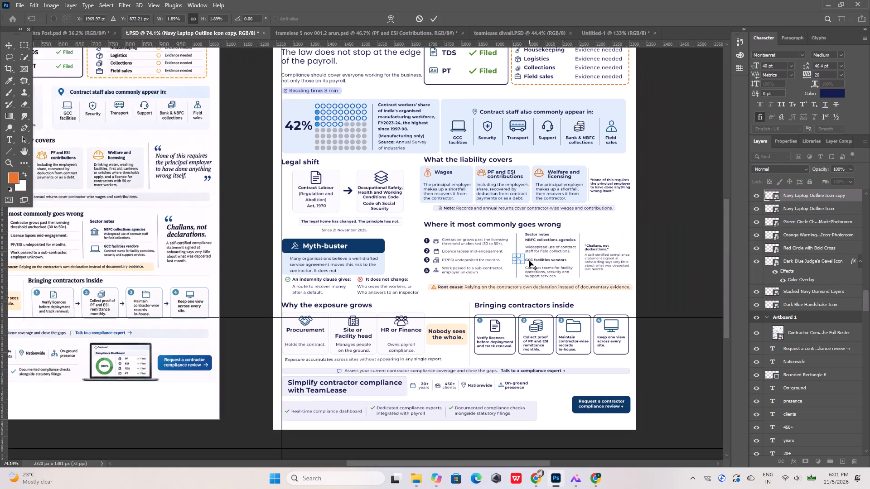
pyautogui.keyDown('alt'); pyautogui.scroll(18, 529, 261); pyautogui.keyUp('alt')
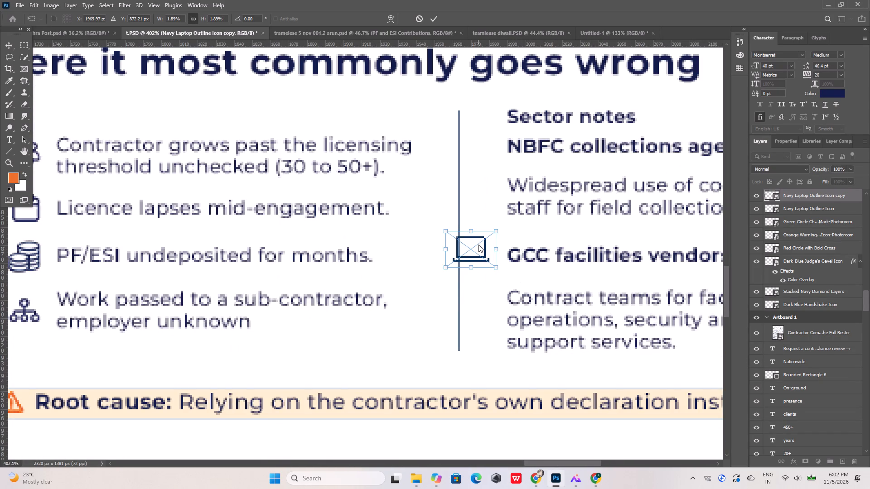
pyautogui.hotkey('shift', 'Down')
pyautogui.hotkey('shift', 'Down')
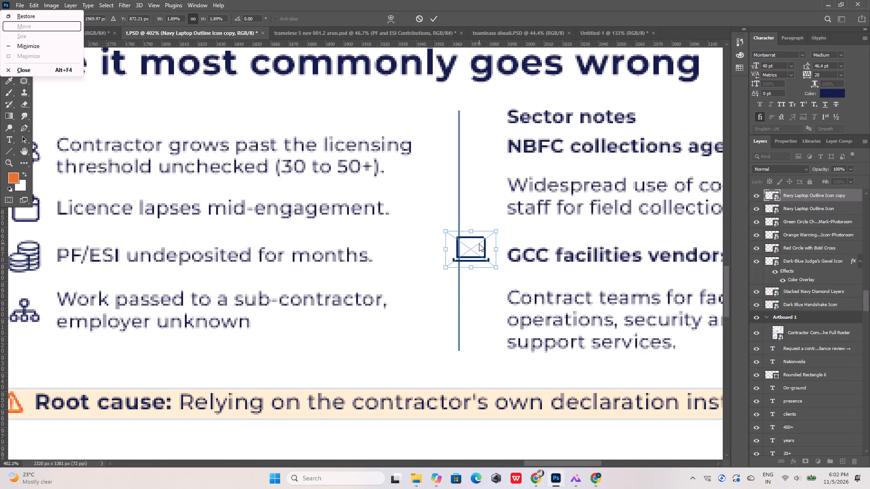
pyautogui.click(436, 19)
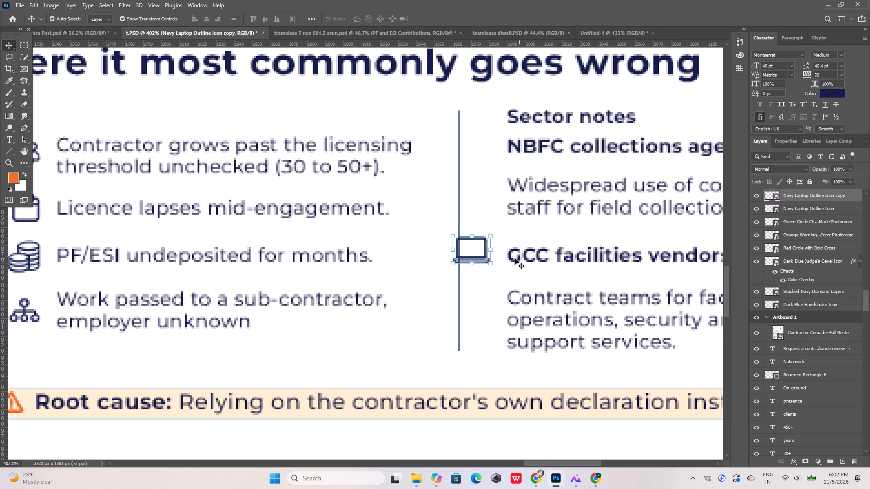
# Move the small laptop icon 20 px down and 3 px right, beside the "GCC facilities vendors" entry.
pyautogui.hotkey('shift', 'Down')
pyautogui.hotkey('shift', 'Down')
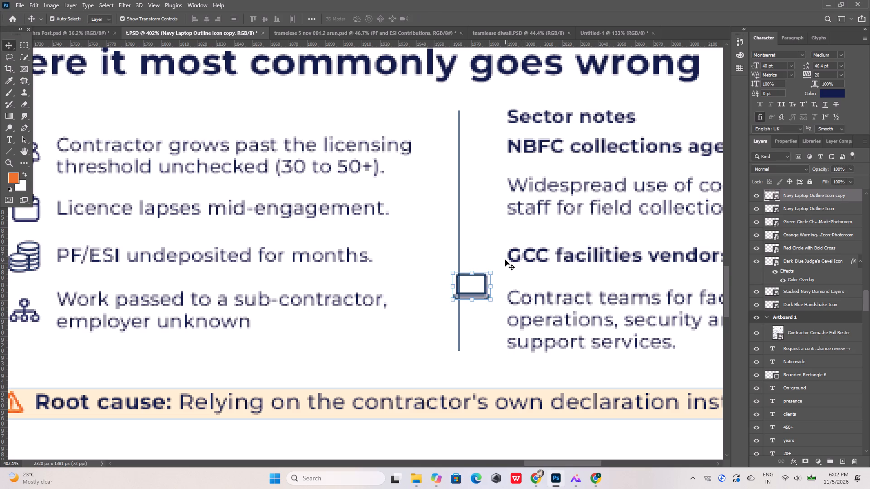
pyautogui.press('Right')
pyautogui.press('Right')
pyautogui.press('Right')
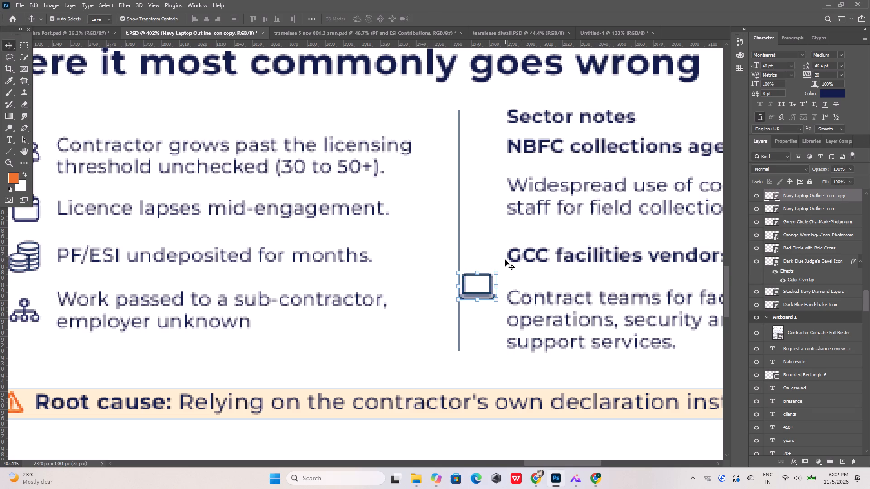
# Shift the vertical divider between the numbered list and Sector notes 10 px left, clear of the laptop icon.
pyautogui.click(437, 221)
pyautogui.moveTo(474, 189); pyautogui.dragTo(447, 199)
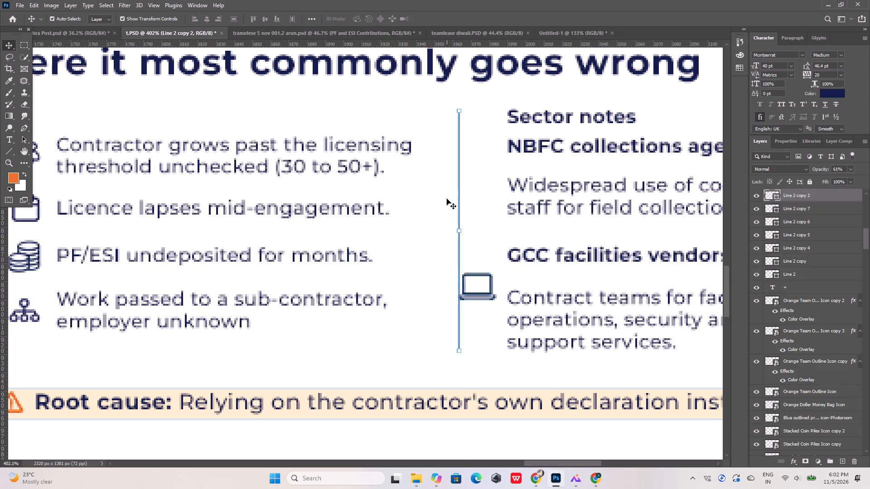
pyautogui.hotkey('shift', 'Left')
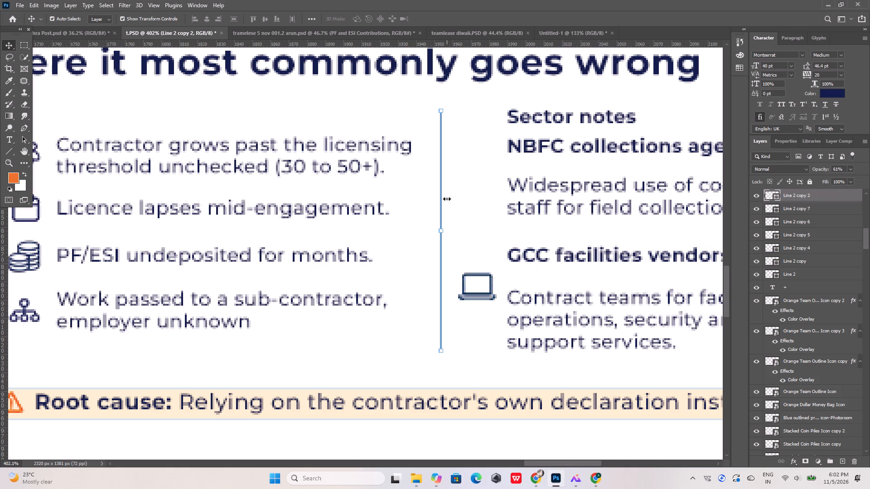
# Move the "Widespread use of contract staff for field collections." text up 7 px, closer to its NBFC collections agencies heading.
pyautogui.keyDown('alt'); pyautogui.scroll(-17, 507, 266); pyautogui.keyUp('alt')
pyautogui.keyDown('alt'); pyautogui.scroll(-5, 516, 289); pyautogui.keyUp('alt')
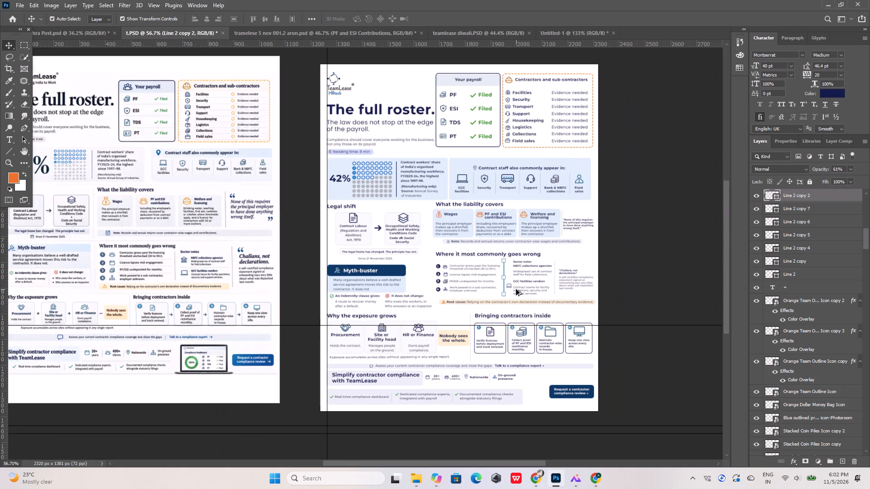
pyautogui.keyDown('alt'); pyautogui.scroll(-1, 516, 289); pyautogui.keyUp('alt')
pyautogui.keyDown('alt'); pyautogui.scroll(17, 516, 289); pyautogui.keyUp('alt')
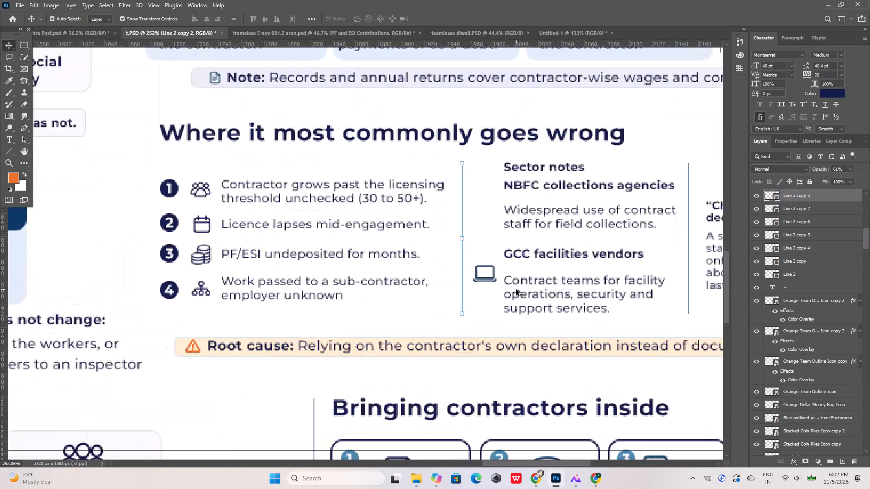
pyautogui.click(533, 214)
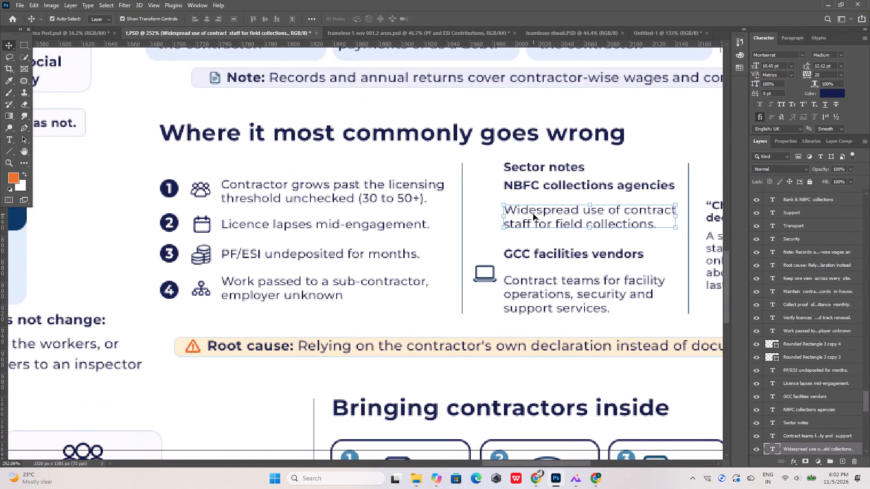
pyautogui.hotkey('shift', 'Up')
pyautogui.press('Down')
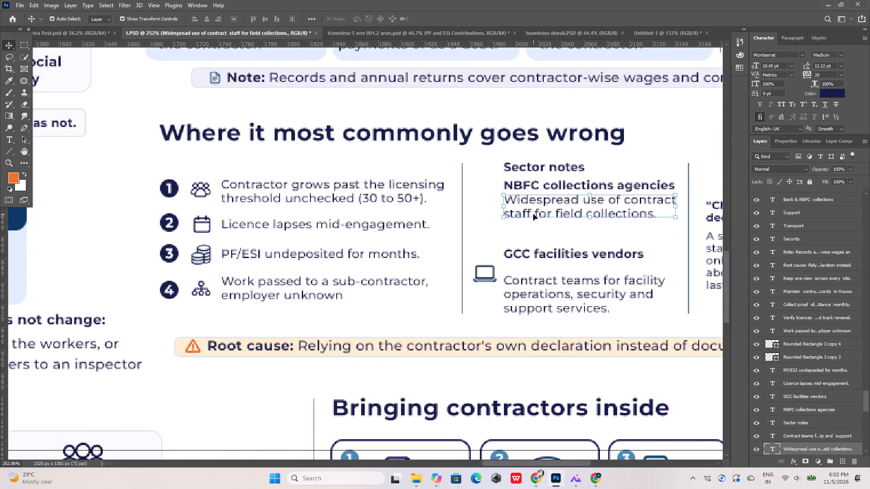
pyautogui.press('Down')
pyautogui.press('Down')
# Move the "Contract teams for facility operations, security and support services." text up 9 px, closer to its GCC facilities vendors heading.
pyautogui.click(519, 254)
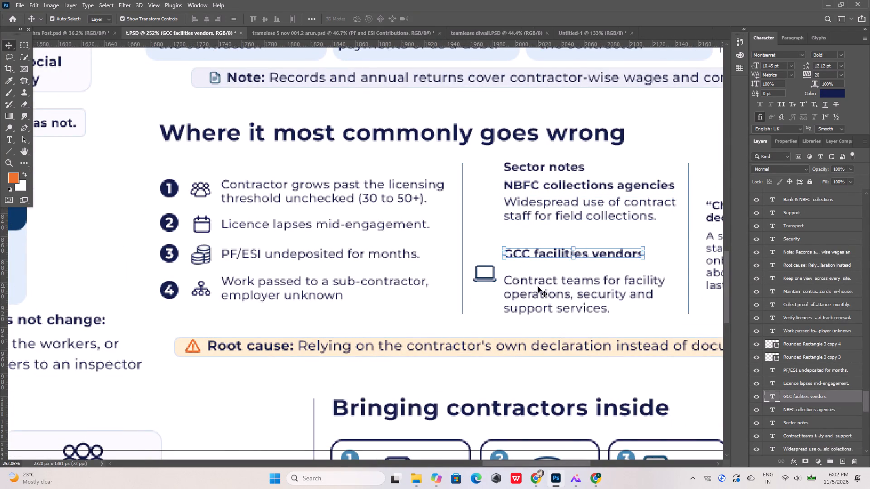
pyautogui.click(538, 286)
pyautogui.hotkey('shift', 'Up')
pyautogui.press('Down')
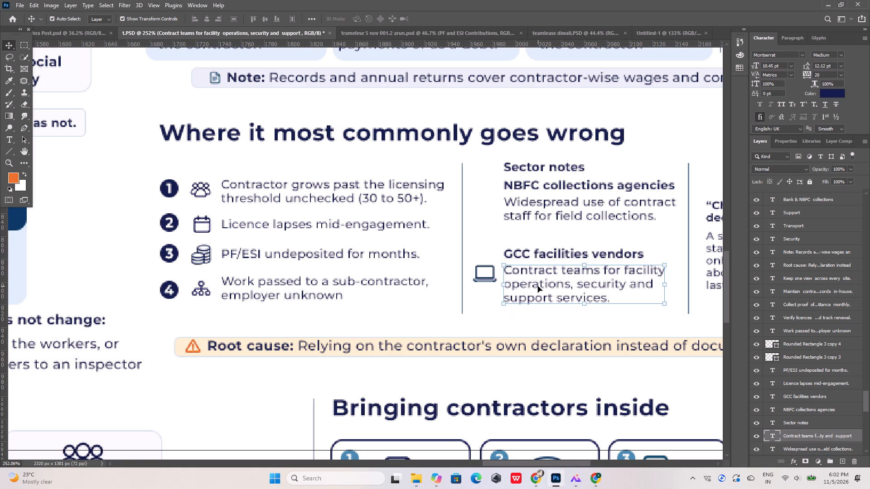
# Nudge the Sector notes laptop icon 2 px left and 1 px down to centre it between the divider and text.
pyautogui.click(484, 244)
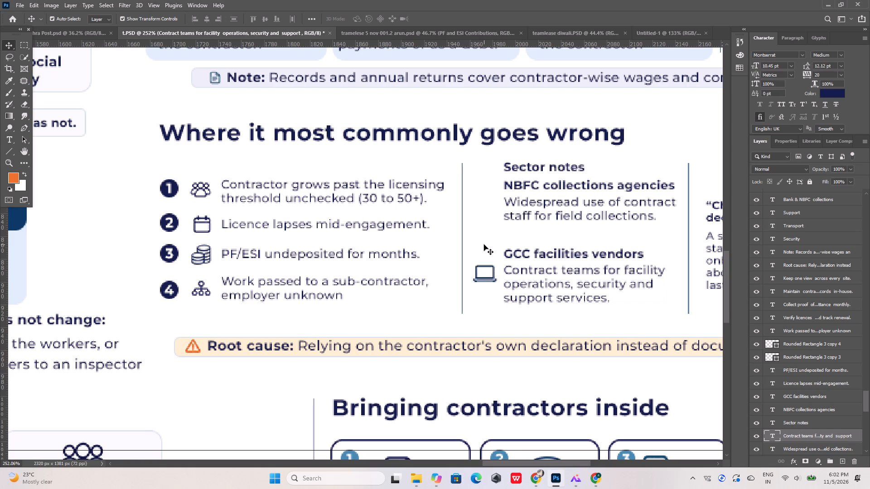
pyautogui.click(486, 265)
pyautogui.press('Left')
pyautogui.press('Left')
pyautogui.press('Left')
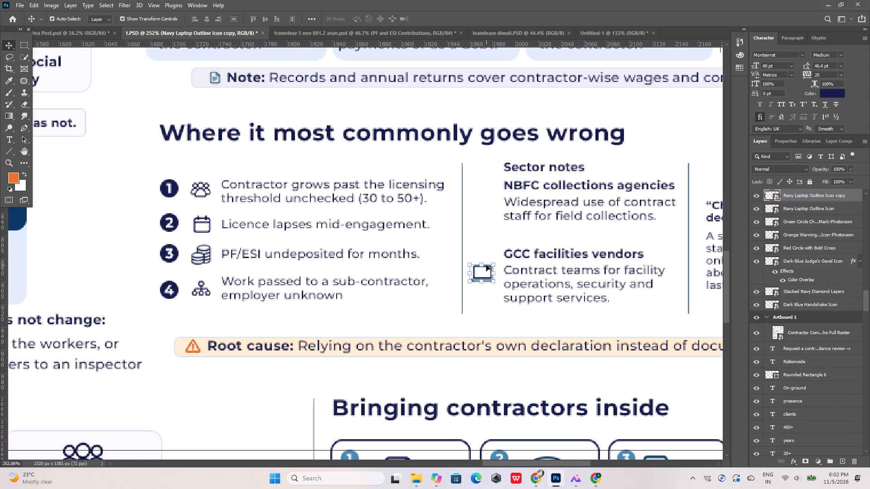
pyautogui.press('Right')
pyautogui.press('Down')
# Deselect the laptop icon and switch to Chrome to get the bank icon cutout from ChatGPT.
pyautogui.click(498, 233)
pyautogui.keyDown('alt'); pyautogui.scroll(-9, 498, 233); pyautogui.keyUp('alt')
pyautogui.click(593, 478)
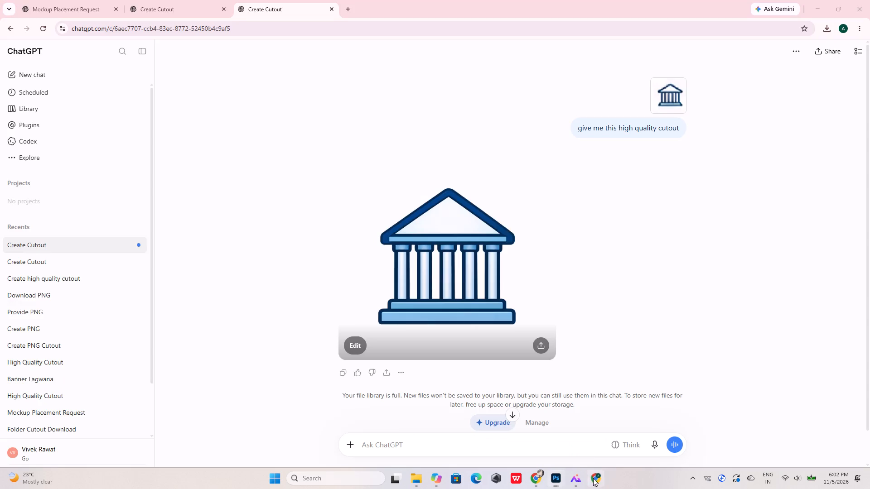
# Download the blue bank temple icon from ChatGPT and place it from Downloads into the infographic document in Photoshop.
pyautogui.click(491, 274)
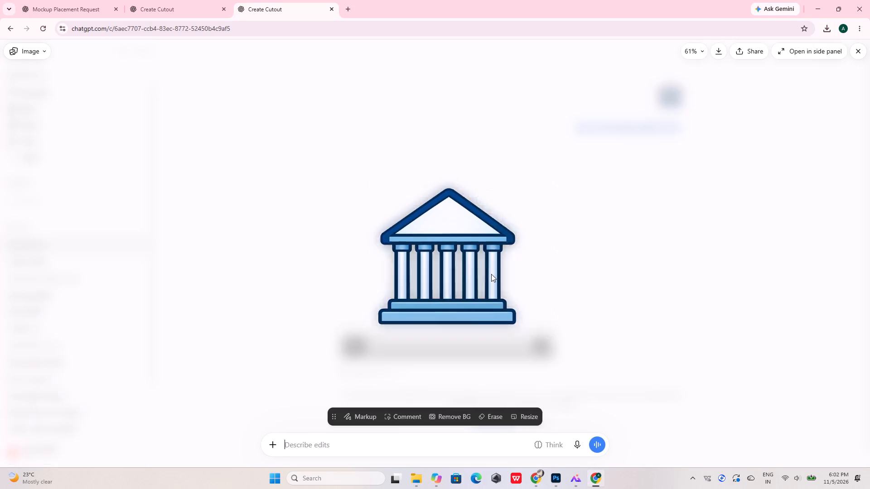
pyautogui.click(717, 53)
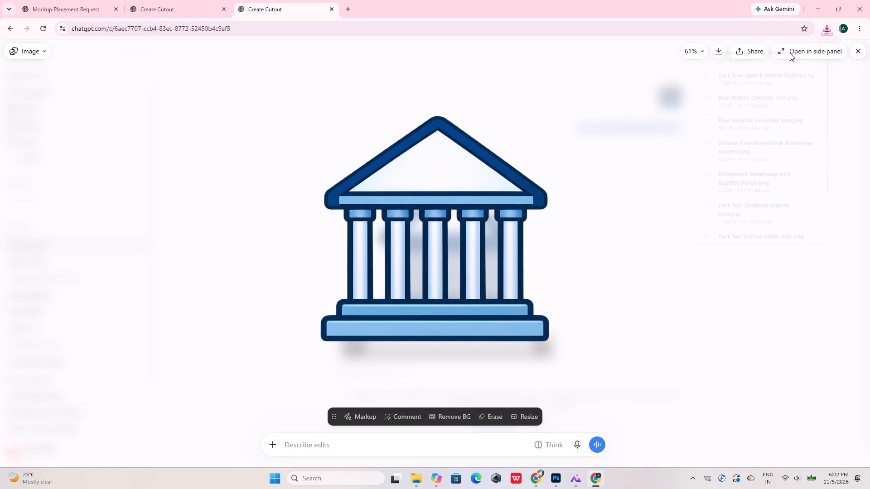
pyautogui.click(794, 50)
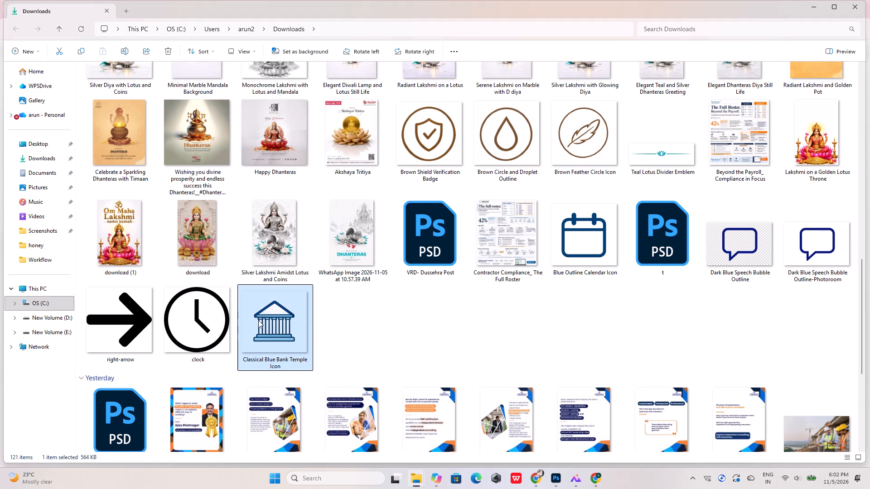
pyautogui.moveTo(263, 321); pyautogui.dragTo(485, 279)
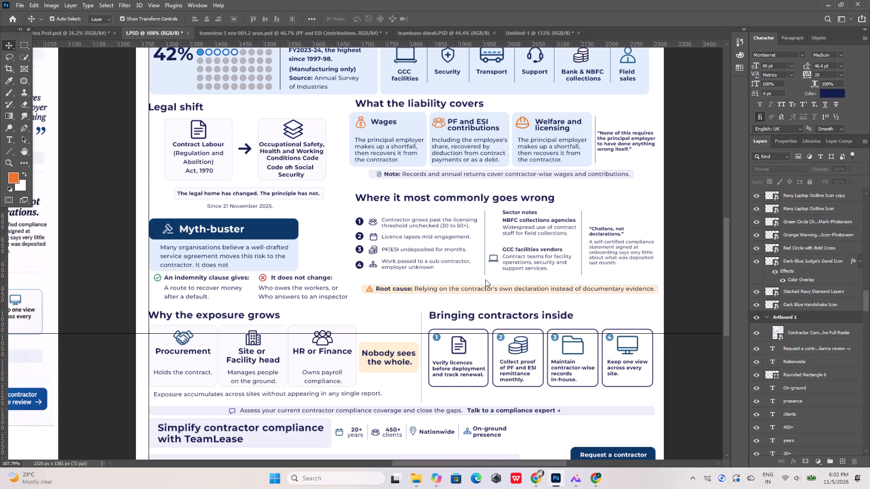
pyautogui.moveTo(485, 279); pyautogui.dragTo(470, 213)
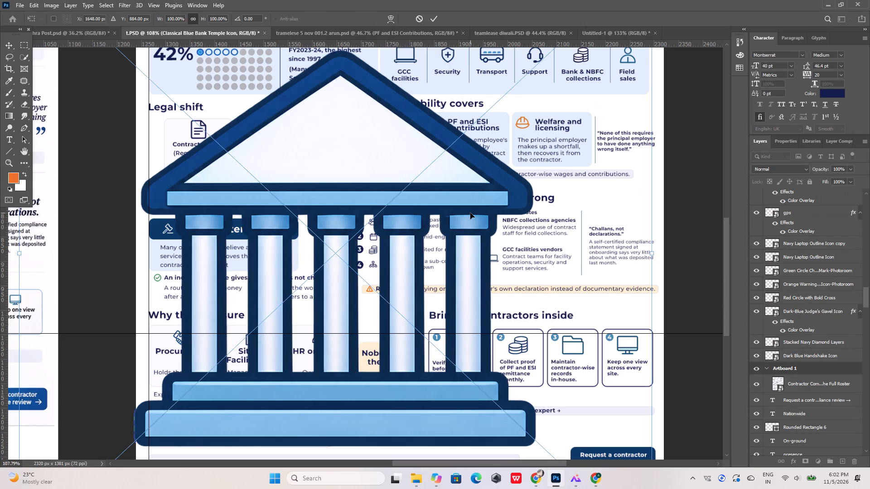
# Scale the placed bank icon down to 4.72% and move it beside the NBFC collections agencies text.
pyautogui.keyDown('alt'); pyautogui.scroll(-10, 478, 218); pyautogui.keyUp('alt')
pyautogui.click(297, 359)
pyautogui.moveTo(299, 358); pyautogui.dragTo(530, 119)
pyautogui.keyDown('alt'); pyautogui.scroll(2, 535, 123); pyautogui.keyUp('alt')
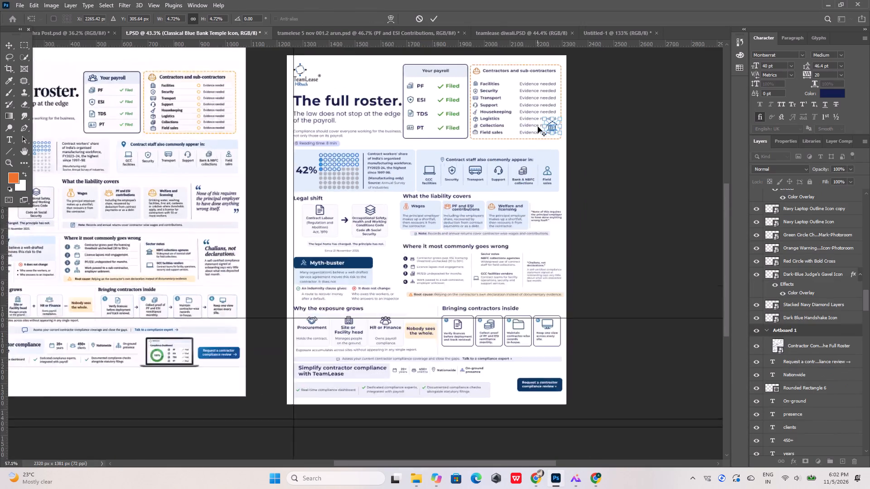
pyautogui.keyDown('alt'); pyautogui.scroll(7, 538, 127); pyautogui.keyUp('alt')
pyautogui.moveTo(562, 124); pyautogui.dragTo(562, 127)
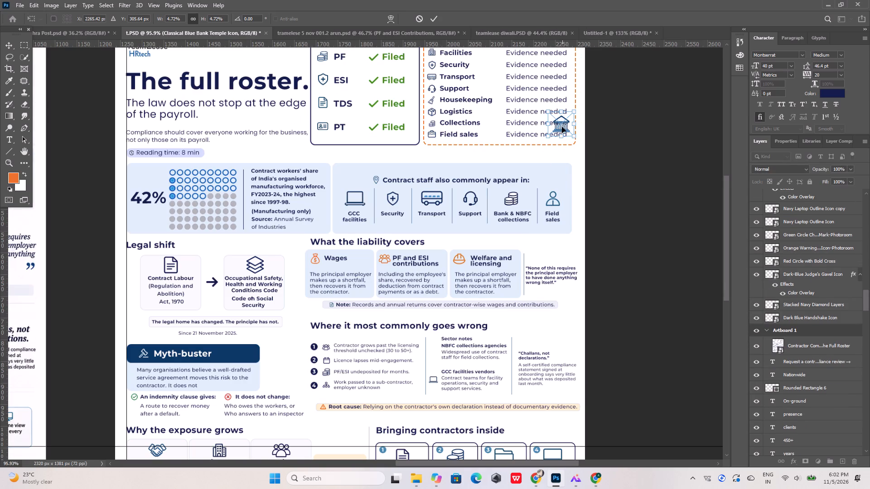
pyautogui.moveTo(562, 127); pyautogui.dragTo(435, 350)
pyautogui.keyDown('alt'); pyautogui.scroll(12, 423, 355); pyautogui.keyUp('alt')
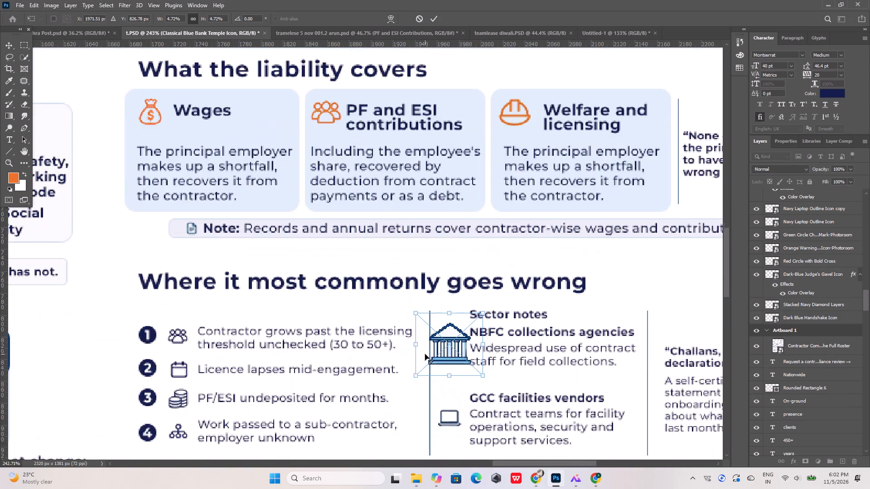
# Reduce the bank icon to 2.48% and position it between the divider and the NBFC collections agencies heading, at about X 1970, Y 827 px.
pyautogui.keyDown('alt'); pyautogui.scroll(2, 425, 354); pyautogui.keyUp('alt')
pyautogui.click(510, 294)
pyautogui.moveTo(510, 294); pyautogui.dragTo(467, 344)
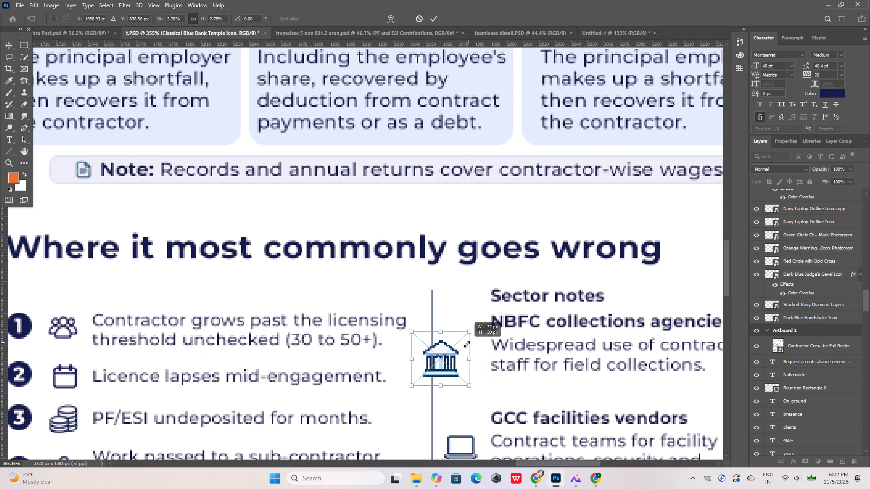
pyautogui.moveTo(467, 344); pyautogui.dragTo(461, 350)
pyautogui.moveTo(438, 362); pyautogui.dragTo(463, 338)
pyautogui.moveTo(482, 319); pyautogui.dragTo(486, 310)
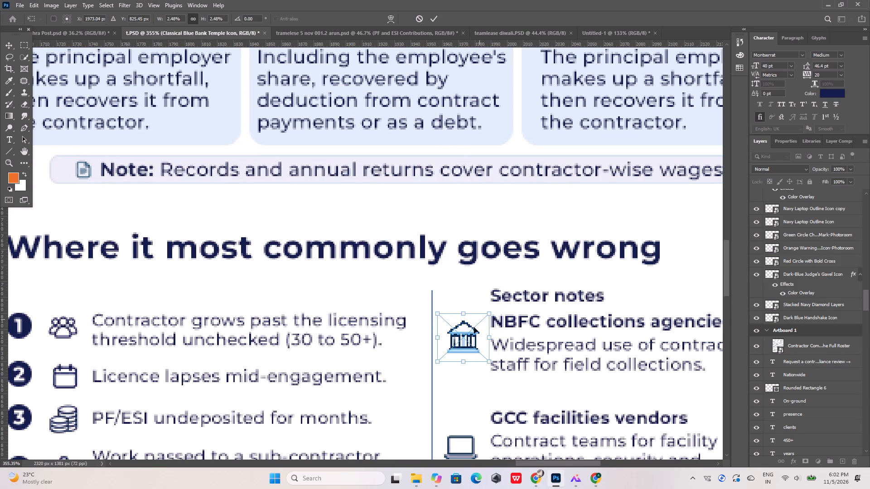
pyautogui.moveTo(471, 333); pyautogui.dragTo(466, 335)
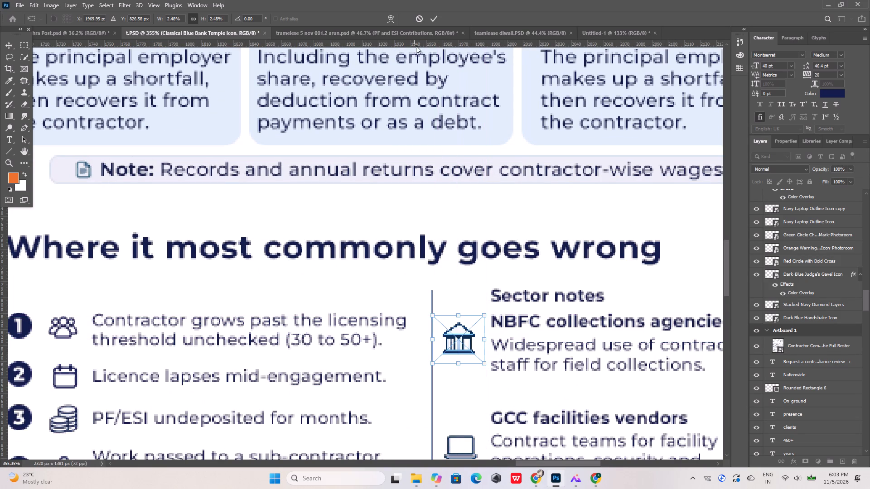
pyautogui.click(428, 15)
pyautogui.click(634, 292)
# Compare the whole recreated infographic with the reference on Artboard 1 for remaining differences.
pyautogui.keyDown('alt'); pyautogui.scroll(-7, 573, 277); pyautogui.keyUp('alt')
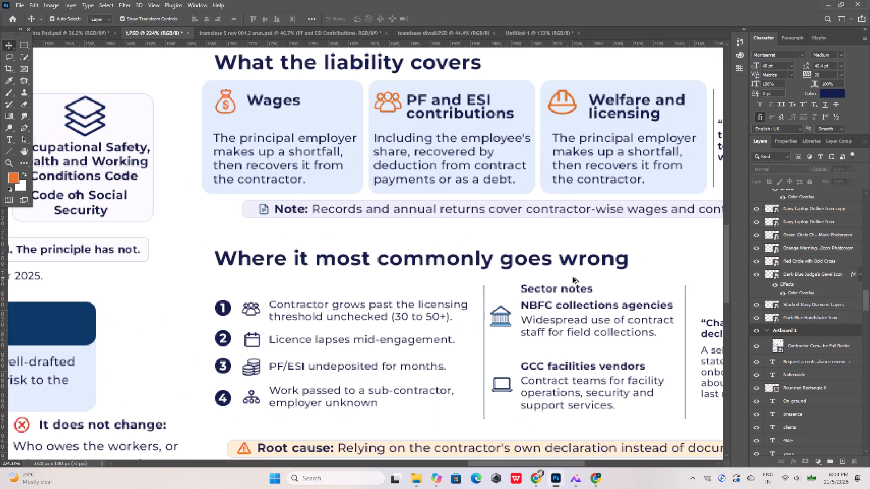
pyautogui.keyDown('alt'); pyautogui.scroll(-11, 573, 277); pyautogui.keyUp('alt')
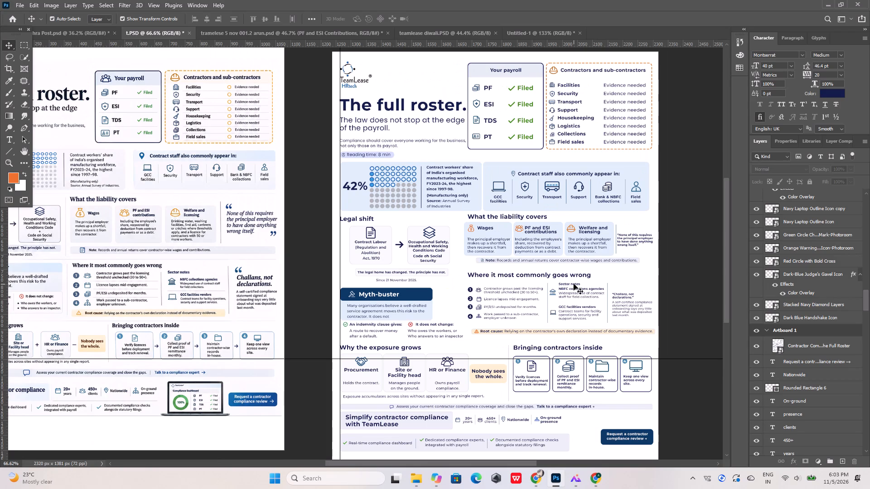
pyautogui.keyDown('alt'); pyautogui.scroll(-6, 532, 254); pyautogui.keyUp('alt')
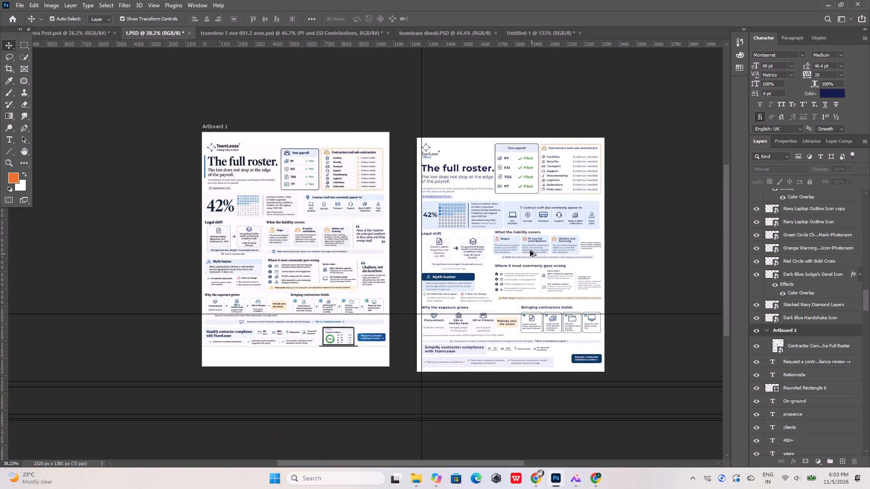
pyautogui.keyDown('alt'); pyautogui.scroll(3, 232, 151); pyautogui.keyUp('alt')
pyautogui.keyDown('alt'); pyautogui.scroll(2, 427, 209); pyautogui.keyUp('alt')
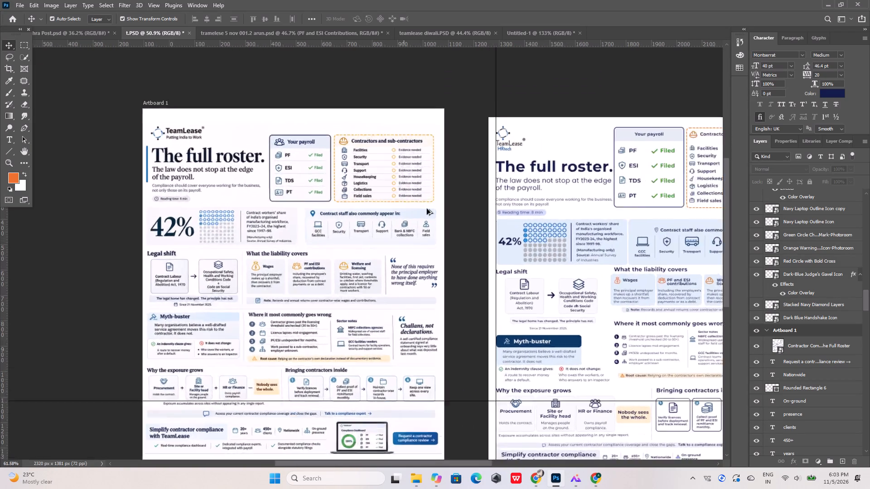
pyautogui.keyDown('alt'); pyautogui.scroll(15, 427, 209); pyautogui.keyUp('alt')
pyautogui.keyDown('alt'); pyautogui.scroll(-5, 492, 229); pyautogui.keyUp('alt')
# Apply a navy Color Overlay at 100% opacity to the clock icon beside "Reading time: 8 min".
pyautogui.keyDown('alt'); pyautogui.scroll(9, 503, 221); pyautogui.keyUp('alt')
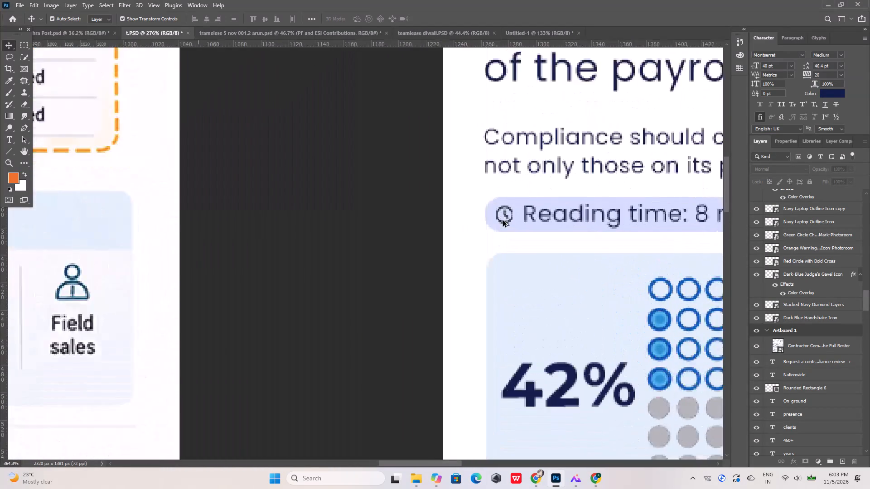
pyautogui.keyDown('alt'); pyautogui.scroll(1, 503, 221); pyautogui.keyUp('alt')
pyautogui.click(507, 216)
pyautogui.doubleClick(857, 196)
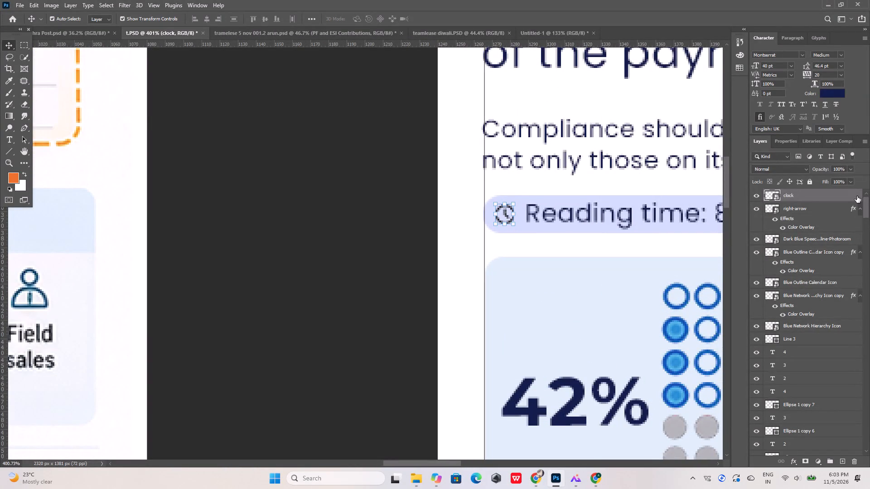
pyautogui.click(533, 266)
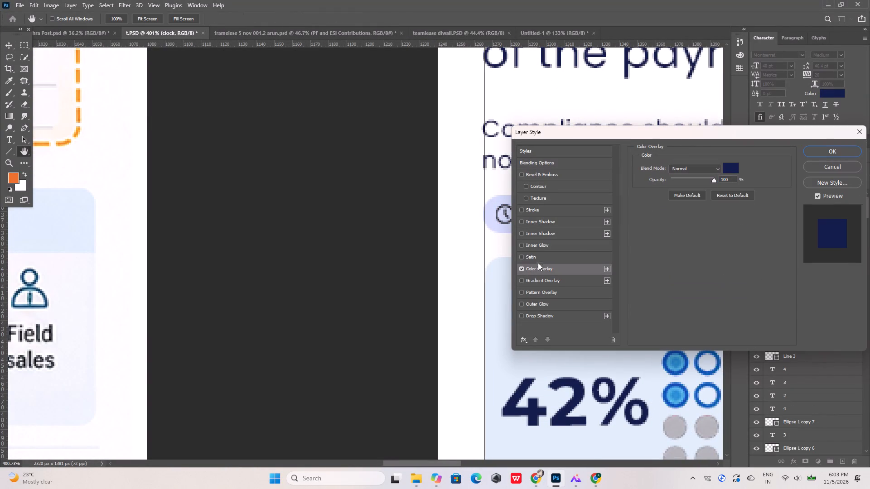
pyautogui.click(812, 152)
pyautogui.click(310, 190)
# Draw a 217 px wide horizontal divider line between the PF and ESI rows of the Your payroll card, following the reference.
pyautogui.keyDown('alt'); pyautogui.scroll(-10, 396, 244); pyautogui.keyUp('alt')
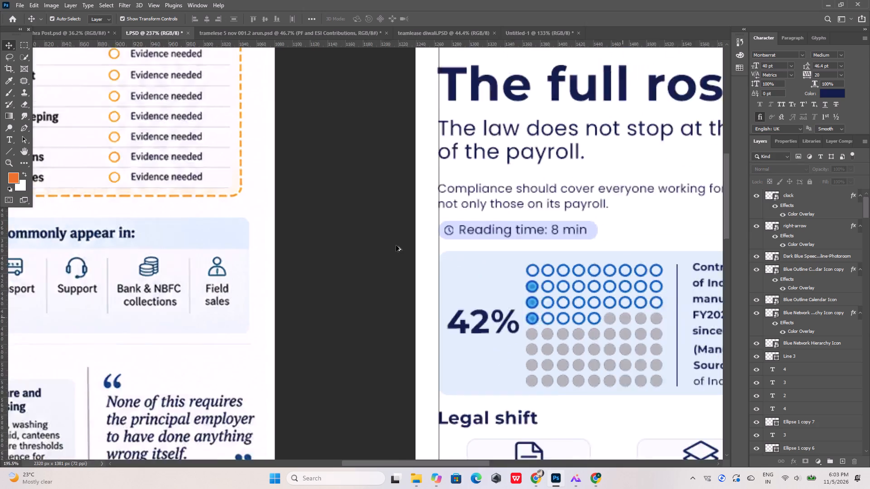
pyautogui.keyDown('alt'); pyautogui.scroll(-10, 396, 245); pyautogui.keyUp('alt')
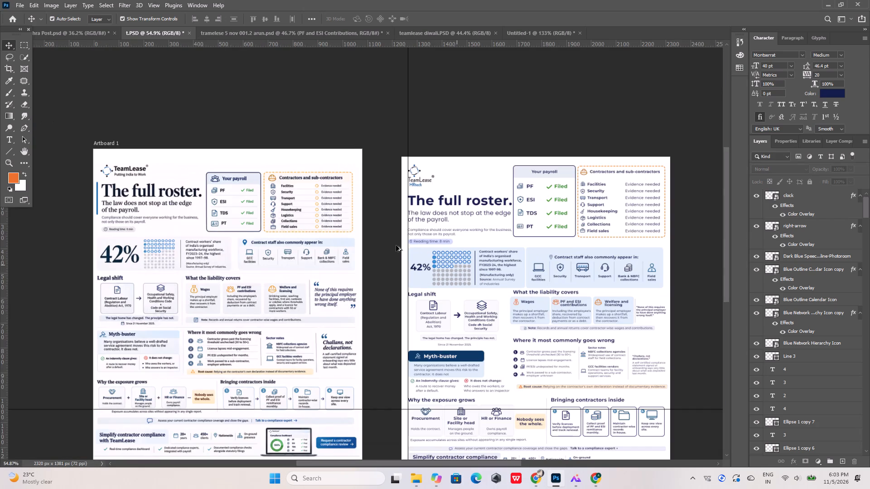
pyautogui.keyDown('alt'); pyautogui.scroll(7, 551, 179); pyautogui.keyUp('alt')
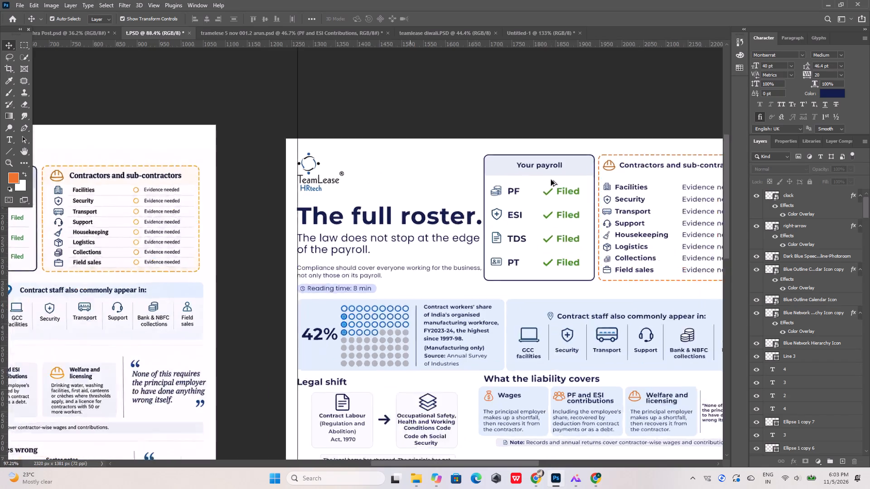
pyautogui.keyDown('alt'); pyautogui.scroll(5, 551, 180); pyautogui.keyUp('alt')
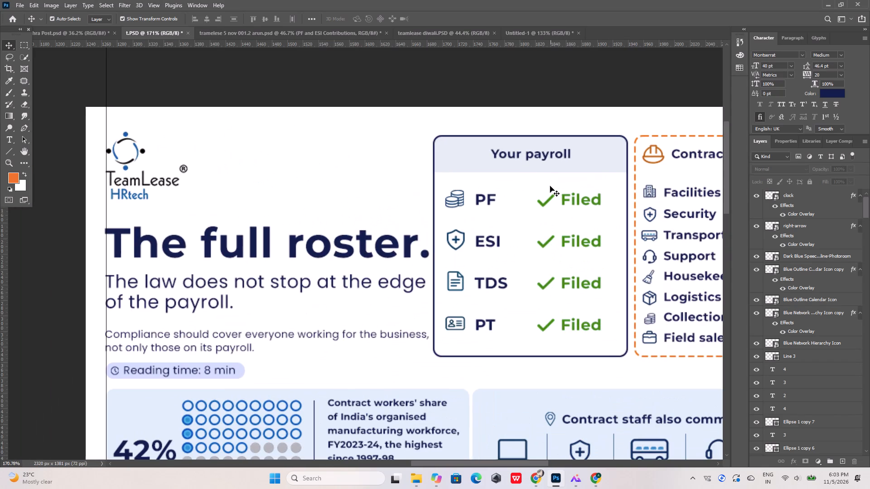
pyautogui.click(10, 153)
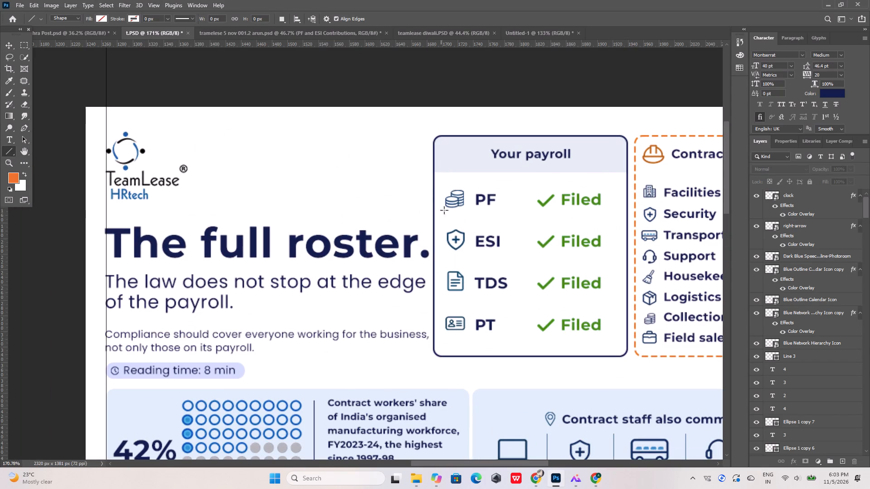
pyautogui.keyDown('alt'); pyautogui.scroll(-14, 557, 265); pyautogui.keyUp('alt')
pyautogui.keyDown('alt'); pyautogui.scroll(9, 320, 277); pyautogui.keyUp('alt')
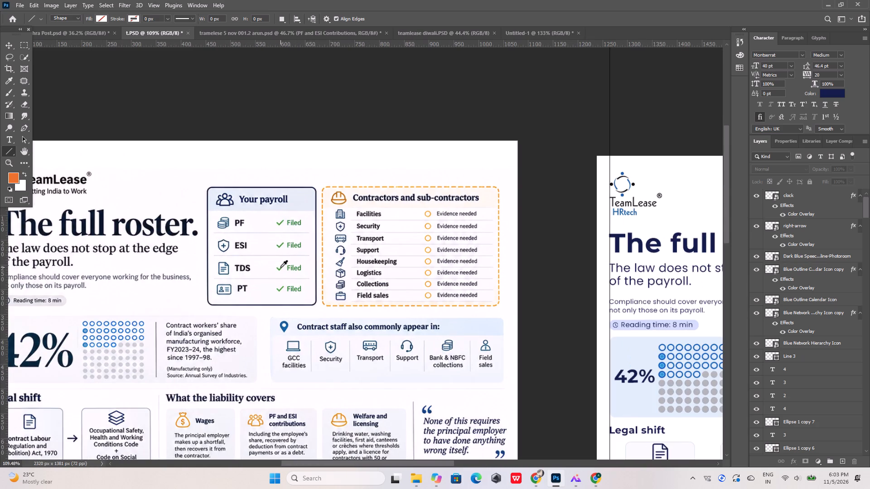
pyautogui.keyDown('alt'); pyautogui.scroll(-10, 265, 252); pyautogui.keyUp('alt')
pyautogui.keyDown('alt'); pyautogui.scroll(2, 574, 230); pyautogui.keyUp('alt')
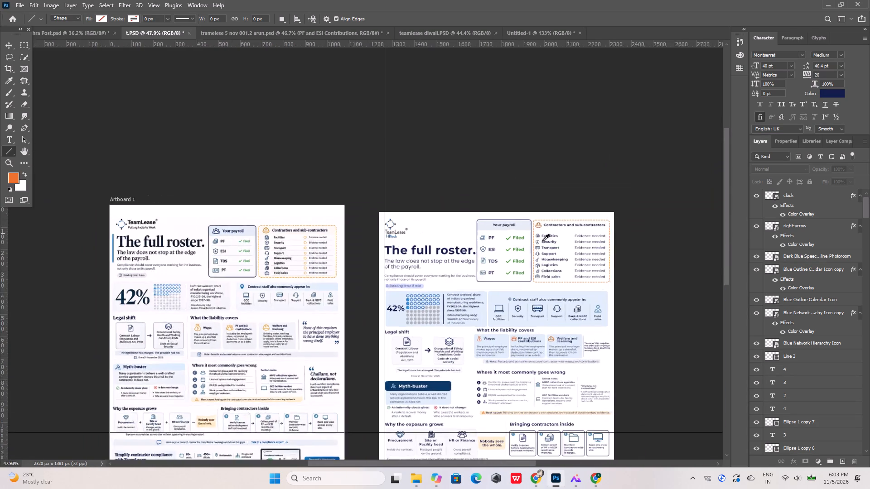
pyautogui.keyDown('alt'); pyautogui.scroll(14, 542, 241); pyautogui.keyUp('alt')
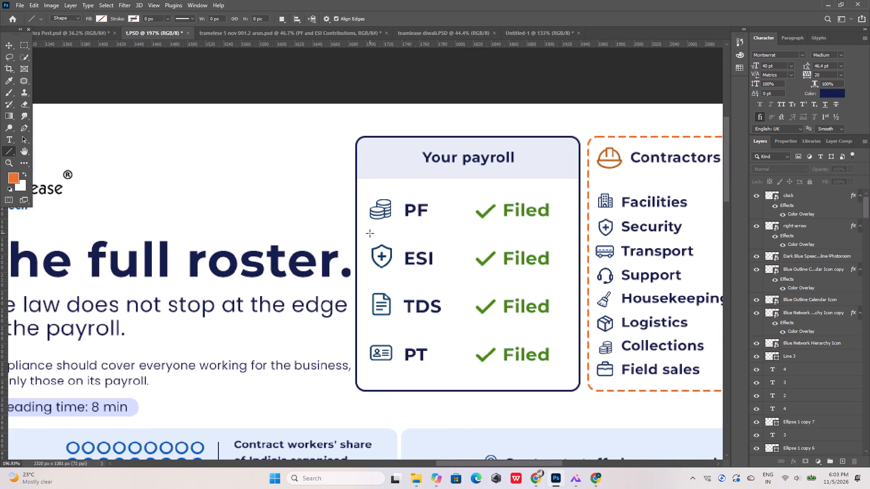
pyautogui.keyDown('shift'); pyautogui.moveTo(370, 233); pyautogui.dragTo(563, 239); pyautogui.keyUp('shift')
# Give the PF/ESI divider line a 1 px light lavender stroke and deselect it.
pyautogui.click(128, 19)
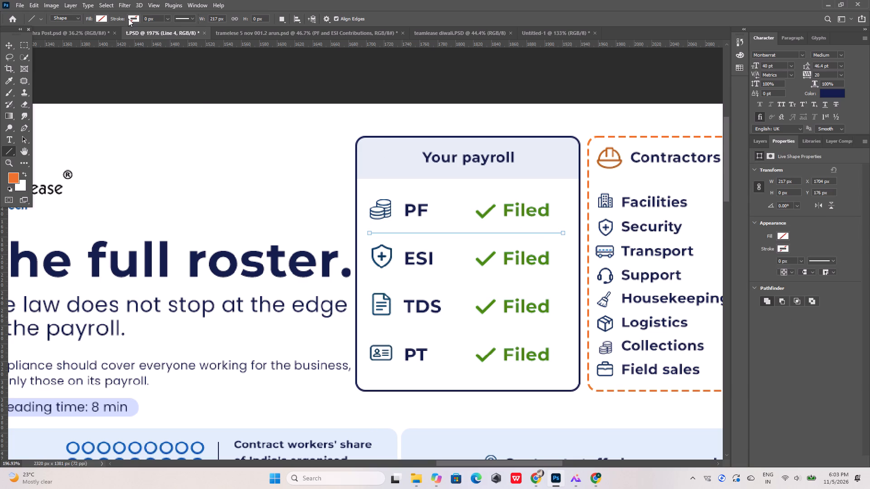
pyautogui.click(117, 68)
pyautogui.click(135, 17)
pyautogui.moveTo(154, 18); pyautogui.dragTo(140, 19)
pyautogui.press('1')
pyautogui.press('Return')
pyautogui.click(135, 16)
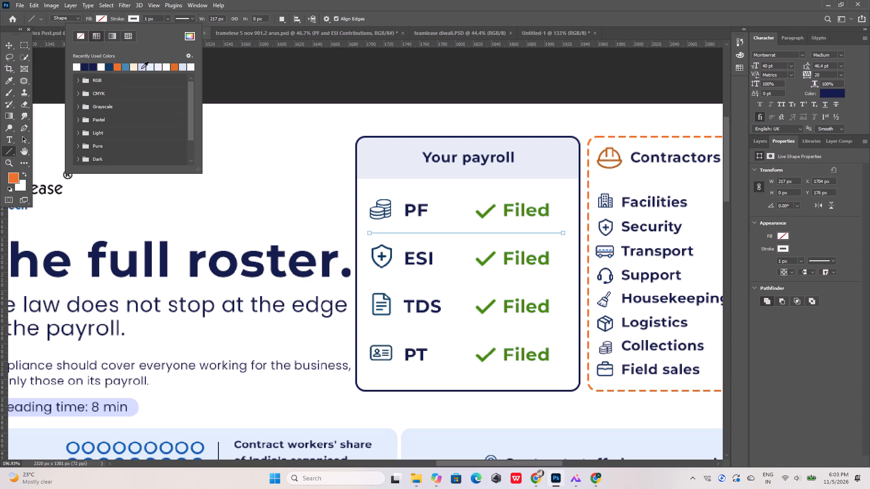
pyautogui.click(142, 68)
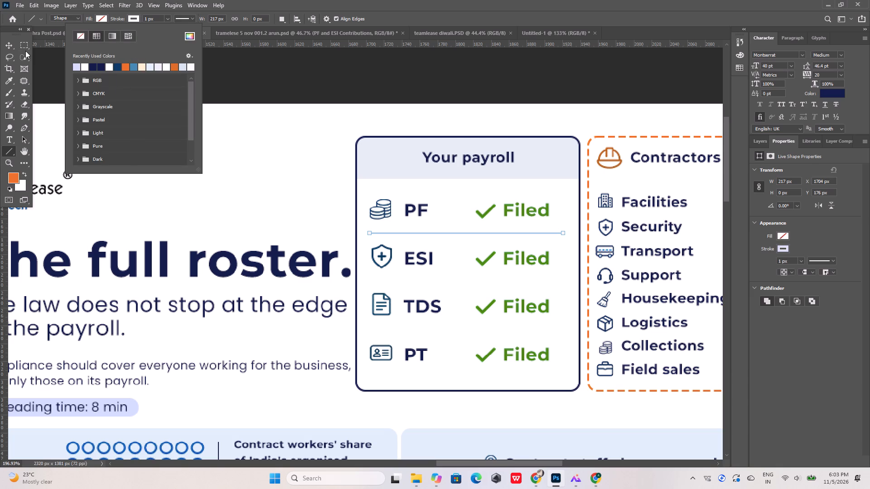
pyautogui.click(12, 47)
pyautogui.click(278, 93)
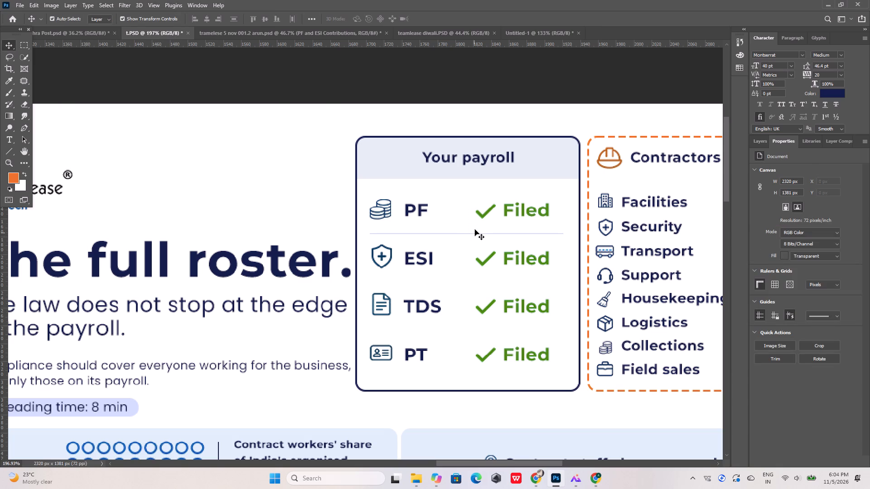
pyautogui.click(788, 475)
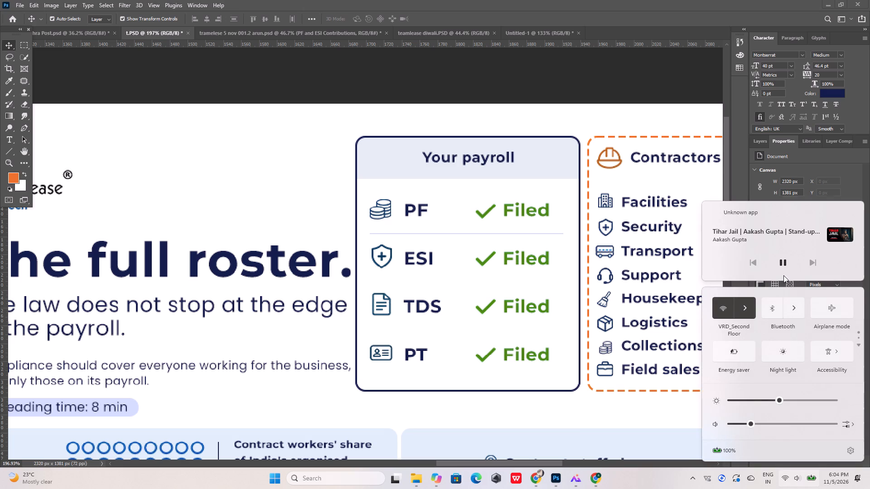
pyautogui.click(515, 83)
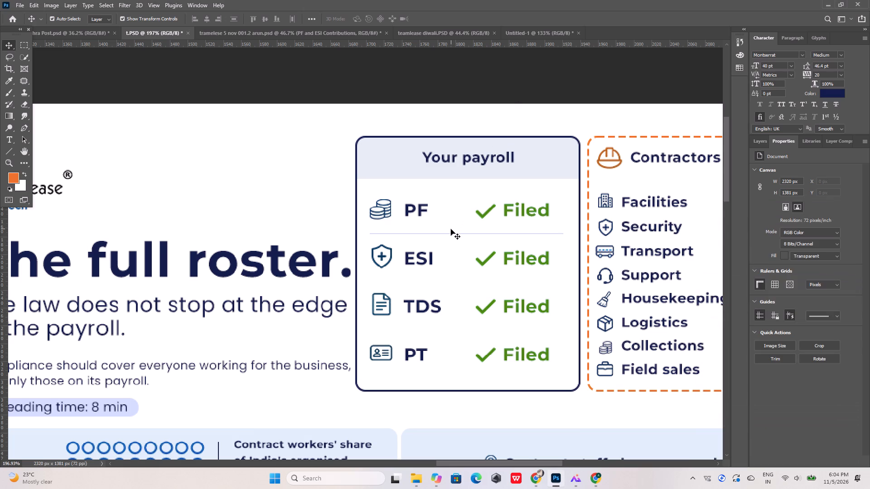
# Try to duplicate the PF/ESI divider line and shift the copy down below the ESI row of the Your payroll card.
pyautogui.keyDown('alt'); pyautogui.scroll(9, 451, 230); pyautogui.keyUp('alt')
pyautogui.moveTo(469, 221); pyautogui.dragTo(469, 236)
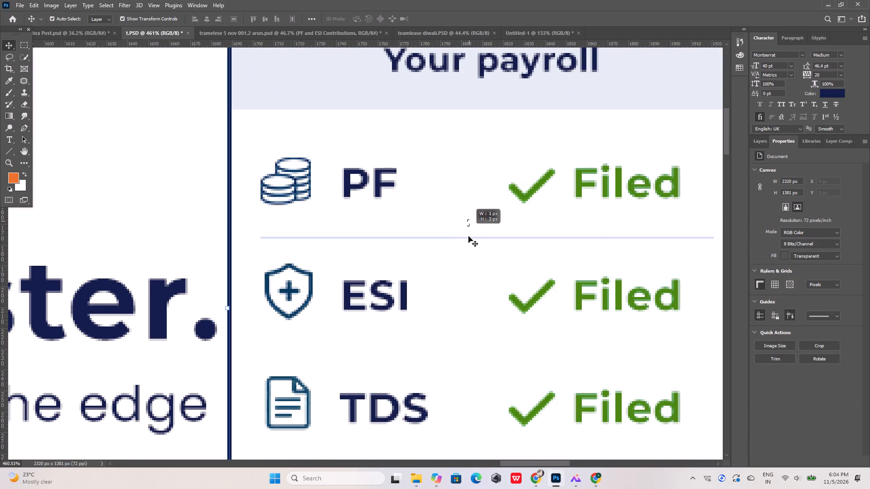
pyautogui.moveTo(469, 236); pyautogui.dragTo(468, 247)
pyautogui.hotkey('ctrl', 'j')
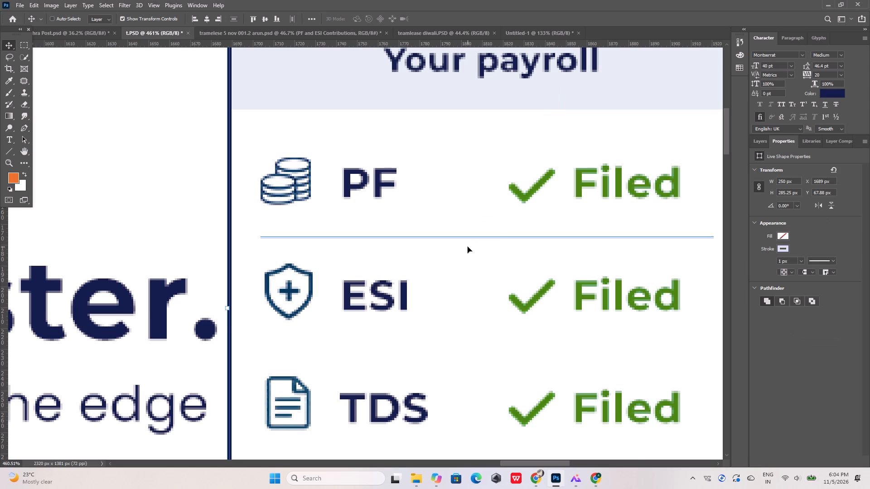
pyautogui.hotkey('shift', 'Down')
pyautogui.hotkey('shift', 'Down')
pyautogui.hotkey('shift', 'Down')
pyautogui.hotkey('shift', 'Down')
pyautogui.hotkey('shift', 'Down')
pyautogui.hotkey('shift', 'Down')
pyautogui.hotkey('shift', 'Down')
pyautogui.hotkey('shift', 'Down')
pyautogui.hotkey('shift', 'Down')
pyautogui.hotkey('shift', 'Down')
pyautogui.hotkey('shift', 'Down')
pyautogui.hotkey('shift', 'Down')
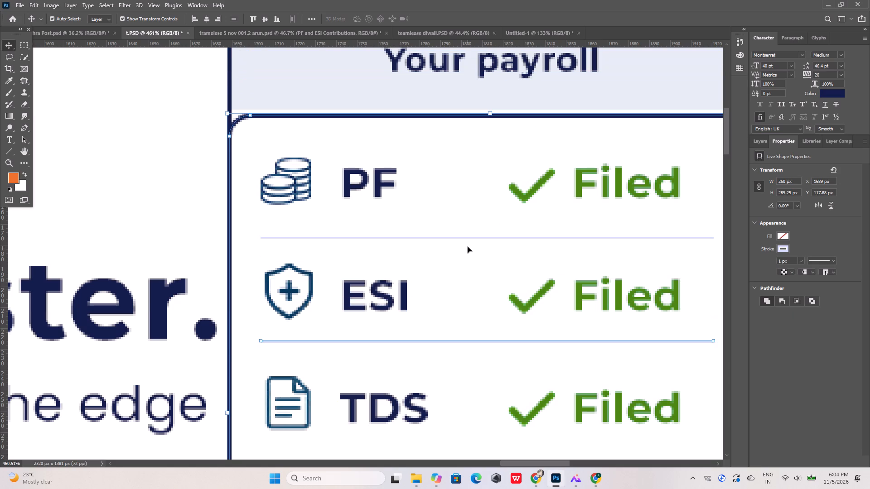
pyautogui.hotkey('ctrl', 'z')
# Duplicate the PF/ESI divider line and move the copy 54 px down, between the ESI and TDS rows.
pyautogui.click(468, 240)
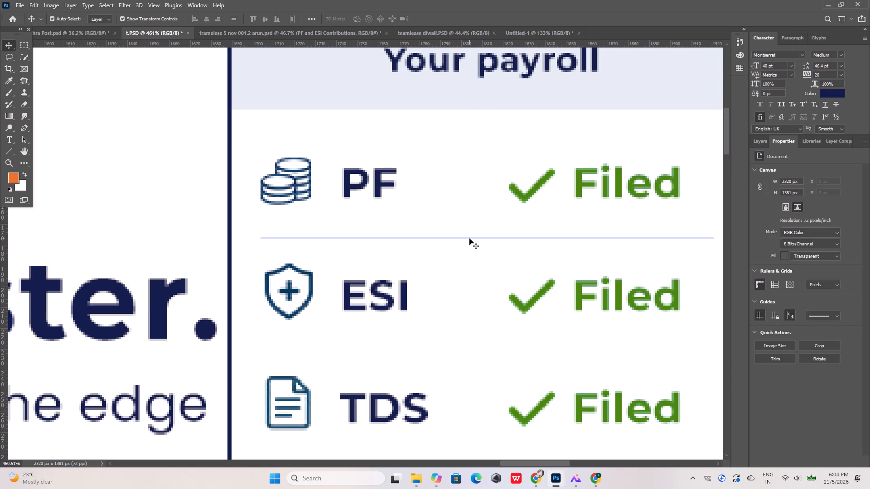
pyautogui.click(469, 239)
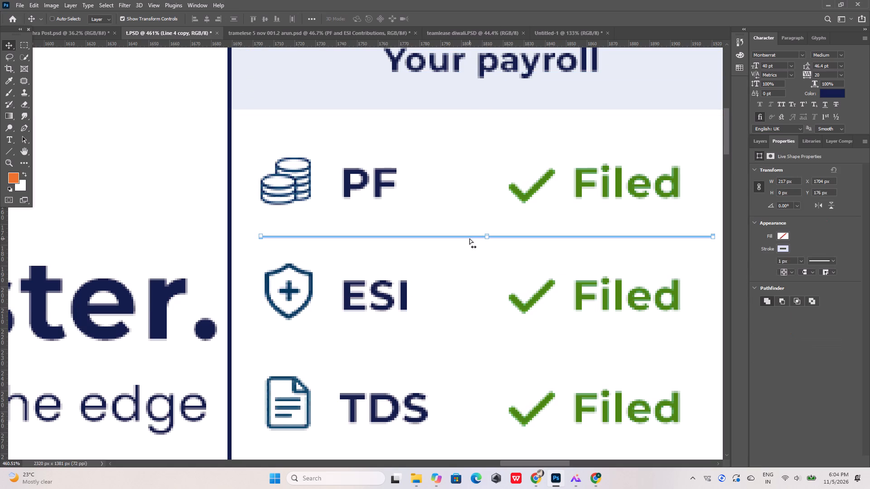
pyautogui.hotkey('ctrl', 'j')
pyautogui.hotkey('shift', 'Down')
pyautogui.hotkey('shift', 'Down')
pyautogui.hotkey('shift', 'Down')
pyautogui.hotkey('shift', 'Down')
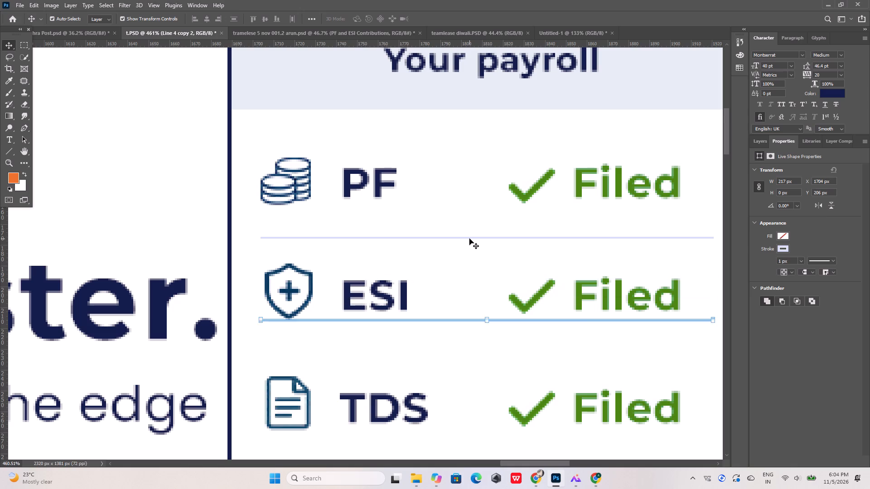
pyautogui.hotkey('shift', 'Down')
pyautogui.press('Down')
pyautogui.press('Down')
pyautogui.press('Down')
pyautogui.press('Down')
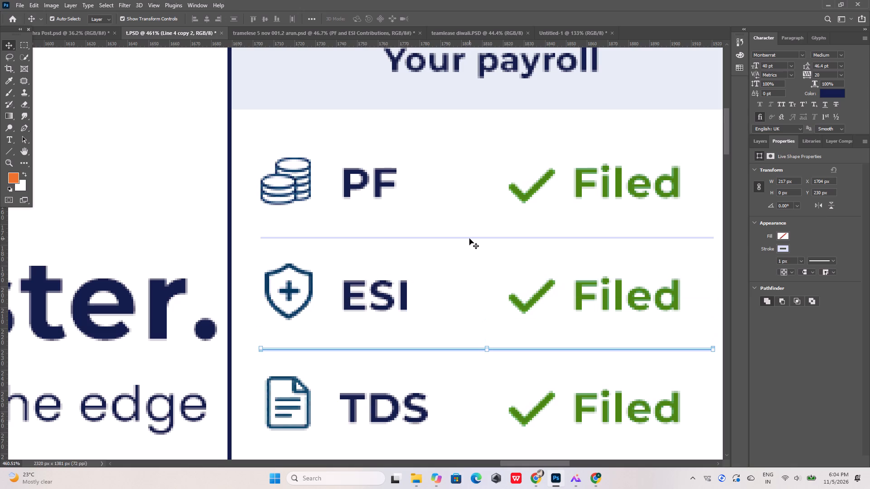
# Duplicate the ESI/TDS divider line, move the copy 54 px down between the TDS and PT rows, and deselect it.
pyautogui.keyDown('alt'); pyautogui.scroll(-7, 449, 269); pyautogui.keyUp('alt')
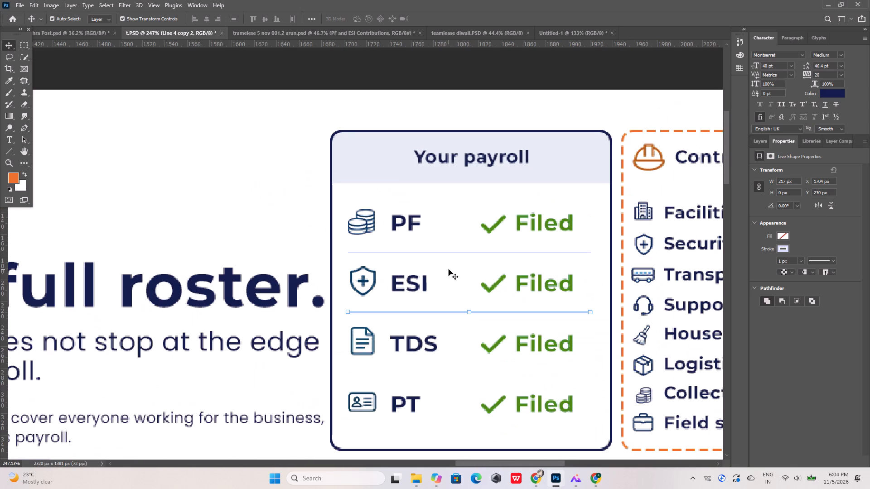
pyautogui.hotkey('ctrl', 'j')
pyautogui.hotkey('shift', 'Down')
pyautogui.hotkey('shift', 'Down')
pyautogui.hotkey('shift', 'Down')
pyautogui.hotkey('shift', 'Down')
pyautogui.hotkey('shift', 'Down')
pyautogui.press('Down')
pyautogui.press('Down')
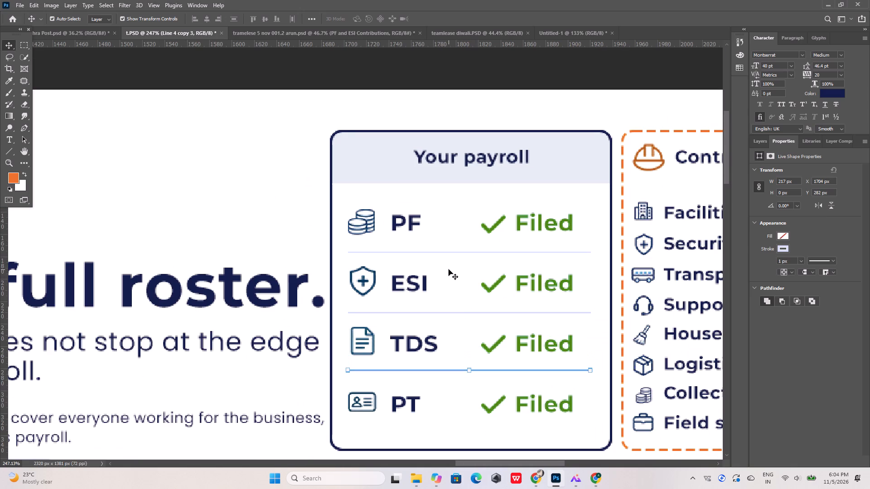
pyautogui.press('Down')
pyautogui.press('Down')
pyautogui.click(267, 192)
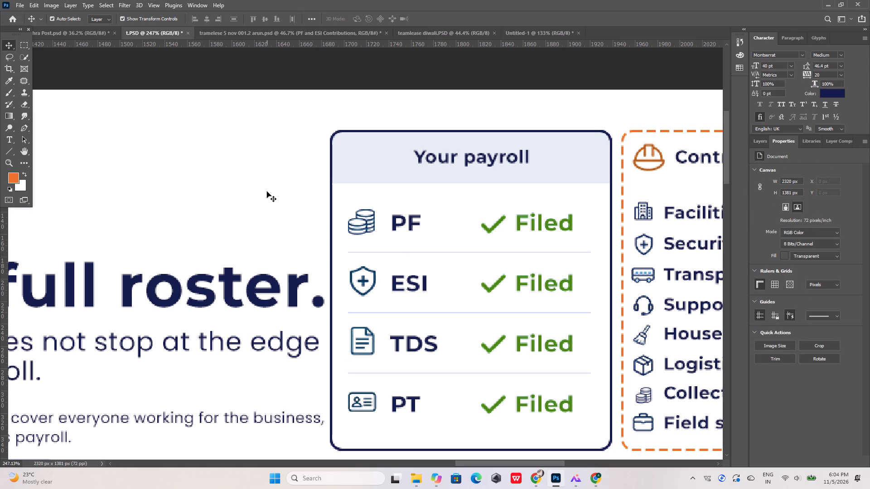
# Compare the recreated Contractors and sub-contractors card with the reference for row spacing and missing details.
pyautogui.keyDown('alt'); pyautogui.scroll(-14, 434, 241); pyautogui.keyUp('alt')
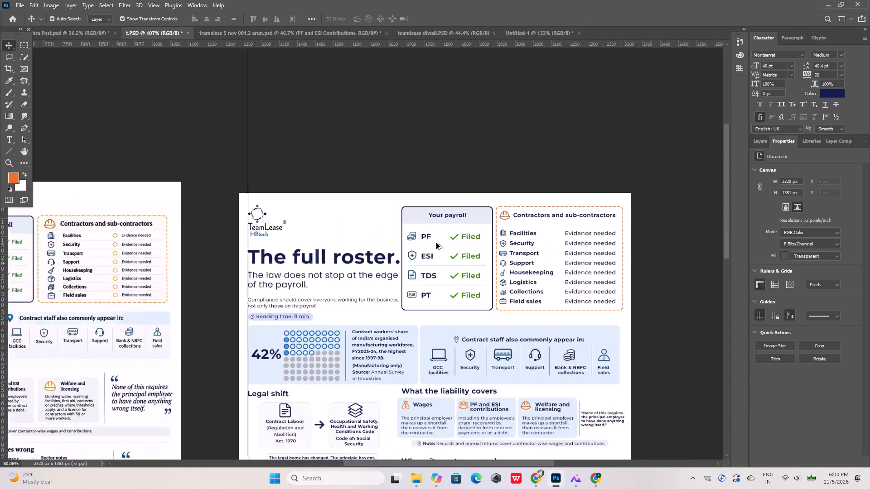
pyautogui.keyDown('alt'); pyautogui.scroll(10, 114, 237); pyautogui.keyUp('alt')
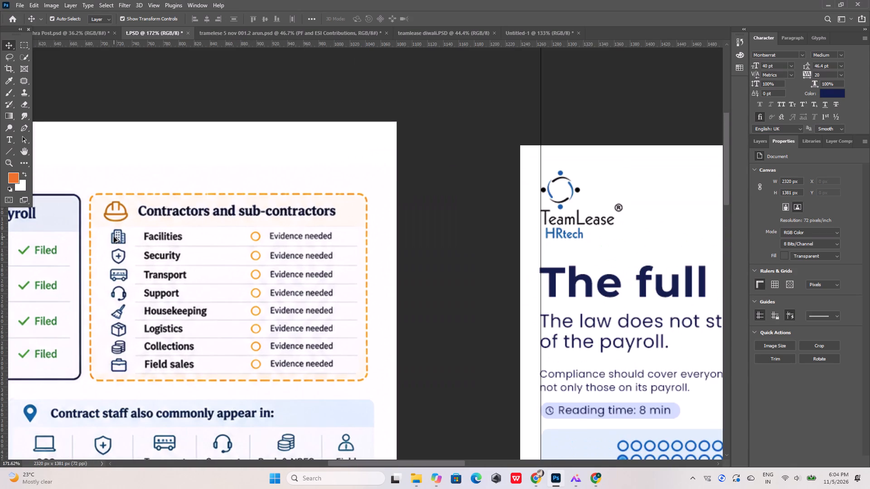
pyautogui.keyDown('alt'); pyautogui.scroll(-9, 114, 237); pyautogui.keyUp('alt')
pyautogui.keyDown('alt'); pyautogui.scroll(5, 600, 246); pyautogui.keyUp('alt')
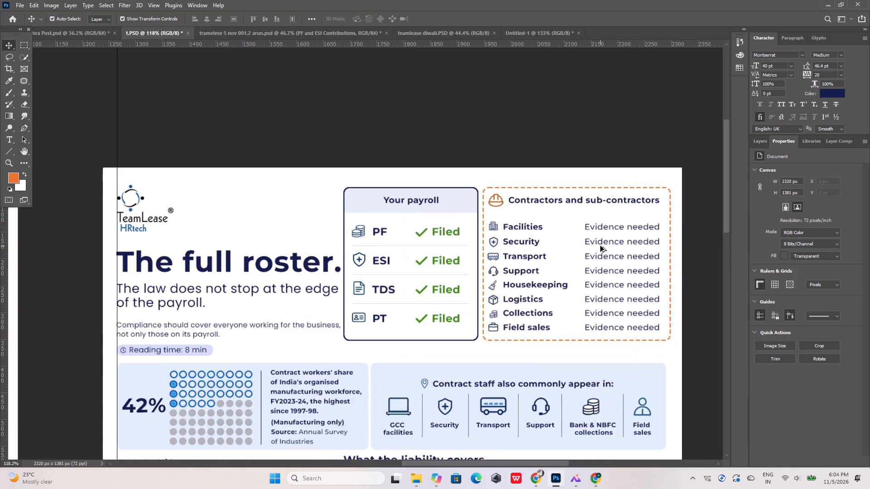
pyautogui.keyDown('alt'); pyautogui.scroll(2, 600, 246); pyautogui.keyUp('alt')
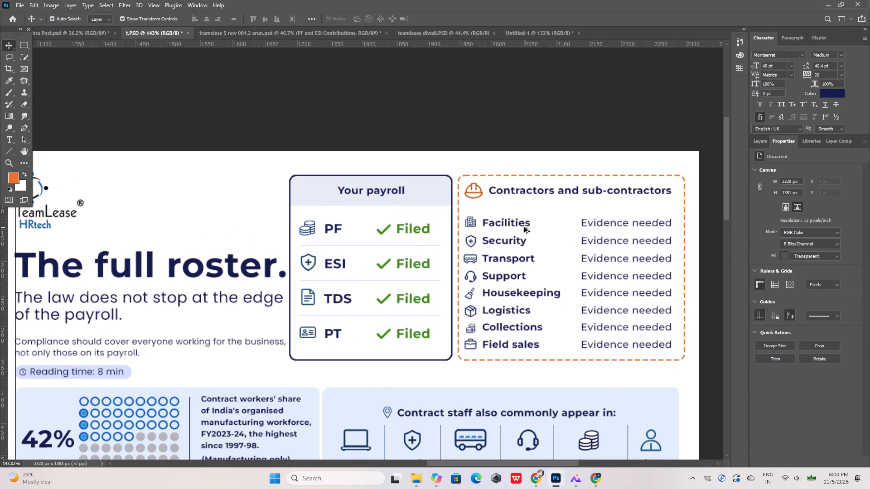
pyautogui.keyDown('alt'); pyautogui.scroll(-10, 518, 224); pyautogui.keyUp('alt')
pyautogui.keyDown('alt'); pyautogui.scroll(5, 518, 224); pyautogui.keyUp('alt')
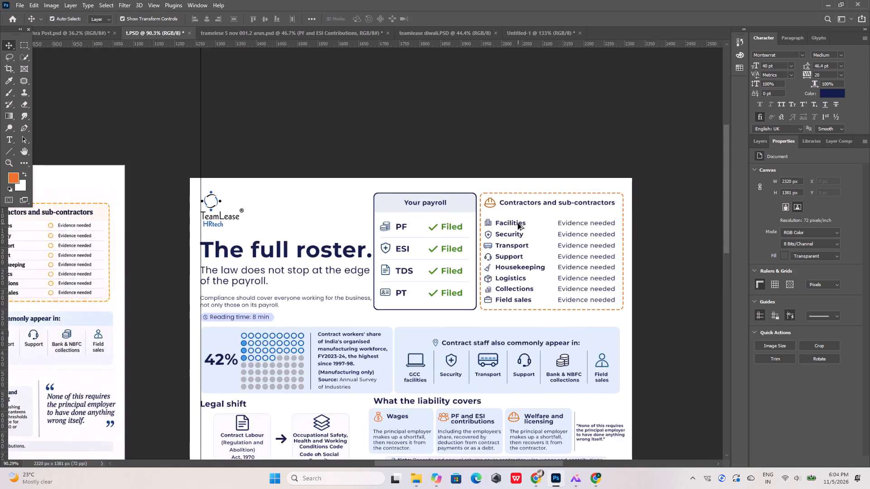
# Move the Facilities row, with its building icon and Evidence needed text, 9 px up in the Contractors and sub-contractors card.
pyautogui.keyDown('alt'); pyautogui.scroll(8, 518, 224); pyautogui.keyUp('alt')
pyautogui.click(457, 221)
pyautogui.keyDown('shift'); pyautogui.click(493, 224); pyautogui.keyUp('shift')
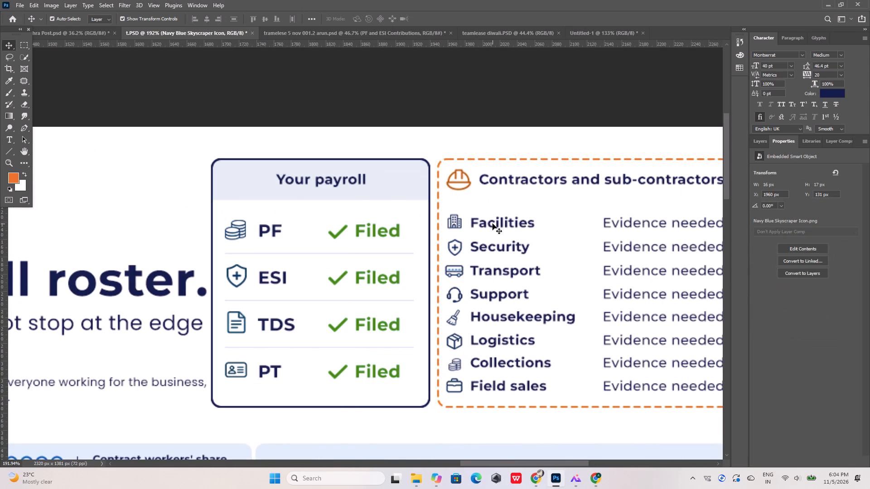
pyautogui.keyDown('shift'); pyautogui.click(609, 222); pyautogui.keyUp('shift')
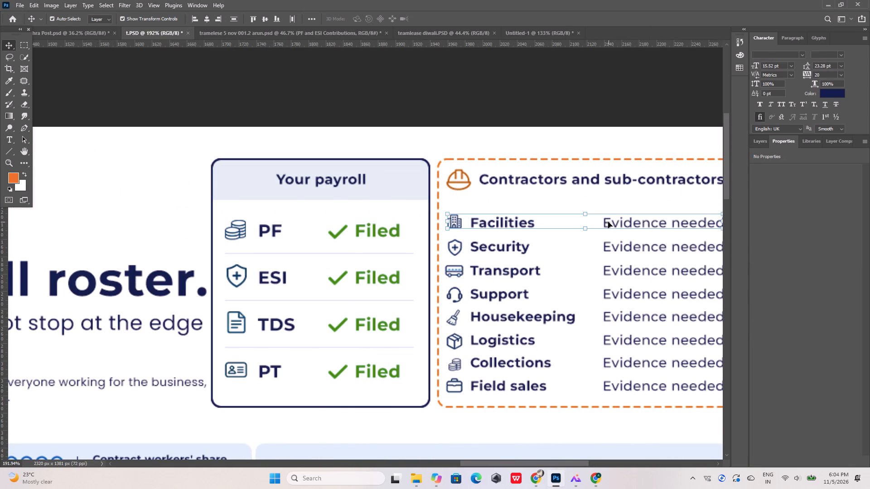
pyautogui.press('Up')
pyautogui.press('Up')
pyautogui.press('Up')
pyautogui.press('Up')
pyautogui.press('Up')
pyautogui.press('Up')
pyautogui.press('Up')
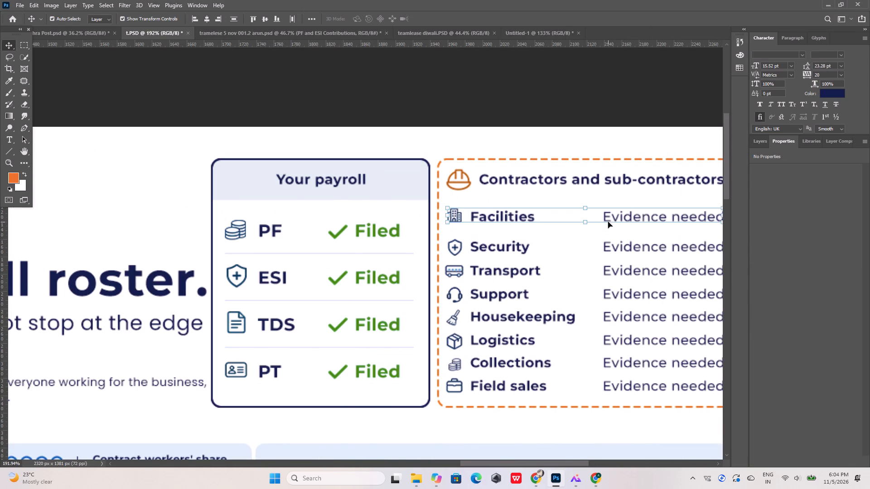
pyautogui.press('Up')
pyautogui.press('Up')
# Move the Security row, with its shield icon and Evidence needed text, 8 px up.
pyautogui.click(455, 247)
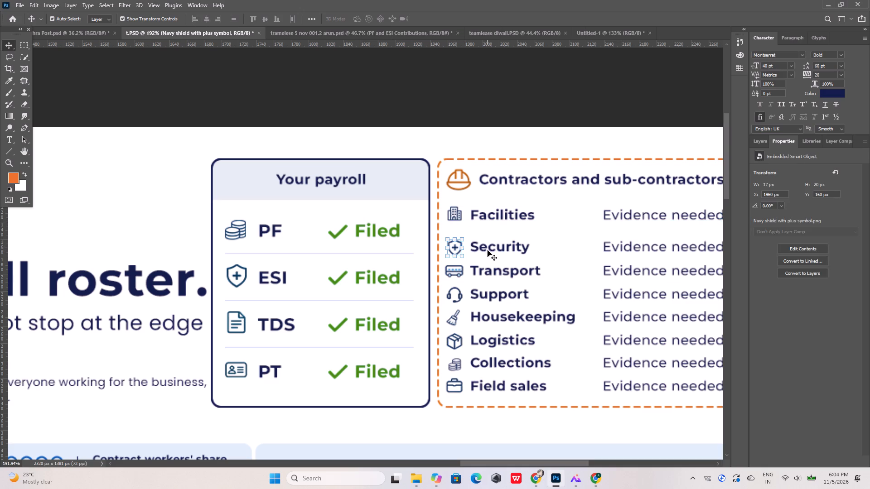
pyautogui.keyDown('shift'); pyautogui.click(488, 249); pyautogui.keyUp('shift')
pyautogui.keyDown('shift'); pyautogui.click(610, 249); pyautogui.keyUp('shift')
pyautogui.press('Up')
pyautogui.press('Up')
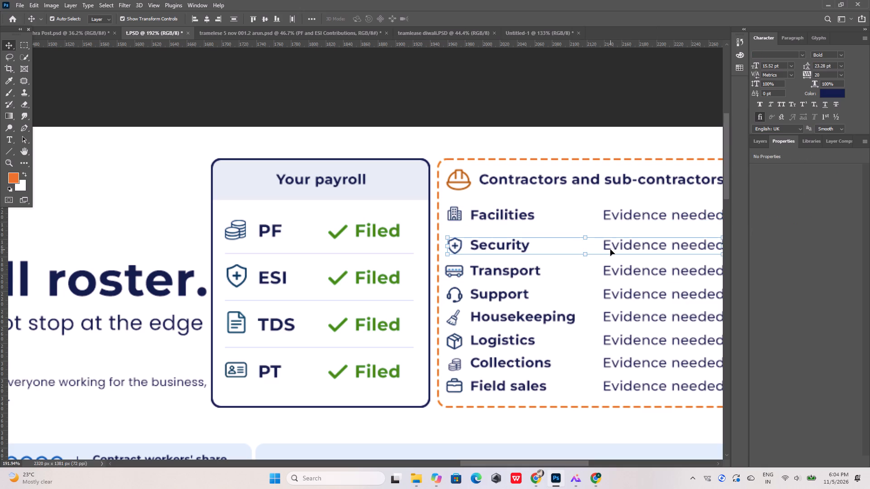
pyautogui.press('Up')
pyautogui.press('Up')
pyautogui.press('Up')
pyautogui.press('Up')
pyautogui.press('Up')
pyautogui.press('Up')
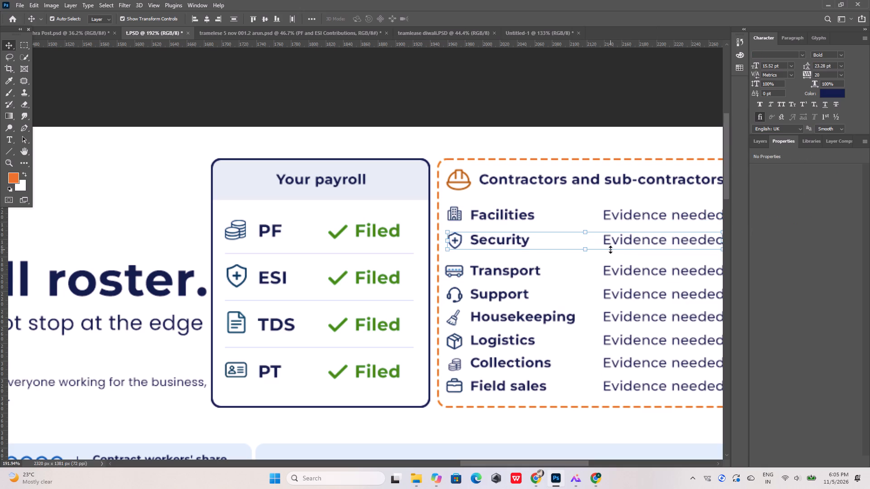
# Move the Transport row, with its bus icon and Evidence needed text, 5 px up.
pyautogui.click(455, 271)
pyautogui.keyDown('shift'); pyautogui.click(488, 272); pyautogui.keyUp('shift')
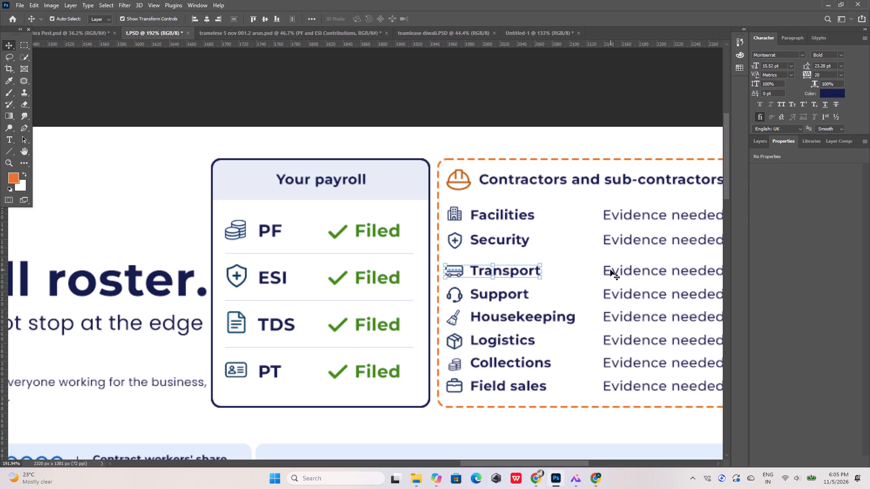
pyautogui.keyDown('shift'); pyautogui.click(610, 270); pyautogui.keyUp('shift')
pyautogui.press('Up')
pyautogui.press('Up')
pyautogui.press('Up')
pyautogui.press('Up')
pyautogui.press('Up')
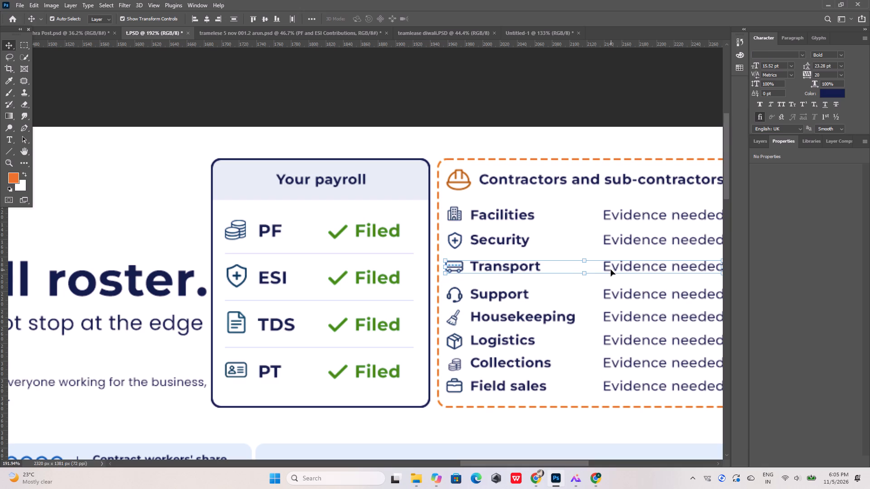
# Move the Support row, with its headset icon and Evidence needed text, 3 px up and deselect it.
pyautogui.click(515, 294)
pyautogui.keyDown('shift'); pyautogui.click(605, 292); pyautogui.keyUp('shift')
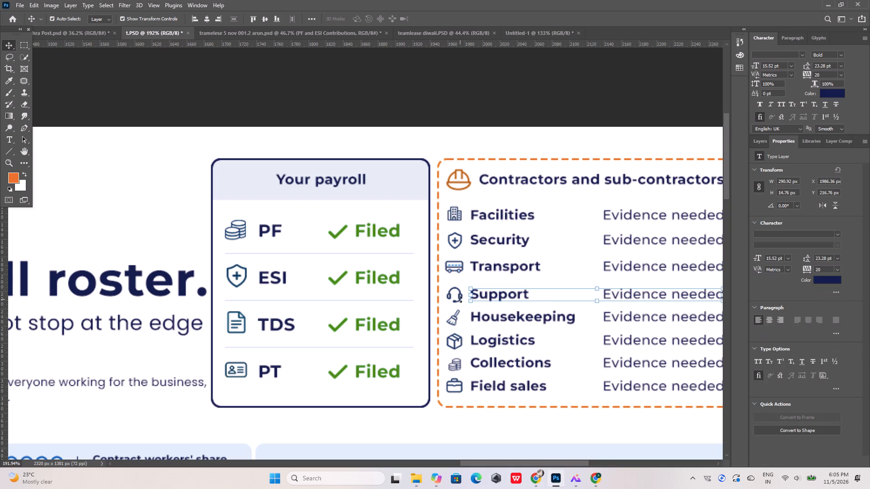
pyautogui.keyDown('shift'); pyautogui.click(458, 292); pyautogui.keyUp('shift')
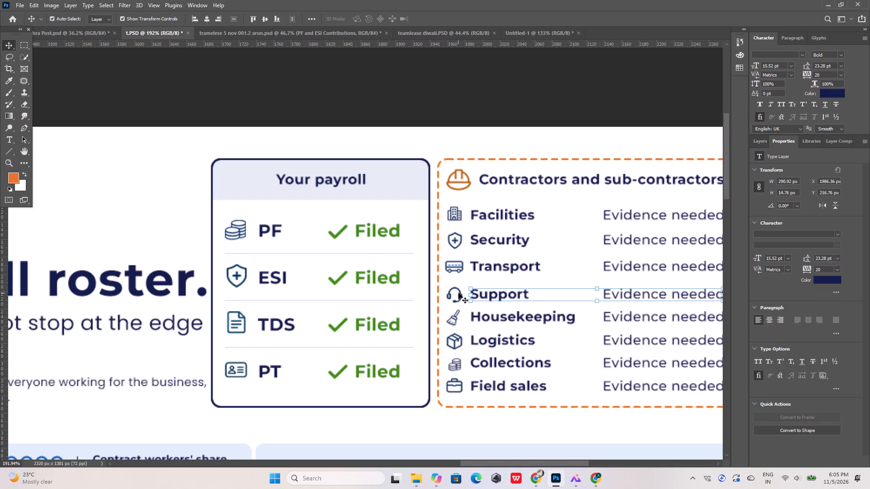
pyautogui.keyDown('shift'); pyautogui.click(459, 293); pyautogui.keyUp('shift')
pyautogui.press('Up')
pyautogui.press('Up')
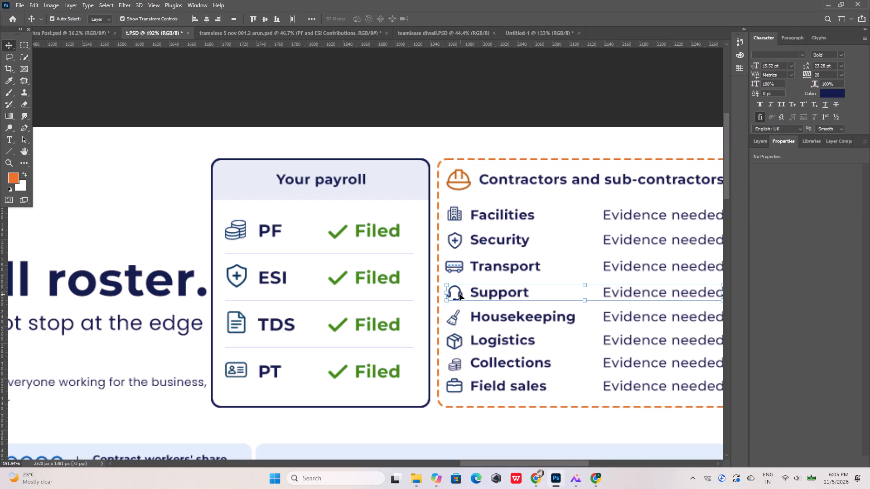
pyautogui.press('Up')
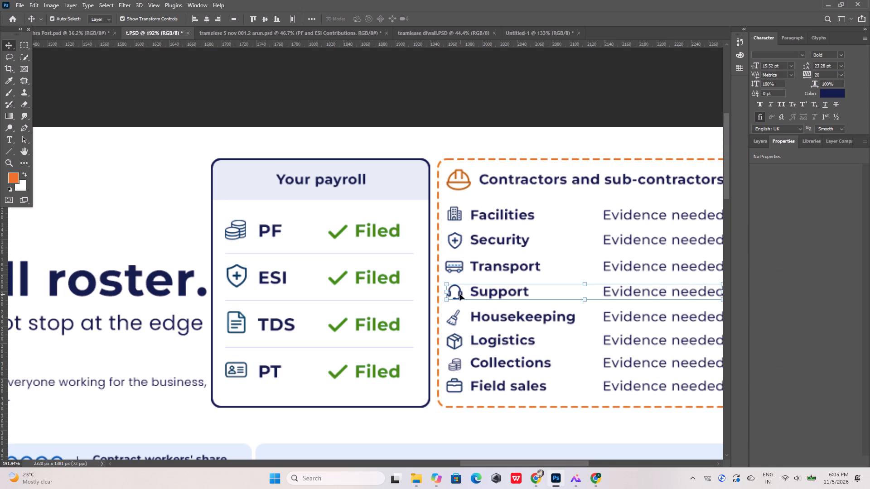
pyautogui.click(446, 200)
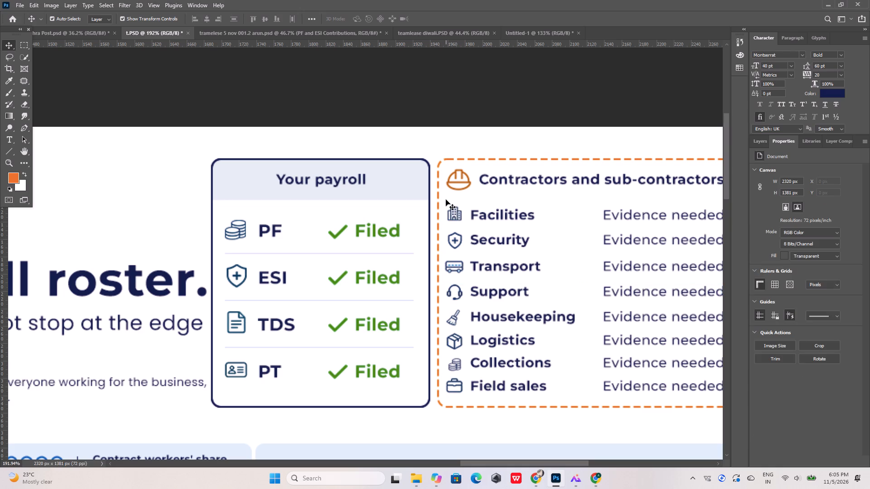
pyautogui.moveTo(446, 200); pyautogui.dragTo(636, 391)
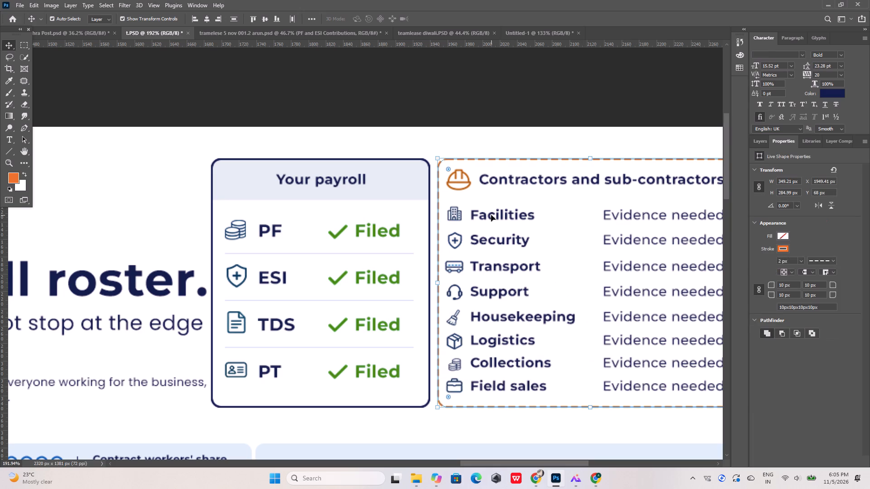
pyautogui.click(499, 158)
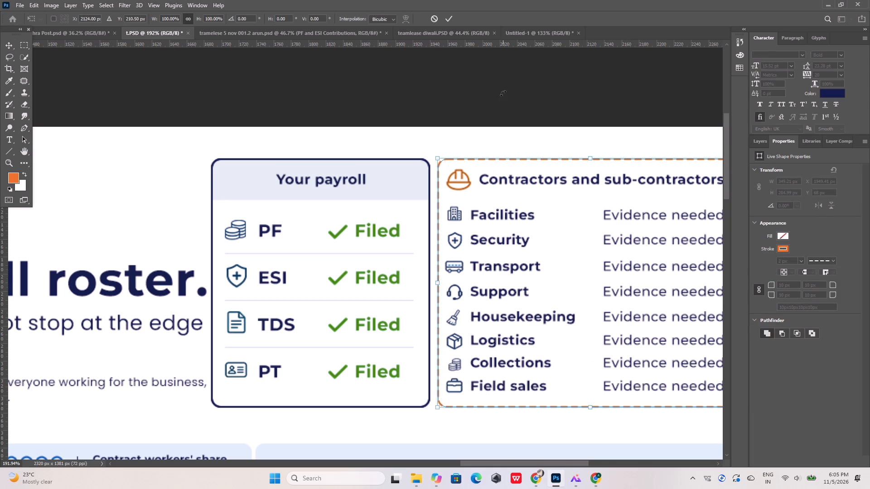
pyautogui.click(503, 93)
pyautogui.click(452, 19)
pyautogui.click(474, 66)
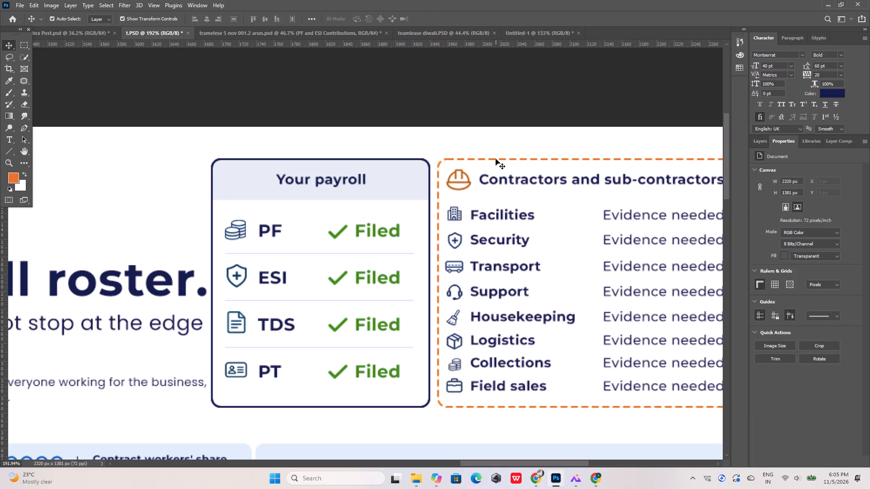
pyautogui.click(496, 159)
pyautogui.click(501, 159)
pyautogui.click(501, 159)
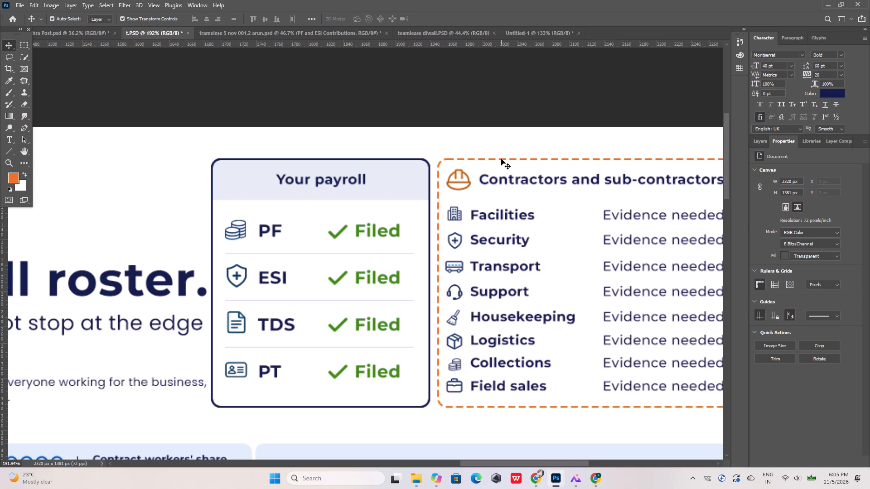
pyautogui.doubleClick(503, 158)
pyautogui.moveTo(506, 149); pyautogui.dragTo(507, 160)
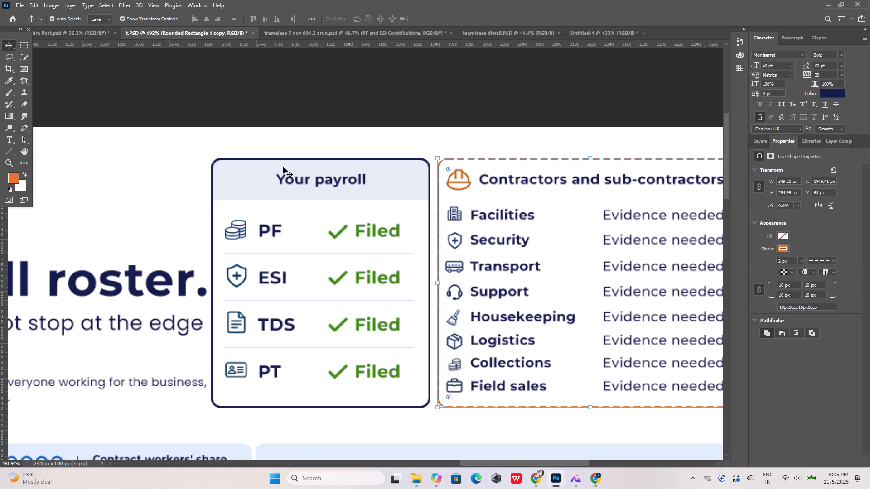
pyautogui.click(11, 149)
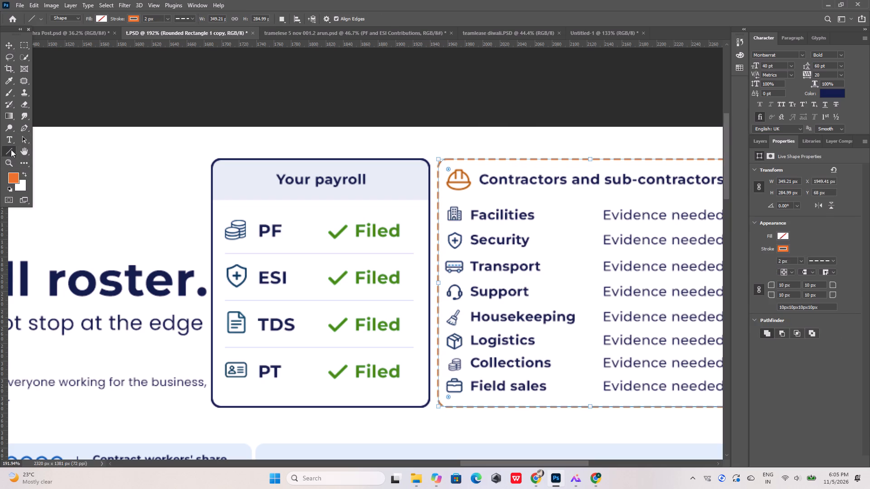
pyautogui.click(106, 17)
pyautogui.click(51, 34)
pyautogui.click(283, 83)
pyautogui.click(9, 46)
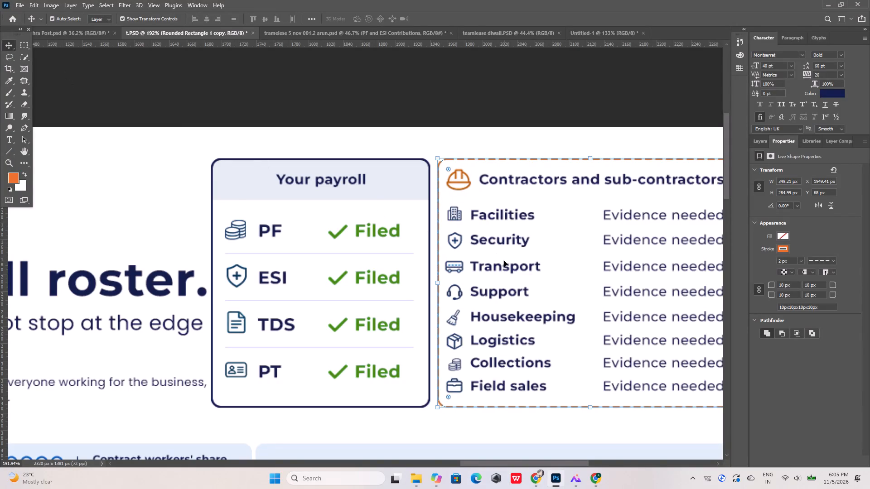
# Move the Field sales row, with its briefcase icon and Evidence needed text, 3 px down in the Contractors and sub-contractors card.
pyautogui.keyDown('alt'); pyautogui.scroll(-7, 504, 261); pyautogui.keyUp('alt')
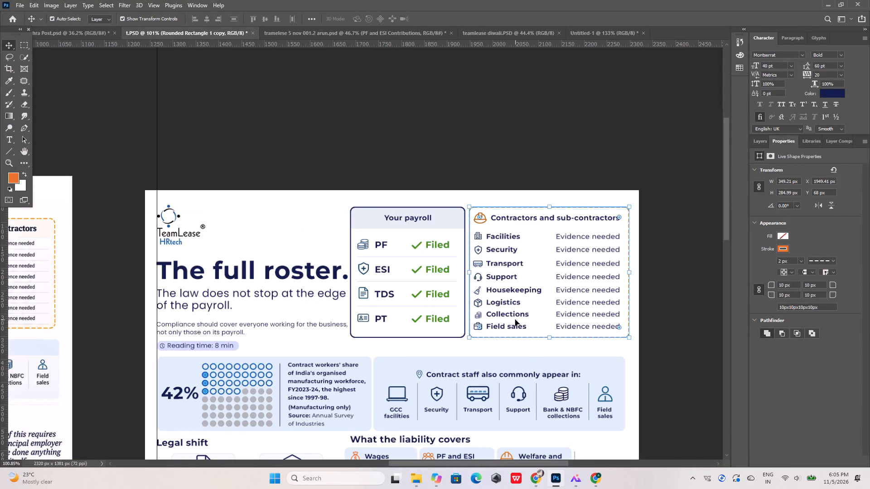
pyautogui.keyDown('alt'); pyautogui.scroll(11, 499, 288); pyautogui.keyUp('alt')
pyautogui.click(492, 354)
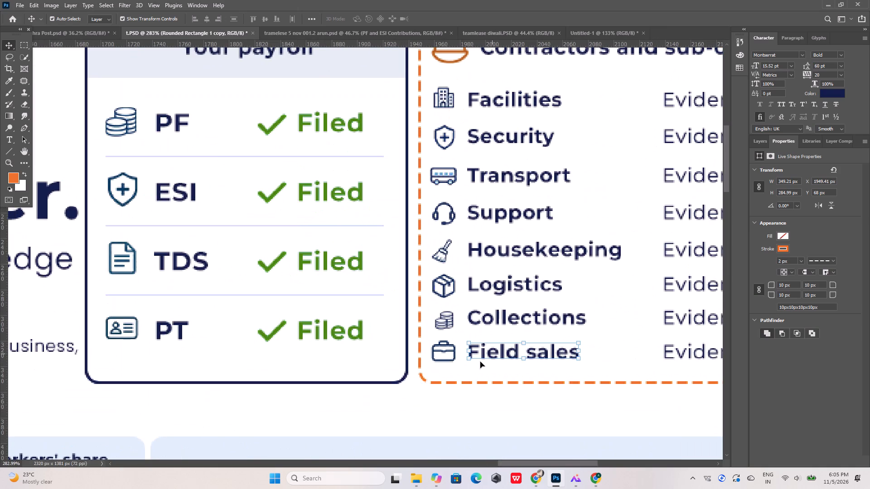
pyautogui.keyDown('shift'); pyautogui.click(450, 351); pyautogui.keyUp('shift')
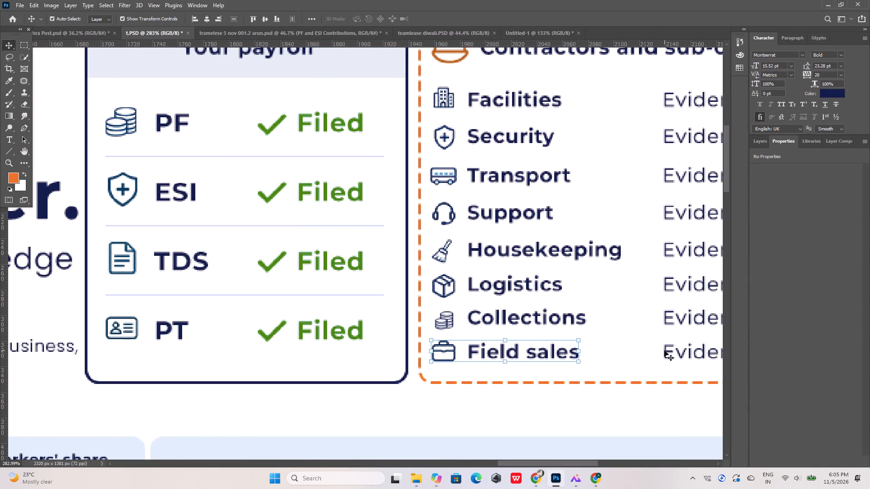
pyautogui.keyDown('shift'); pyautogui.click(664, 350); pyautogui.keyUp('shift')
pyautogui.press('Down')
pyautogui.press('Down')
pyautogui.press('Down')
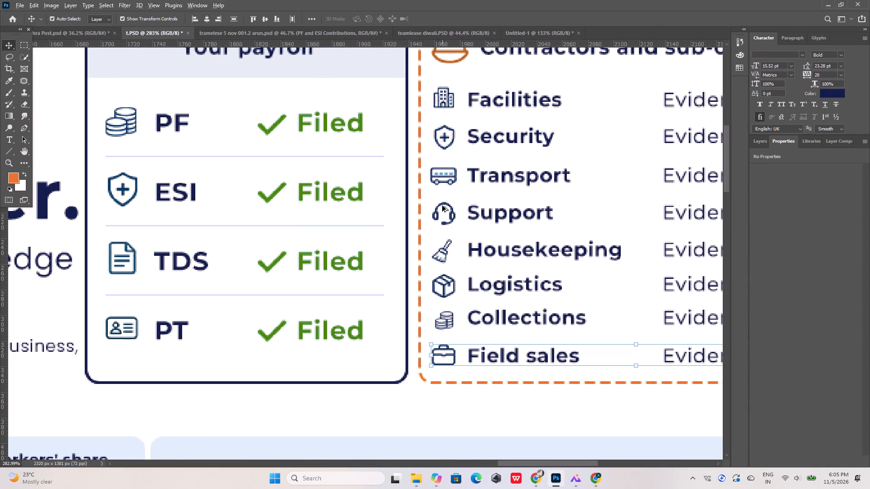
# Move the Facilities, Security, Transport, Support and Housekeeping rows together, with their icons and Evidence needed texts, 6 px up.
pyautogui.keyDown('alt'); pyautogui.scroll(-8, 442, 206); pyautogui.keyUp('alt')
pyautogui.keyDown('alt'); pyautogui.scroll(8, 524, 154); pyautogui.keyUp('alt')
pyautogui.click(565, 175)
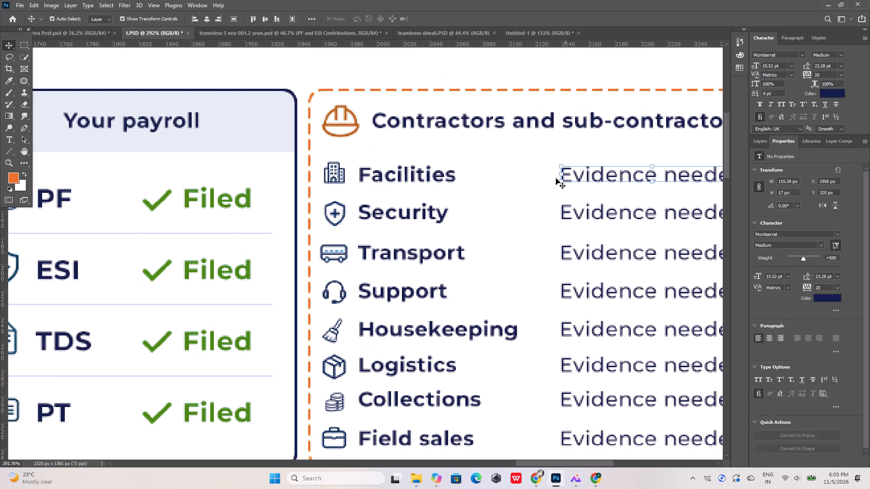
pyautogui.keyDown('shift'); pyautogui.click(332, 169); pyautogui.keyUp('shift')
pyautogui.keyDown('shift'); pyautogui.click(374, 173); pyautogui.keyUp('shift')
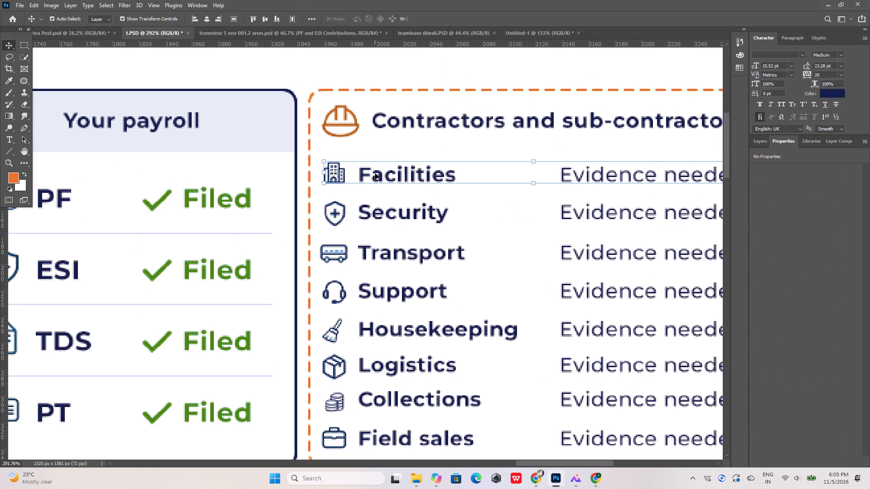
pyautogui.keyDown('shift'); pyautogui.click(343, 209); pyautogui.keyUp('shift')
pyautogui.keyDown('shift'); pyautogui.click(365, 211); pyautogui.keyUp('shift')
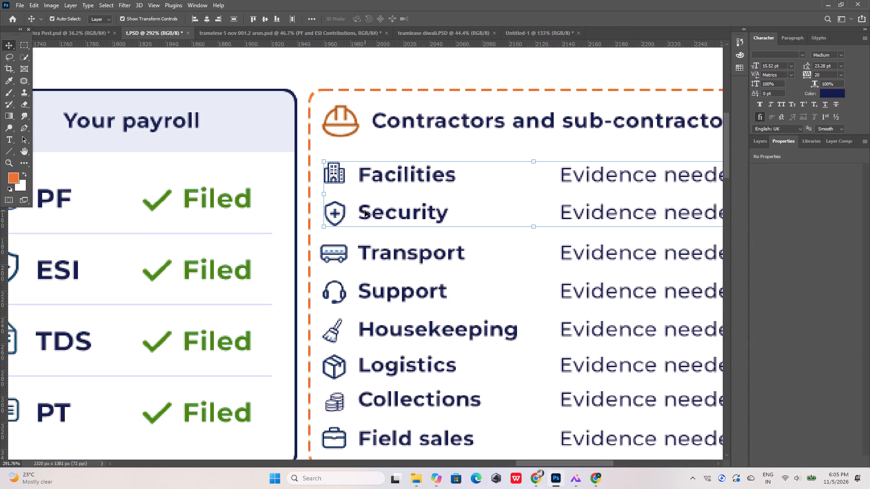
pyautogui.keyDown('shift'); pyautogui.click(564, 212); pyautogui.keyUp('shift')
pyautogui.keyDown('shift'); pyautogui.click(339, 255); pyautogui.keyUp('shift')
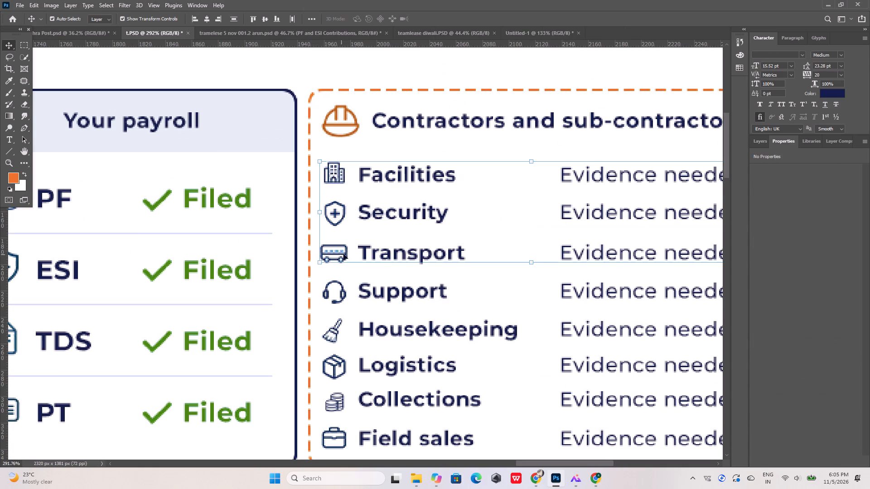
pyautogui.keyDown('shift'); pyautogui.click(364, 249); pyautogui.keyUp('shift')
pyautogui.keyDown('shift'); pyautogui.click(562, 253); pyautogui.keyUp('shift')
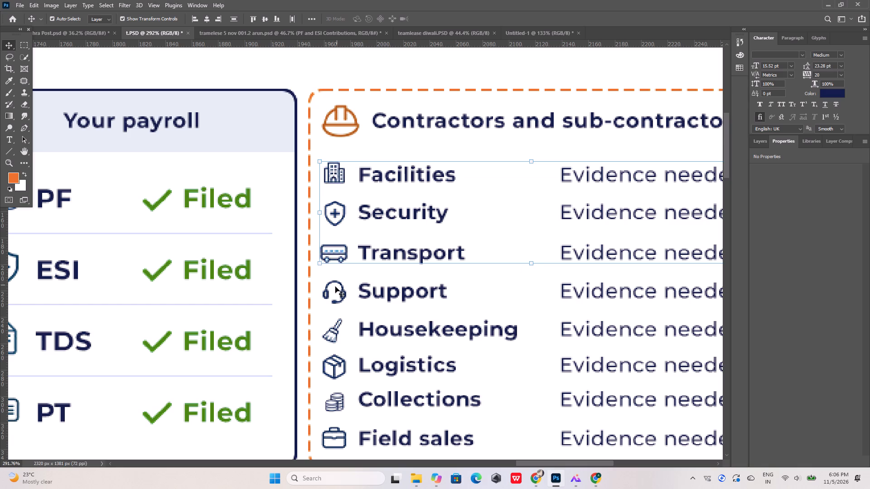
pyautogui.keyDown('shift'); pyautogui.click(342, 291); pyautogui.keyUp('shift')
pyautogui.keyDown('shift'); pyautogui.click(367, 292); pyautogui.keyUp('shift')
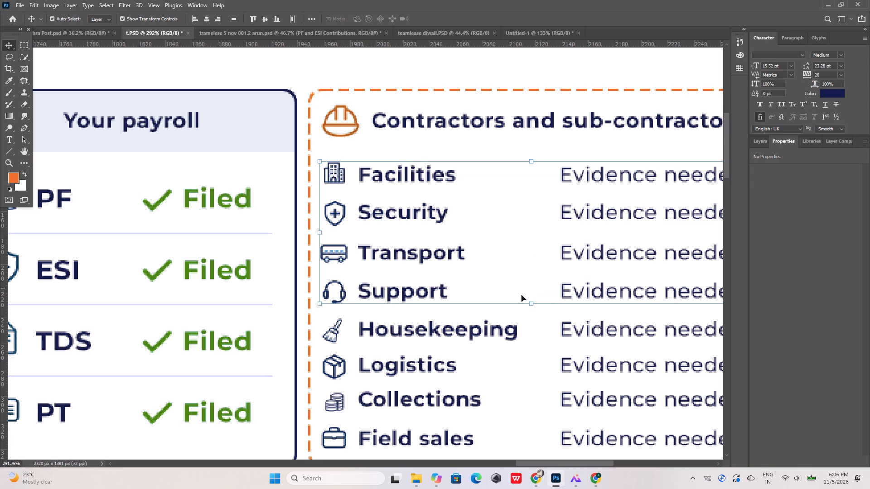
pyautogui.keyDown('shift'); pyautogui.click(565, 292); pyautogui.keyUp('shift')
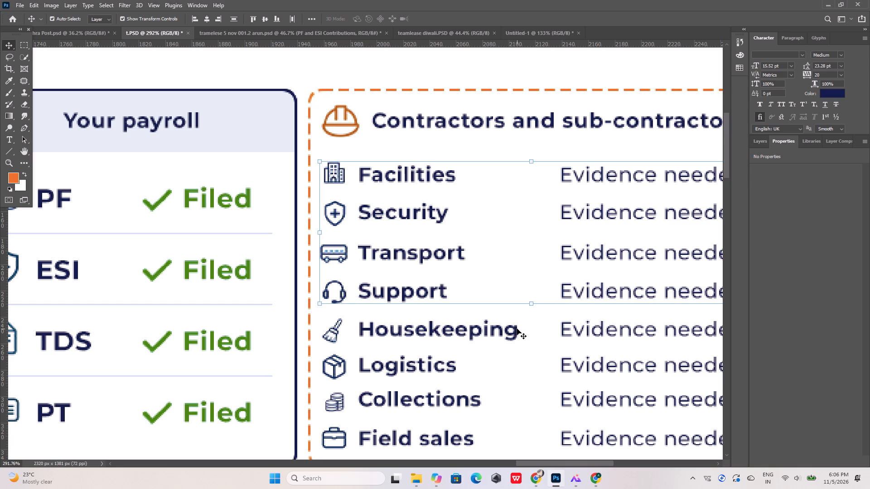
pyautogui.keyDown('shift'); pyautogui.click(516, 329); pyautogui.keyUp('shift')
pyautogui.keyDown('shift'); pyautogui.click(335, 333); pyautogui.keyUp('shift')
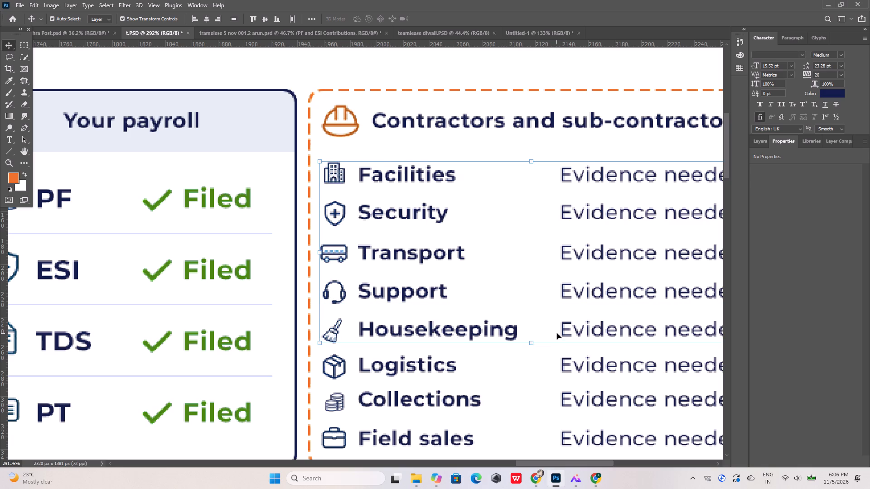
pyautogui.keyDown('shift'); pyautogui.click(564, 331); pyautogui.keyUp('shift')
pyautogui.hotkey('shift', 'Up')
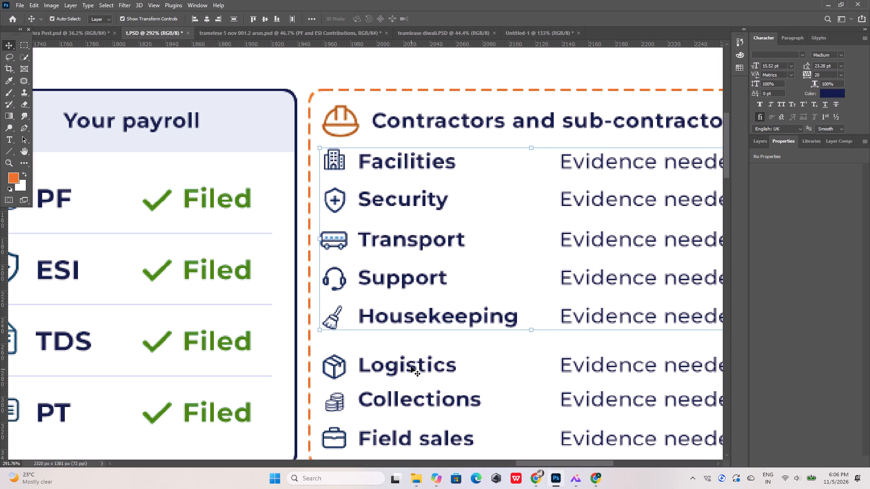
pyautogui.press('Down')
pyautogui.press('Down')
pyautogui.press('Down')
pyautogui.press('Down')
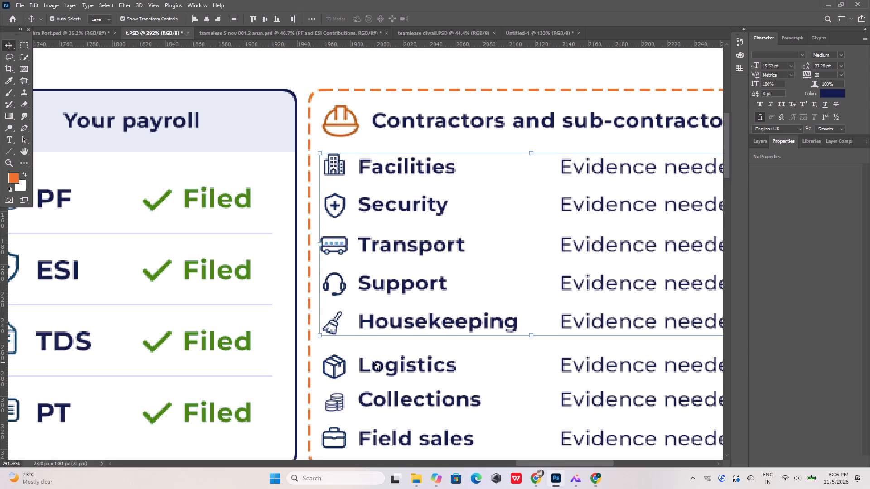
# Move the Logistics row, with its box icon and Evidence needed text, 4 px up and deselect it.
pyautogui.click(334, 363)
pyautogui.click(331, 365)
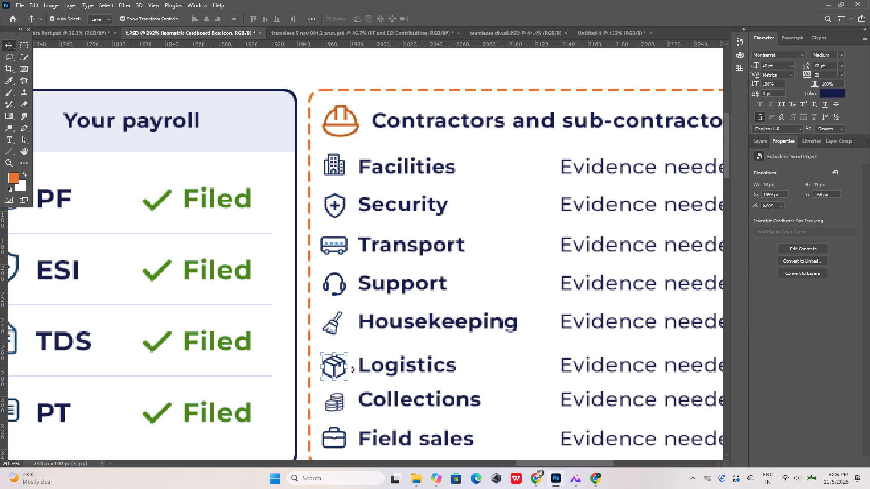
pyautogui.keyDown('shift'); pyautogui.click(362, 368); pyautogui.keyUp('shift')
pyautogui.keyDown('shift'); pyautogui.click(564, 365); pyautogui.keyUp('shift')
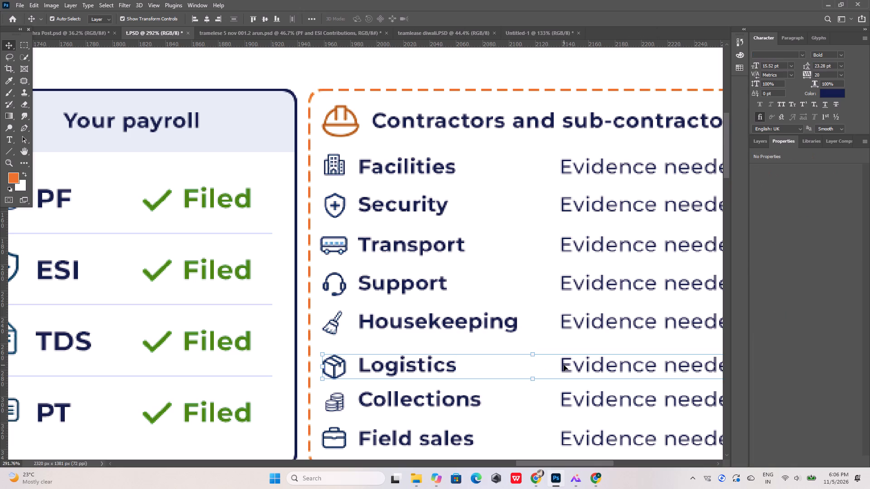
pyautogui.press('Up')
pyautogui.press('Up')
pyautogui.press('Up')
pyautogui.press('Up')
pyautogui.press('Up')
pyautogui.press('Down')
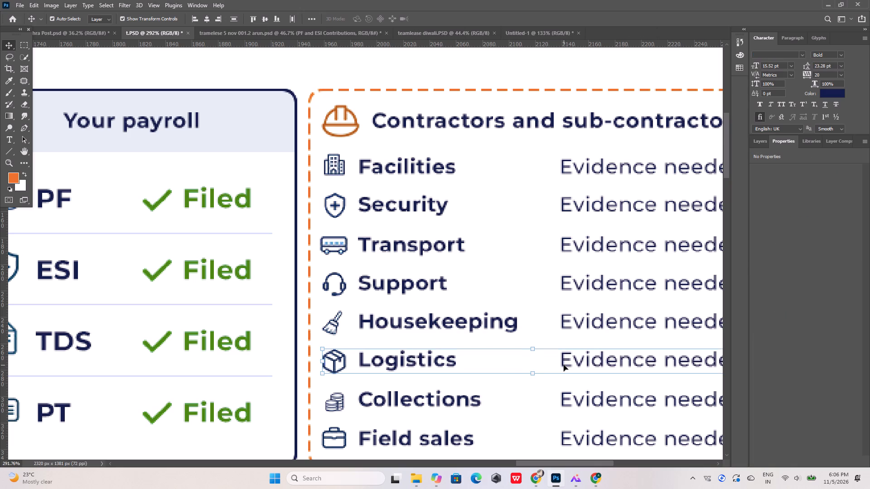
pyautogui.keyDown('alt'); pyautogui.scroll(-6, 459, 302); pyautogui.keyUp('alt')
pyautogui.keyDown('alt'); pyautogui.scroll(3, 449, 355); pyautogui.keyUp('alt')
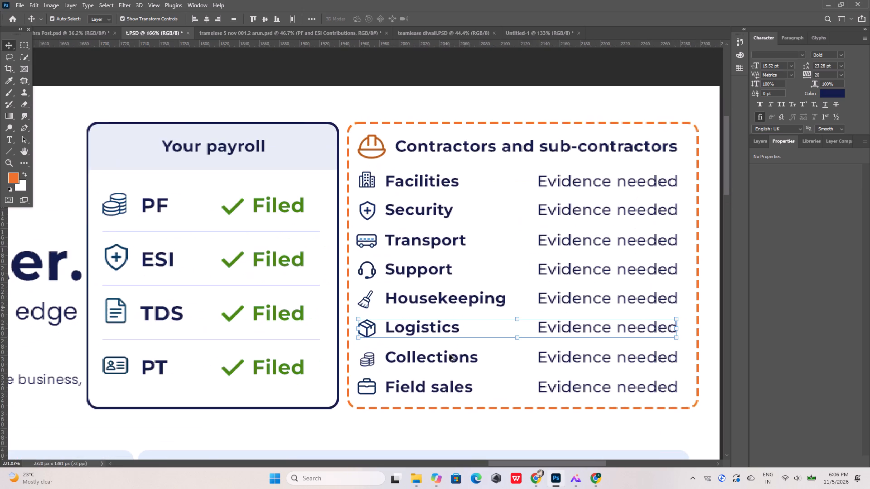
pyautogui.click(438, 83)
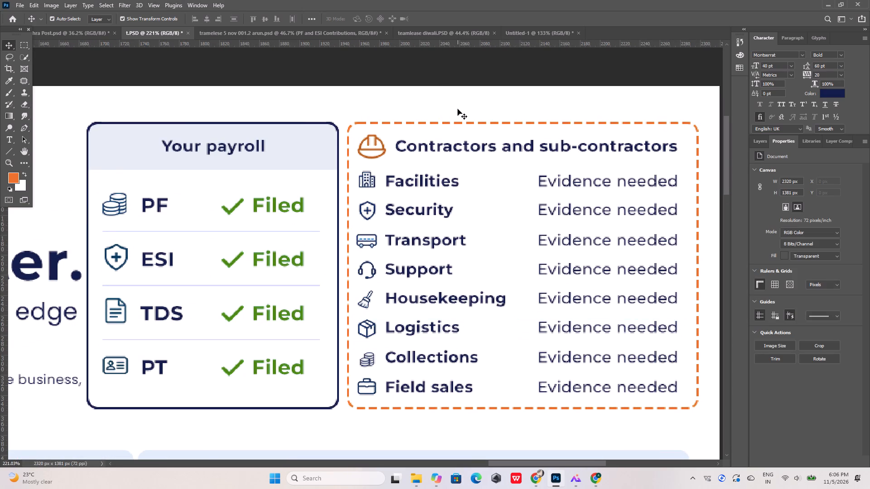
# Examine the markers beside the Evidence needed texts in the reference infographic's contractors card.
pyautogui.keyDown('alt'); pyautogui.scroll(-16, 464, 230); pyautogui.keyUp('alt')
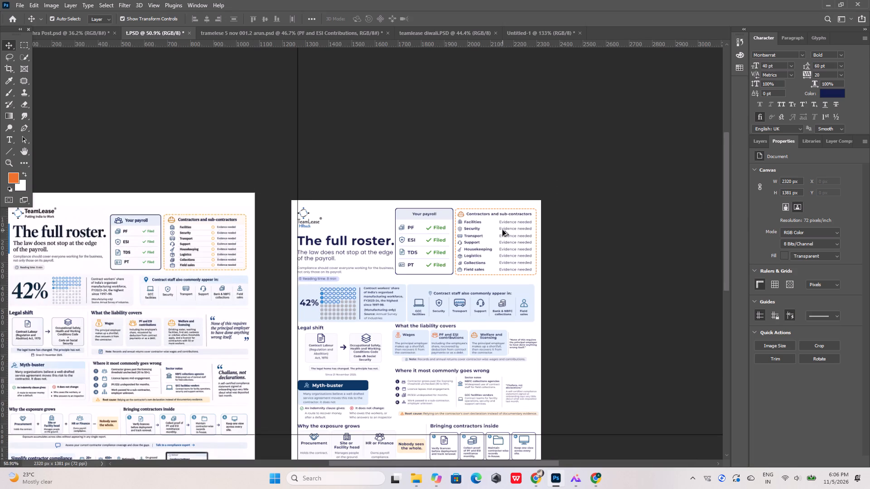
pyautogui.keyDown('alt'); pyautogui.scroll(16, 242, 227); pyautogui.keyUp('alt')
pyautogui.keyDown('alt'); pyautogui.scroll(4, 191, 221); pyautogui.keyUp('alt')
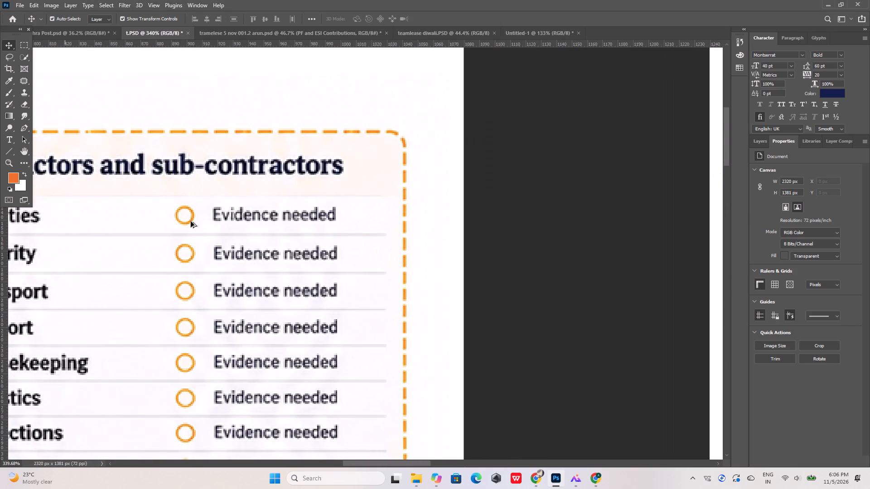
pyautogui.press('Print')
pyautogui.keyDown('alt'); pyautogui.scroll(-2, 163, 253); pyautogui.keyUp('alt')
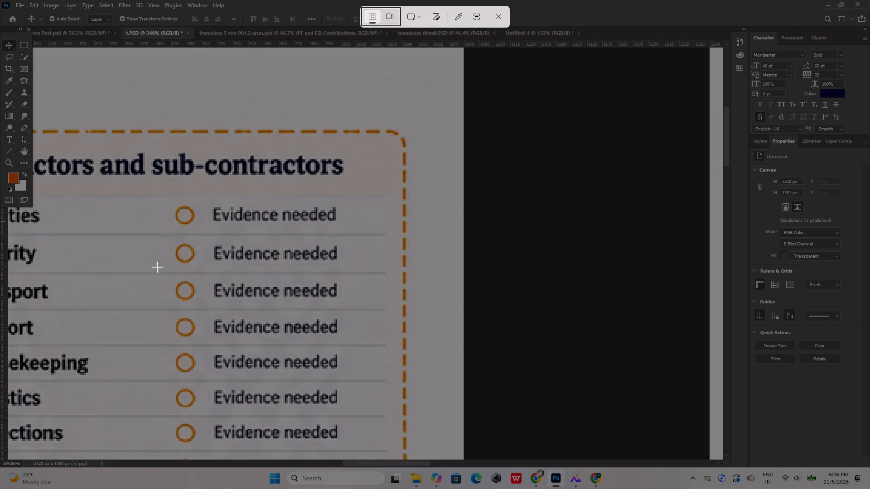
pyautogui.keyDown('alt'); pyautogui.scroll(-5, 158, 268); pyautogui.keyUp('alt')
pyautogui.click(495, 14)
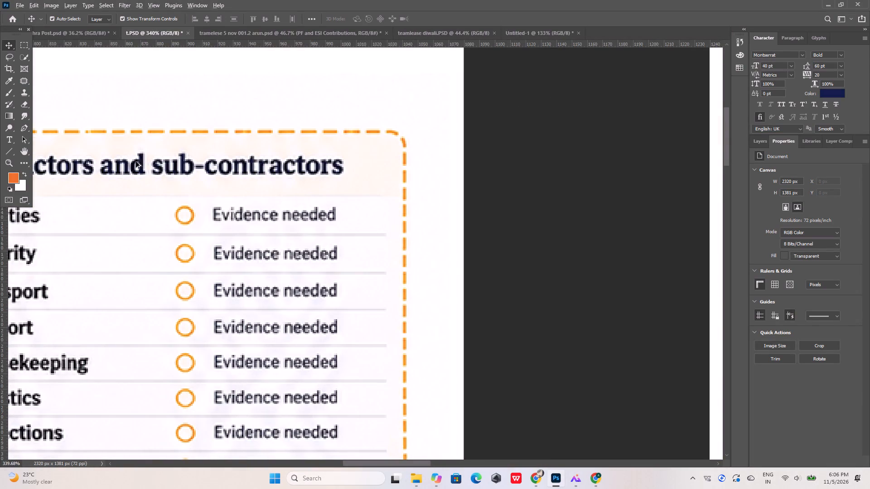
pyautogui.keyDown('alt'); pyautogui.scroll(-15, 120, 170); pyautogui.keyUp('alt')
pyautogui.keyDown('alt'); pyautogui.scroll(-5, 489, 279); pyautogui.keyUp('alt')
# Draw a 9 px circle with the Ellipse tool between the Facilities label and its Evidence needed text.
pyautogui.keyDown('alt'); pyautogui.scroll(5, 599, 231); pyautogui.keyUp('alt')
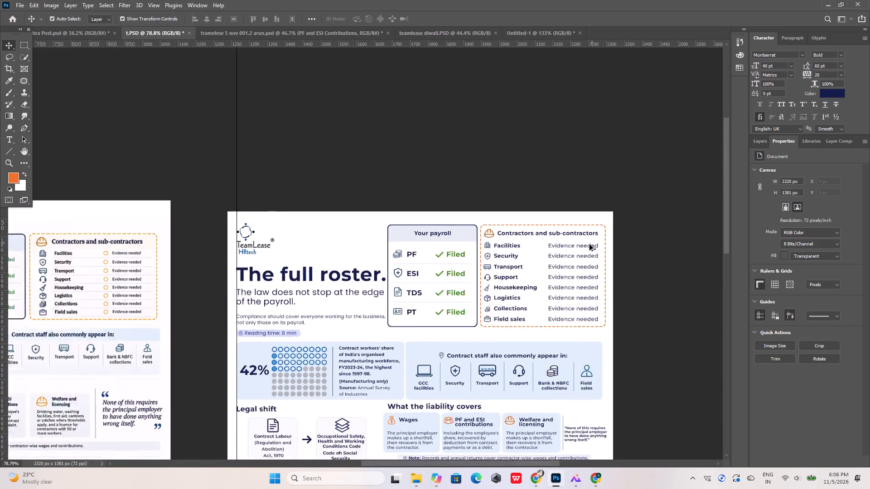
pyautogui.keyDown('alt'); pyautogui.scroll(19, 590, 244); pyautogui.keyUp('alt')
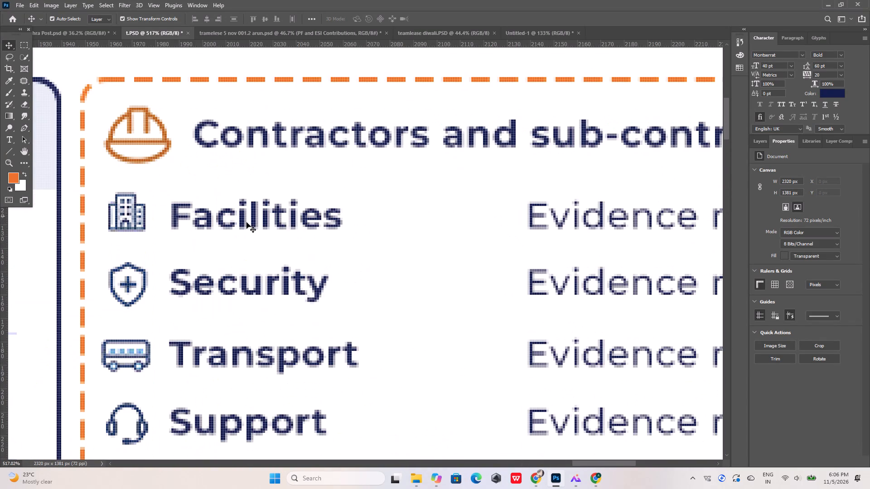
pyautogui.moveTo(9, 153); pyautogui.dragTo(18, 156)
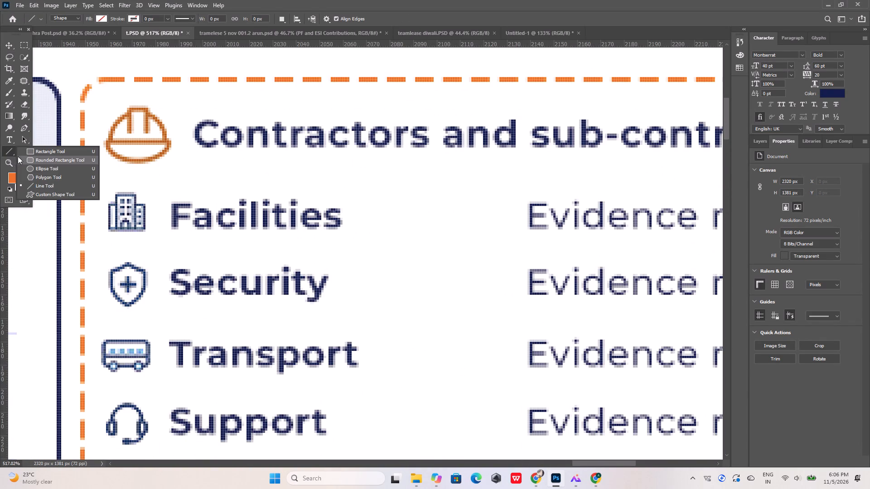
pyautogui.moveTo(18, 156); pyautogui.dragTo(34, 168)
pyautogui.keyDown('shift'); pyautogui.moveTo(476, 205); pyautogui.dragTo(494, 227); pyautogui.keyUp('shift')
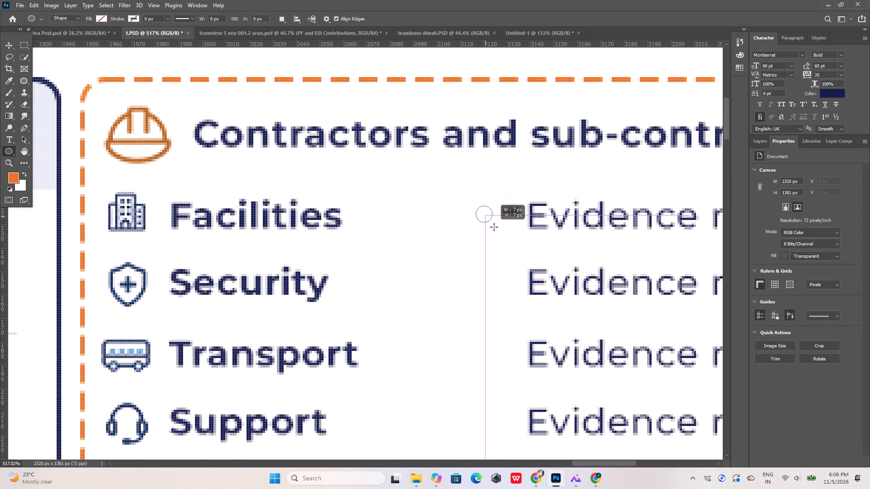
pyautogui.keyDown('shift'); pyautogui.moveTo(494, 227); pyautogui.dragTo(498, 230); pyautogui.keyUp('shift')
# Give the new circle beside the Facilities row's Evidence needed text a 1 px orange stroke.
pyautogui.click(136, 21)
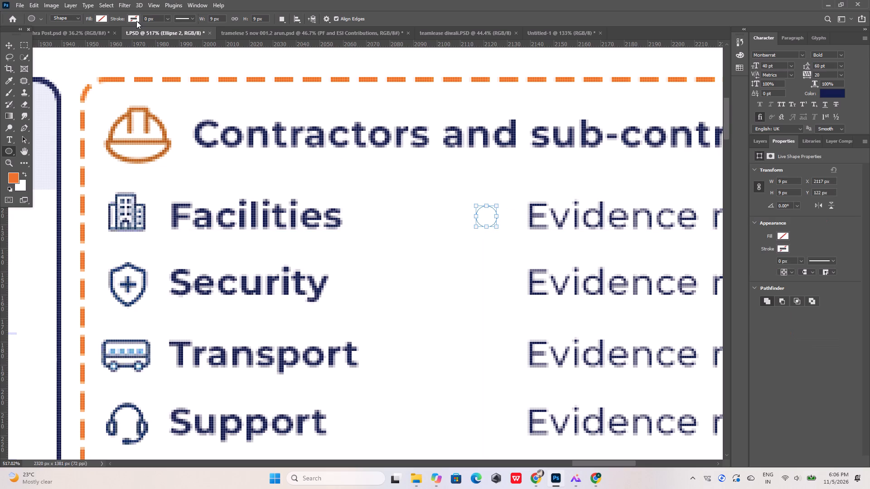
pyautogui.click(123, 68)
pyautogui.moveTo(158, 16); pyautogui.dragTo(156, 18)
pyautogui.moveTo(156, 18); pyautogui.dragTo(143, 18)
pyautogui.press('1')
pyautogui.press('Return')
# Duplicate the orange circle and move the copy 28 px down to the Security row.
pyautogui.click(10, 45)
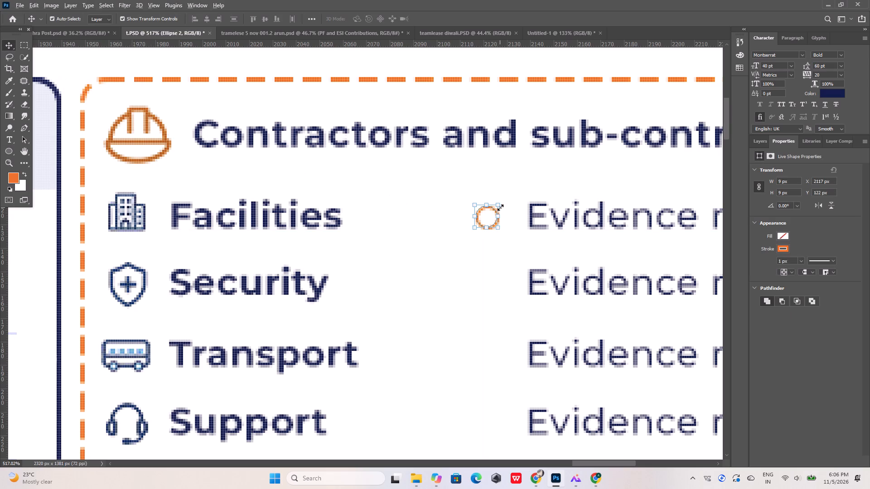
pyautogui.hotkey('ctrl', 'j')
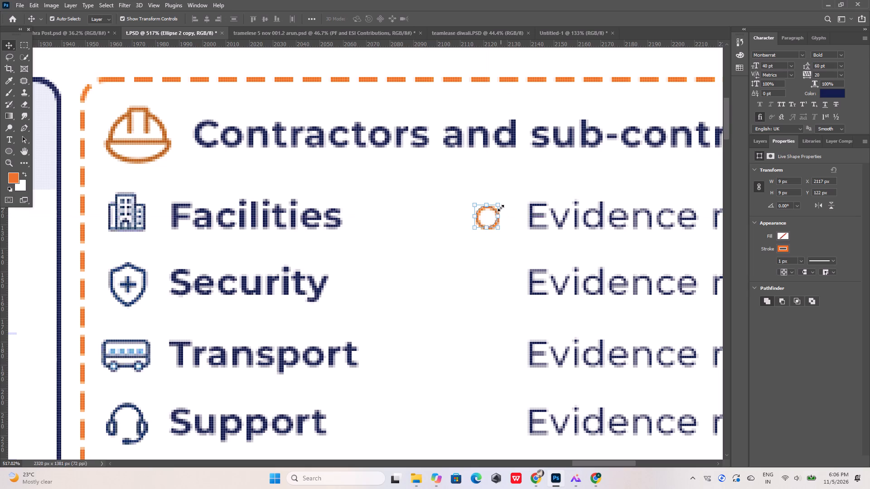
pyautogui.hotkey('shift', 'Down')
pyautogui.hotkey('shift', 'Down')
pyautogui.press('Down')
pyautogui.press('Down')
pyautogui.press('Down')
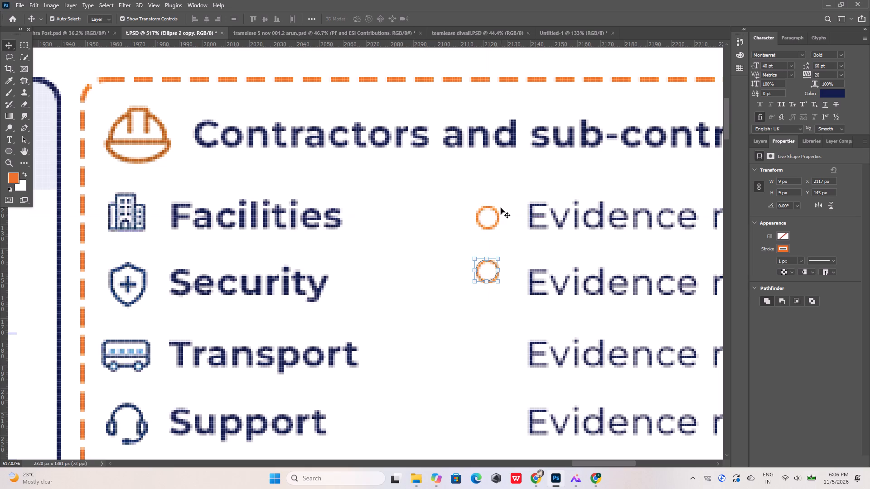
pyautogui.press('Down')
pyautogui.press('Down')
pyautogui.press('Down')
pyautogui.press('Down')
pyautogui.press('Down')
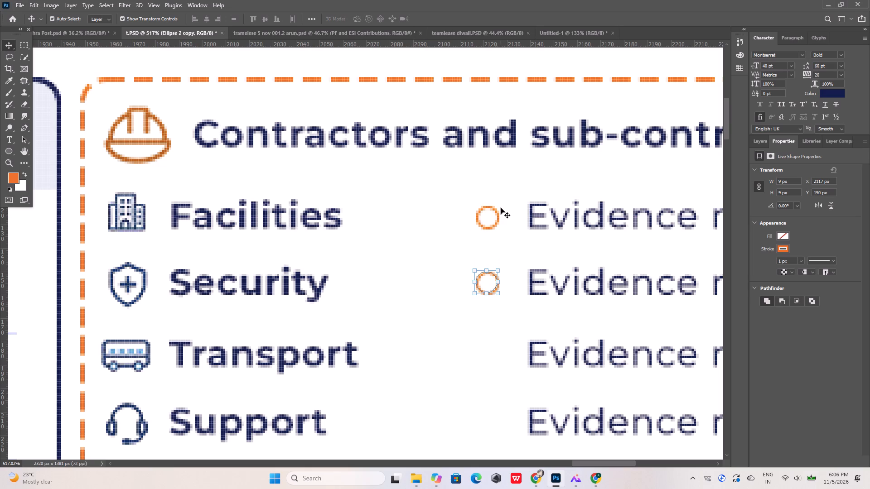
# Duplicate the Security row's circle and move the copy 30 px down to the Transport row.
pyautogui.hotkey('ctrl', 'j')
pyautogui.hotkey('shift', 'Down')
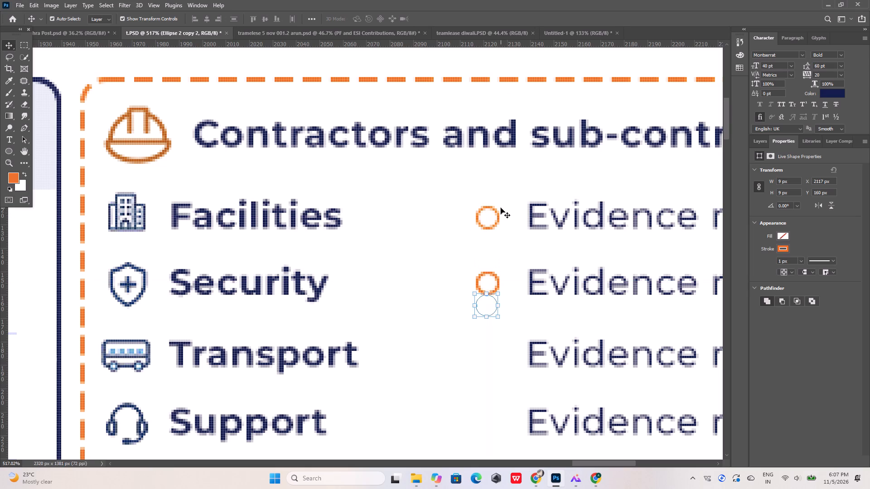
pyautogui.hotkey('shift', 'Down')
pyautogui.hotkey('shift', 'Down')
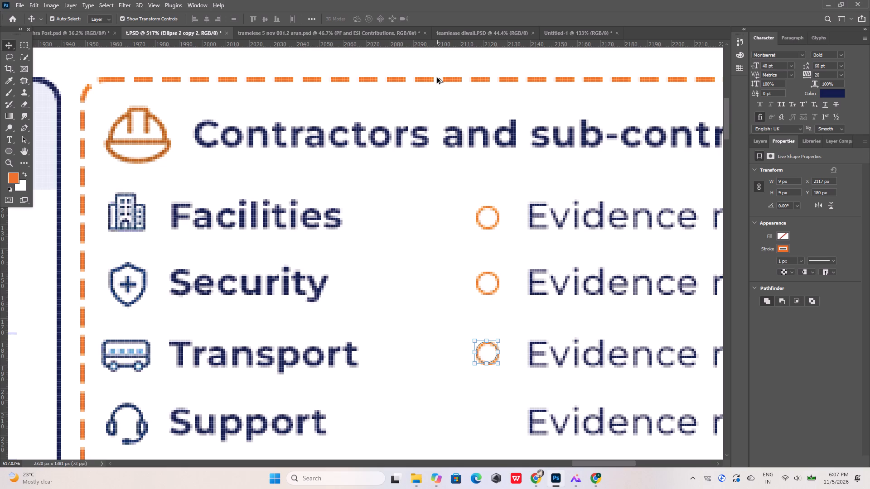
# Duplicate the Transport row's circle and move the copy 29 px down to the Support row.
pyautogui.keyDown('alt'); pyautogui.scroll(-9, 403, 127); pyautogui.keyUp('alt')
pyautogui.keyDown('alt'); pyautogui.scroll(8, 469, 267); pyautogui.keyUp('alt')
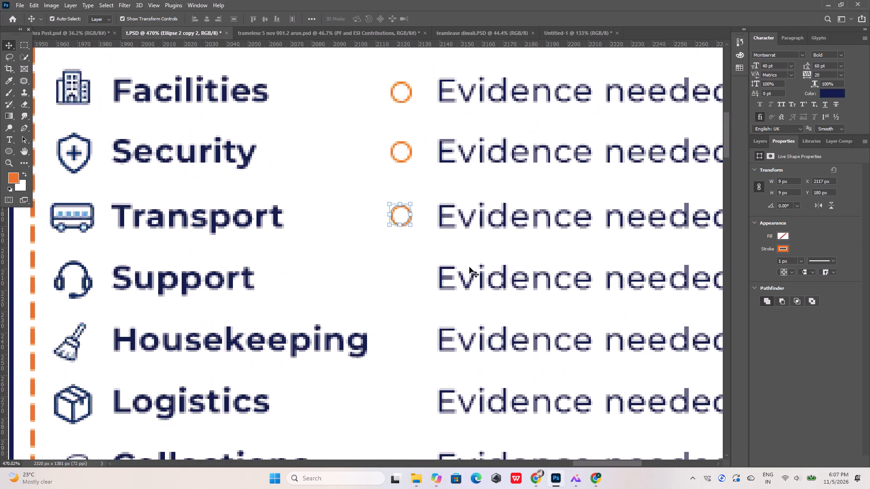
pyautogui.hotkey('ctrl', 'j')
pyautogui.hotkey('shift', 'Down')
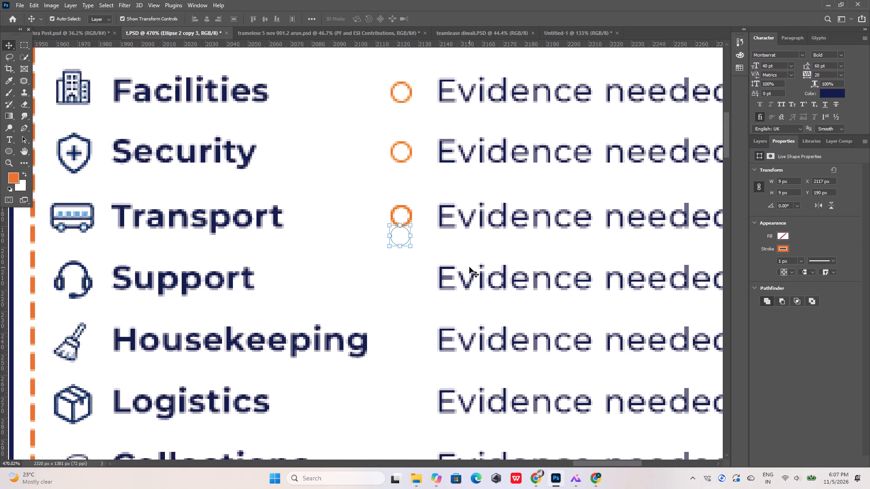
pyautogui.hotkey('shift', 'Down')
pyautogui.press('Down')
pyautogui.press('Down')
pyautogui.press('Down')
pyautogui.press('Down')
pyautogui.press('Down')
pyautogui.press('Down')
pyautogui.press('Down')
pyautogui.press('Down')
pyautogui.press('Down')
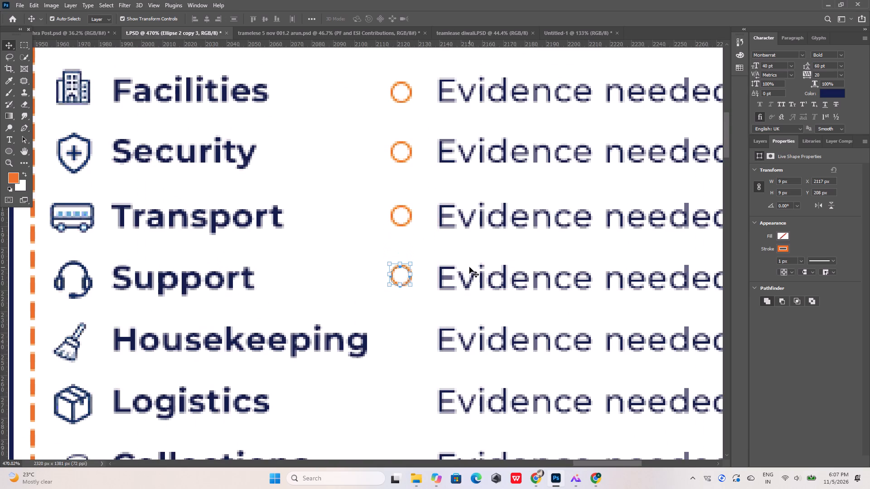
pyautogui.press('Down')
pyautogui.press('Up')
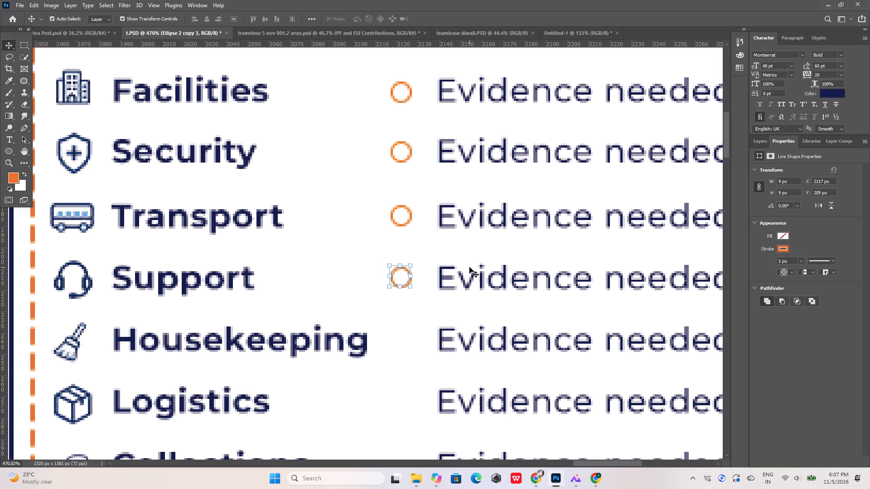
# Duplicate the Support row's circle and move the copy 30 px down to the Housekeeping row.
pyautogui.hotkey('ctrl', 'j')
pyautogui.hotkey('shift', 'Down')
pyautogui.hotkey('shift', 'Down')
pyautogui.hotkey('shift', 'Down')
pyautogui.press('Up')
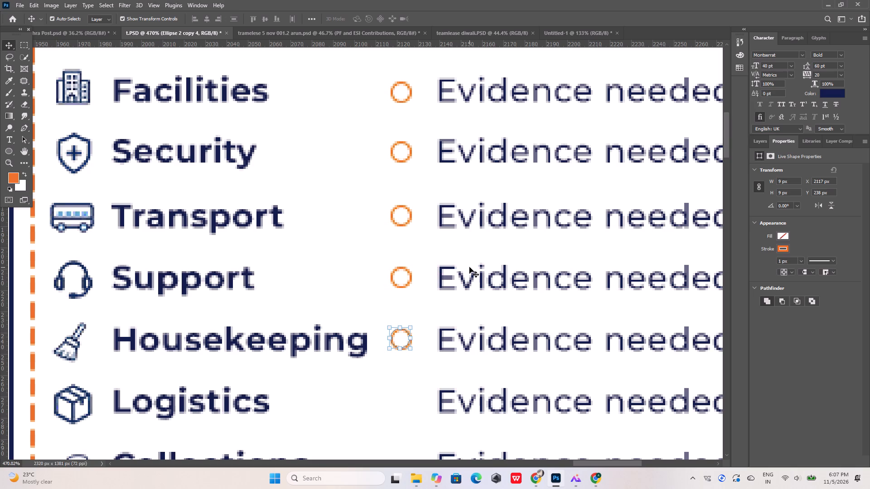
pyautogui.press('Down')
# Duplicate the Housekeeping row's circle and move the copy 30 px down to the Logistics row.
pyautogui.hotkey('ctrl', 'j')
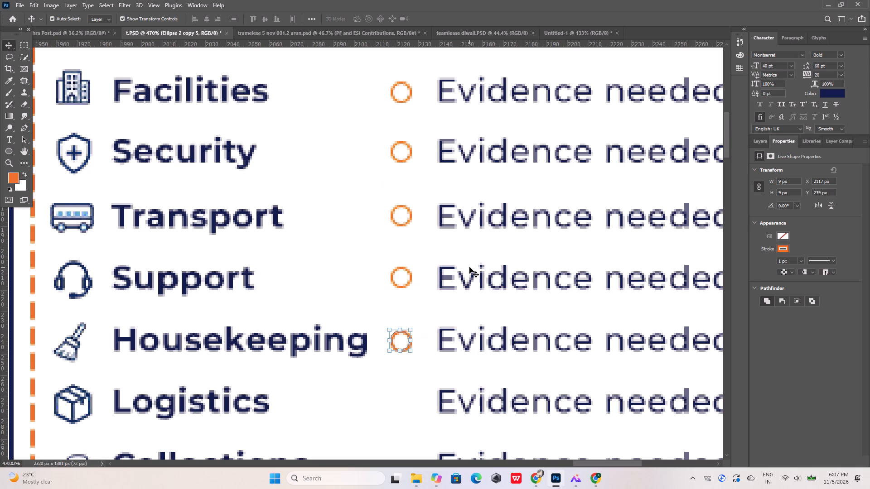
pyautogui.keyDown('alt'); pyautogui.scroll(-9, 470, 263); pyautogui.keyUp('alt')
pyautogui.keyDown('alt'); pyautogui.scroll(4, 449, 296); pyautogui.keyUp('alt')
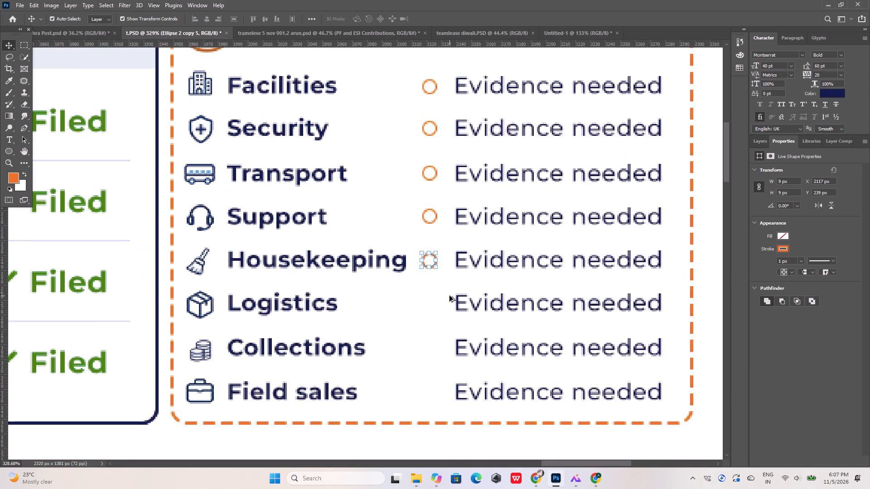
pyautogui.keyDown('alt'); pyautogui.scroll(3, 449, 296); pyautogui.keyUp('alt')
pyautogui.hotkey('shift', 'Down')
pyautogui.hotkey('shift', 'Down')
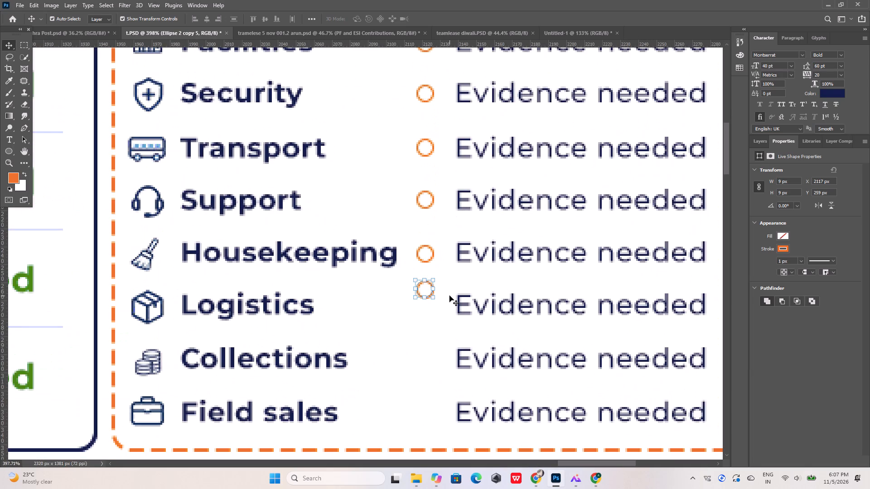
pyautogui.press('Down')
pyautogui.press('Down')
pyautogui.press('Down')
pyautogui.press('Down')
pyautogui.press('Down')
pyautogui.press('Down')
pyautogui.press('Down')
pyautogui.press('Down')
pyautogui.press('Down')
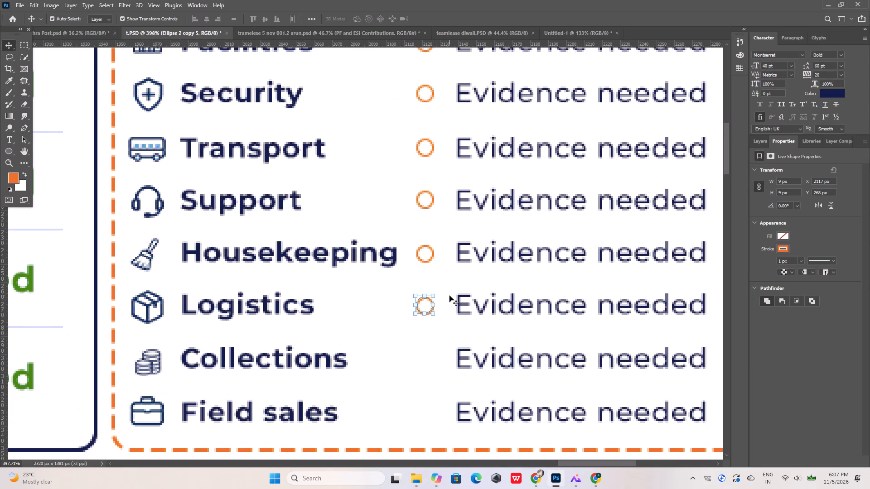
pyautogui.press('Down')
pyautogui.press('Up')
pyautogui.press('Down')
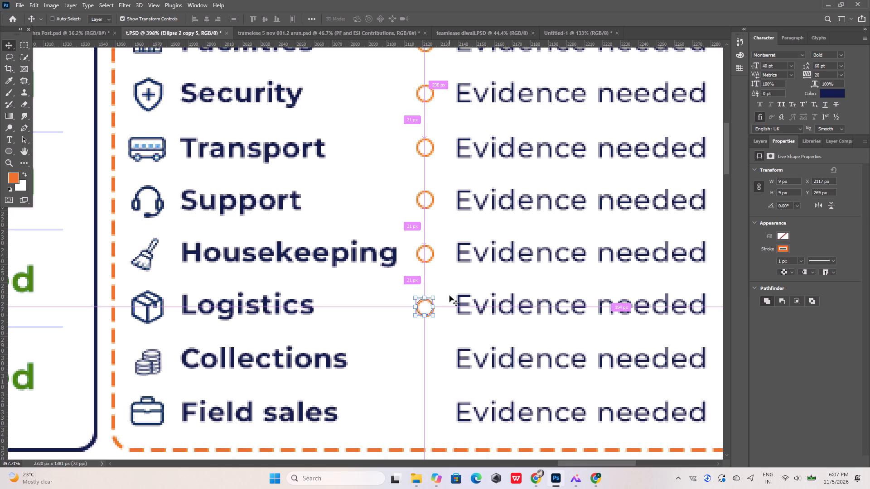
# Duplicate the Logistics row's circle and move the copy 29 px down to the Collections row.
pyautogui.hotkey('ctrl', 'j')
pyautogui.hotkey('shift', 'Down')
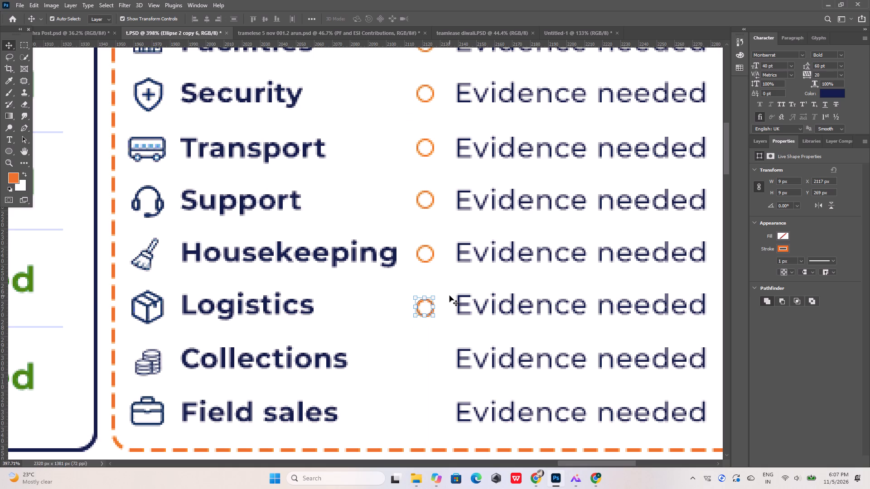
pyautogui.hotkey('shift', 'Down')
pyautogui.hotkey('shift', 'Down')
pyautogui.press('Up')
pyautogui.press('Up')
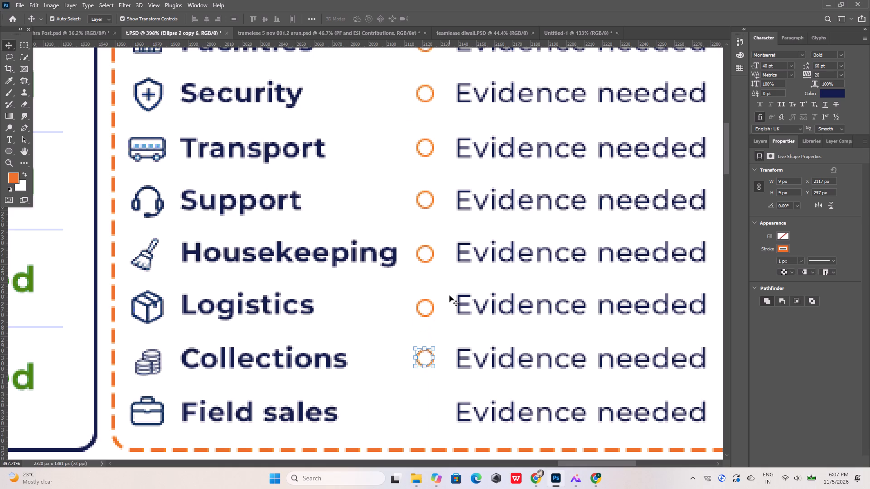
pyautogui.press('Down')
# Duplicate the Collections row's circle and move the copy 29 px down to the Field sales row.
pyautogui.hotkey('ctrl', 'j')
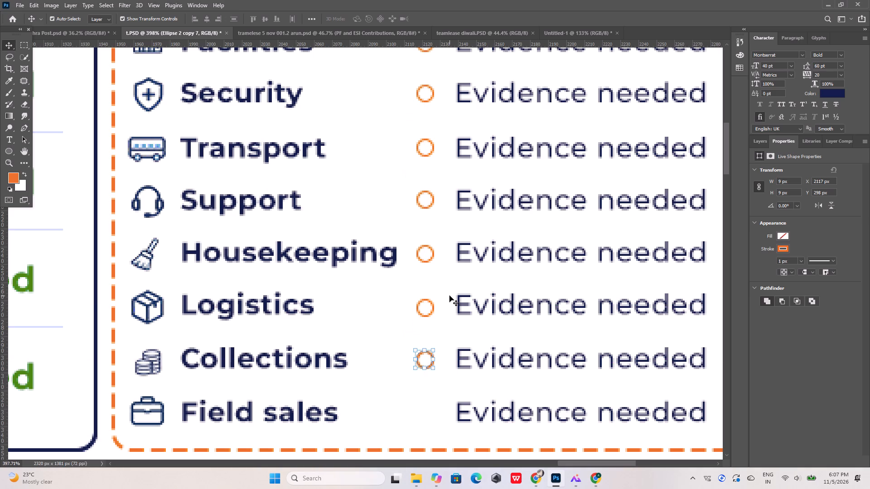
pyautogui.hotkey('shift', 'Down')
pyautogui.hotkey('shift', 'Down')
pyautogui.hotkey('shift', 'Down')
pyautogui.hotkey('shift', 'Down')
pyautogui.press('Up')
pyautogui.press('Up')
pyautogui.press('Up')
pyautogui.press('Up')
pyautogui.press('Up')
pyautogui.press('Up')
pyautogui.press('Up')
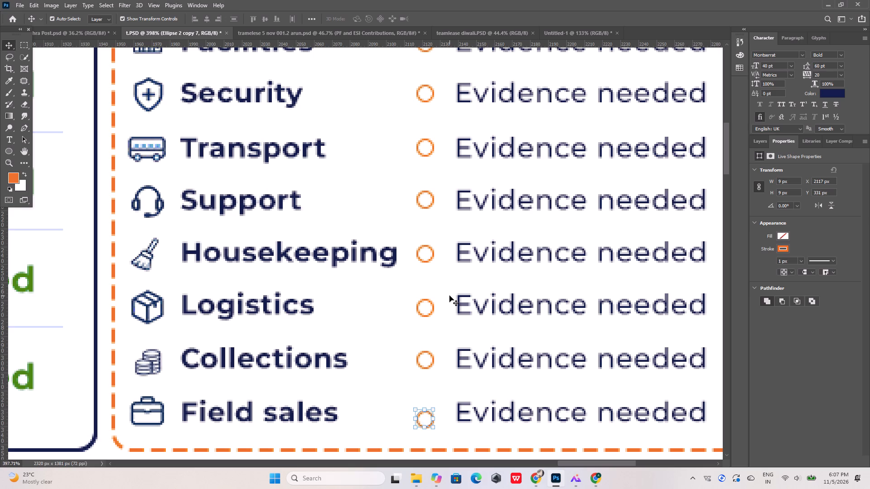
pyautogui.press('Up')
pyautogui.press('Up')
pyautogui.press('Up')
pyautogui.press('Up')
pyautogui.press('Up')
pyautogui.press('Down')
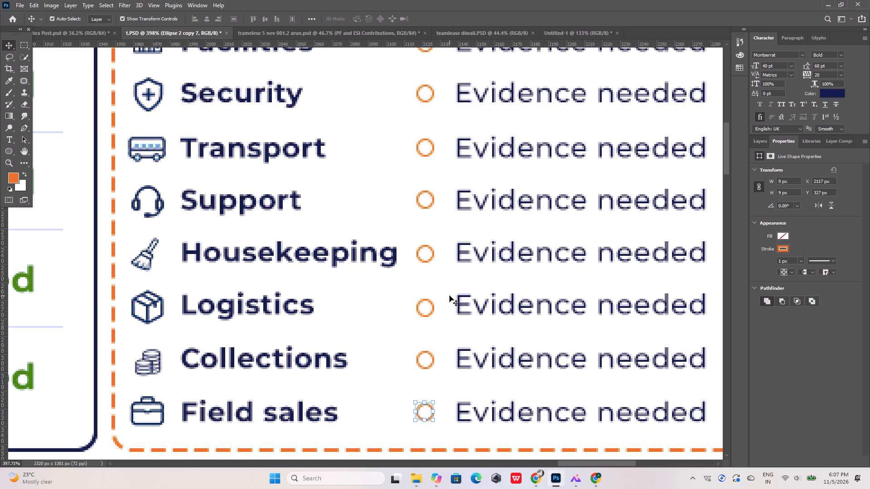
pyautogui.press('Up')
pyautogui.press('Down')
# Select all eight orange circles, from Field sales up to Facilities, and shift them right to X 2122 px, closer to the Evidence needed texts.
pyautogui.keyDown('shift'); pyautogui.click(434, 359); pyautogui.keyUp('shift')
pyautogui.keyDown('shift'); pyautogui.click(432, 310); pyautogui.keyUp('shift')
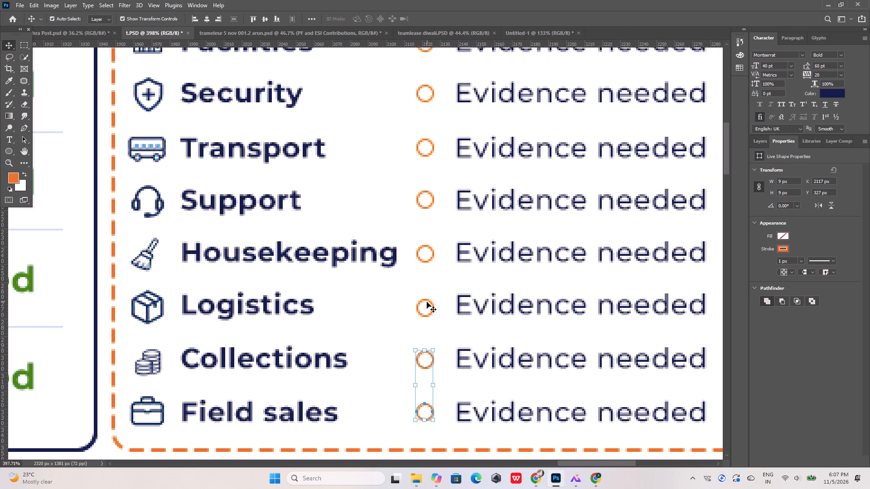
pyautogui.keyDown('shift'); pyautogui.click(430, 301); pyautogui.keyUp('shift')
pyautogui.keyDown('shift'); pyautogui.click(431, 251); pyautogui.keyUp('shift')
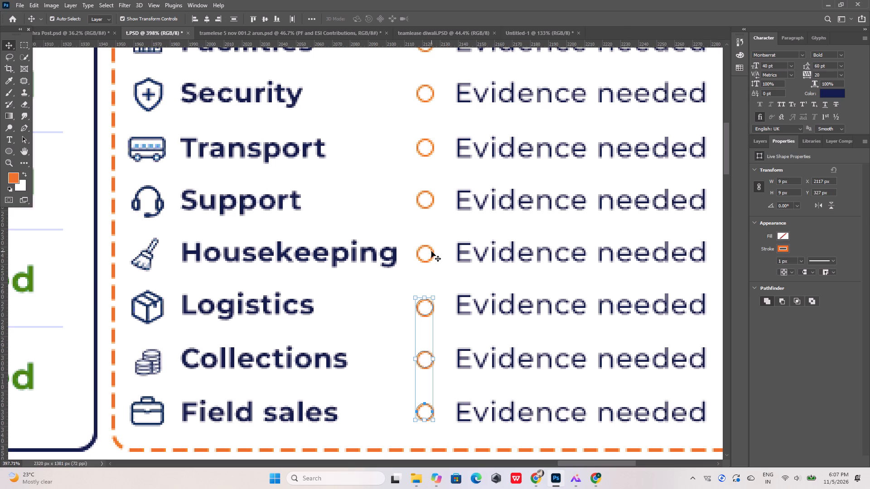
pyautogui.keyDown('shift'); pyautogui.click(433, 248); pyautogui.keyUp('shift')
pyautogui.keyDown('shift'); pyautogui.click(433, 248); pyautogui.keyUp('shift')
pyautogui.keyDown('shift'); pyautogui.doubleClick(433, 249); pyautogui.keyUp('shift')
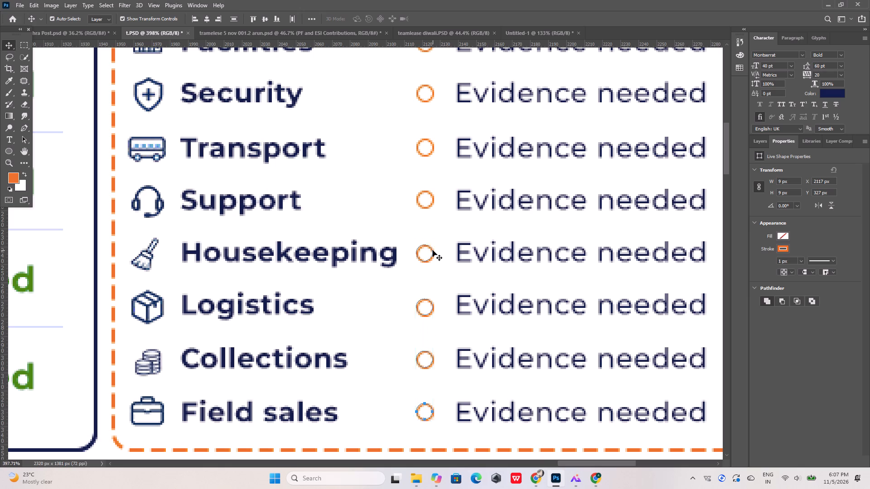
pyautogui.keyDown('shift'); pyautogui.click(434, 201); pyautogui.keyUp('shift')
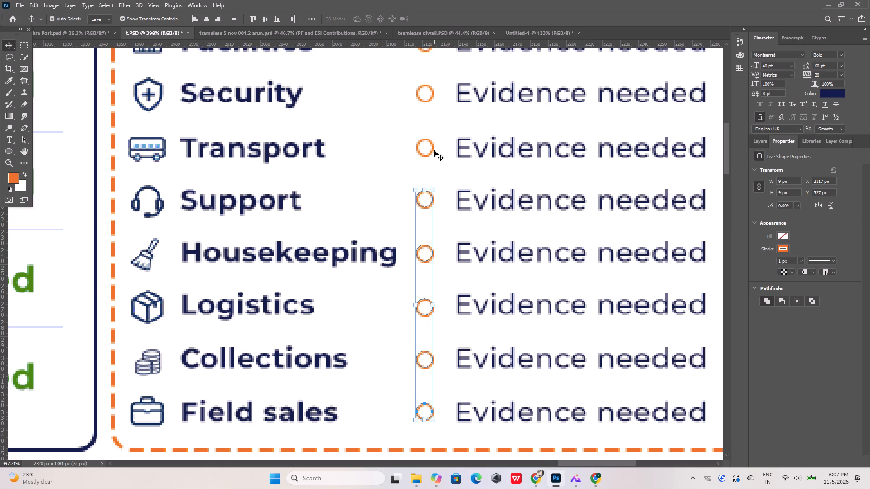
pyautogui.keyDown('shift'); pyautogui.click(432, 149); pyautogui.keyUp('shift')
pyautogui.keyDown('shift'); pyautogui.click(433, 146); pyautogui.keyUp('shift')
pyautogui.scroll(14, 436, 148)
pyautogui.keyDown('shift'); pyautogui.click(433, 192); pyautogui.keyUp('shift')
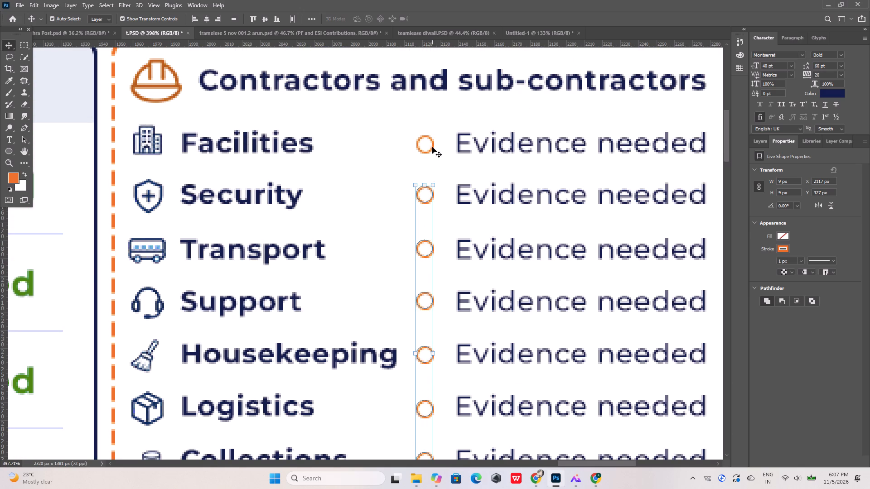
pyautogui.keyDown('shift'); pyautogui.click(433, 146); pyautogui.keyUp('shift')
pyautogui.press('Right')
pyautogui.press('Right')
pyautogui.press('Right')
pyautogui.press('Right')
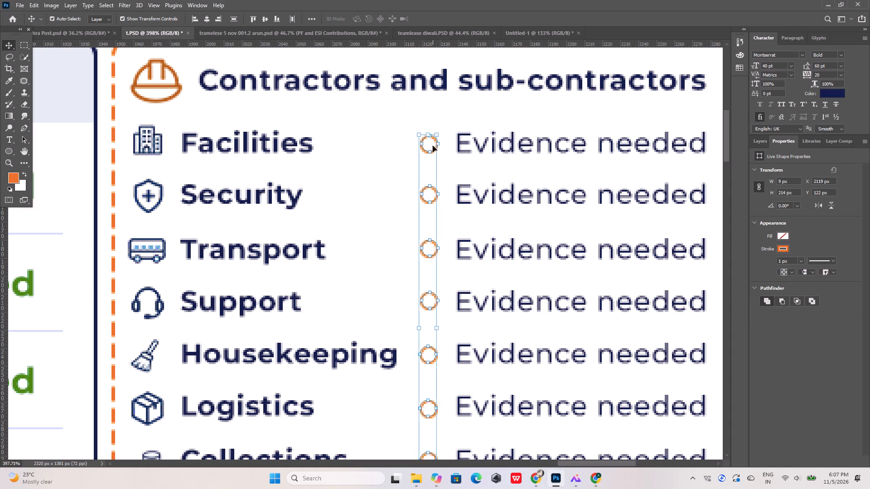
pyautogui.press('Right')
pyautogui.press('Right')
pyautogui.keyDown('alt'); pyautogui.scroll(-15, 378, 157); pyautogui.keyUp('alt')
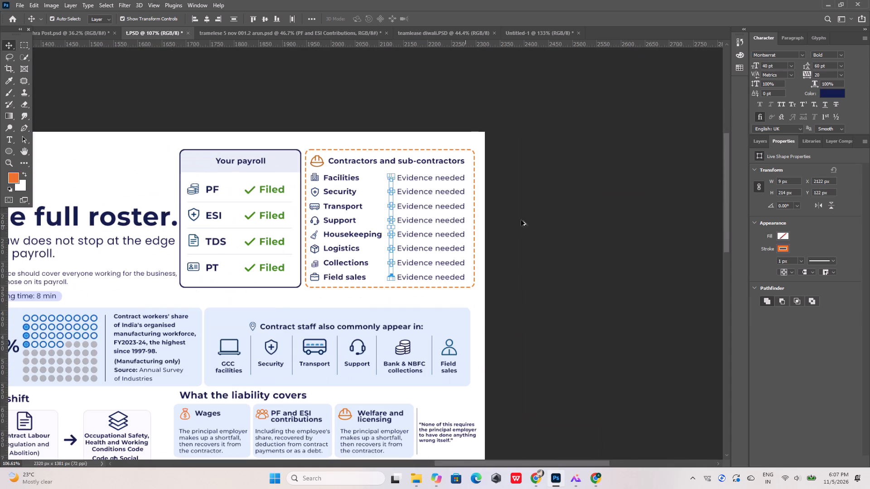
# Compare the recreated infographic with the reference artboard, examining the Legal shift and Myth-buster sections for missing elements.
pyautogui.click(553, 212)
pyautogui.keyDown('alt'); pyautogui.scroll(-10, 428, 216); pyautogui.keyUp('alt')
pyautogui.keyDown('alt'); pyautogui.scroll(-4, 474, 216); pyautogui.keyUp('alt')
pyautogui.keyDown('alt'); pyautogui.scroll(2, 356, 260); pyautogui.keyUp('alt')
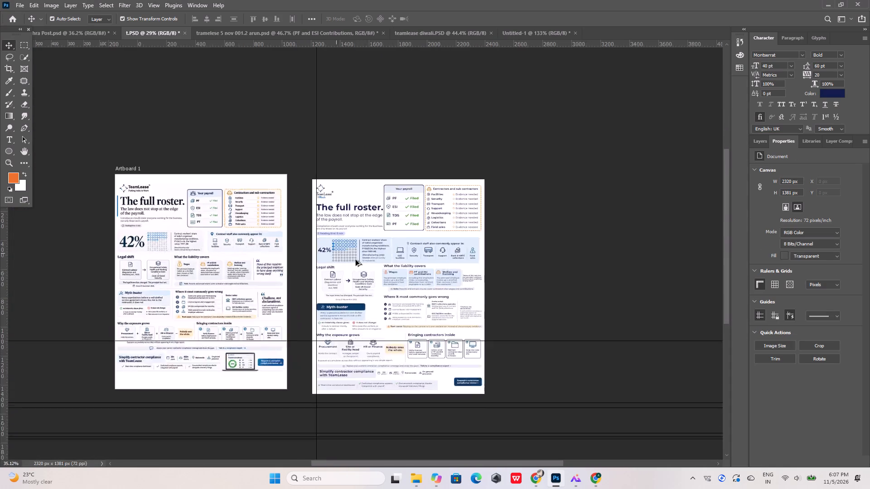
pyautogui.keyDown('alt'); pyautogui.scroll(6, 356, 260); pyautogui.keyUp('alt')
pyautogui.keyDown('alt'); pyautogui.scroll(-4, 573, 216); pyautogui.keyUp('alt')
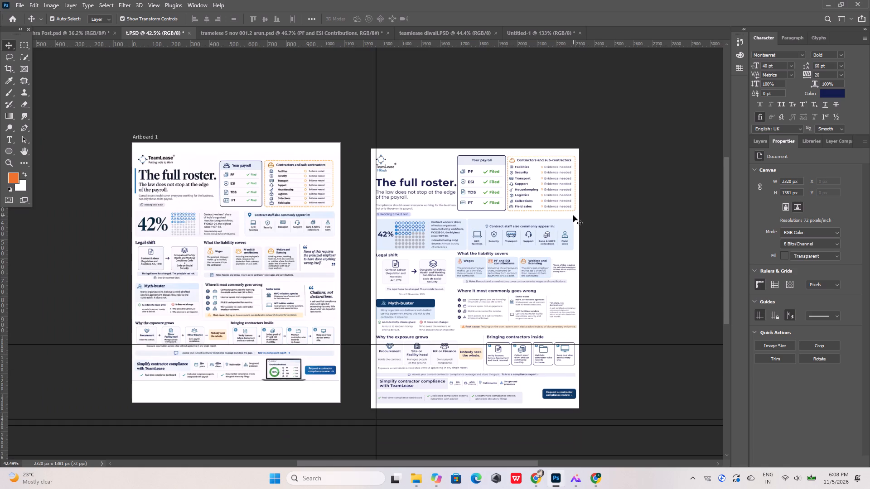
pyautogui.press('z')
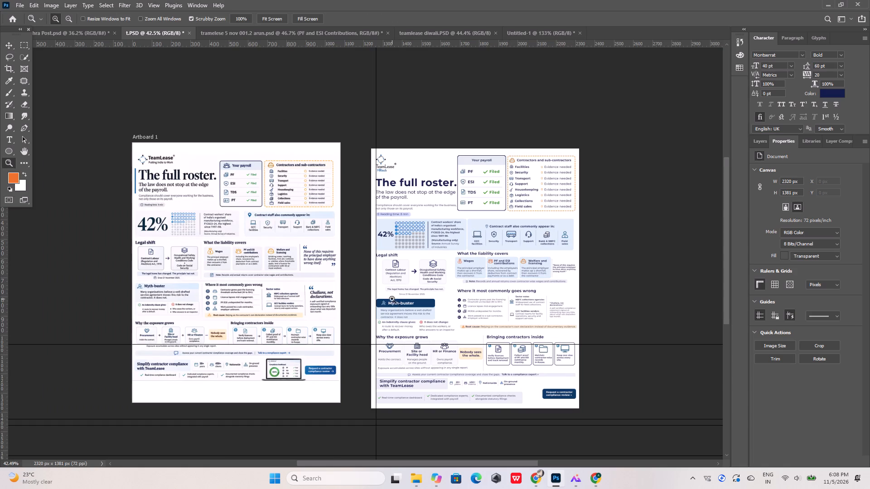
pyautogui.scroll(5, 392, 299)
pyautogui.keyDown('alt'); pyautogui.scroll(8, 147, 329); pyautogui.keyUp('alt')
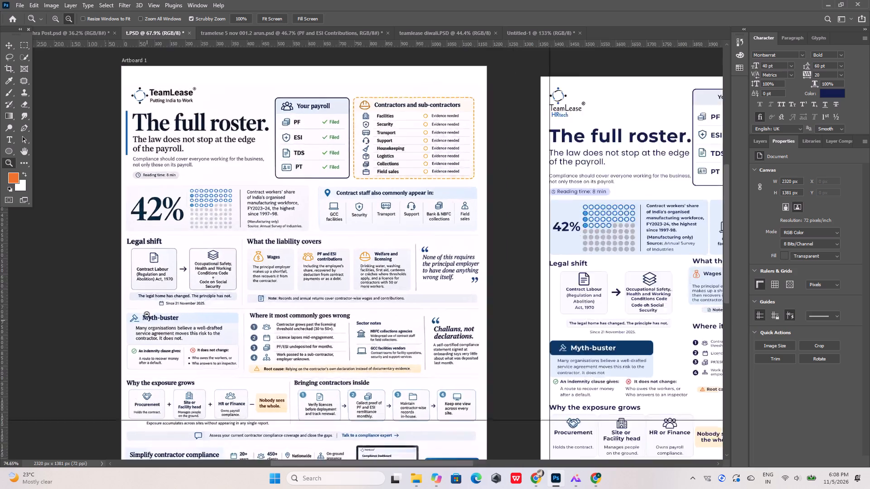
pyautogui.keyDown('alt'); pyautogui.scroll(1, 147, 314); pyautogui.keyUp('alt')
pyautogui.keyDown('alt'); pyautogui.scroll(-11, 140, 285); pyautogui.keyUp('alt')
pyautogui.keyDown('alt'); pyautogui.scroll(12, 315, 293); pyautogui.keyUp('alt')
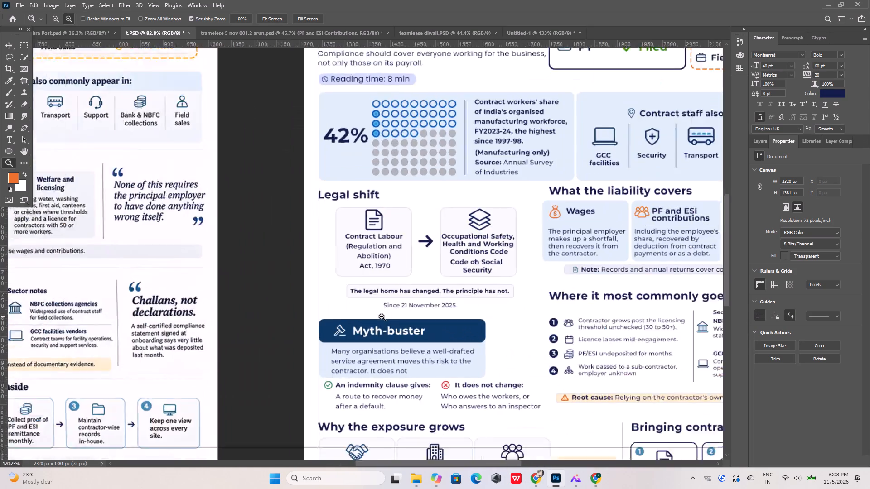
pyautogui.keyDown('alt'); pyautogui.scroll(6, 382, 316); pyautogui.keyUp('alt')
pyautogui.keyDown('alt'); pyautogui.scroll(-4, 348, 244); pyautogui.keyUp('alt')
pyautogui.keyDown('alt'); pyautogui.scroll(4, 558, 312); pyautogui.keyUp('alt')
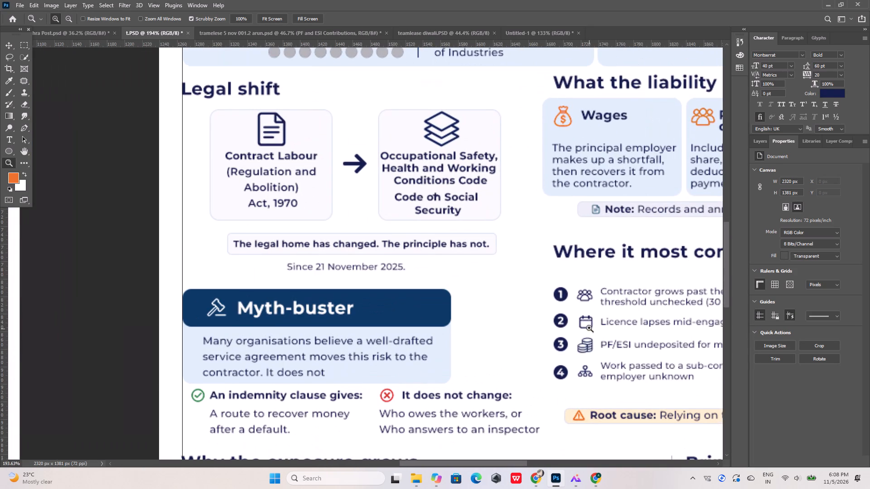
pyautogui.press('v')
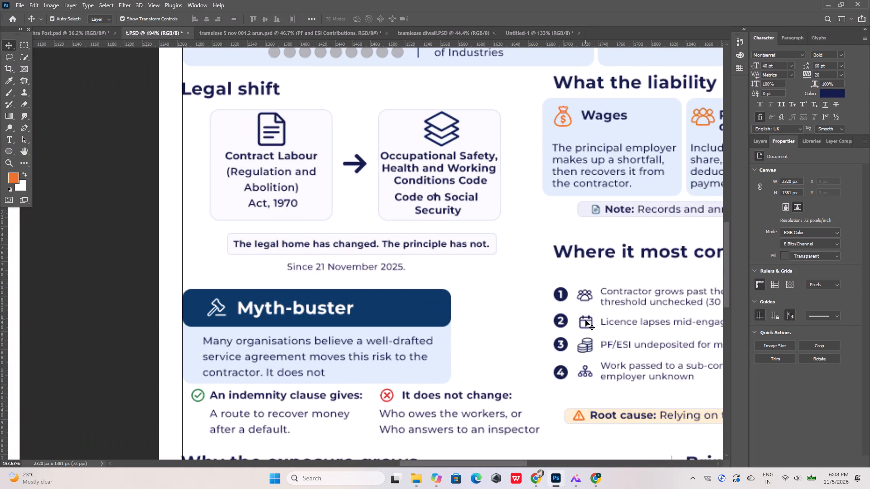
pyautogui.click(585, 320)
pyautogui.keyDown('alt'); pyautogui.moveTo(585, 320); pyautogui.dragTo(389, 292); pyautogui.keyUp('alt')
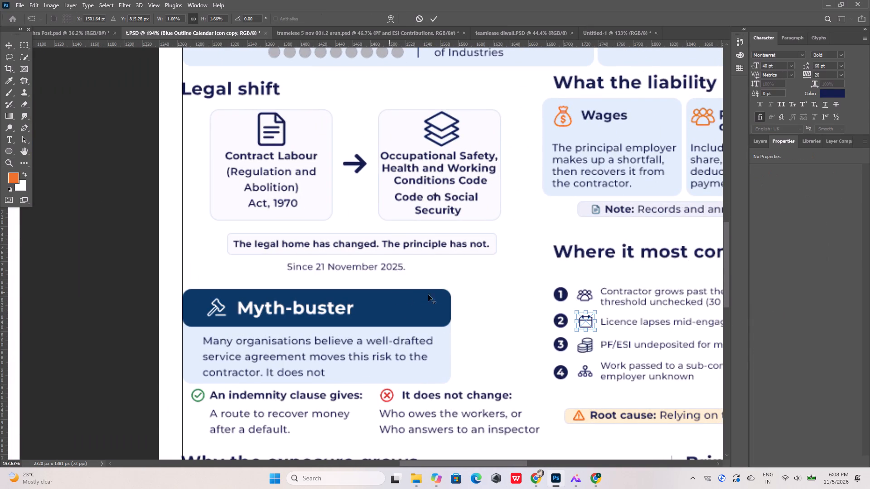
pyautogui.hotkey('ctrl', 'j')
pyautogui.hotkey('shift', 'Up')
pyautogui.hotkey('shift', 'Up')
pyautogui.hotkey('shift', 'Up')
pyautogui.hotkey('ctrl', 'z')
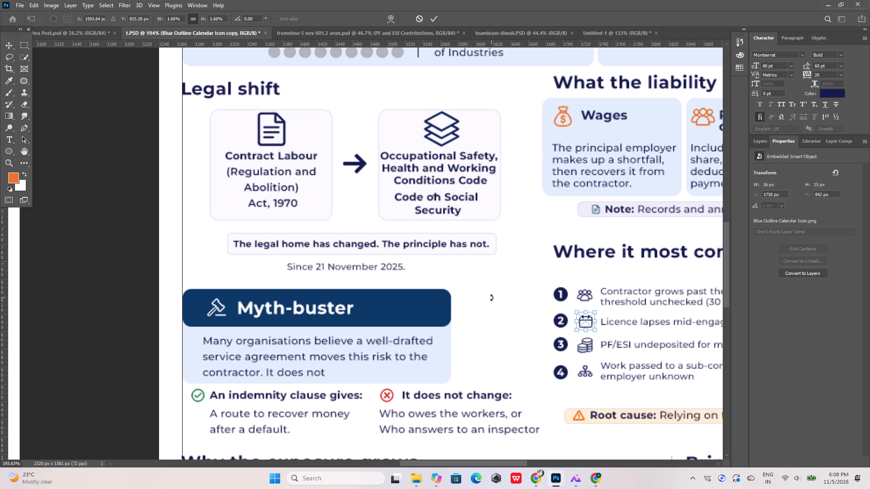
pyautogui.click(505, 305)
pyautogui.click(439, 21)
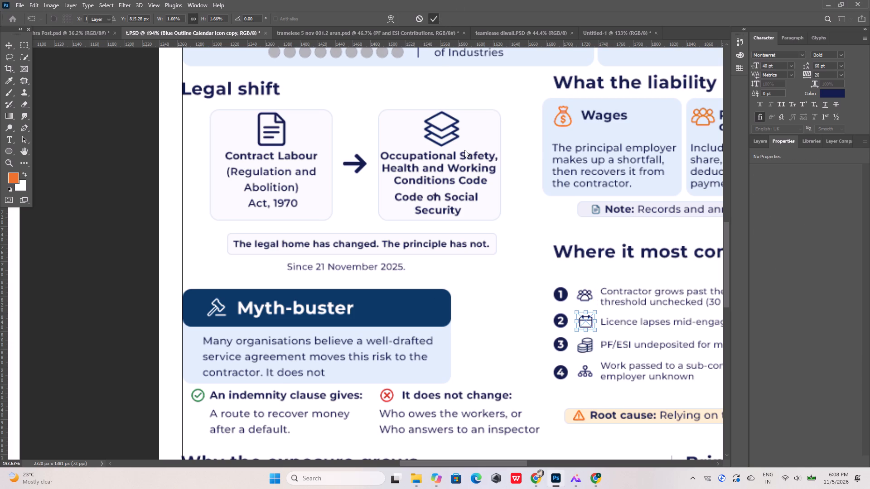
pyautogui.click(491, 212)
# Duplicate the calendar icon beside "Licence lapses mid-engagement." and move the copy before "Since 21 November 2025." at X 1364 px, Y 782 px.
pyautogui.click(584, 321)
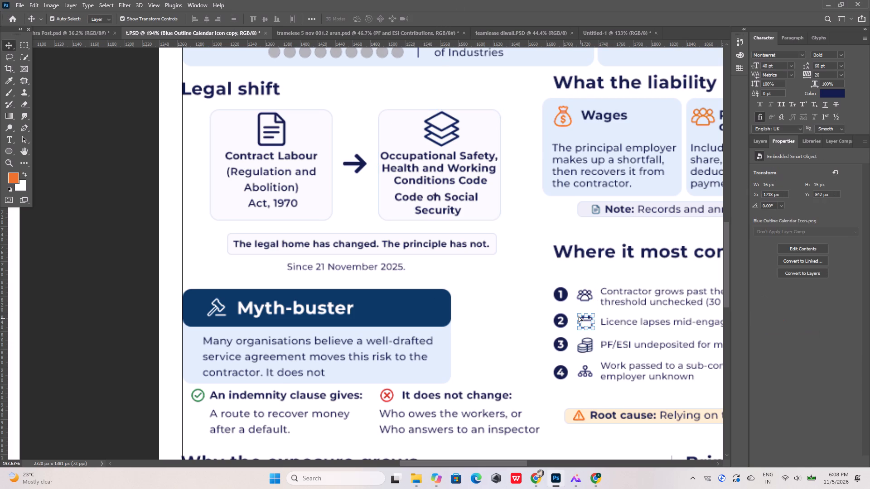
pyautogui.hotkey('ctrl', 'j')
pyautogui.hotkey('shift', 'Up')
pyautogui.hotkey('shift', 'Up')
pyautogui.hotkey('shift', 'Up')
pyautogui.hotkey('shift', 'Up')
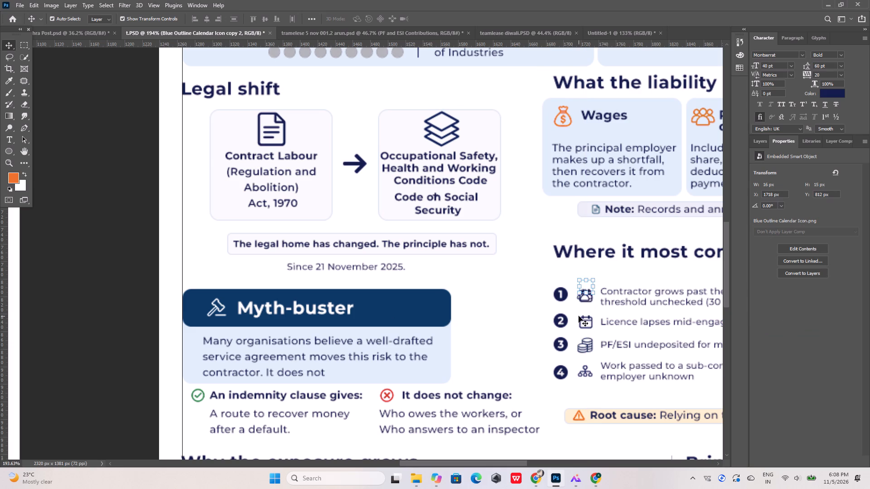
pyautogui.hotkey('shift', 'Up')
pyautogui.hotkey('shift', 'Up')
pyautogui.press('Left')
pyautogui.press('Left')
pyautogui.press('Left')
pyautogui.press('Left')
pyautogui.press('Left')
pyautogui.press('Left')
pyautogui.press('Left')
pyautogui.hotkey('shift', 'Left')
pyautogui.hotkey('shift', 'Left')
pyautogui.hotkey('shift', 'Left')
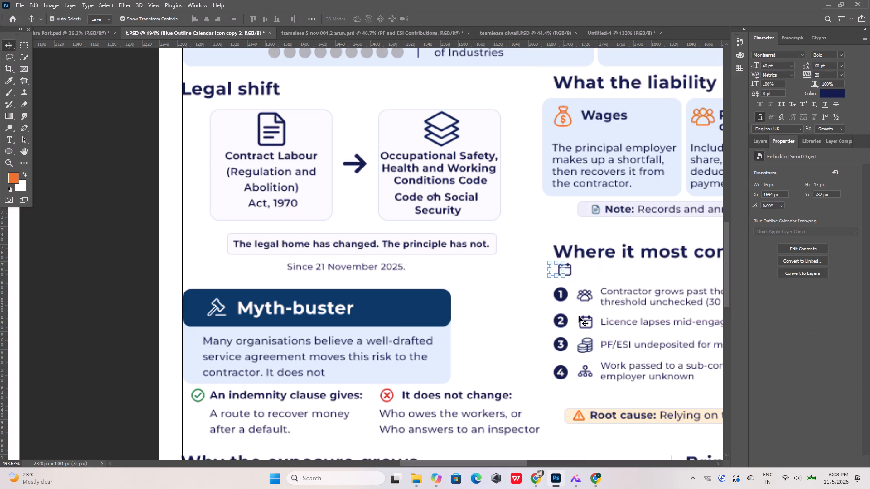
pyautogui.hotkey('shift', 'Left')
pyautogui.hotkey('shift', 'Left')
pyautogui.hotkey('shift', 'Left')
pyautogui.hotkey('shift', 'Left')
pyautogui.hotkey('shift', 'Left')
pyautogui.hotkey('shift', 'Left')
pyautogui.hotkey('shift', 'Left')
pyautogui.hotkey('shift', 'Left')
pyautogui.hotkey('shift', 'Left')
pyautogui.hotkey('shift', 'Left')
pyautogui.hotkey('shift', 'Left')
pyautogui.hotkey('shift', 'Left')
pyautogui.hotkey('shift', 'Left')
pyautogui.hotkey('shift', 'Left')
pyautogui.hotkey('shift', 'Left')
pyautogui.hotkey('shift', 'Left')
pyautogui.hotkey('shift', 'Left')
pyautogui.hotkey('shift', 'Left')
pyautogui.hotkey('shift', 'Left')
pyautogui.hotkey('shift', 'Left')
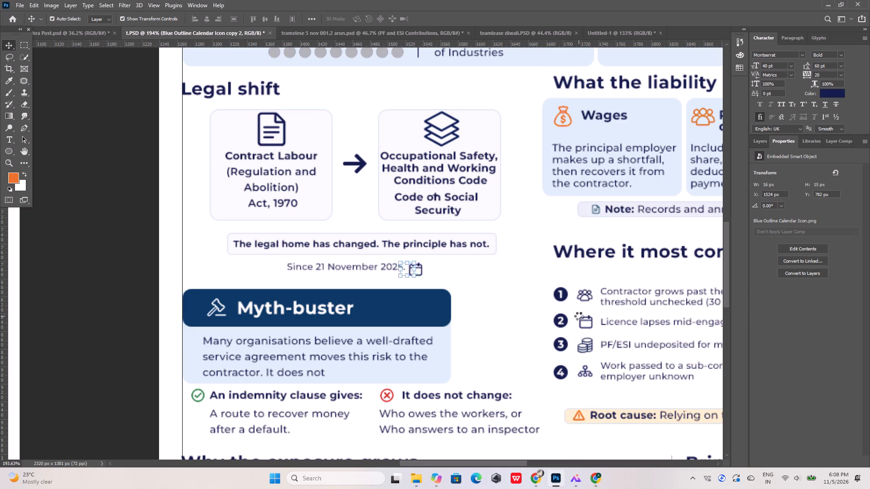
pyautogui.hotkey('shift', 'Left')
pyautogui.hotkey('shift', 'Left')
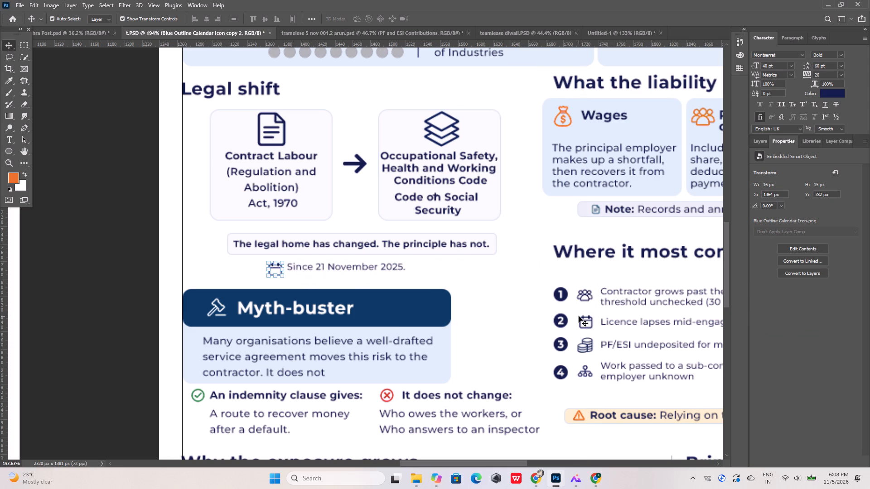
# Nudge the copied calendar icon up to Y 779 px so it lines up with the "Since 21 November 2025." text.
pyautogui.keyDown('alt'); pyautogui.scroll(12, 382, 293); pyautogui.keyUp('alt')
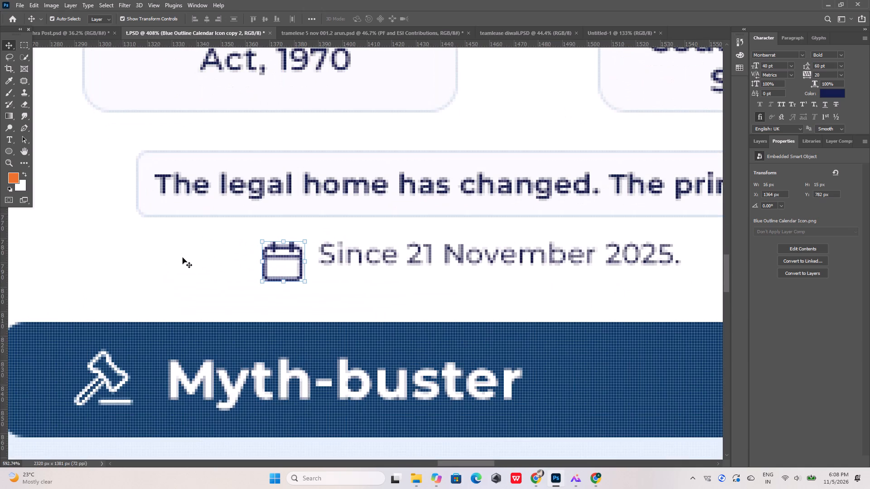
pyautogui.press('Up')
pyautogui.press('Up')
pyautogui.press('Up')
pyautogui.press('Up')
pyautogui.press('Down')
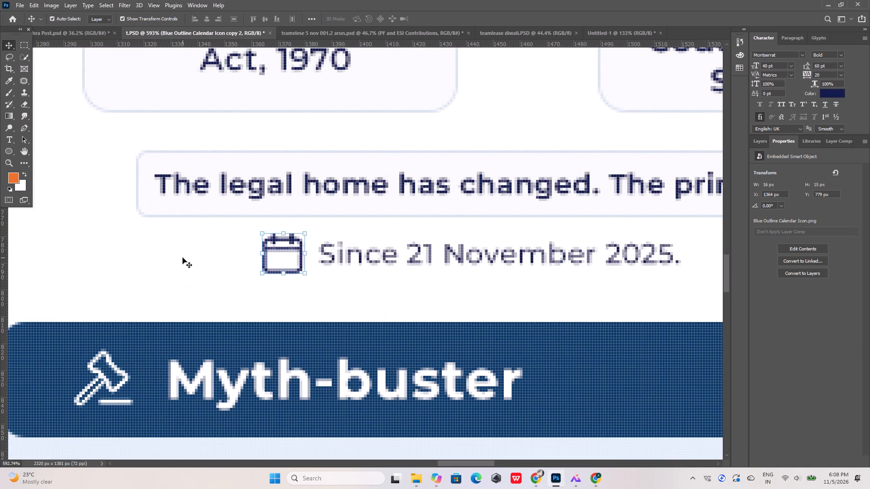
pyautogui.click(201, 254)
# Shift the Request a contractor compliance review button and its text 12 px left, placing the button shape at X 2117 px.
pyautogui.keyDown('alt'); pyautogui.scroll(-16, 229, 285); pyautogui.keyUp('alt')
pyautogui.keyDown('alt'); pyautogui.middleClick(311, 288); pyautogui.keyUp('alt')
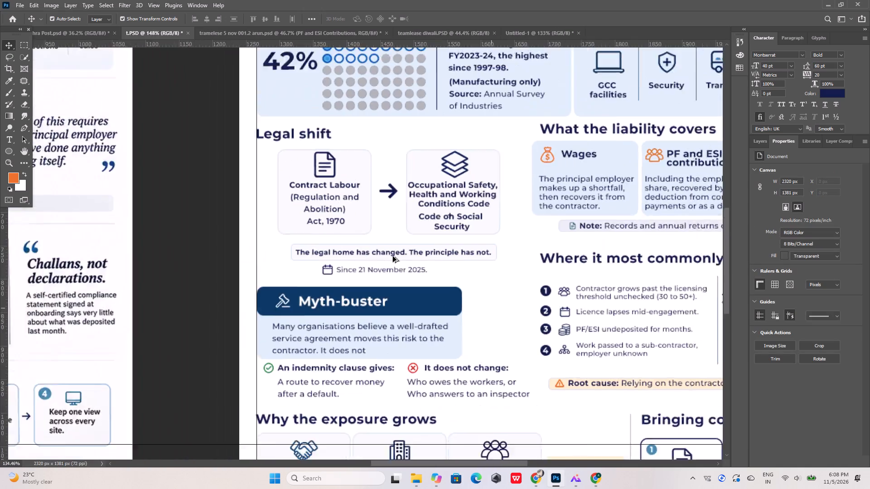
pyautogui.keyDown('alt'); pyautogui.scroll(-10, 393, 256); pyautogui.keyUp('alt')
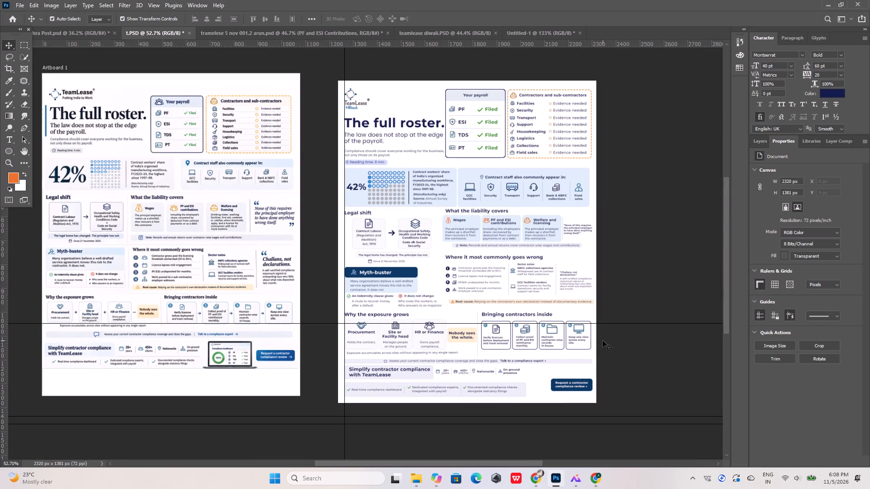
pyautogui.keyDown('alt'); pyautogui.scroll(9, 585, 385); pyautogui.keyUp('alt')
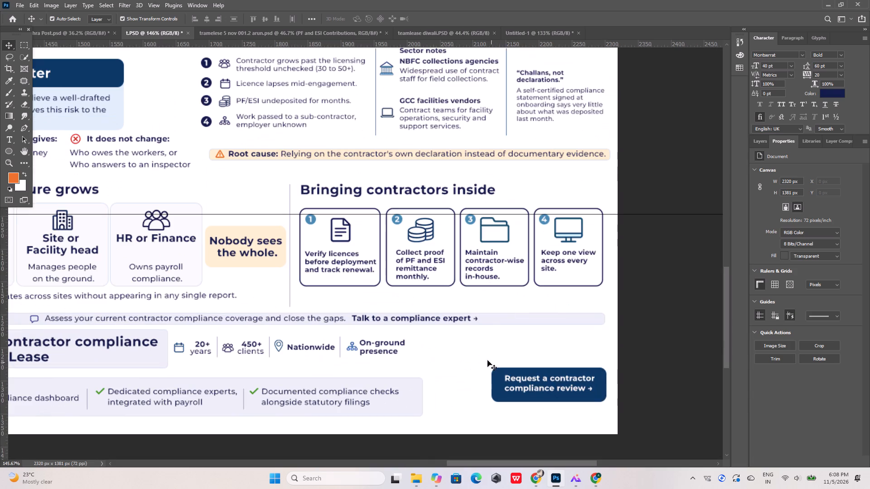
pyautogui.moveTo(484, 360); pyautogui.dragTo(549, 404)
pyautogui.hotkey('shift', 'Left')
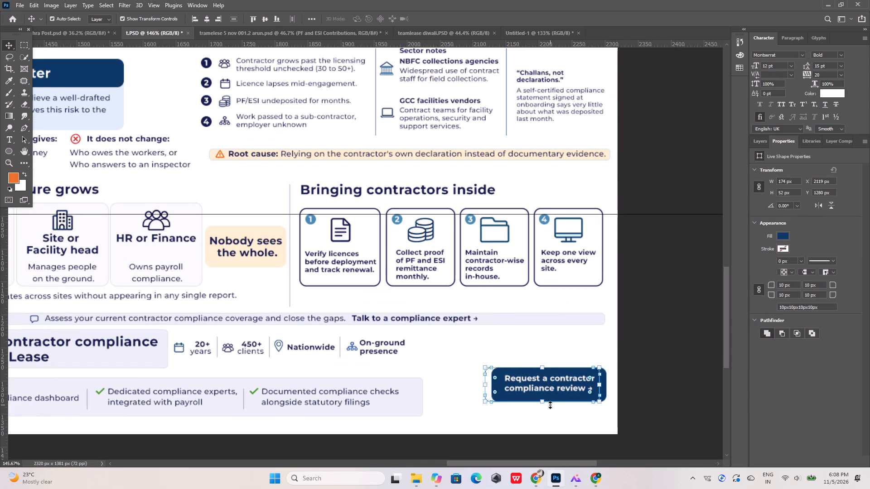
pyautogui.press('Left')
pyautogui.press('Left')
pyautogui.click(675, 368)
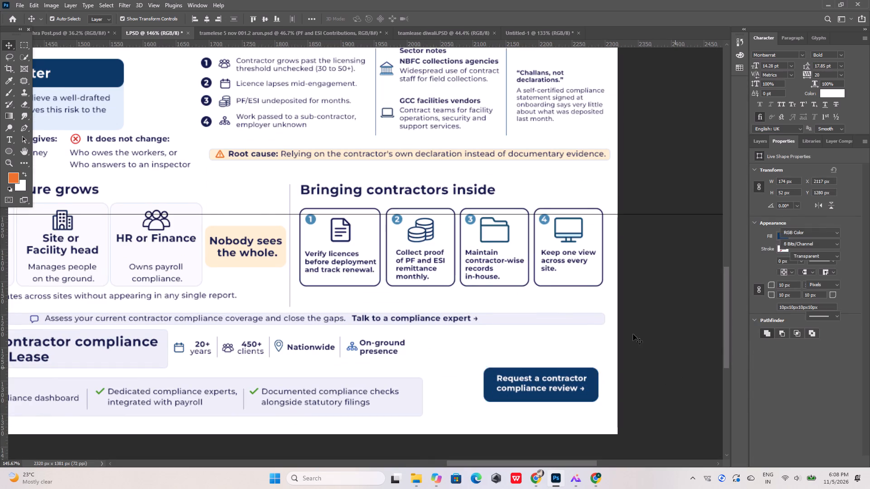
# Delete the reference infographic image from Artboard 1.
pyautogui.keyDown('alt'); pyautogui.scroll(-11, 633, 334); pyautogui.keyUp('alt')
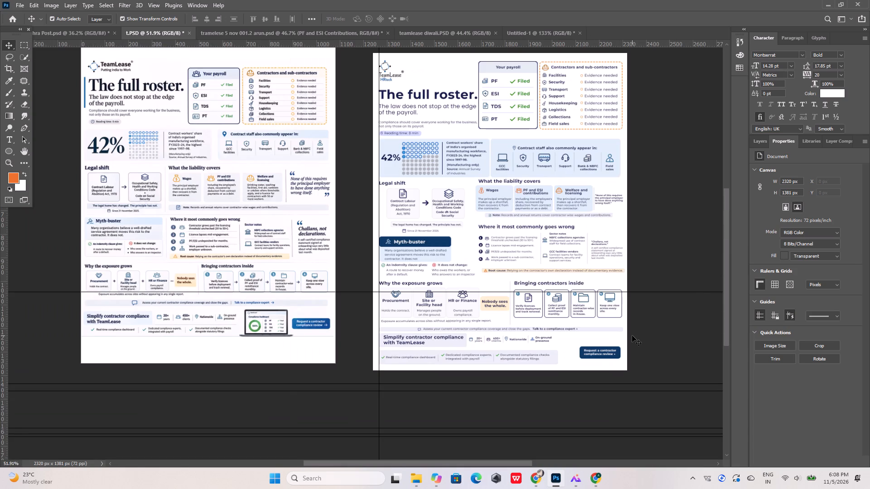
pyautogui.click(246, 113)
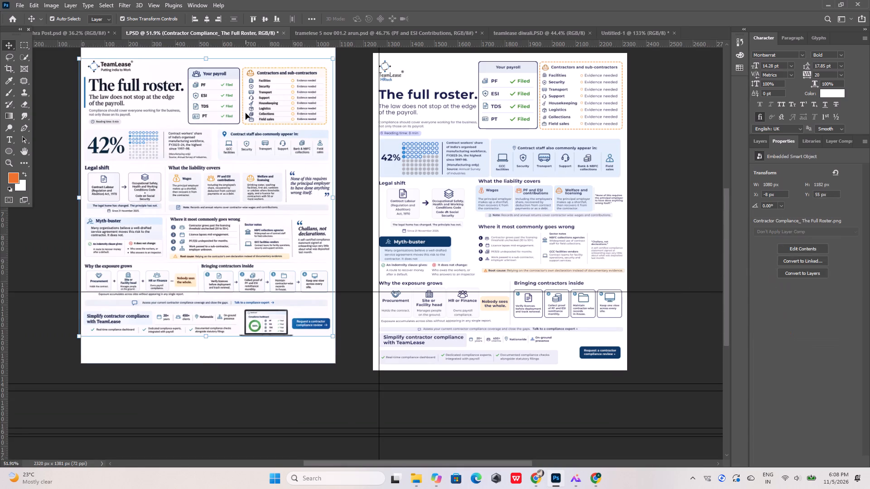
pyautogui.press('Delete')
pyautogui.click(651, 173)
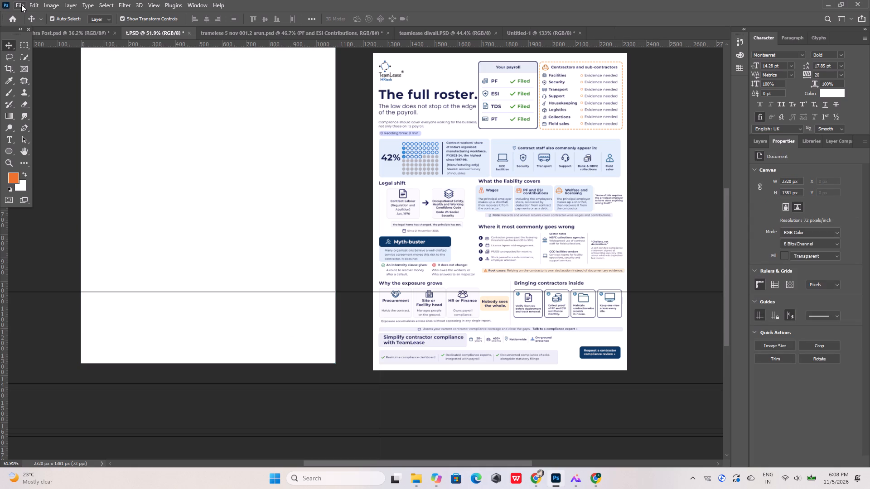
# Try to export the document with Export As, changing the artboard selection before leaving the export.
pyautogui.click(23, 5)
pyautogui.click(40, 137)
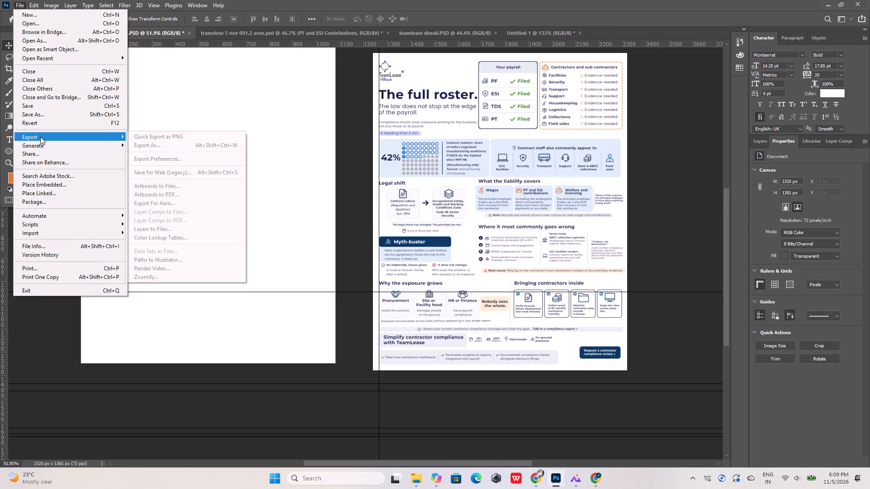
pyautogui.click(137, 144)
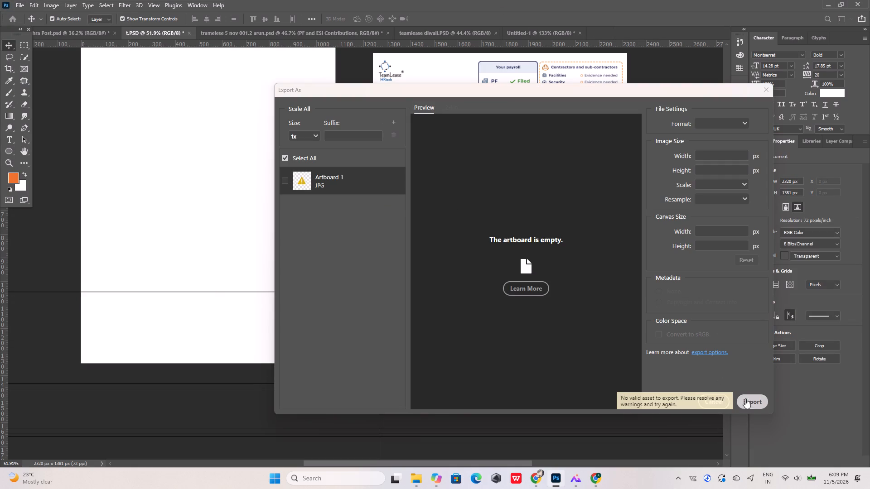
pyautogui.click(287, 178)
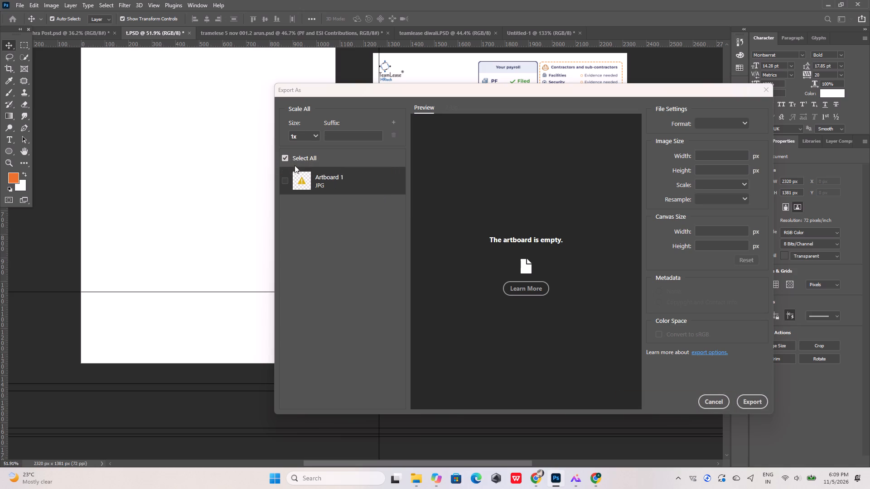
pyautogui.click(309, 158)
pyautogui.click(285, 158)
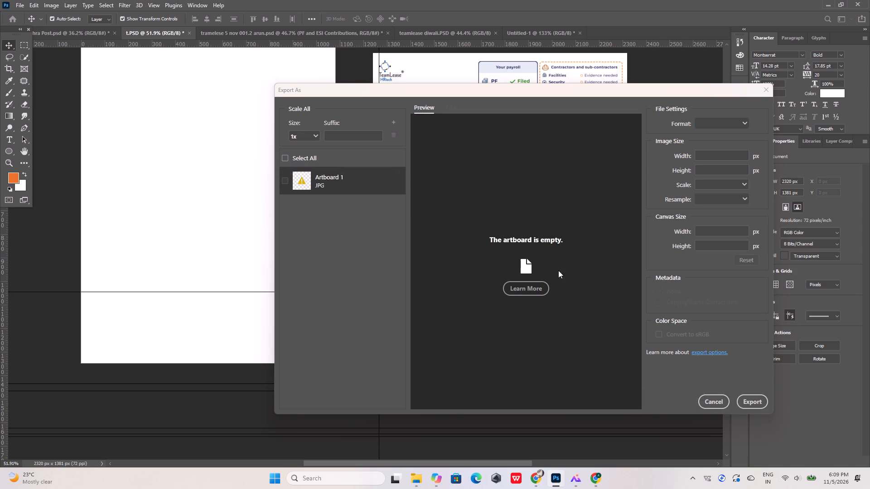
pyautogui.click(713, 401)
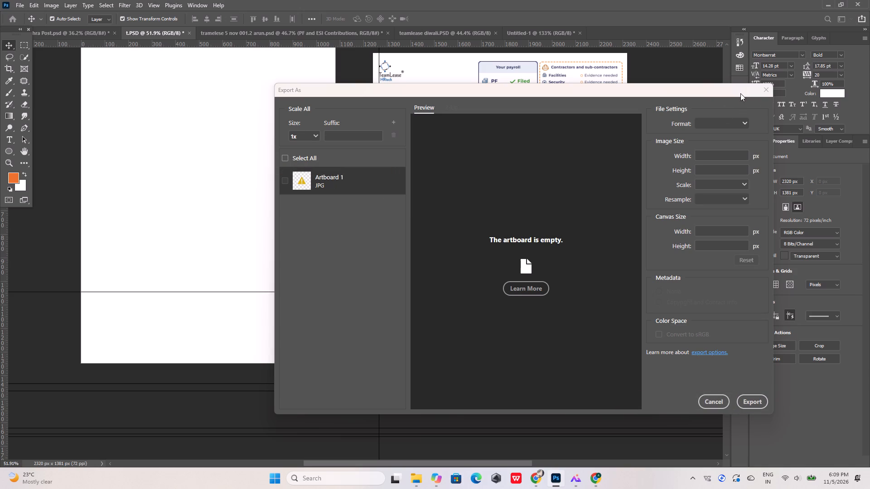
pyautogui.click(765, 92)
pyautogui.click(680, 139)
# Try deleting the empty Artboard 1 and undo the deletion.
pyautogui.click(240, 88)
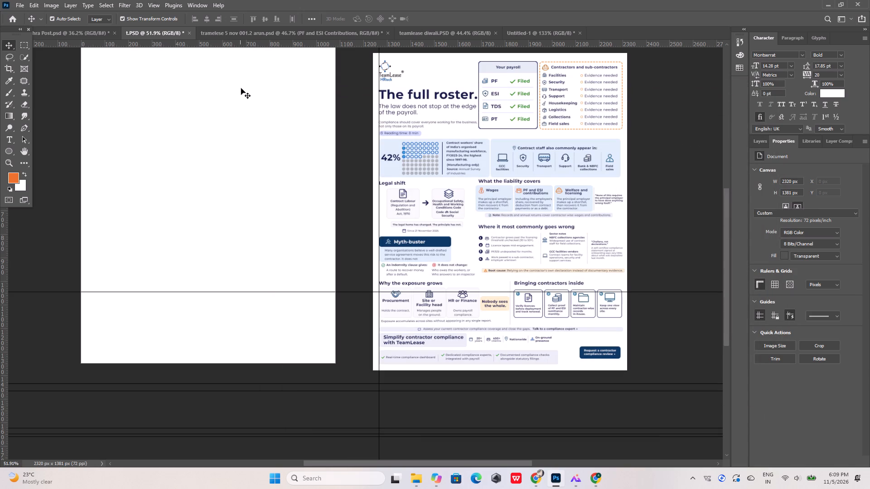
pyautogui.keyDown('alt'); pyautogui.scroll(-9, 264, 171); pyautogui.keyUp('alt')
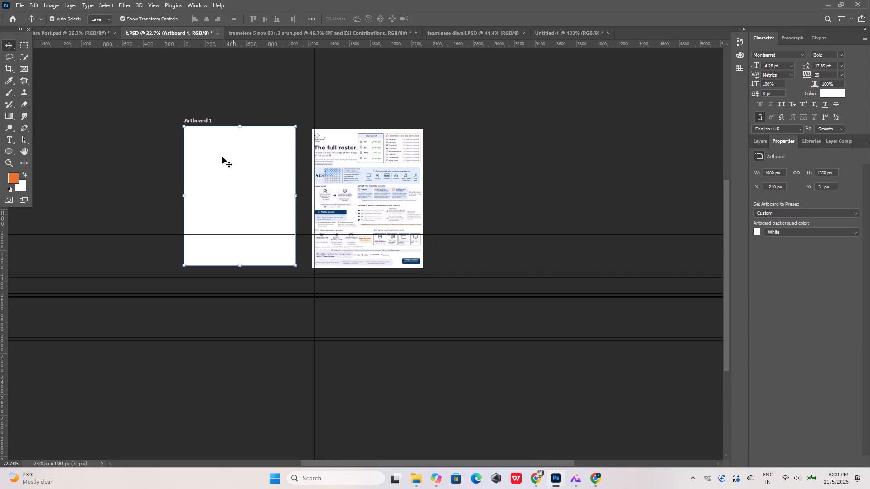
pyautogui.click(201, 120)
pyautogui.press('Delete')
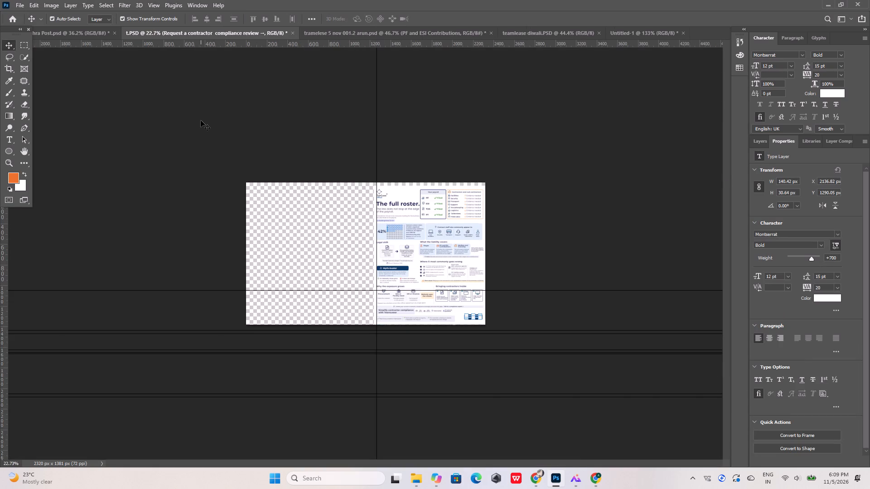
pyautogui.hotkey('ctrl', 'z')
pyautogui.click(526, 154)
# Move the vertical guide off the infographic into the empty area left of Artboard 1 and remove the three uppermost horizontal guides.
pyautogui.click(505, 194)
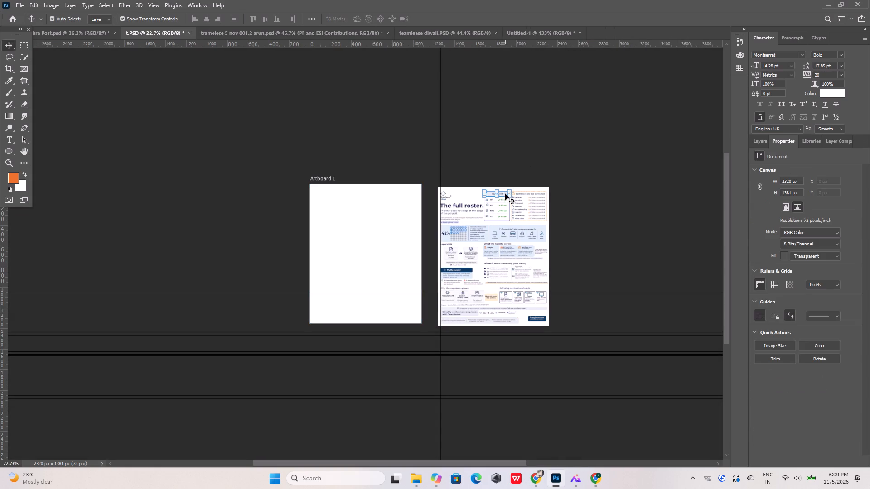
pyautogui.click(500, 165)
pyautogui.moveTo(441, 147); pyautogui.dragTo(106, 147)
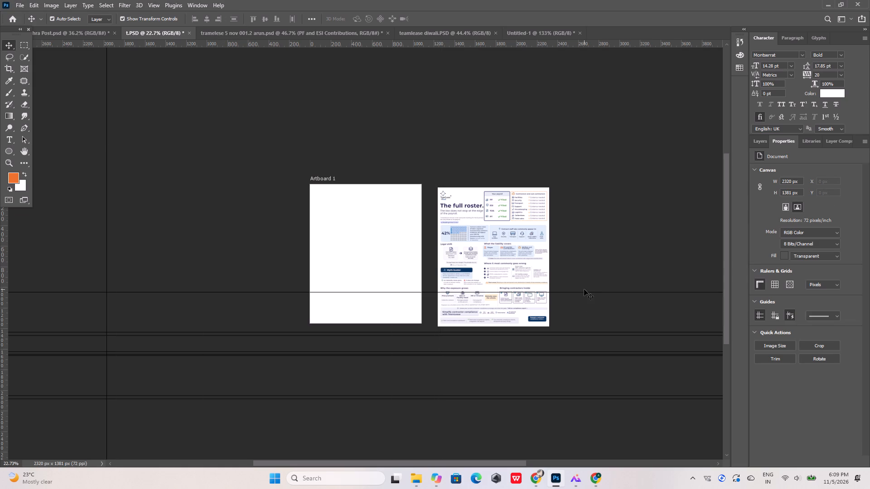
pyautogui.moveTo(585, 292); pyautogui.dragTo(583, 0)
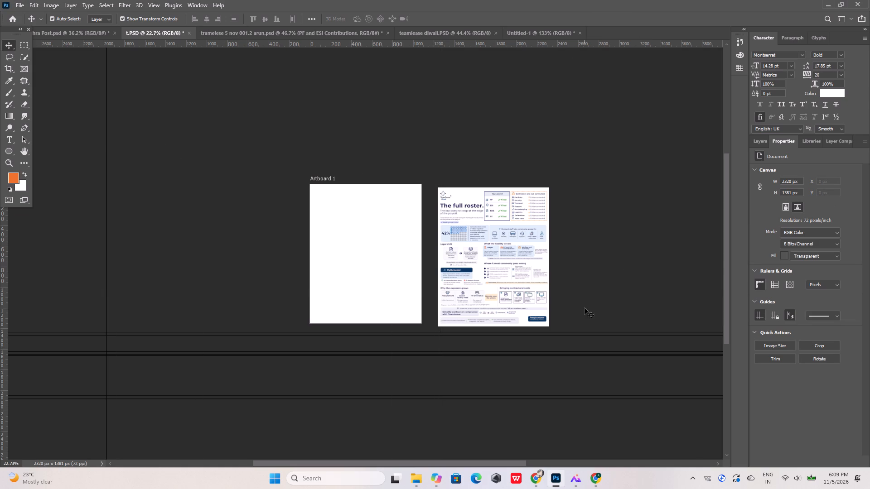
pyautogui.moveTo(598, 333); pyautogui.dragTo(558, 0)
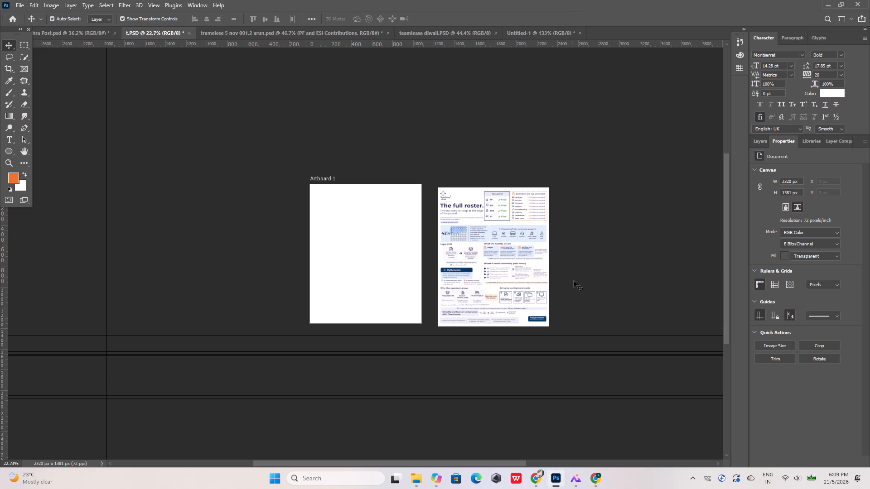
pyautogui.moveTo(587, 335); pyautogui.dragTo(541, 0)
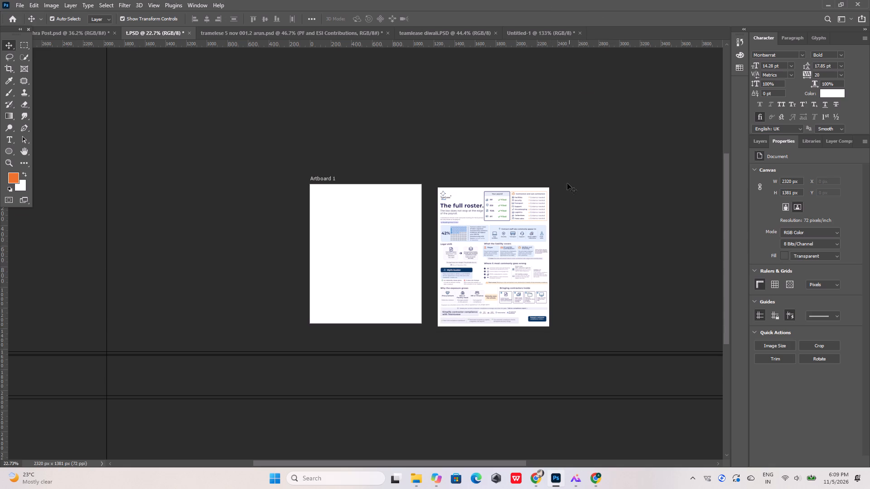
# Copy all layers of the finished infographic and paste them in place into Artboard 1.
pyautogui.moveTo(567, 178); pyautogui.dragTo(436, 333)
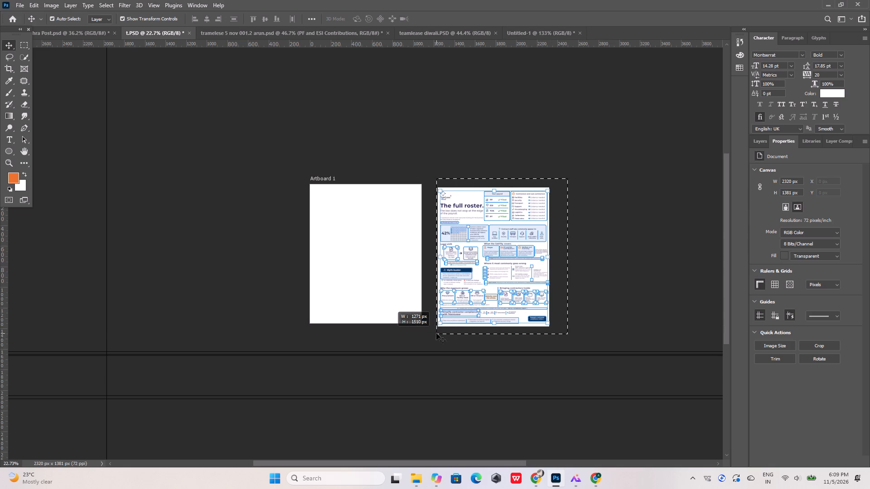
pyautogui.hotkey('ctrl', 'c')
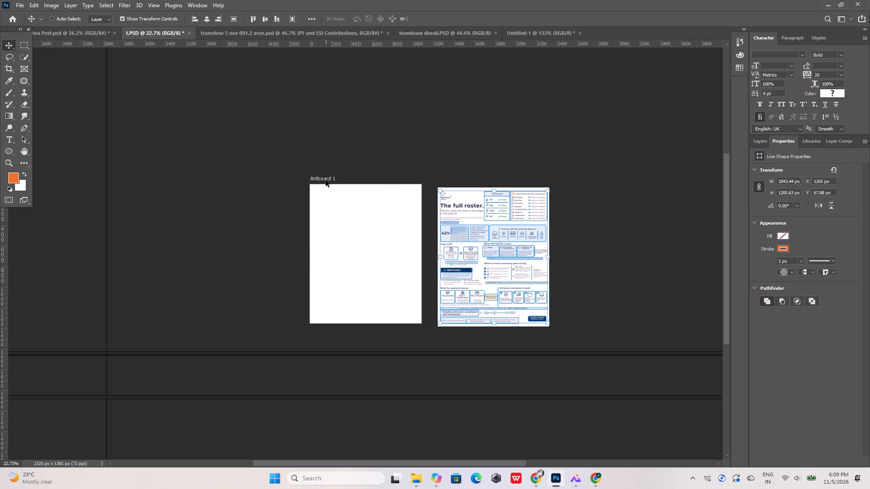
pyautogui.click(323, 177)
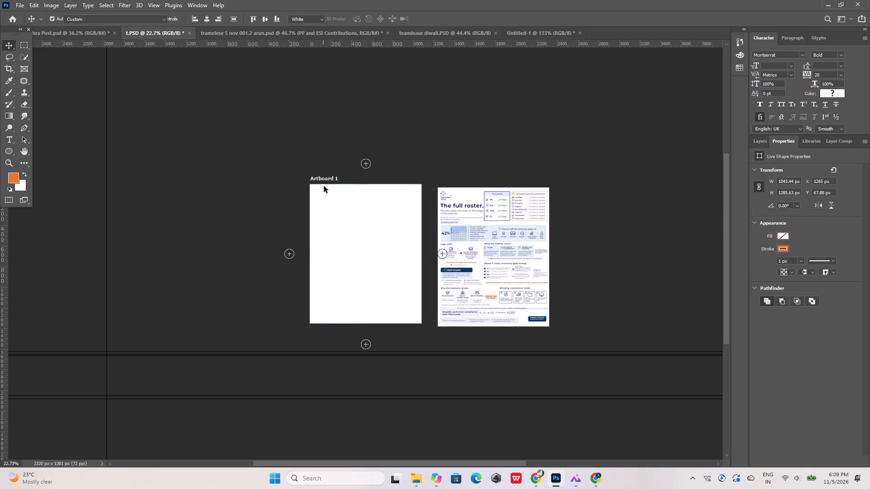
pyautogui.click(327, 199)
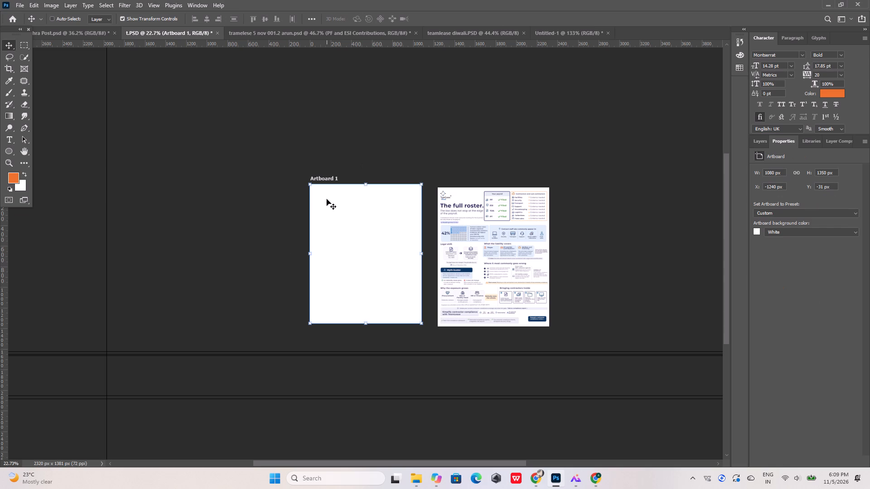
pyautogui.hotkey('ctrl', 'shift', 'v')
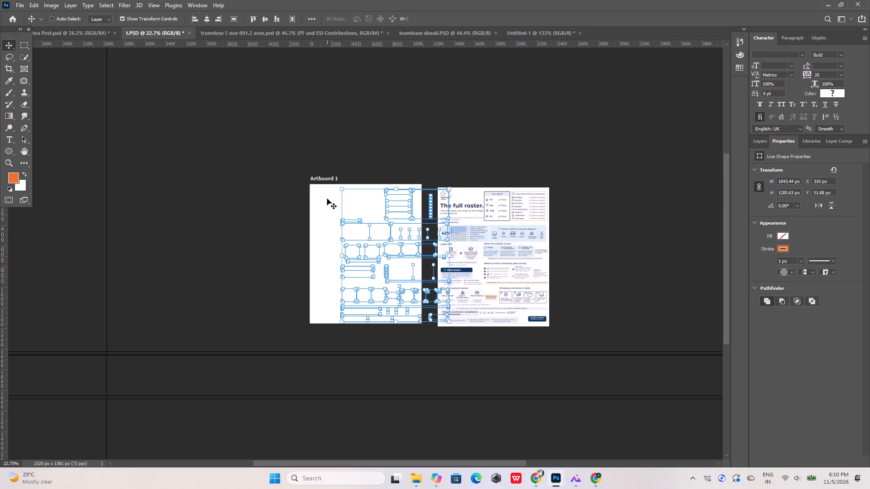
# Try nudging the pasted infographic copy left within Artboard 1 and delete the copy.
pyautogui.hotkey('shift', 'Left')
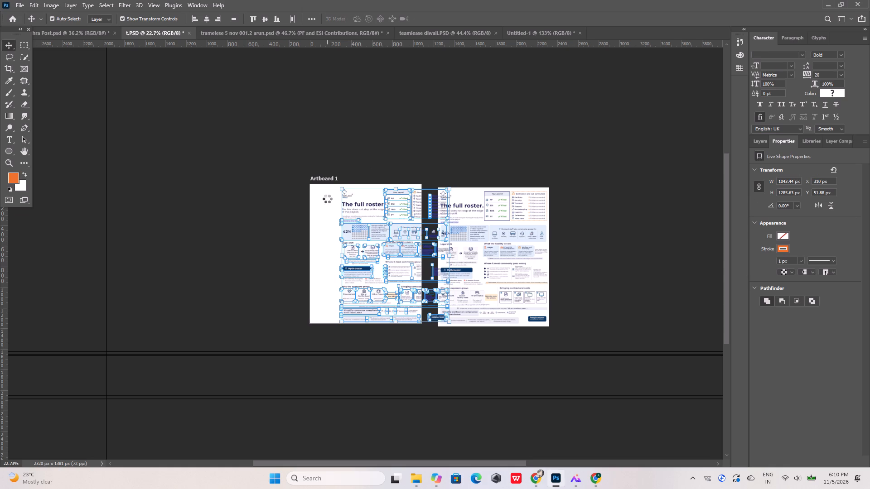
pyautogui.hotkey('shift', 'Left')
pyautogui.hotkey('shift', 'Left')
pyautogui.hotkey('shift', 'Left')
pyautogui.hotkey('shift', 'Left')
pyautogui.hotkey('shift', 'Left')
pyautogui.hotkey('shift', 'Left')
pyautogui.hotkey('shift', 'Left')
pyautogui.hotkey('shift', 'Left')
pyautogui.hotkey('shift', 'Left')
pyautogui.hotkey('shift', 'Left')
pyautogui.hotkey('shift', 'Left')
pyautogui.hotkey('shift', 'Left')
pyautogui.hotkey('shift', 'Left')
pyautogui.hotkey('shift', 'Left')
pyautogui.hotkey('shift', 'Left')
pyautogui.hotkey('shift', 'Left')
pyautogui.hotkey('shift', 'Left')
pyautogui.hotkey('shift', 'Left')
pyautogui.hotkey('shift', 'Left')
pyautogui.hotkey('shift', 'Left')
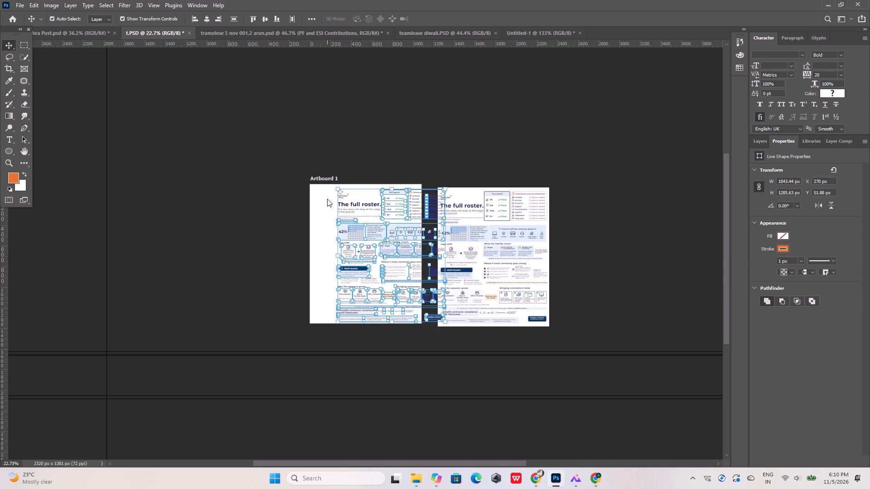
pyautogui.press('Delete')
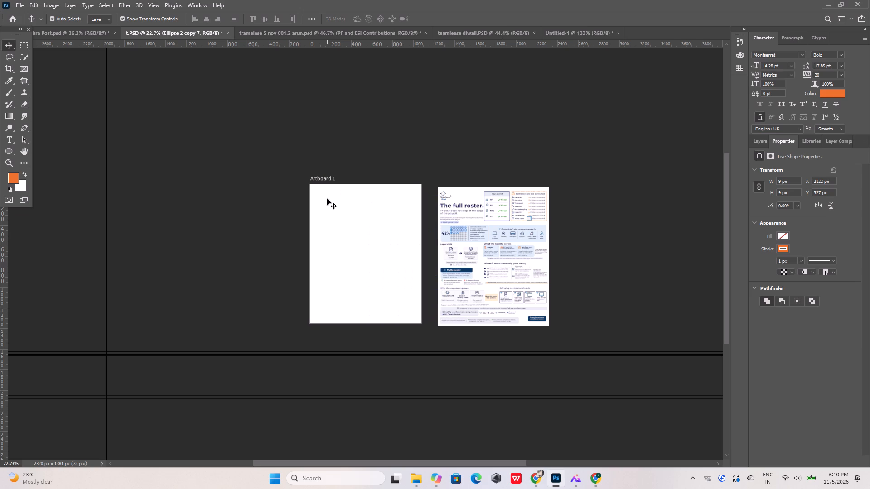
# Save the document as a JPEG named t in the Downloads folder, with quality 11, Maximum, and Progressive format.
pyautogui.click(19, 4)
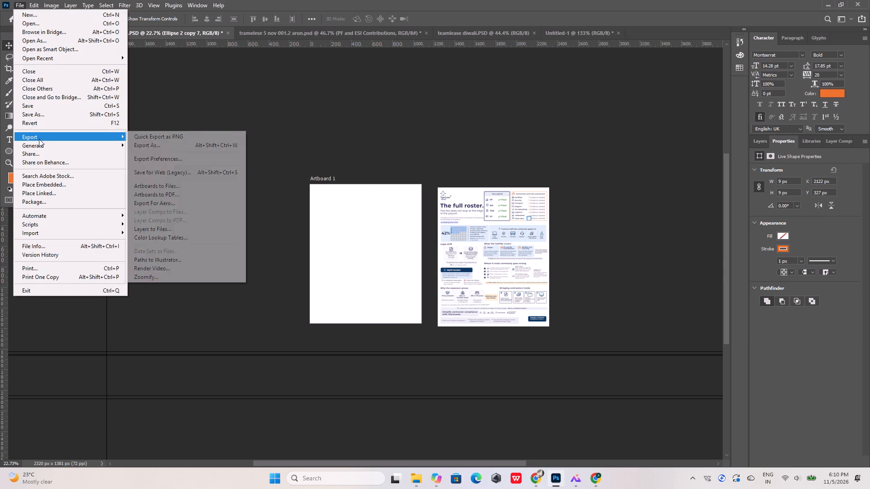
pyautogui.click(48, 114)
pyautogui.click(650, 360)
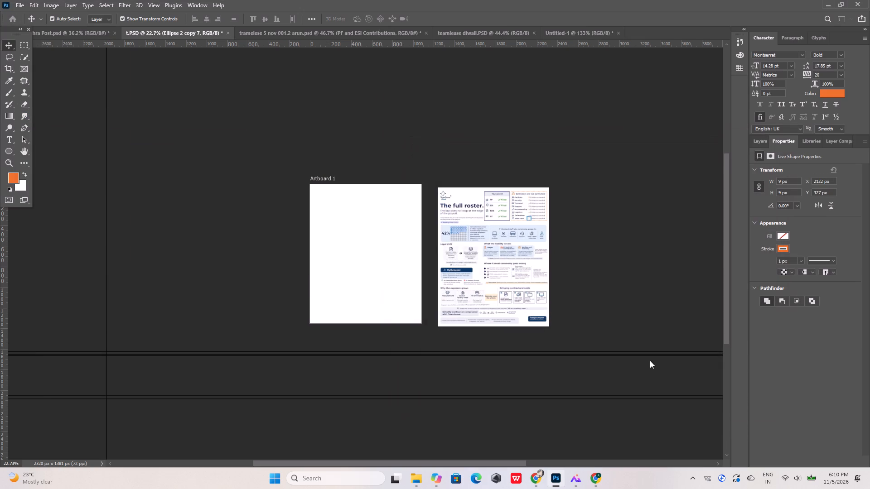
pyautogui.click(340, 343)
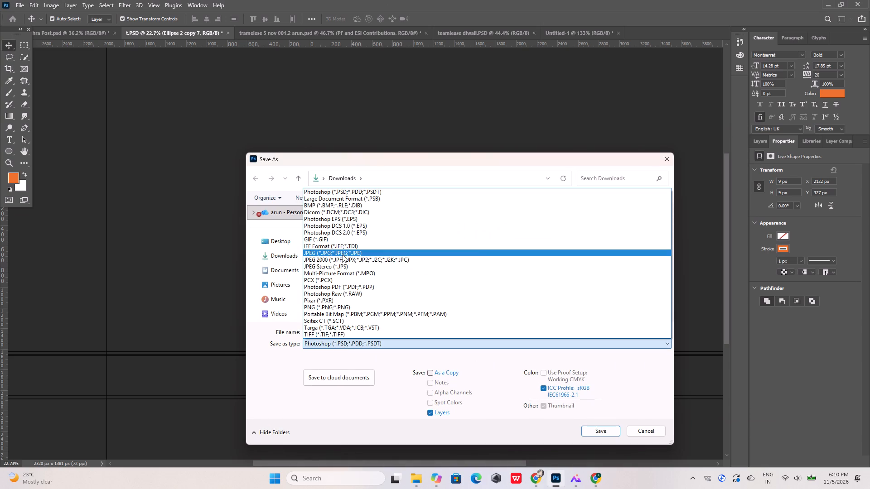
pyautogui.click(343, 254)
pyautogui.click(289, 259)
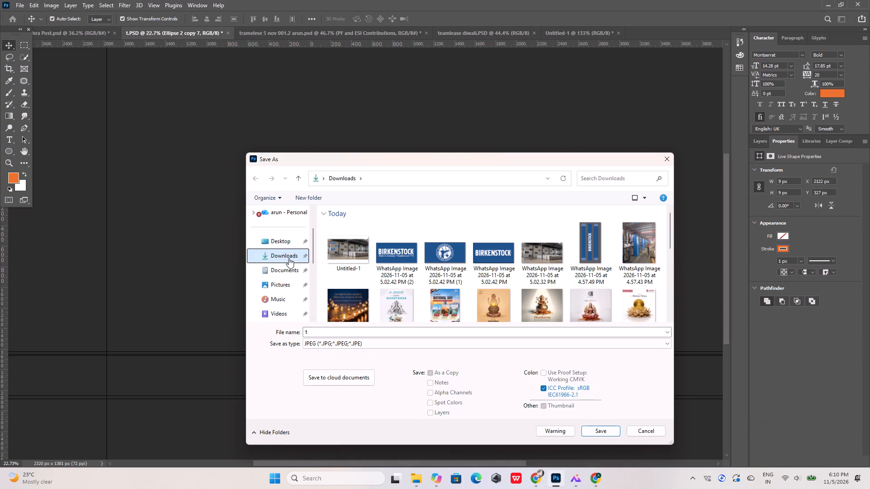
pyautogui.click(591, 433)
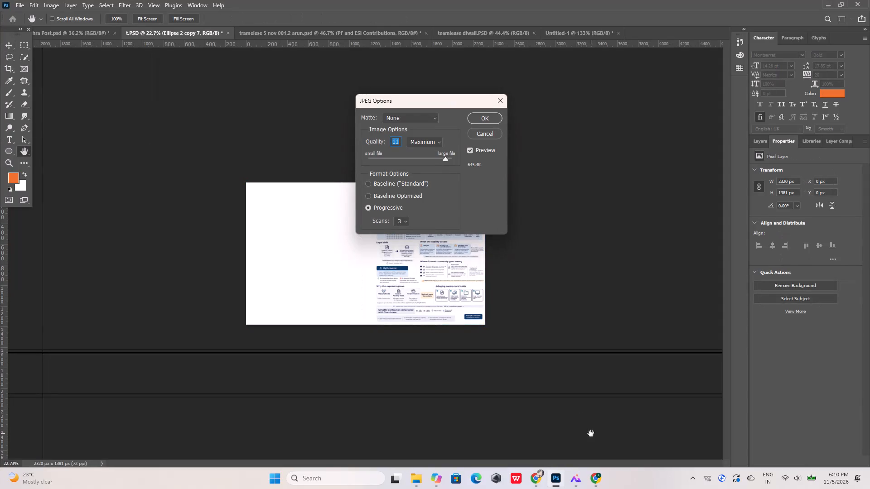
pyautogui.click(493, 123)
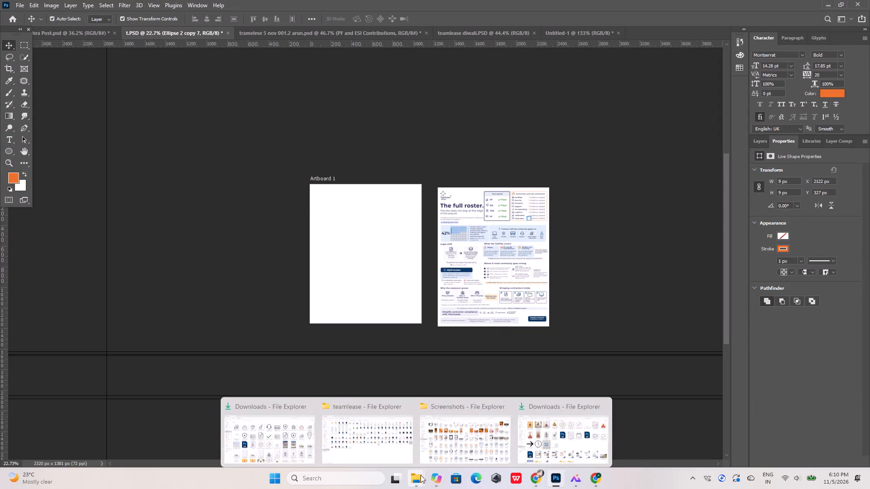
# Switch to File Explorer, check the saved JPEG t in the Downloads folder, and return to Photoshop.
pyautogui.click(537, 429)
pyautogui.click(28, 157)
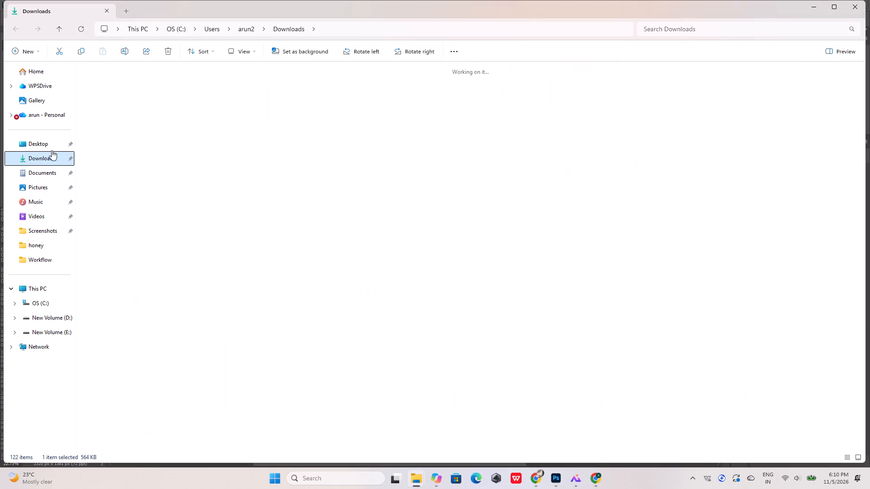
pyautogui.click(553, 477)
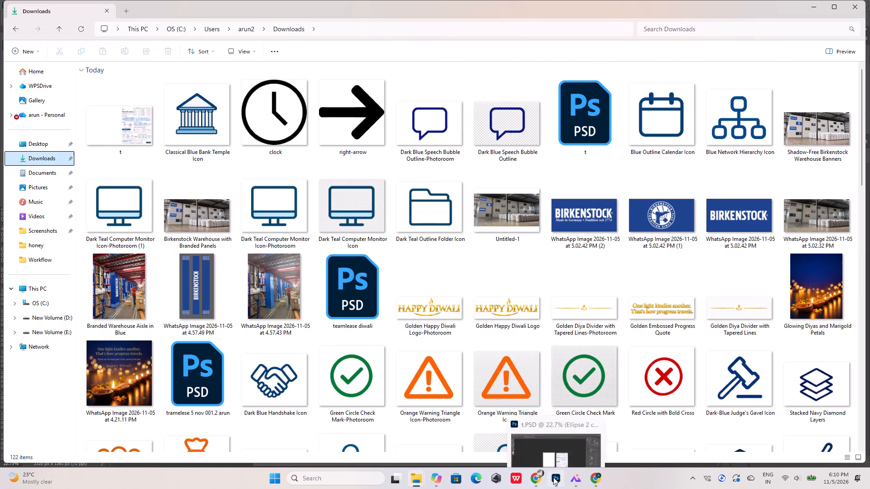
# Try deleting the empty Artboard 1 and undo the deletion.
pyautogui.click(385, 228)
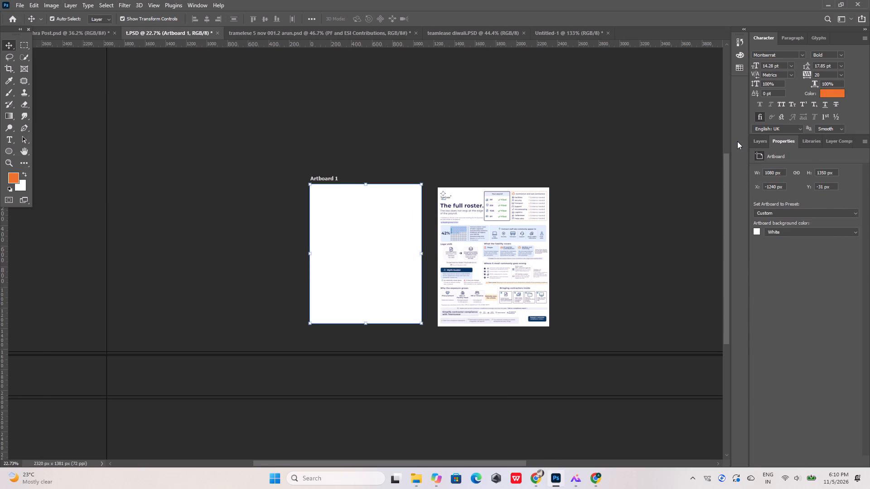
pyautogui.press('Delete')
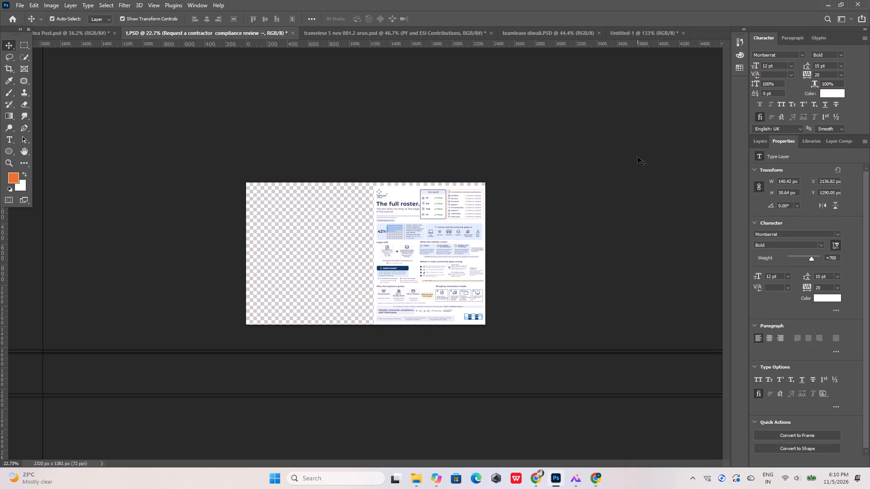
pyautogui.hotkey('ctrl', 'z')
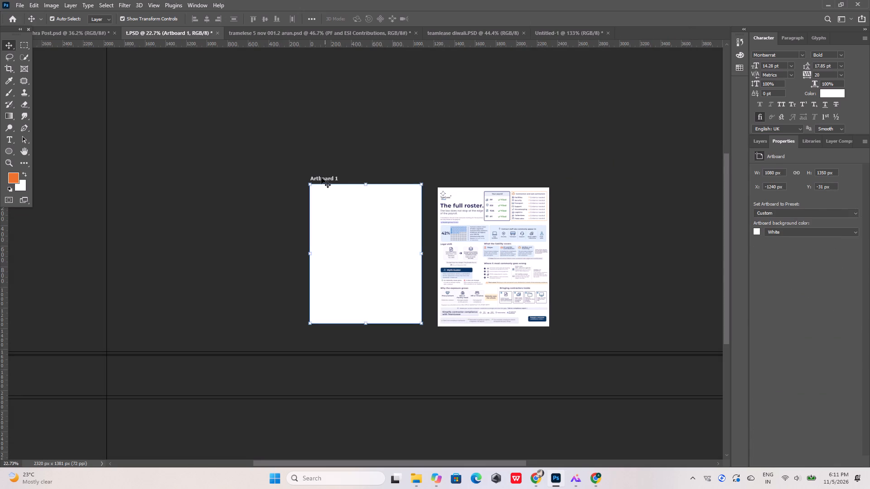
# Move the empty Artboard 1 to the right-hand side of the infographic, placing it at X 1213 px, Y -6 px.
pyautogui.moveTo(320, 178); pyautogui.dragTo(329, 180)
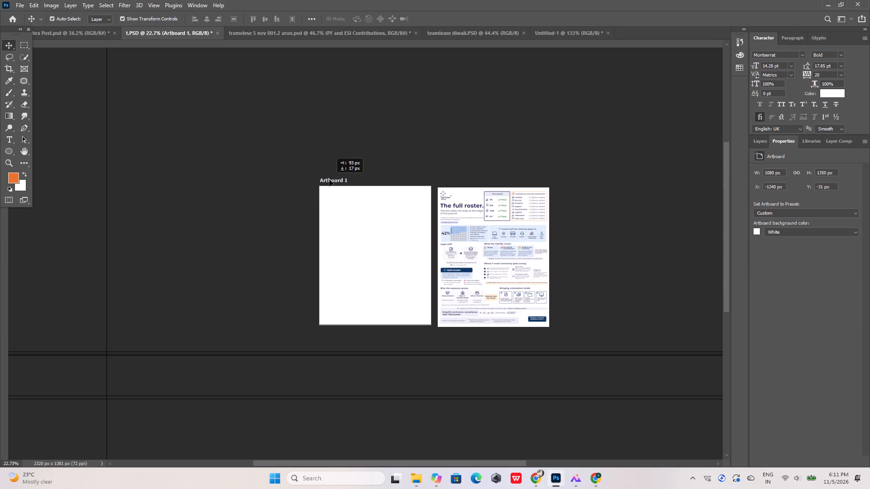
pyautogui.moveTo(329, 180); pyautogui.dragTo(574, 182)
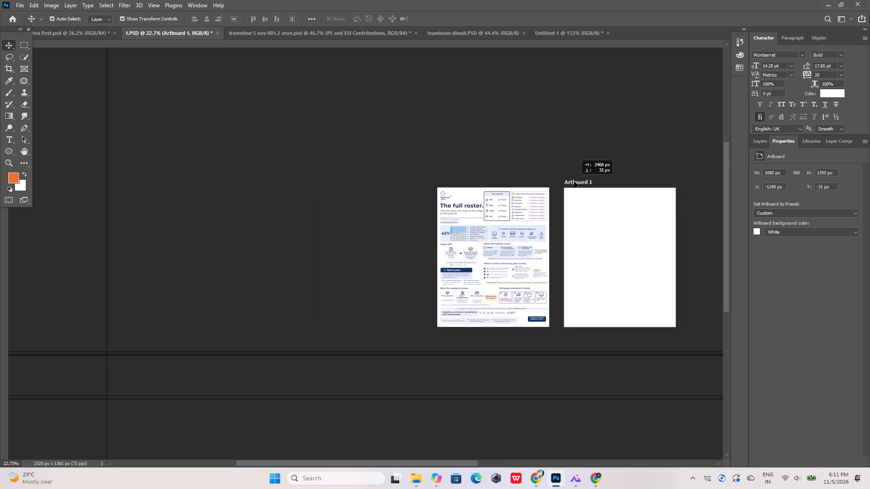
pyautogui.moveTo(574, 182); pyautogui.dragTo(573, 184)
pyautogui.keyDown('alt'); pyautogui.scroll(3, 574, 197); pyautogui.keyUp('alt')
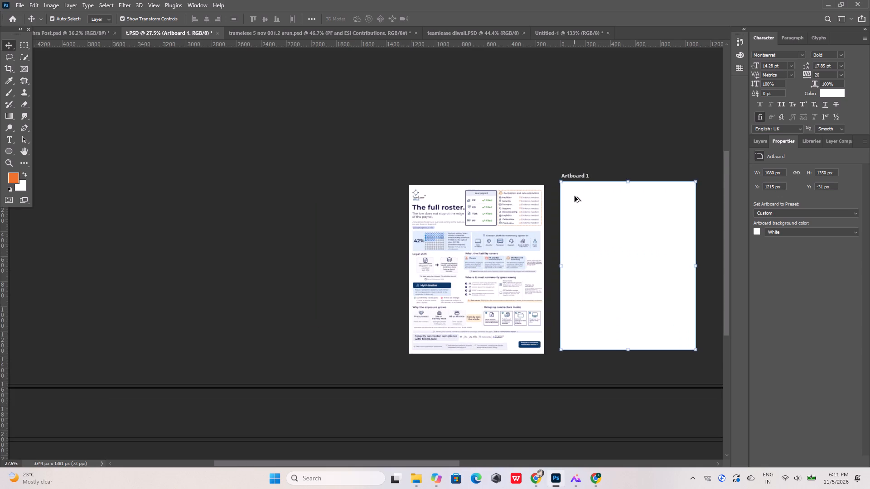
pyautogui.keyDown('alt'); pyautogui.scroll(10, 575, 196); pyautogui.keyUp('alt')
pyautogui.moveTo(542, 149); pyautogui.dragTo(542, 164)
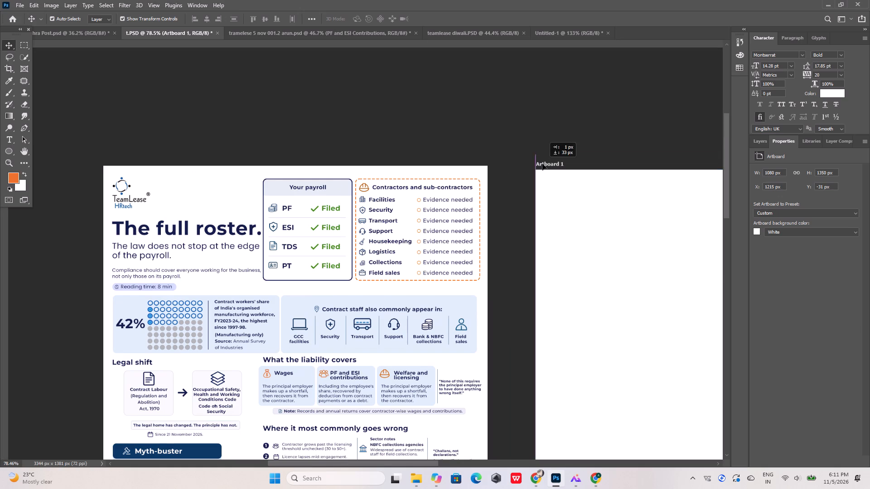
pyautogui.moveTo(542, 164); pyautogui.dragTo(542, 158)
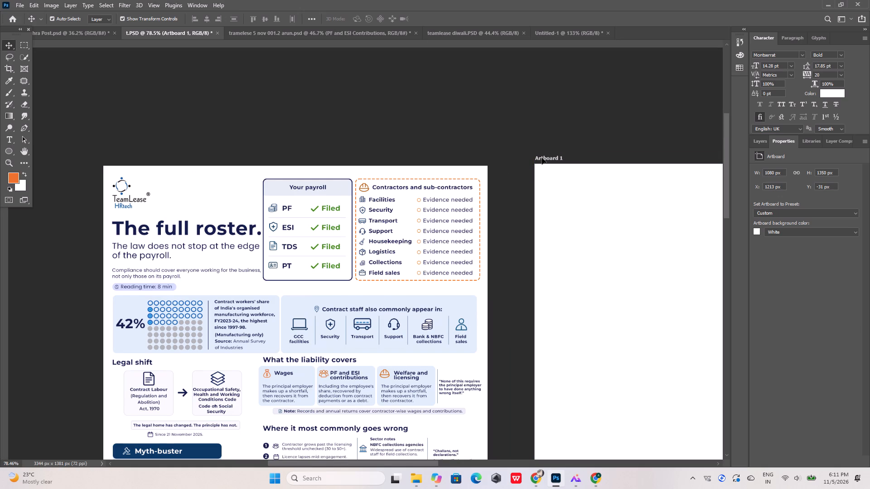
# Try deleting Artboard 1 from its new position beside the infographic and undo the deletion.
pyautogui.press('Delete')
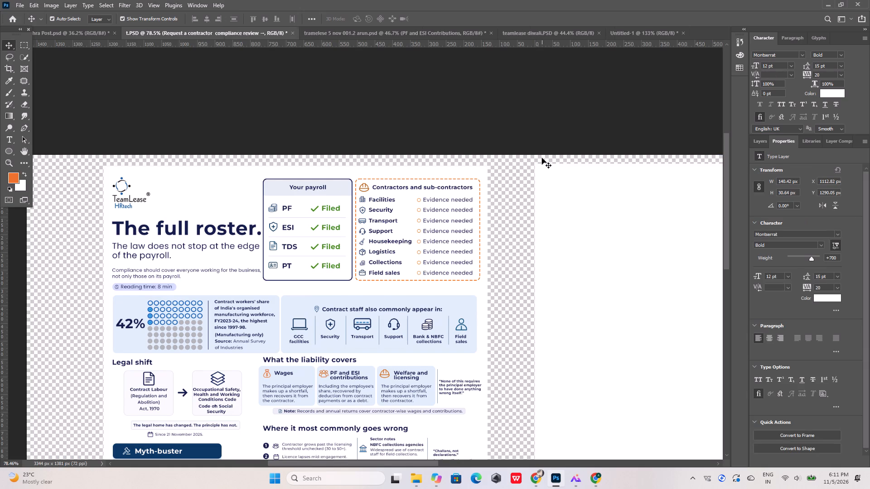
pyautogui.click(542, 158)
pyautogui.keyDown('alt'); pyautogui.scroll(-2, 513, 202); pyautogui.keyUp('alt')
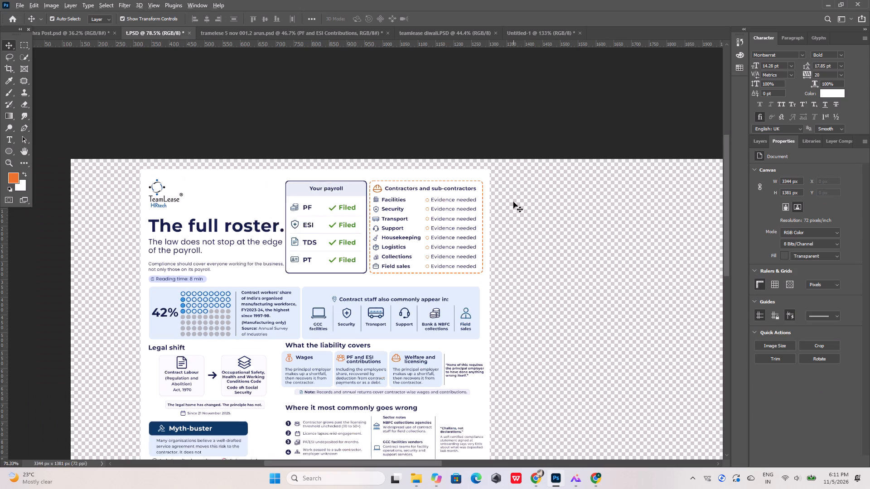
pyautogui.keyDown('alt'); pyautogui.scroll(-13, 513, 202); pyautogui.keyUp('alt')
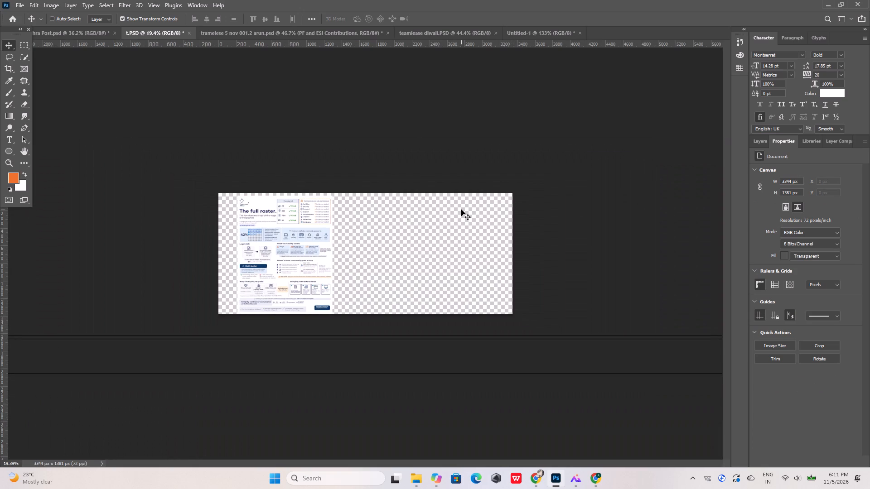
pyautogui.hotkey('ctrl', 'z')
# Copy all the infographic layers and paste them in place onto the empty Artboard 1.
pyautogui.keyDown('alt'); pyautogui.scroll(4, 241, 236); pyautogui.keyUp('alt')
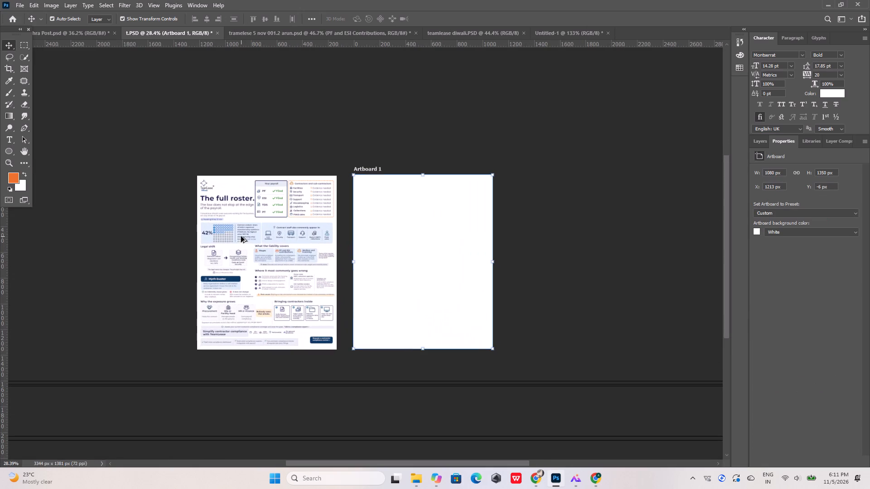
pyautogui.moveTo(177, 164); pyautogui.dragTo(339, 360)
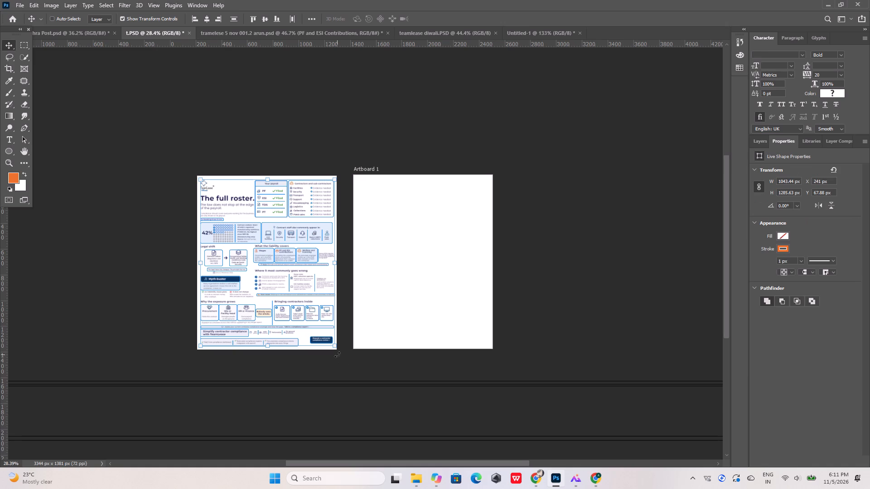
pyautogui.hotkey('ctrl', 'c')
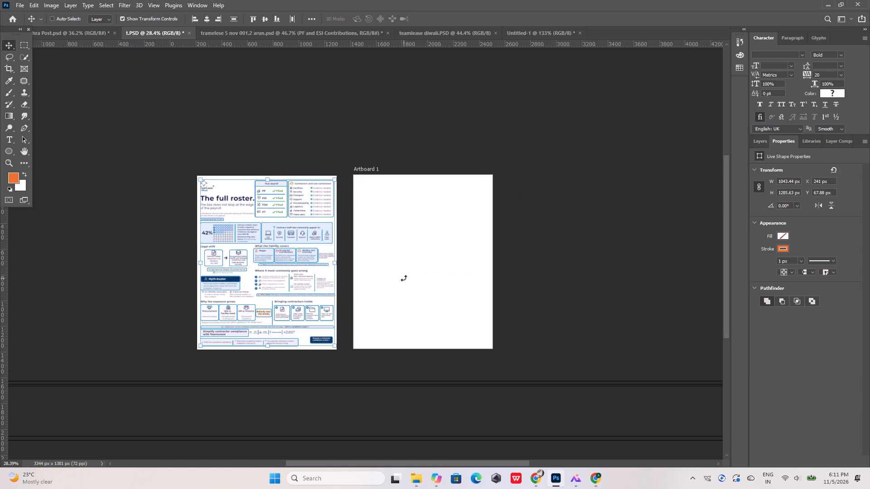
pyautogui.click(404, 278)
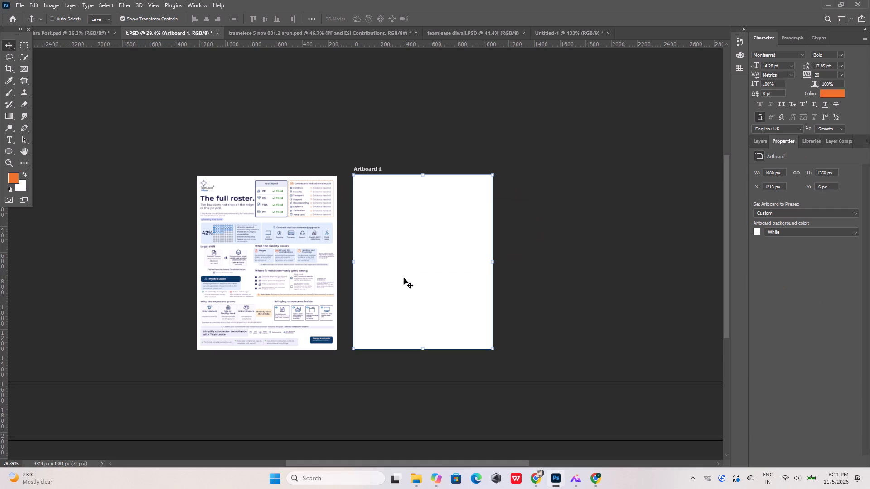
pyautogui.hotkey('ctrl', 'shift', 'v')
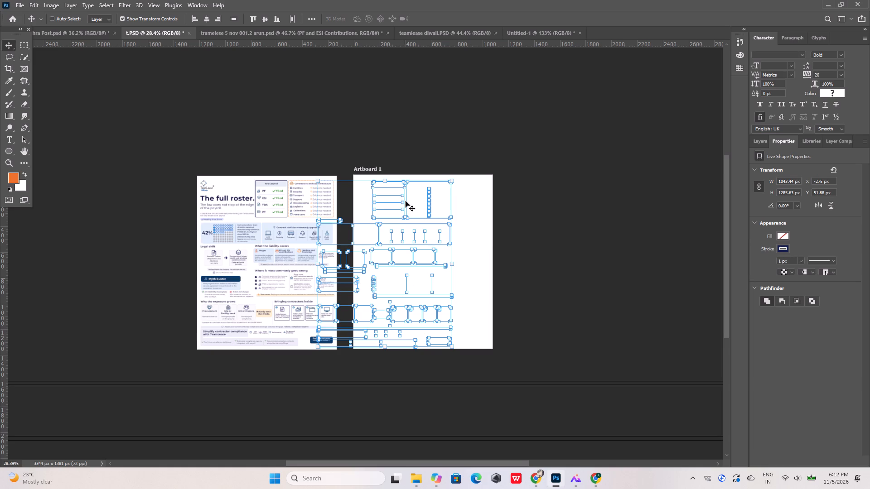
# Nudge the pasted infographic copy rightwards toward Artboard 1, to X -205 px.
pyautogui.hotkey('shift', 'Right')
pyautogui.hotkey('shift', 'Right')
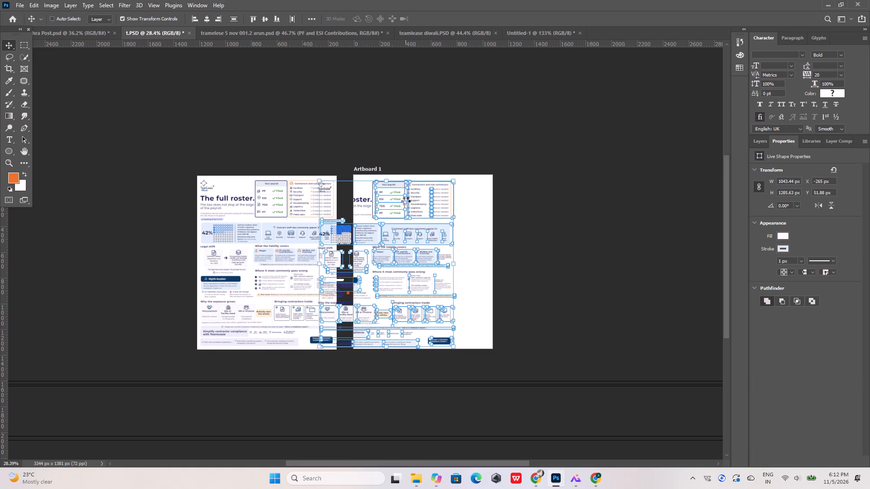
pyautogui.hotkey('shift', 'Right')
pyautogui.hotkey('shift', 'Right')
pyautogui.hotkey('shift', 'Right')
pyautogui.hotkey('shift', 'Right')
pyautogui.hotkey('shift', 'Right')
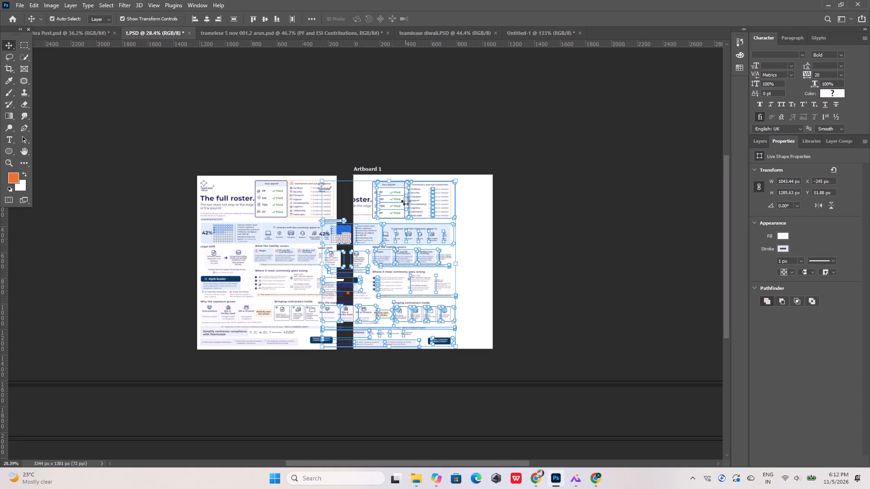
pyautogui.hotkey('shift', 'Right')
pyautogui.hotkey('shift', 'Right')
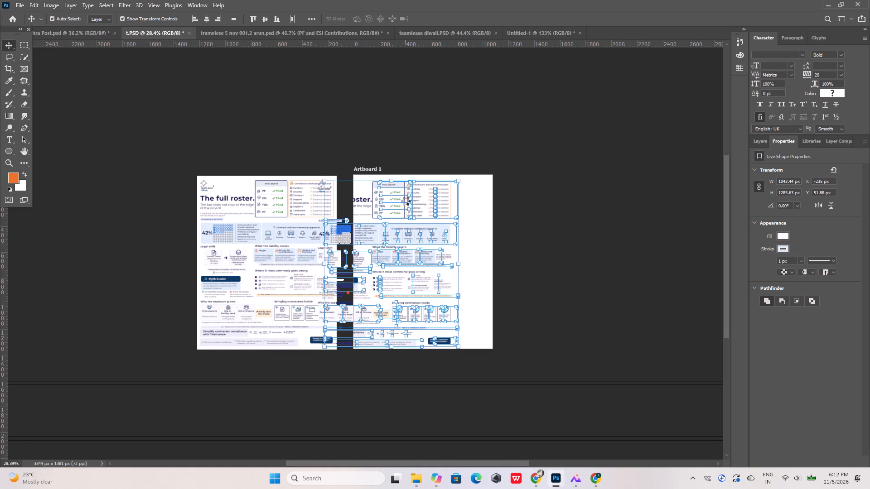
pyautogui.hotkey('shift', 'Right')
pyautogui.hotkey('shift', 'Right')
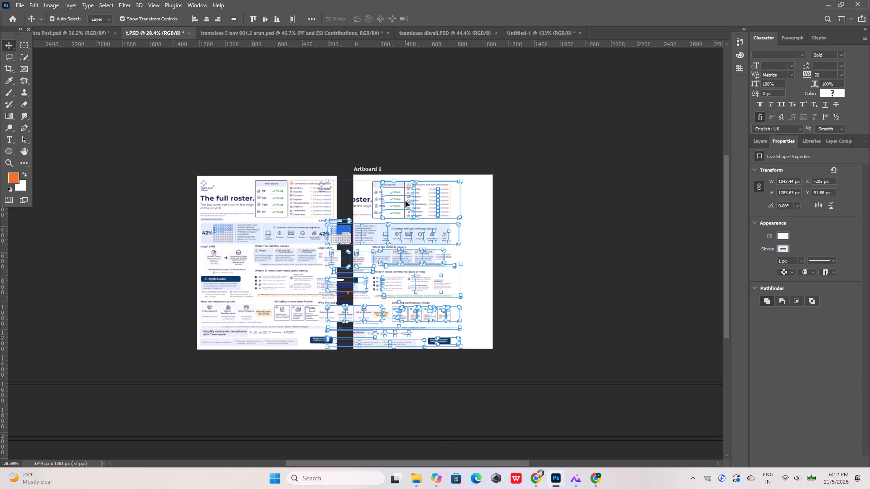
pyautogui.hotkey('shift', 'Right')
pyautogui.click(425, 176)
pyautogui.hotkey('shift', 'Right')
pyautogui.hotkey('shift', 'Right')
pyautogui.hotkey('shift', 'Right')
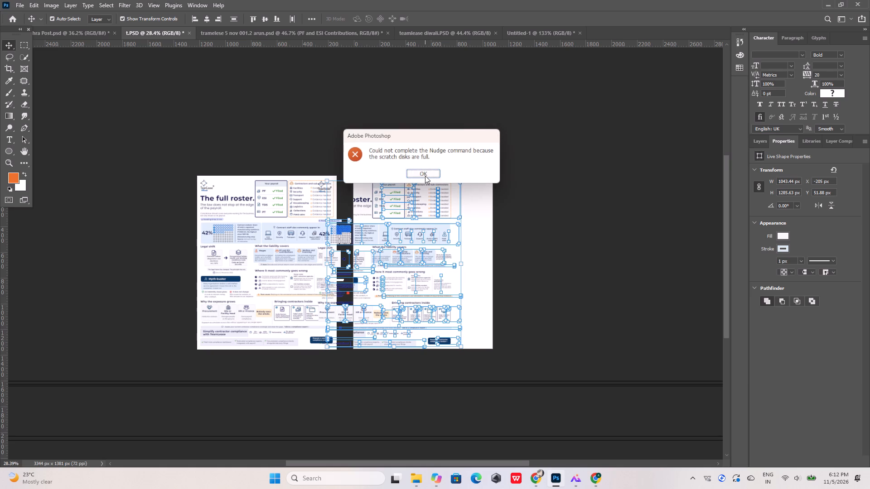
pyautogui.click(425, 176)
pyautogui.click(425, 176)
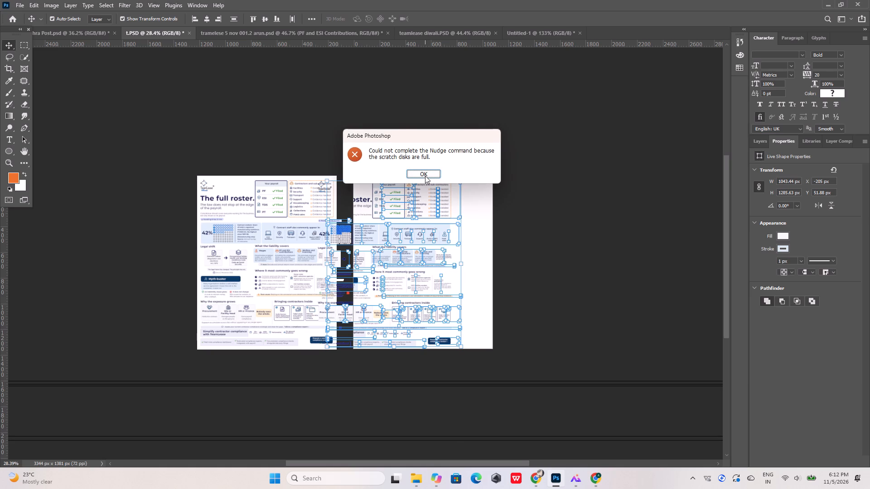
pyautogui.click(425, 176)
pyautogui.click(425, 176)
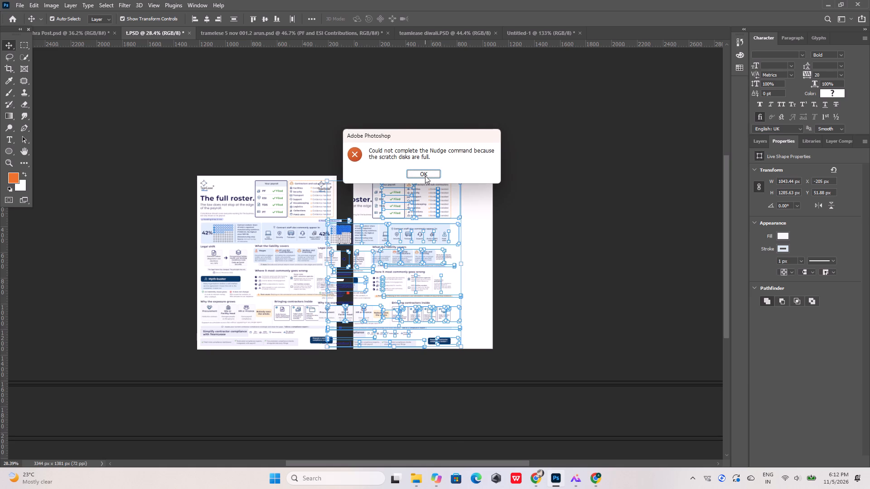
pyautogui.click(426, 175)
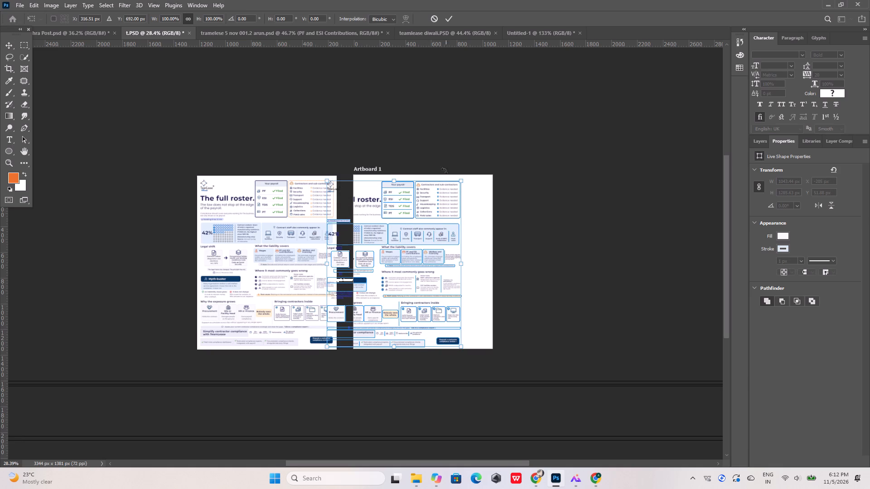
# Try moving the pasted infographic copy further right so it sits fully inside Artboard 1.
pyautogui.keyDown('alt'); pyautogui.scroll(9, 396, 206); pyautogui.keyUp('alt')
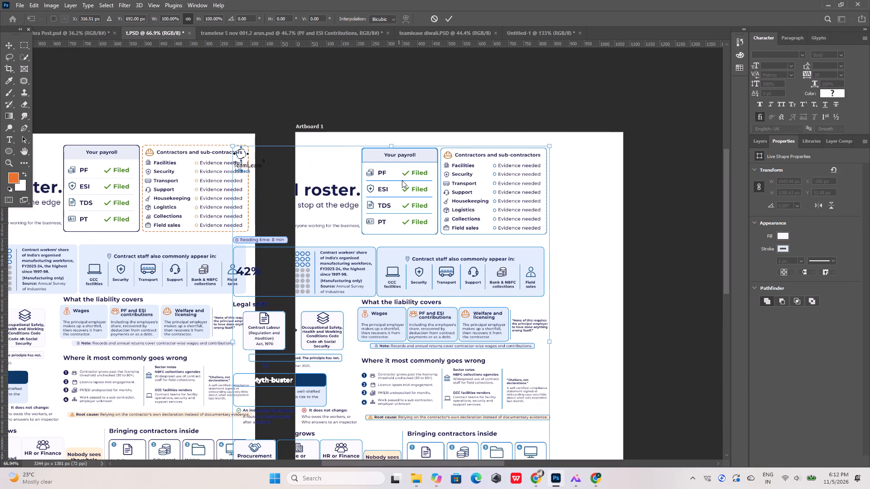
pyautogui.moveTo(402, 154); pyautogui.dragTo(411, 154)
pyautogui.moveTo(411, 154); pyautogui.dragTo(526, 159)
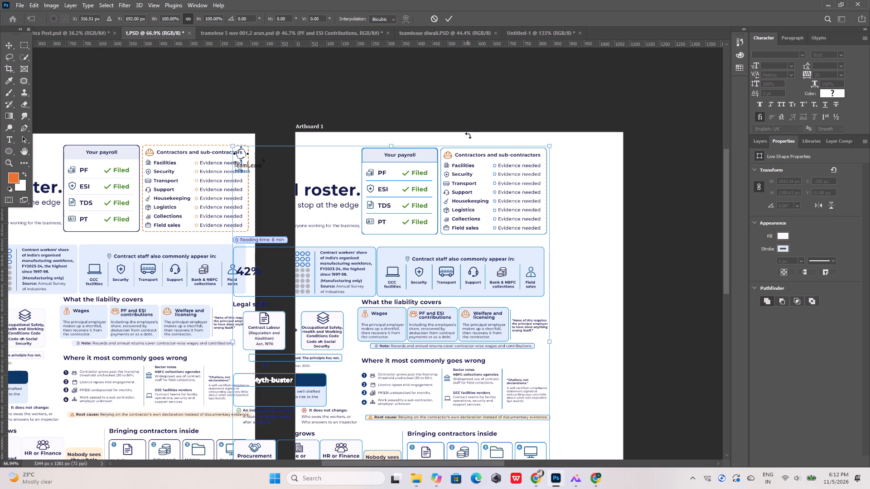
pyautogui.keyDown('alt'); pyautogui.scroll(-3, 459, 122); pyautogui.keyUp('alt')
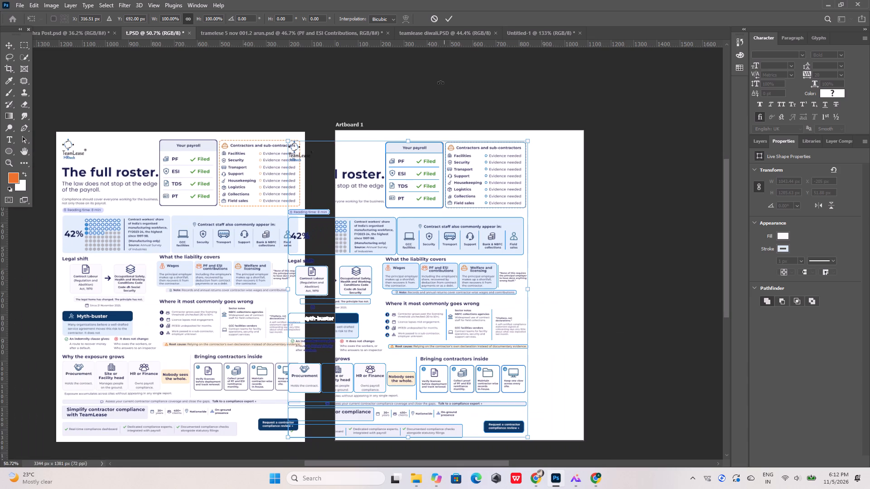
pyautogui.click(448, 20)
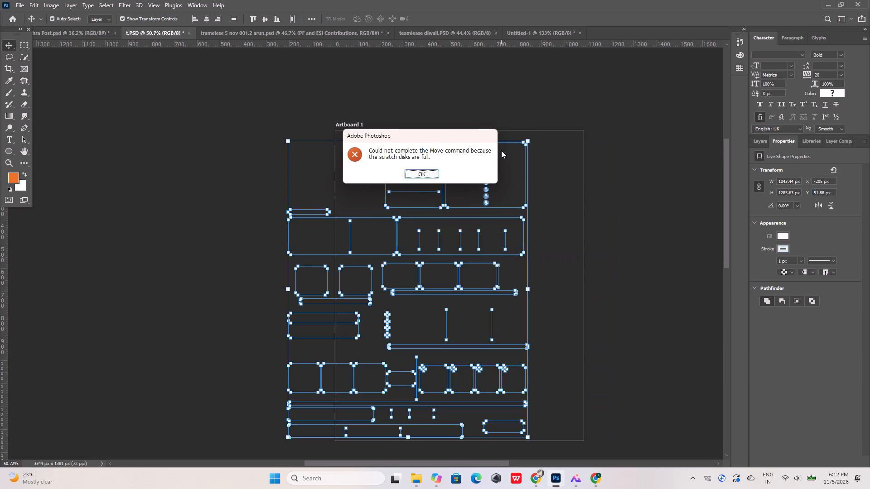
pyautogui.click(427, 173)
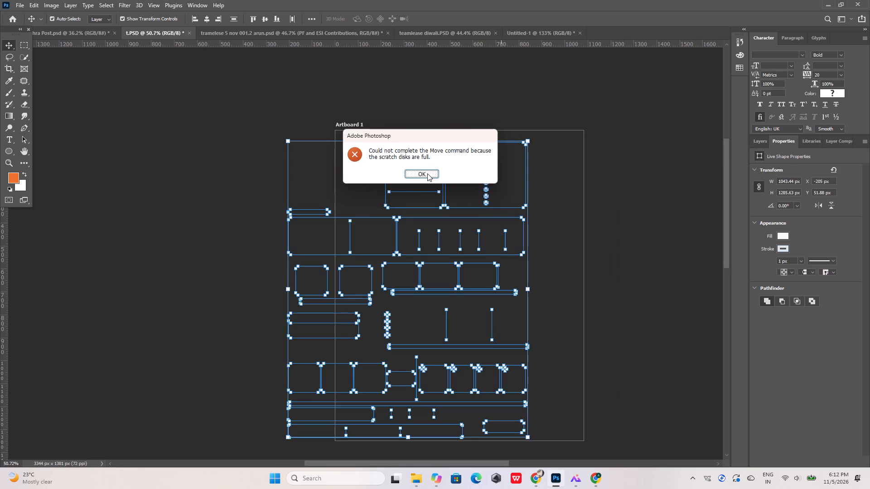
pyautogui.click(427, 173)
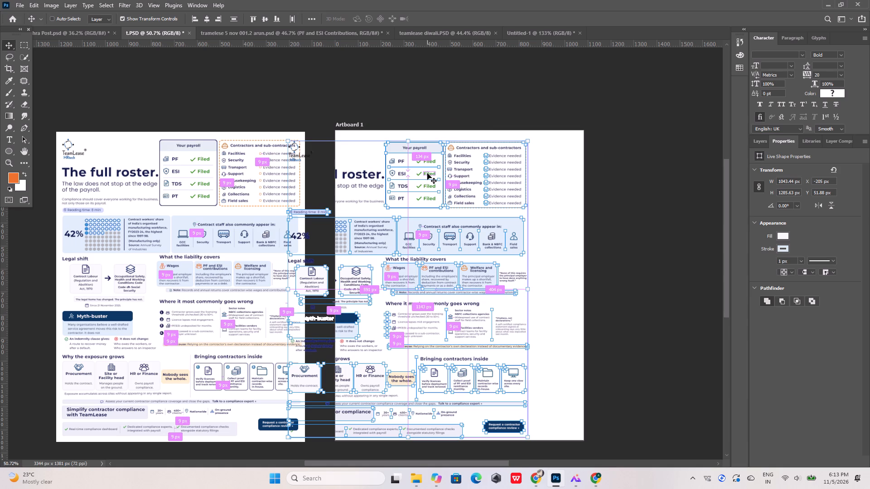
# Copy the selected infographic layers and create a new 1080 × 1350 px document at 300 pixels/inch with a white background.
pyautogui.hotkey('ctrl', 'c')
pyautogui.click(22, 6)
pyautogui.click(28, 15)
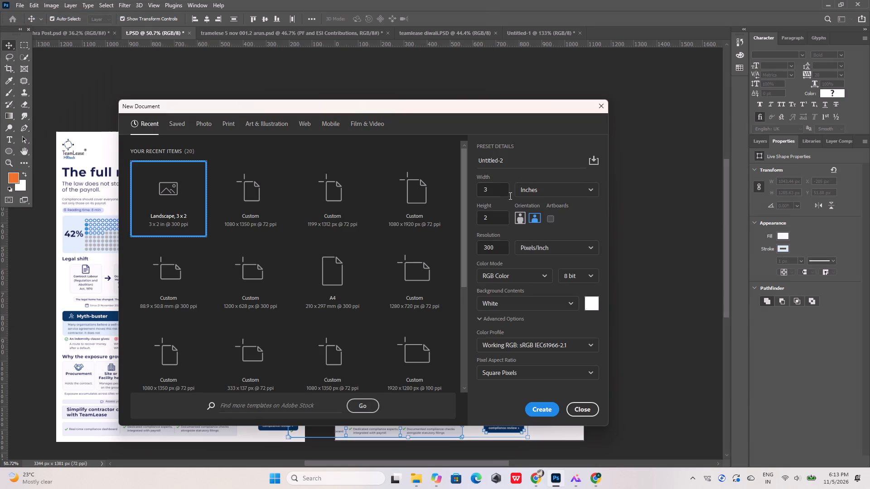
pyautogui.moveTo(502, 192); pyautogui.dragTo(467, 192)
pyautogui.moveTo(493, 191); pyautogui.dragTo(489, 192)
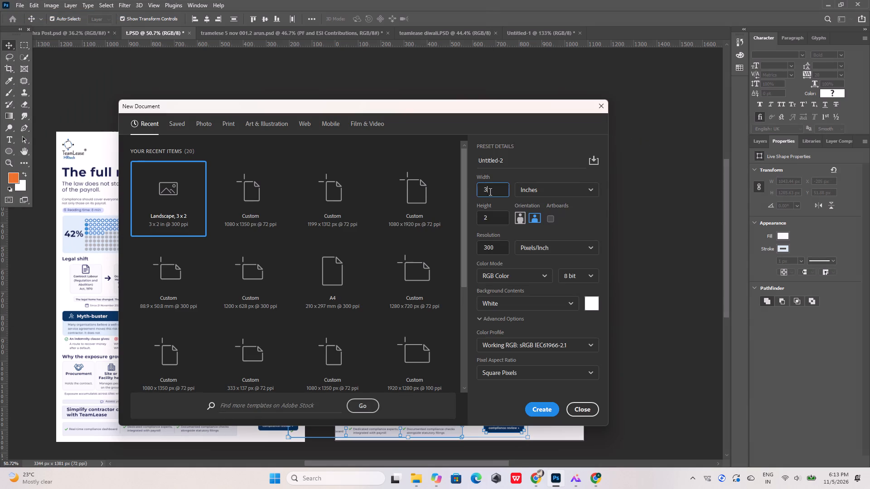
pyautogui.moveTo(489, 192); pyautogui.dragTo(478, 192)
pyautogui.click(555, 192)
pyautogui.click(547, 207)
pyautogui.moveTo(499, 191); pyautogui.dragTo(479, 192)
pyautogui.write('118')
pyautogui.press('BackSpace')
pyautogui.press('BackSpace')
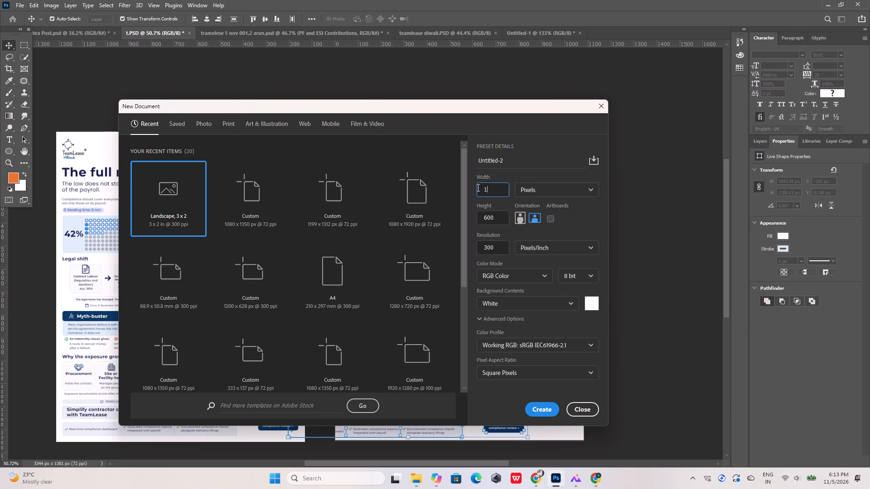
pyautogui.write('080')
pyautogui.moveTo(501, 220); pyautogui.dragTo(479, 220)
pyautogui.moveTo(479, 220); pyautogui.dragTo(473, 220)
pyautogui.write('1350')
pyautogui.press('Return')
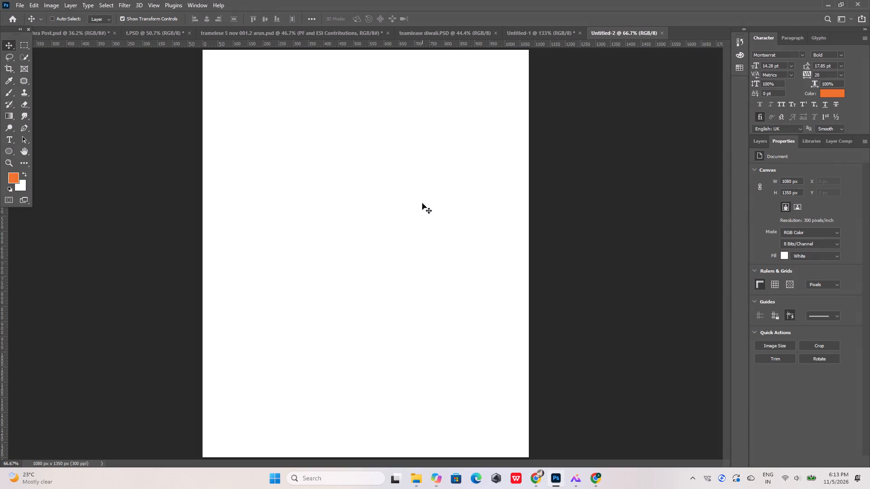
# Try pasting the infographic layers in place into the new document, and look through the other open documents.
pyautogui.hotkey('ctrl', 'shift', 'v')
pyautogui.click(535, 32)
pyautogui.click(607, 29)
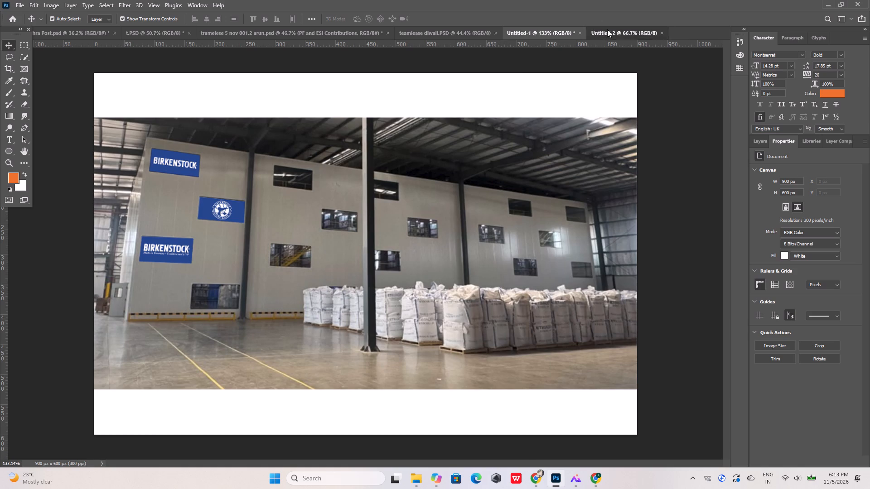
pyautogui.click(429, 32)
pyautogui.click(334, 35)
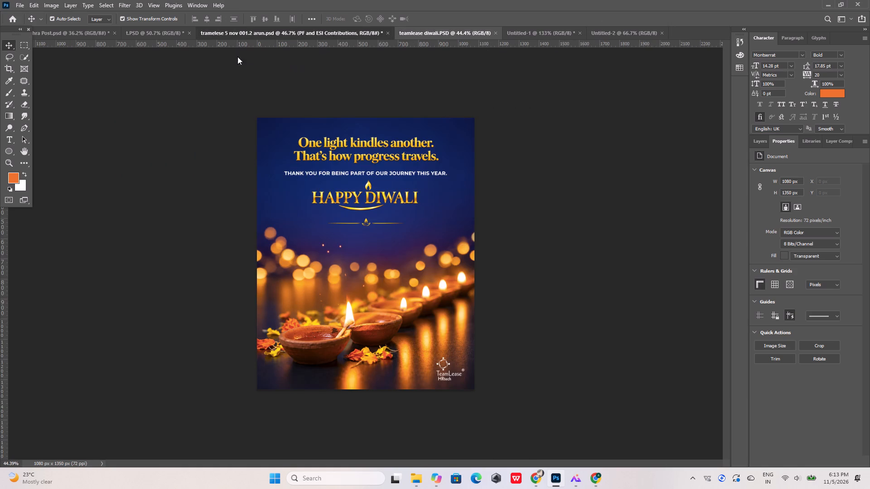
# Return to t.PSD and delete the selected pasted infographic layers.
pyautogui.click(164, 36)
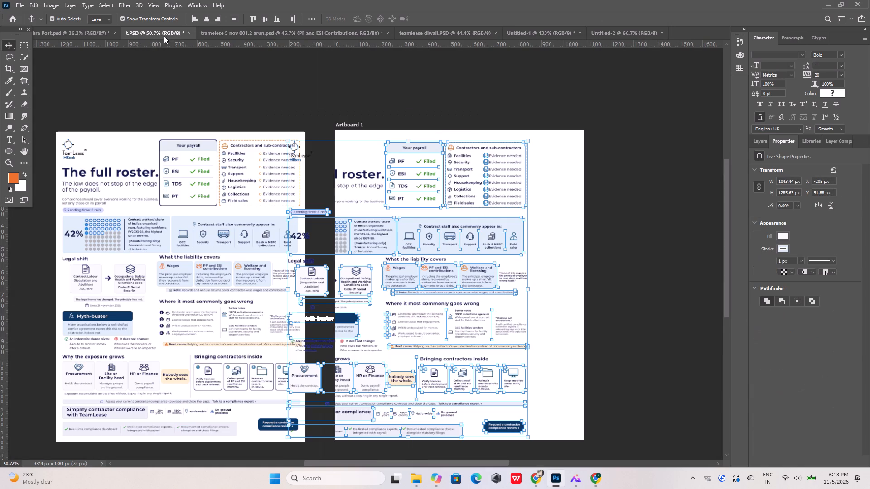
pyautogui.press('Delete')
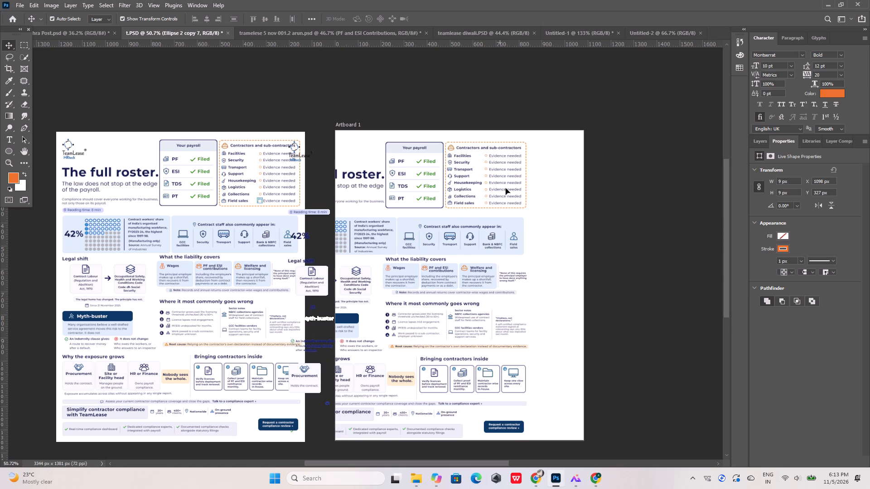
# Select all the infographic layers in t.PSD and try to copy them.
pyautogui.moveTo(51, 113); pyautogui.dragTo(304, 448)
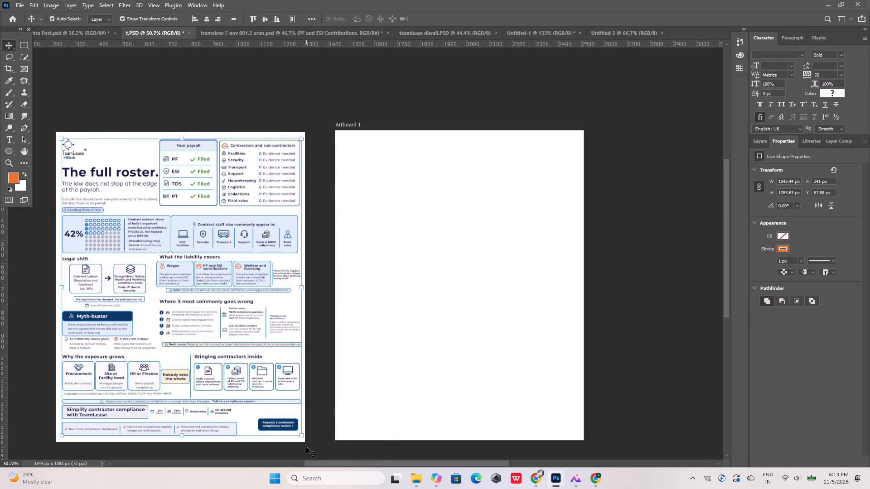
pyautogui.hotkey('ctrl', 'c')
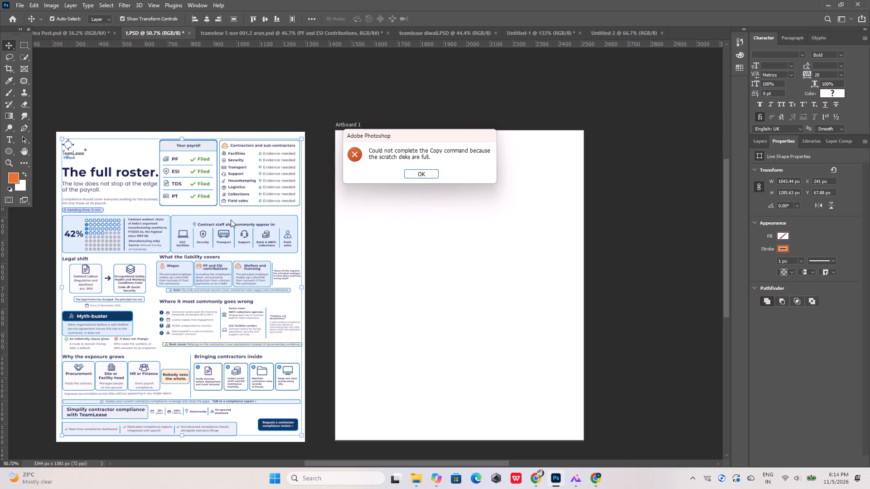
pyautogui.click(417, 175)
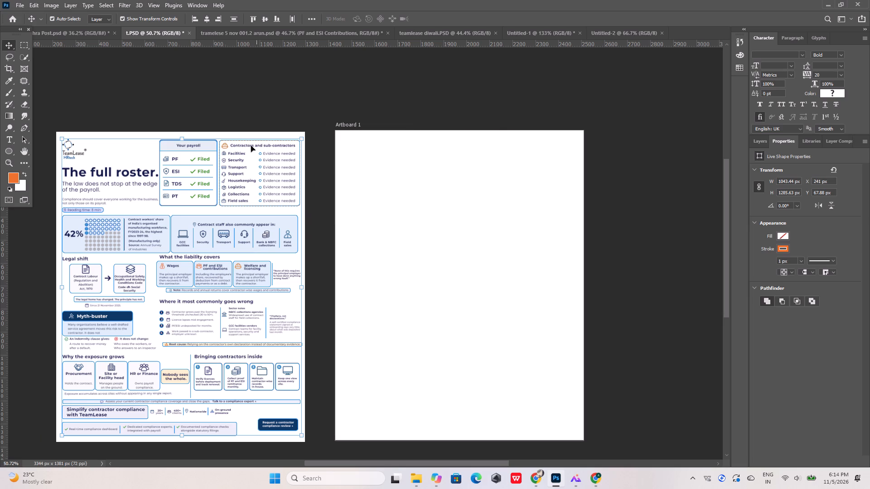
pyautogui.hotkey('ctrl', 'c')
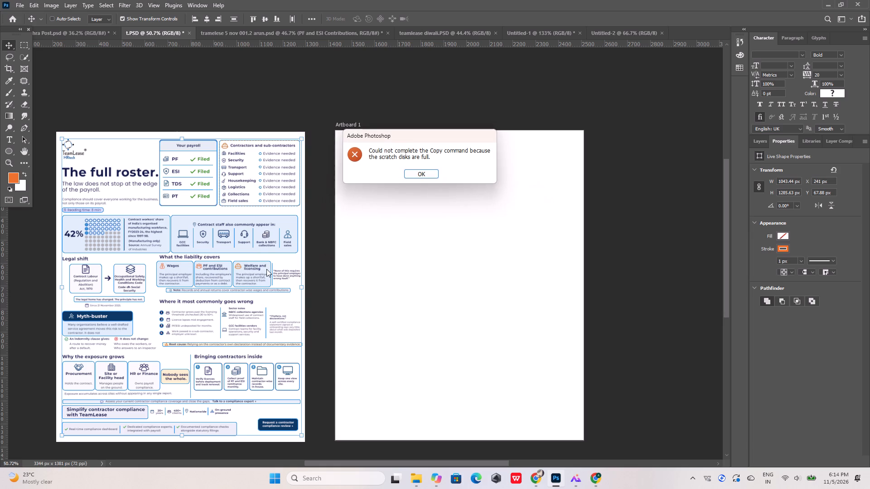
pyautogui.click(412, 173)
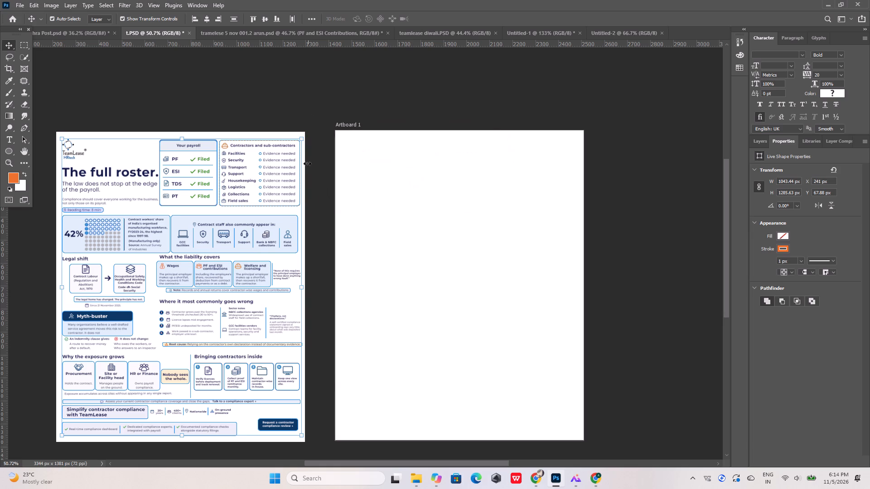
# Group all the selected infographic layers into one layer group.
pyautogui.click(760, 143)
pyautogui.rightClick(798, 210)
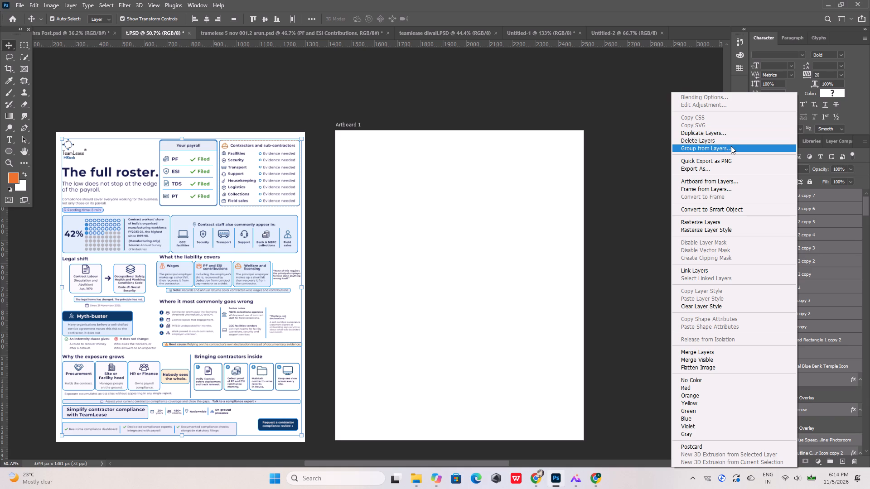
pyautogui.click(591, 111)
pyautogui.hotkey('ctrl', 'g')
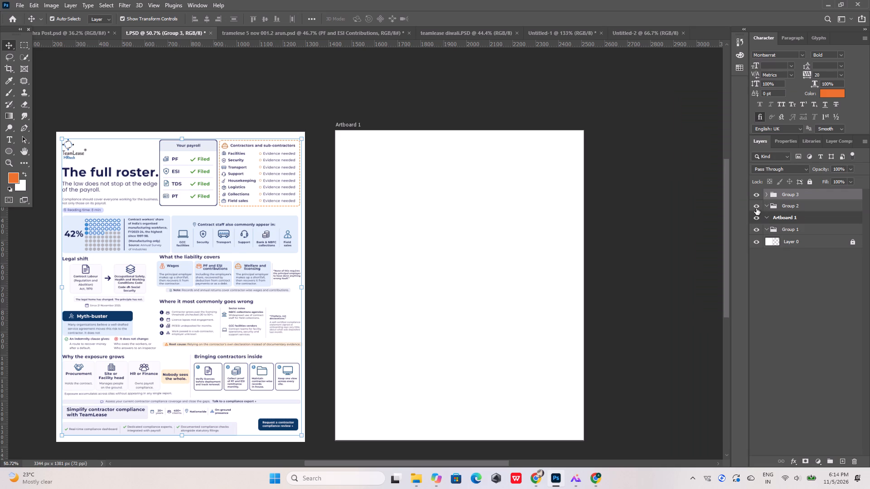
# Hide the empty Artboard 1 so only the original infographic shows, and clear the selection.
pyautogui.click(756, 208)
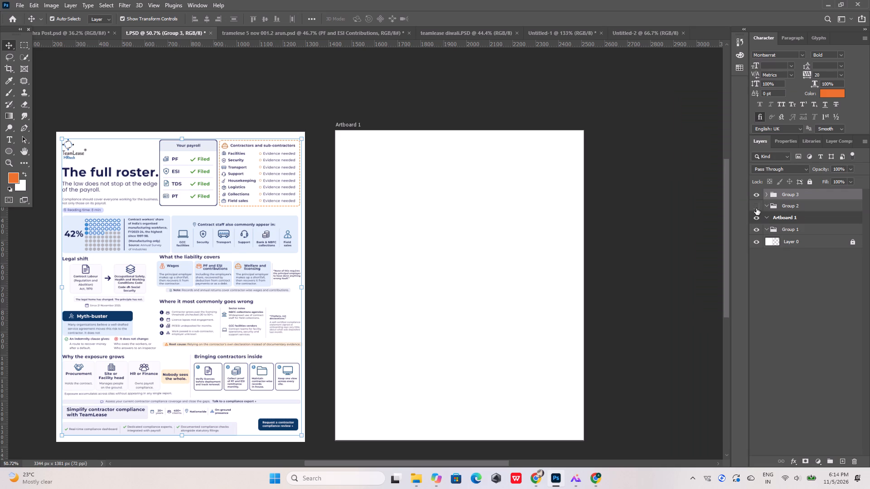
pyautogui.click(756, 208)
pyautogui.click(757, 220)
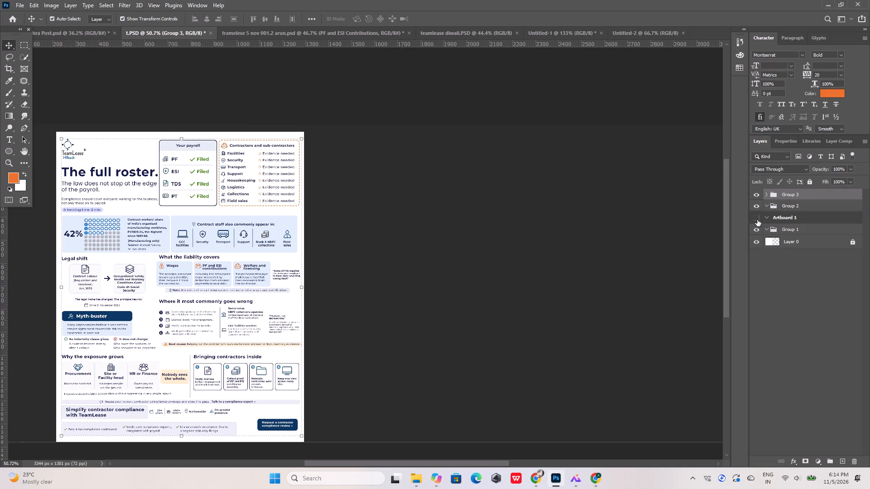
pyautogui.click(424, 163)
# Examine the infographic's layout and the margin beside the "None of this requires the principal employer" quote.
pyautogui.keyDown('alt'); pyautogui.scroll(-4, 412, 183); pyautogui.keyUp('alt')
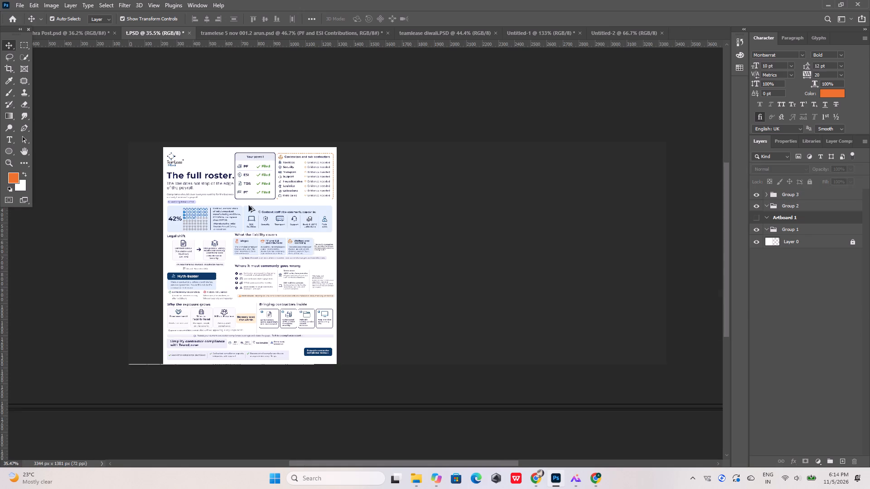
pyautogui.keyDown('alt'); pyautogui.scroll(7, 197, 199); pyautogui.keyUp('alt')
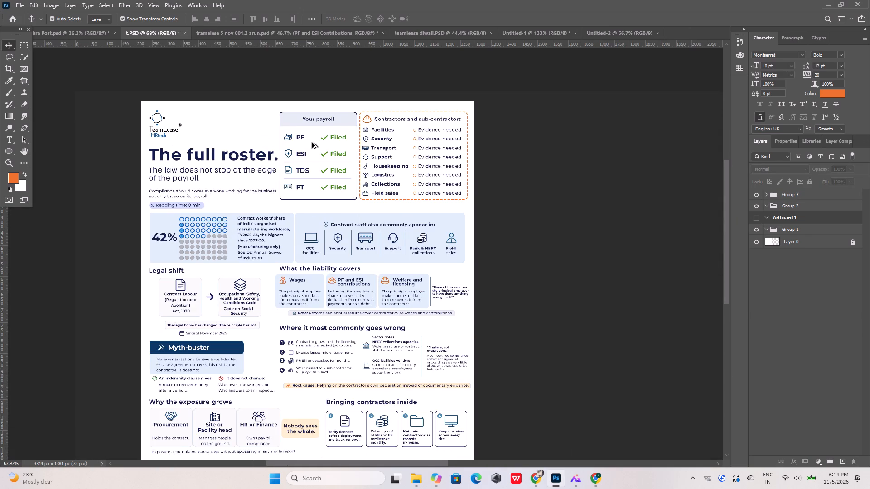
pyautogui.keyDown('alt'); pyautogui.scroll(-4, 312, 142); pyautogui.keyUp('alt')
pyautogui.keyDown('alt'); pyautogui.scroll(2, 265, 323); pyautogui.keyUp('alt')
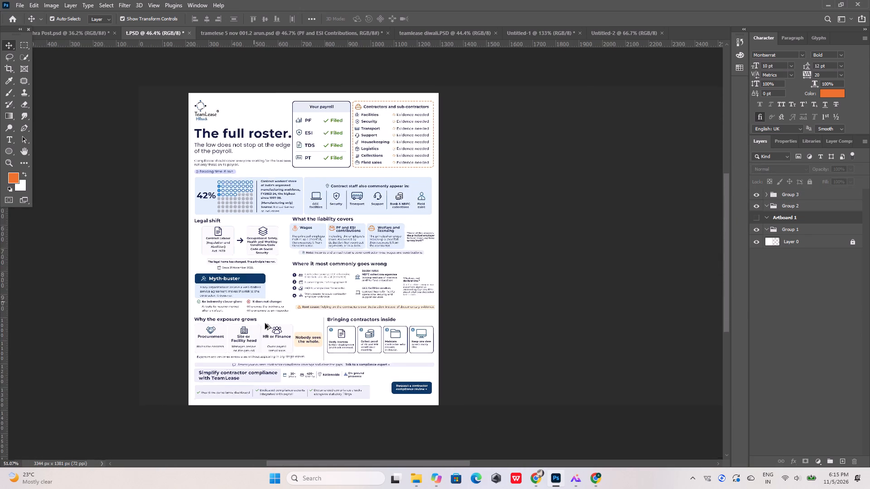
pyautogui.keyDown('alt'); pyautogui.scroll(1, 265, 323); pyautogui.keyUp('alt')
pyautogui.keyDown('alt'); pyautogui.scroll(-3, 265, 323); pyautogui.keyUp('alt')
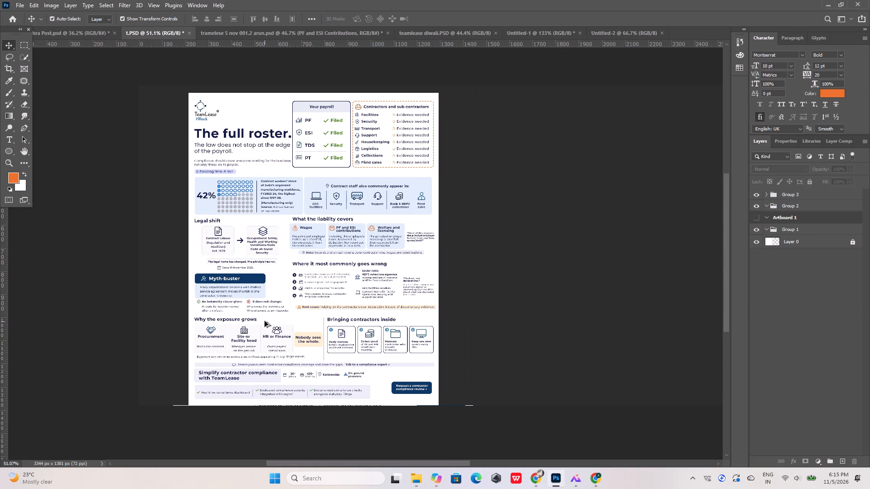
pyautogui.keyDown('alt'); pyautogui.scroll(4, 344, 303); pyautogui.keyUp('alt')
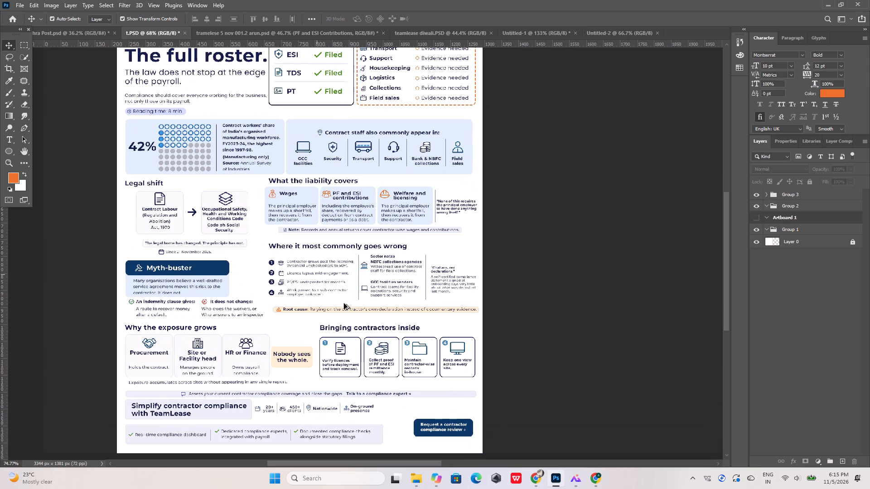
pyautogui.keyDown('alt'); pyautogui.scroll(-4, 344, 303); pyautogui.keyUp('alt')
pyautogui.keyDown('alt'); pyautogui.scroll(2, 453, 303); pyautogui.keyUp('alt')
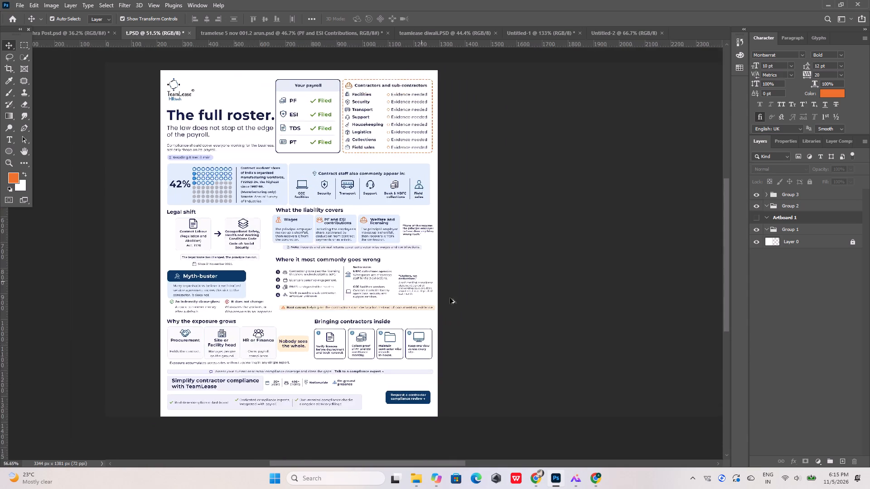
pyautogui.keyDown('alt'); pyautogui.scroll(4, 450, 298); pyautogui.keyUp('alt')
pyautogui.keyDown('alt'); pyautogui.scroll(3, 403, 202); pyautogui.keyUp('alt')
pyautogui.click(403, 202)
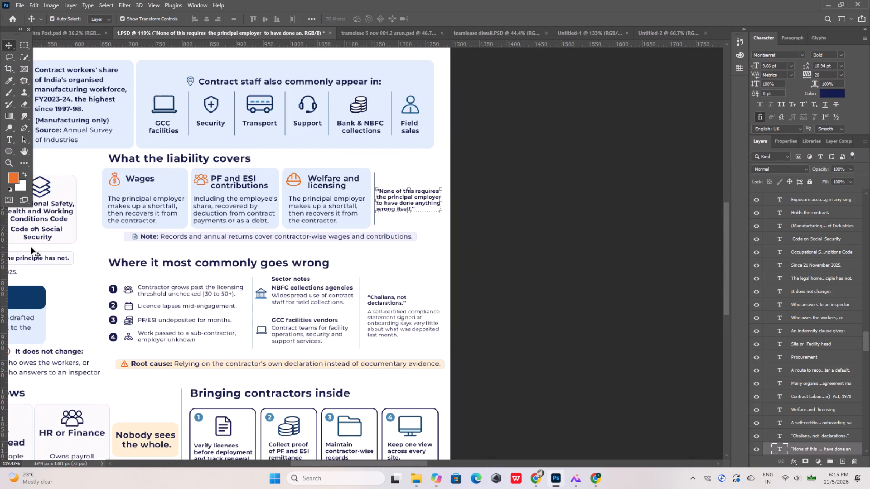
pyautogui.click(229, 250)
# Place a vertical guide at about 1278 px, flush with the outer edge of the "None of this requires" quote.
pyautogui.keyDown('alt'); pyautogui.scroll(5, 424, 266); pyautogui.keyUp('alt')
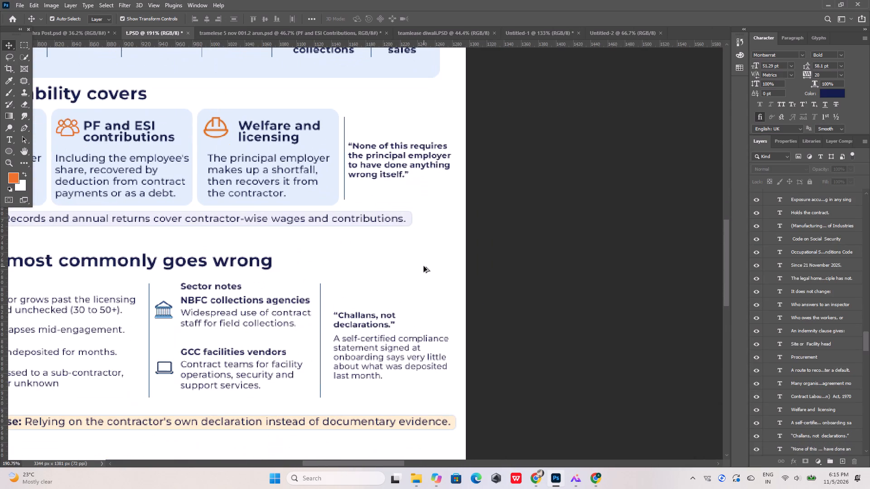
pyautogui.moveTo(2, 231); pyautogui.dragTo(448, 222)
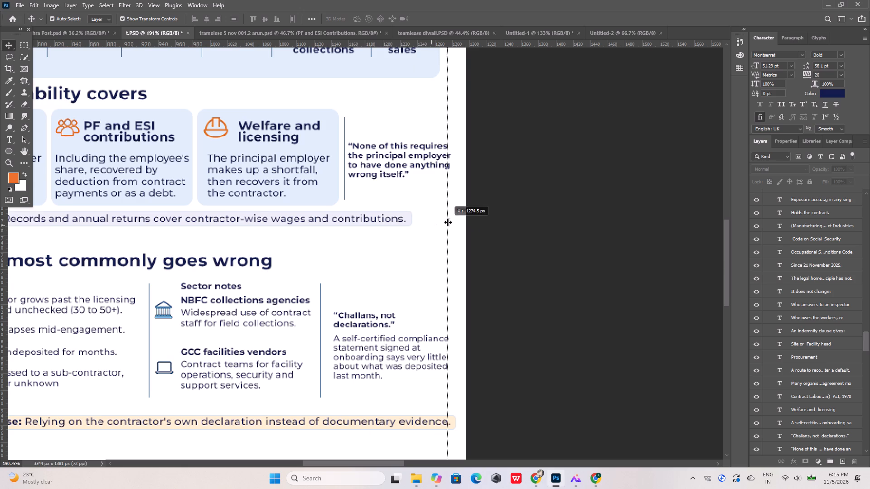
pyautogui.moveTo(448, 222); pyautogui.dragTo(451, 222)
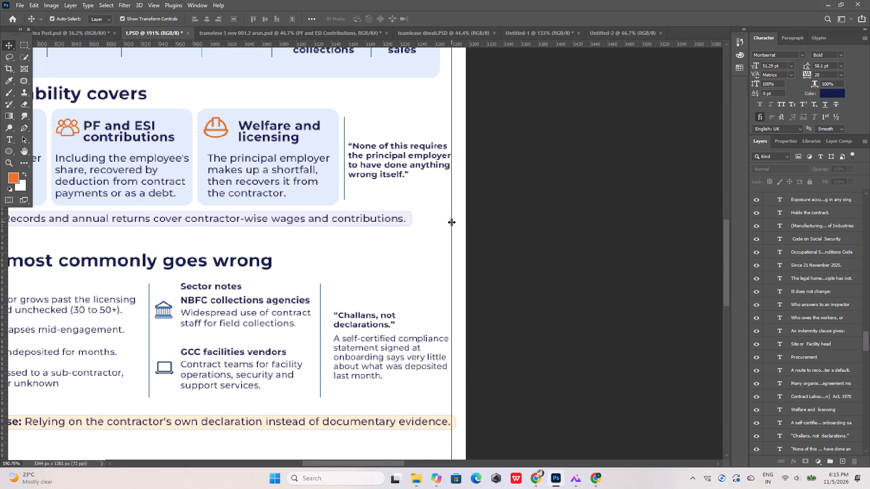
pyautogui.keyDown('alt'); pyautogui.scroll(-15, 446, 239); pyautogui.keyUp('alt')
pyautogui.keyDown('alt'); pyautogui.scroll(3, 444, 254); pyautogui.keyUp('alt')
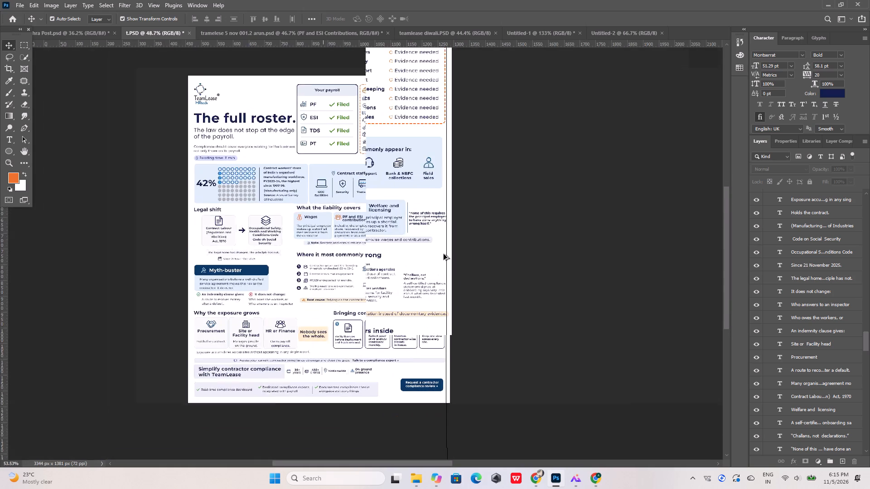
pyautogui.keyDown('alt'); pyautogui.scroll(17, 444, 254); pyautogui.keyUp('alt')
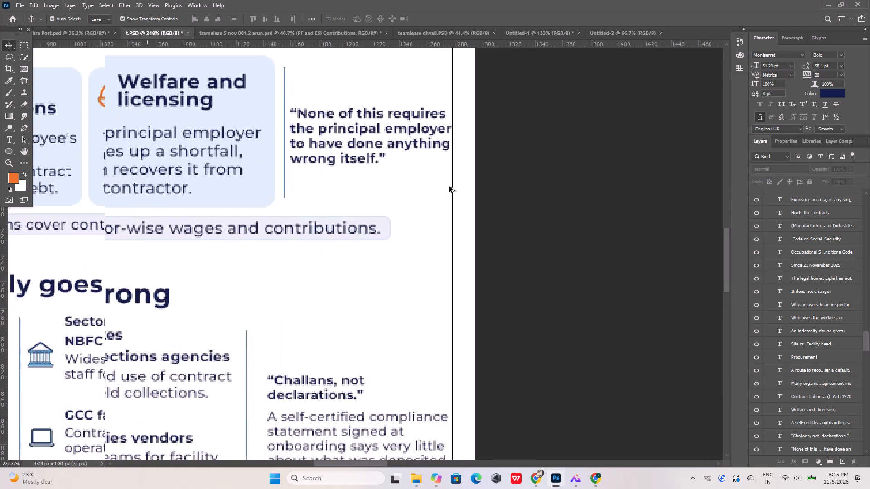
pyautogui.keyDown('alt'); pyautogui.scroll(4, 449, 186); pyautogui.keyUp('alt')
pyautogui.click(454, 177)
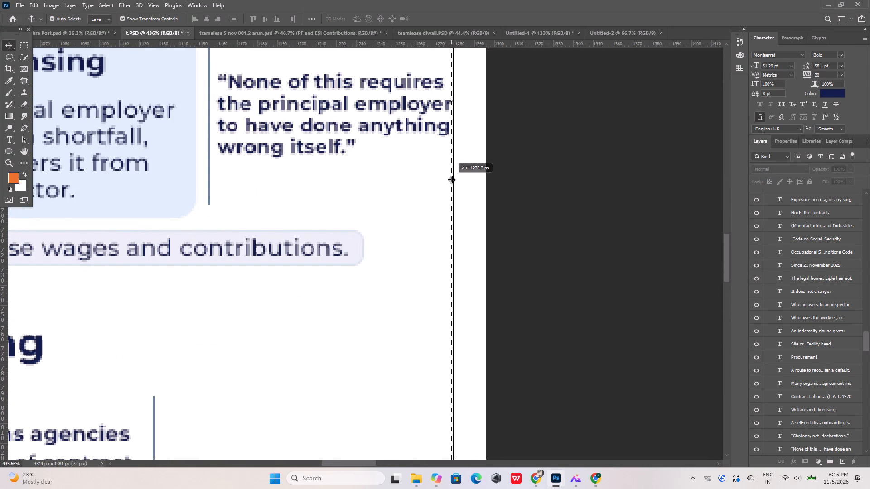
pyautogui.keyDown('alt'); pyautogui.scroll(8, 456, 94); pyautogui.keyUp('alt')
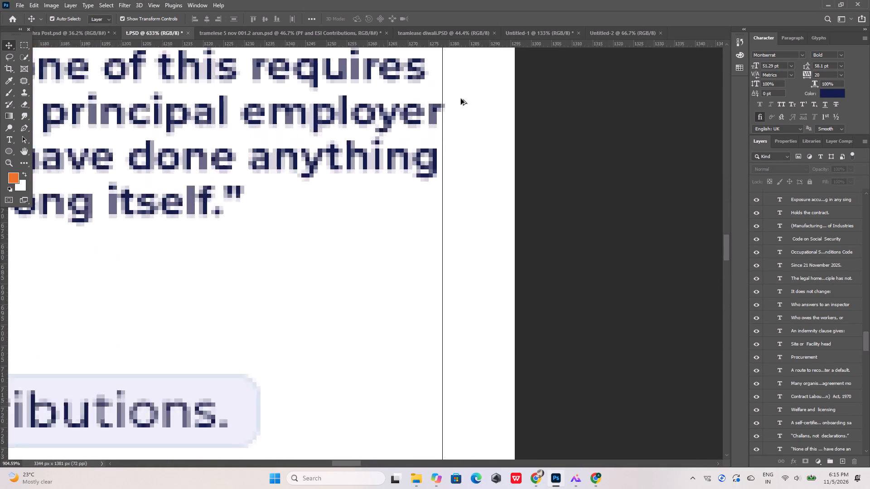
pyautogui.keyDown('alt'); pyautogui.scroll(6, 461, 99); pyautogui.keyUp('alt')
pyautogui.moveTo(435, 120); pyautogui.dragTo(440, 119)
# Nudge the "Root cause" bar with its icon and text inward, about 5 px, so its end meets the vertical guide.
pyautogui.keyDown('alt'); pyautogui.scroll(-20, 440, 119); pyautogui.keyUp('alt')
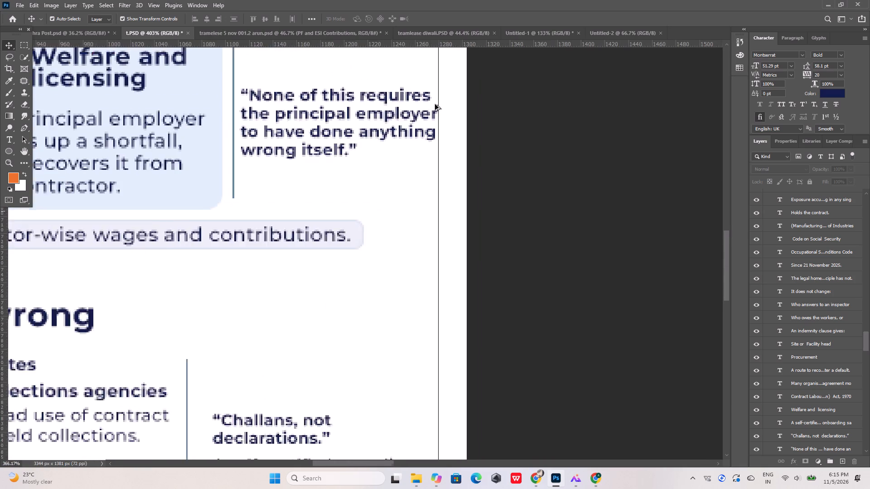
pyautogui.keyDown('alt'); pyautogui.scroll(-5, 435, 104); pyautogui.keyUp('alt')
pyautogui.keyDown('alt'); pyautogui.scroll(14, 427, 378); pyautogui.keyUp('alt')
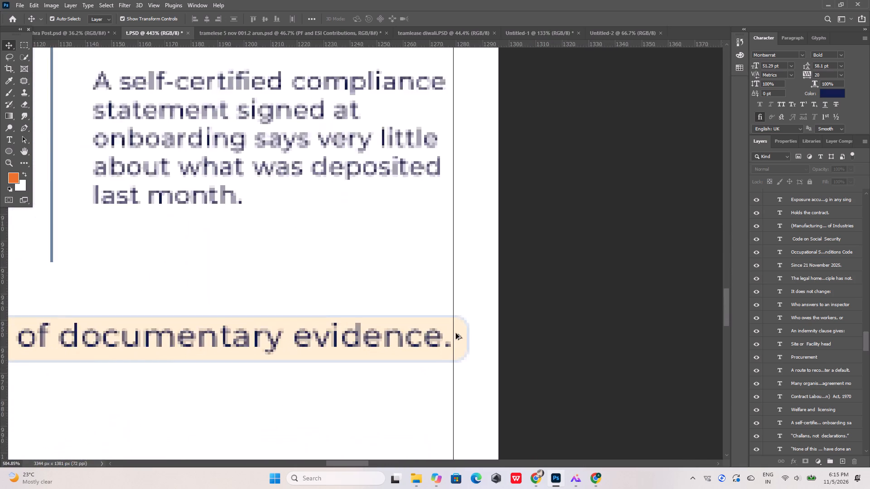
pyautogui.keyDown('alt'); pyautogui.scroll(-20, 464, 322); pyautogui.keyUp('alt')
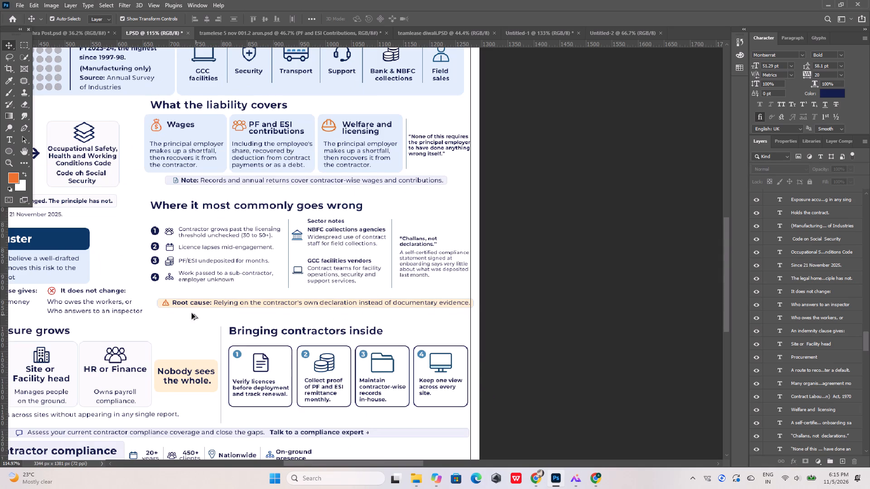
pyautogui.keyDown('alt'); pyautogui.scroll(10, 169, 308); pyautogui.keyUp('alt')
pyautogui.moveTo(158, 317); pyautogui.dragTo(213, 279)
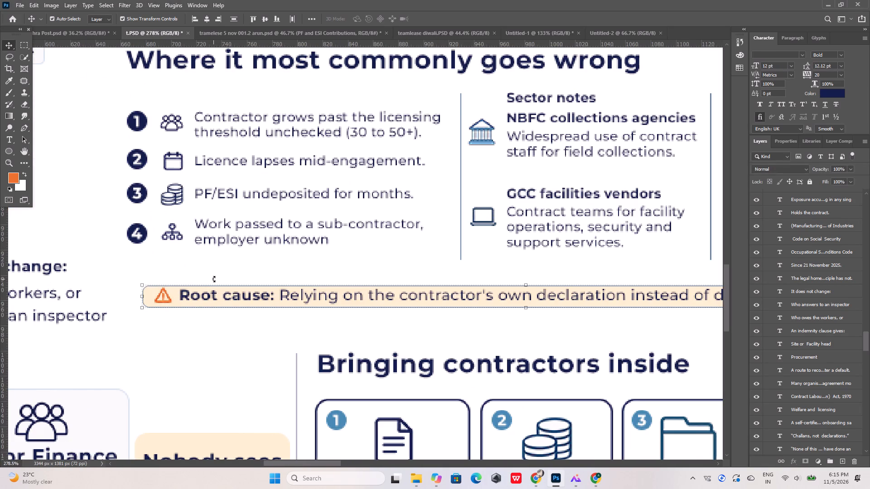
pyautogui.keyDown('alt'); pyautogui.scroll(-9, 213, 279); pyautogui.keyUp('alt')
pyautogui.keyDown('alt'); pyautogui.scroll(10, 514, 289); pyautogui.keyUp('alt')
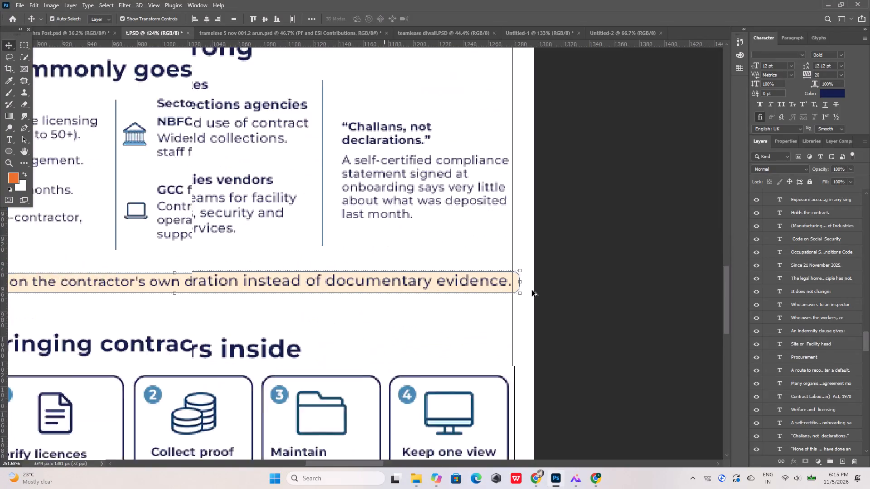
pyautogui.keyDown('alt'); pyautogui.scroll(1, 532, 290); pyautogui.keyUp('alt')
pyautogui.hotkey('shift', 'Left')
pyautogui.press('Right')
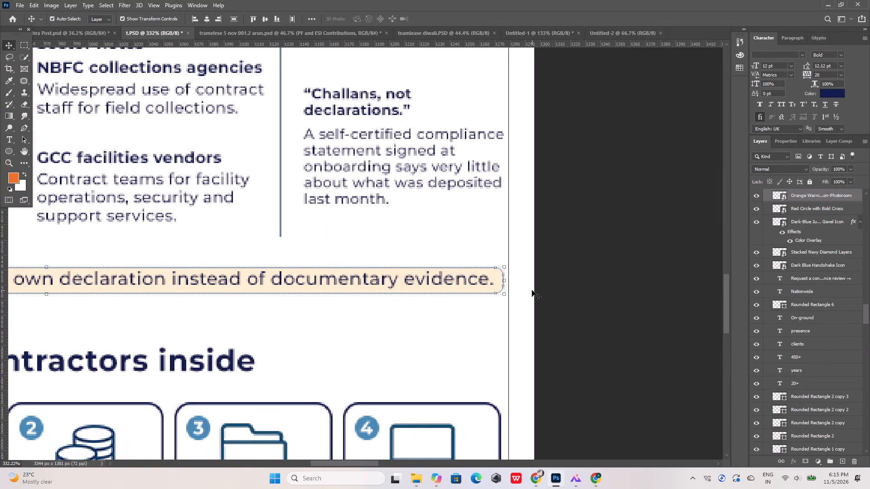
pyautogui.press('Right')
pyautogui.press('Right')
pyautogui.press('Right')
pyautogui.press('Right')
pyautogui.press('Left')
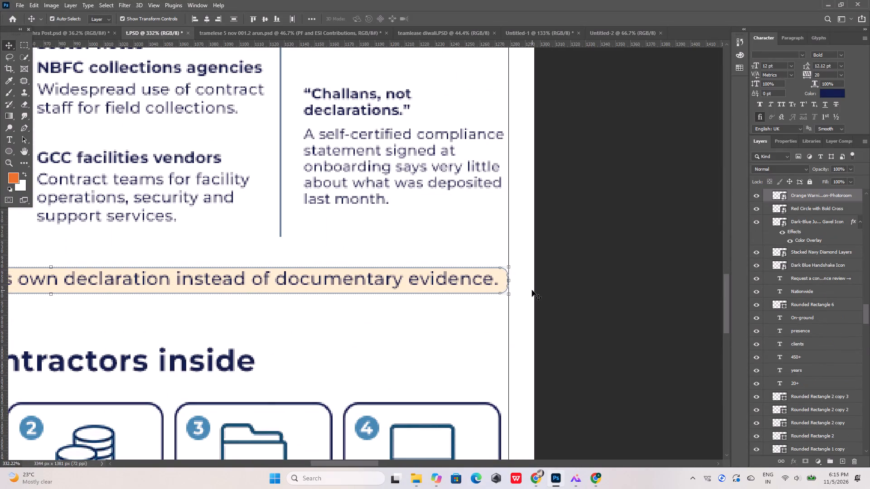
pyautogui.press('Right')
pyautogui.click(567, 274)
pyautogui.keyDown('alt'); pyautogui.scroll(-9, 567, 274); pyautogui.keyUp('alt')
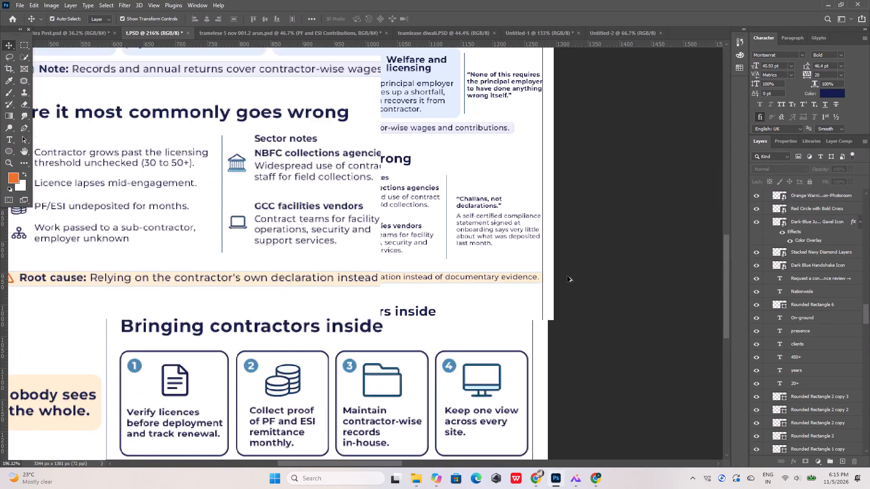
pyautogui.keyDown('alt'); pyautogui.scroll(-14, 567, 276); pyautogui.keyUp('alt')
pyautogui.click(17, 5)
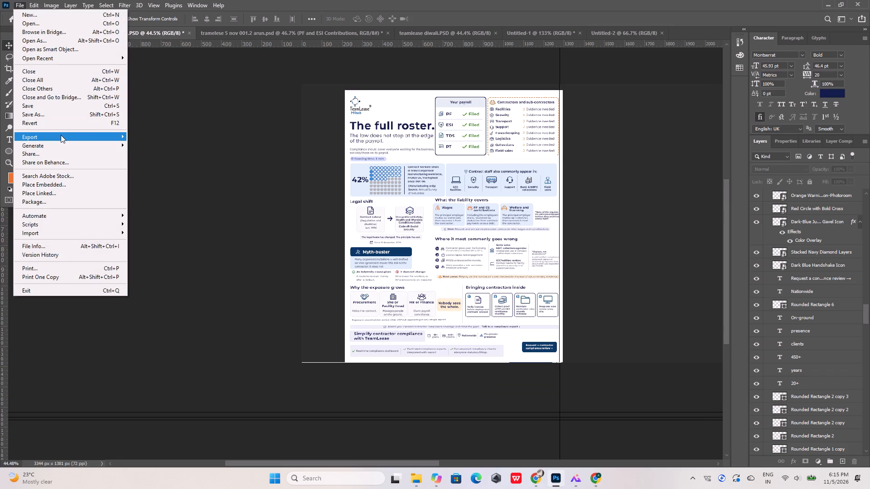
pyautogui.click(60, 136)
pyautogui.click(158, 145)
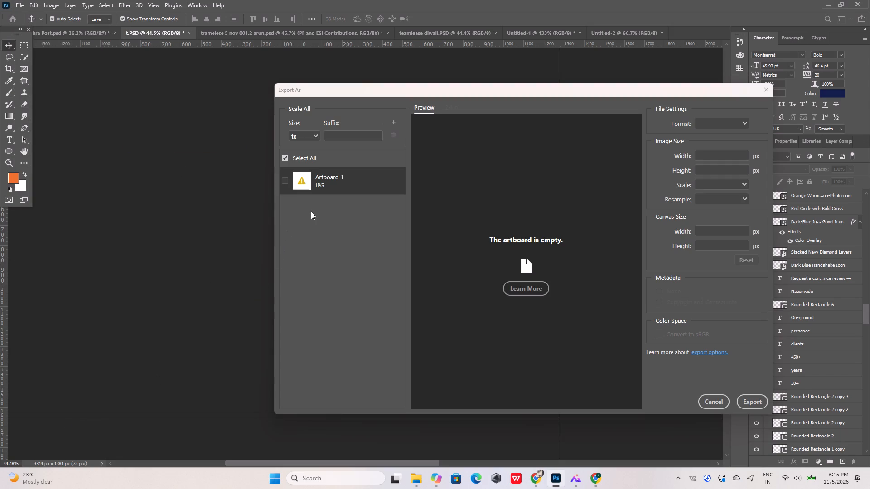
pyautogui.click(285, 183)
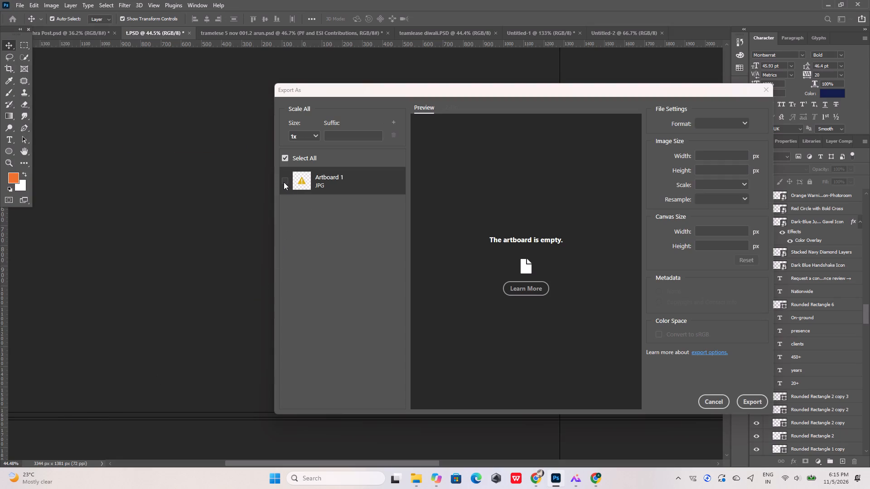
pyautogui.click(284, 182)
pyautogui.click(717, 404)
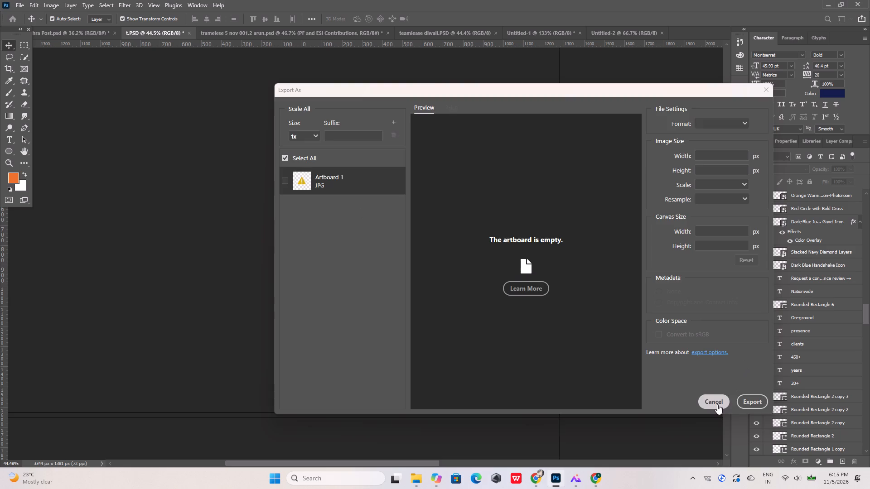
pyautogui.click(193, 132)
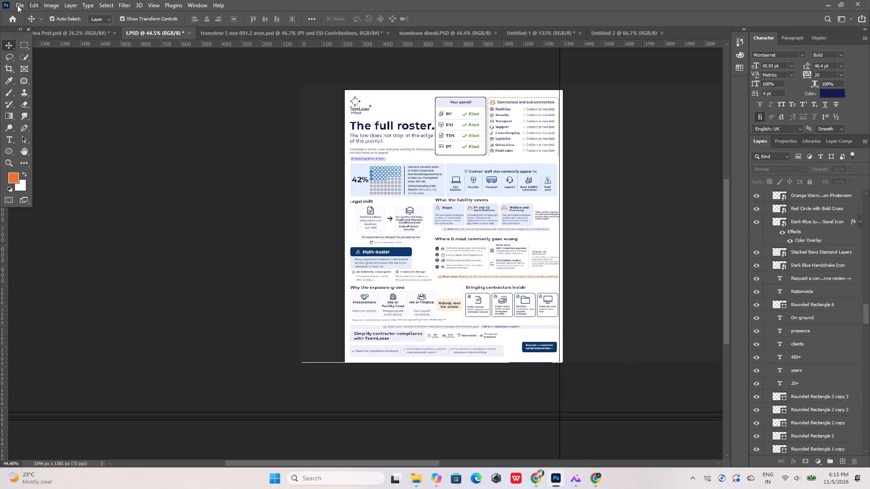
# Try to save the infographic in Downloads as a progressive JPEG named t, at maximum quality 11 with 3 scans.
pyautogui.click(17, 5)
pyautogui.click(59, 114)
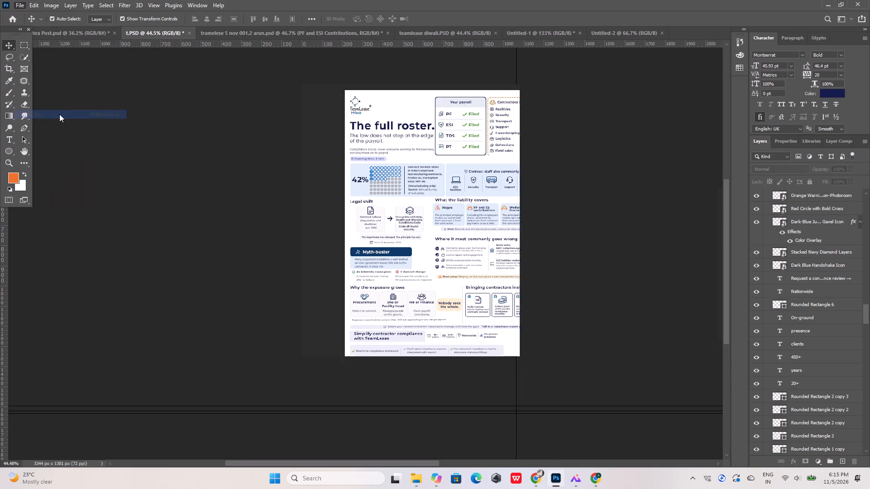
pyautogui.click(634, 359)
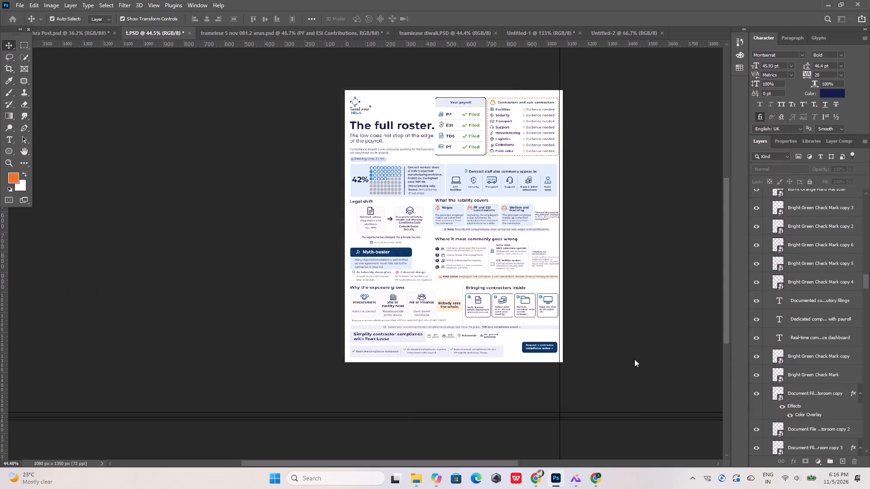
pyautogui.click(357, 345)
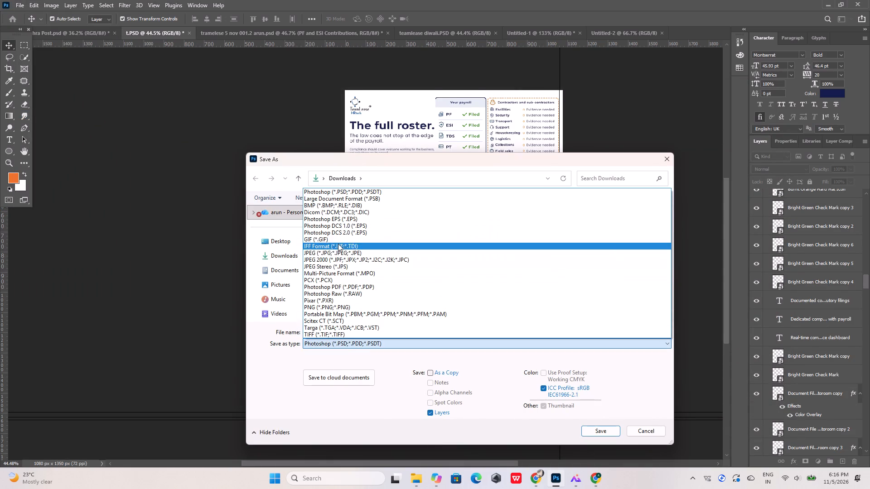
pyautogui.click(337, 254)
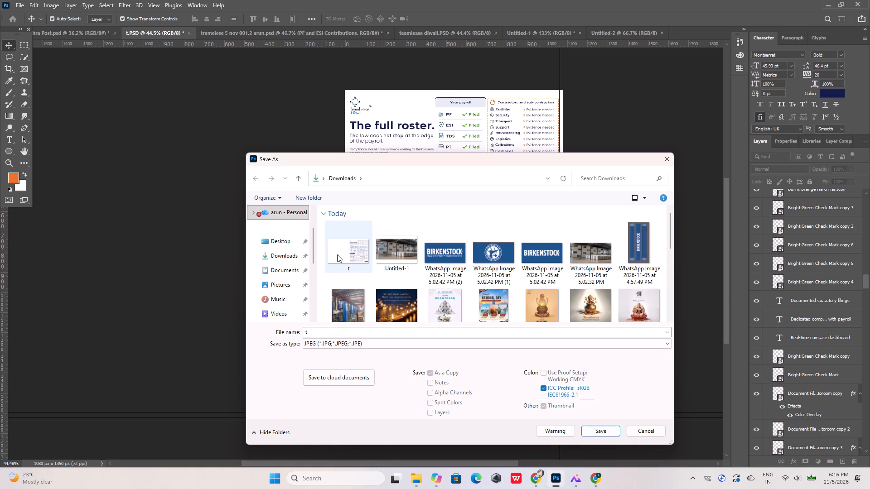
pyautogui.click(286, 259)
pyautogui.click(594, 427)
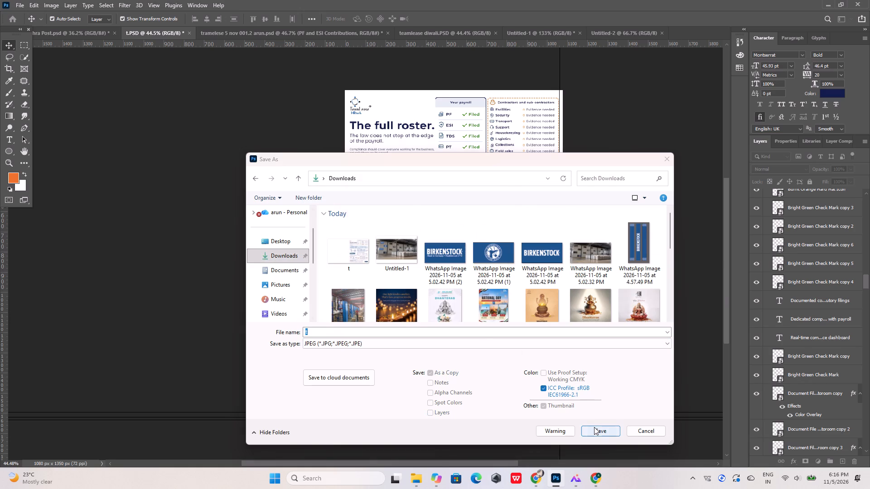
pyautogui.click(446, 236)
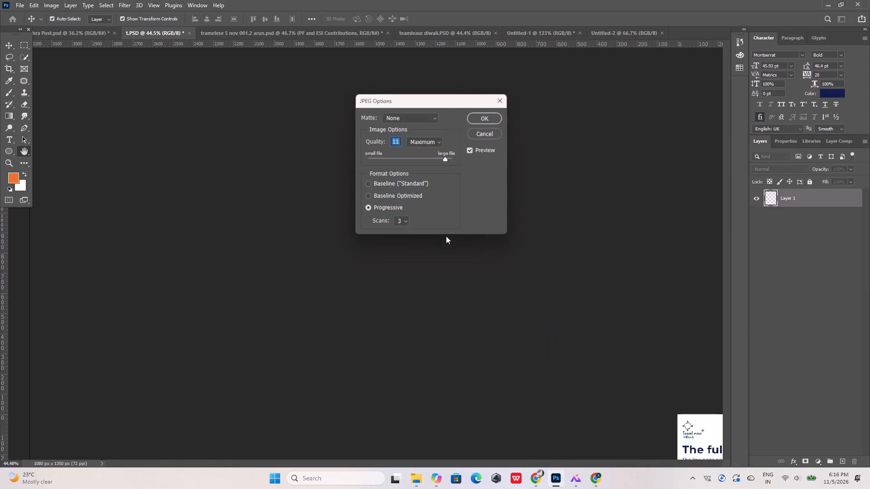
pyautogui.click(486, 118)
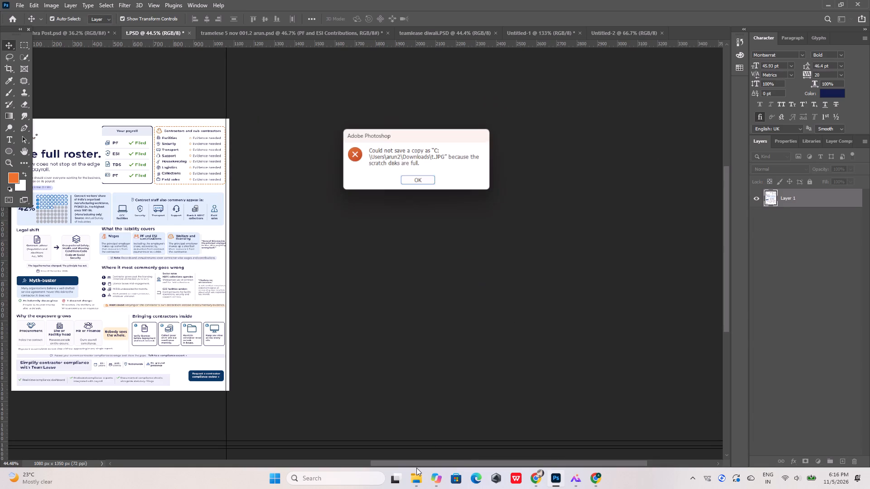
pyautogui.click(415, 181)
# Delete the old exported image named t from the Downloads folder in File Explorer, then return to Photoshop.
pyautogui.click(414, 473)
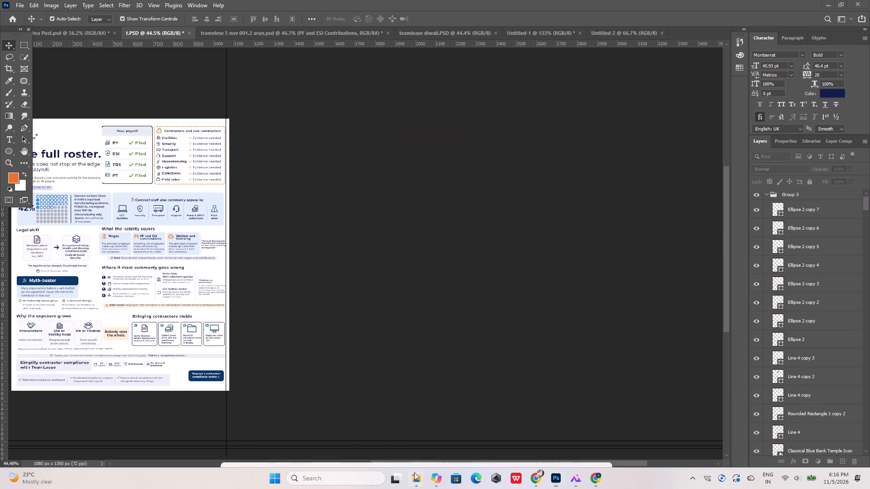
pyautogui.click(553, 436)
pyautogui.click(102, 116)
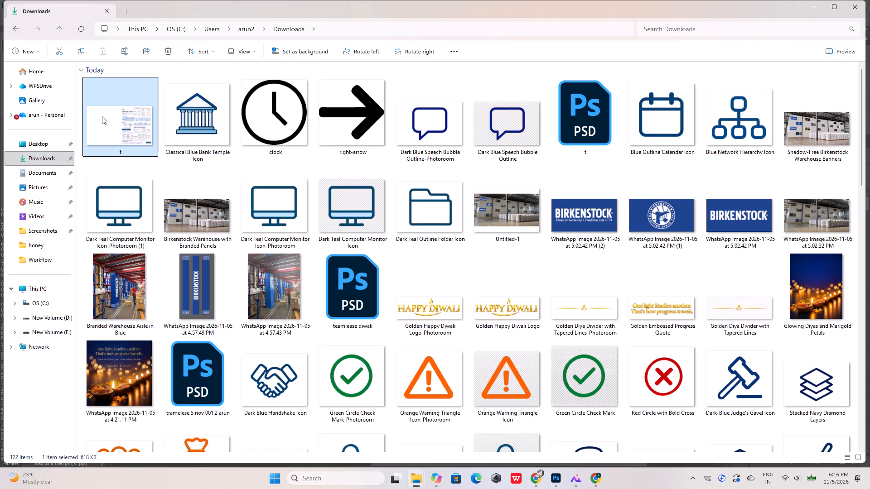
pyautogui.press('Delete')
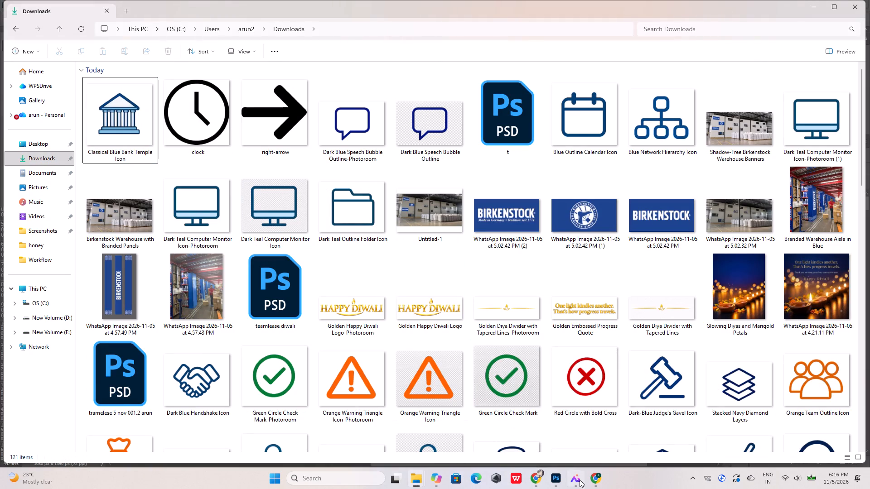
pyautogui.click(560, 479)
# Remove the vertical guide along the infographic's outer margin by taking it off the canvas.
pyautogui.keyDown('alt'); pyautogui.scroll(-4, 403, 262); pyautogui.keyUp('alt')
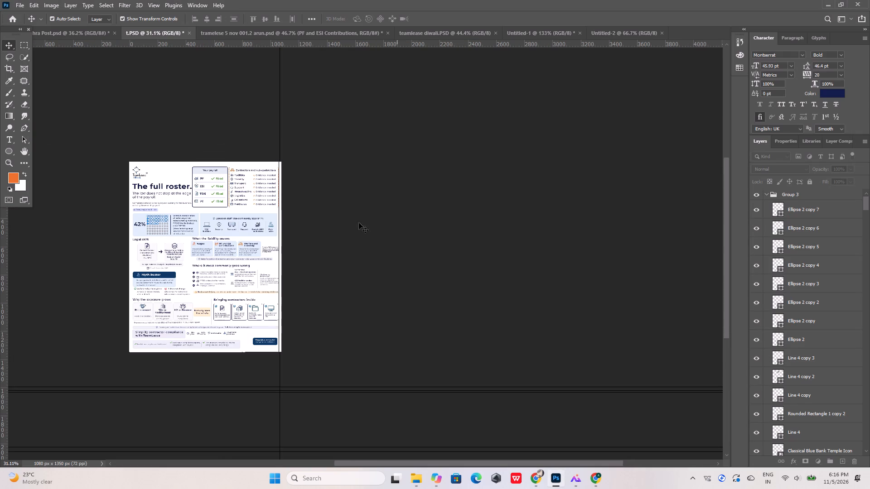
pyautogui.moveTo(280, 138); pyautogui.dragTo(0, 158)
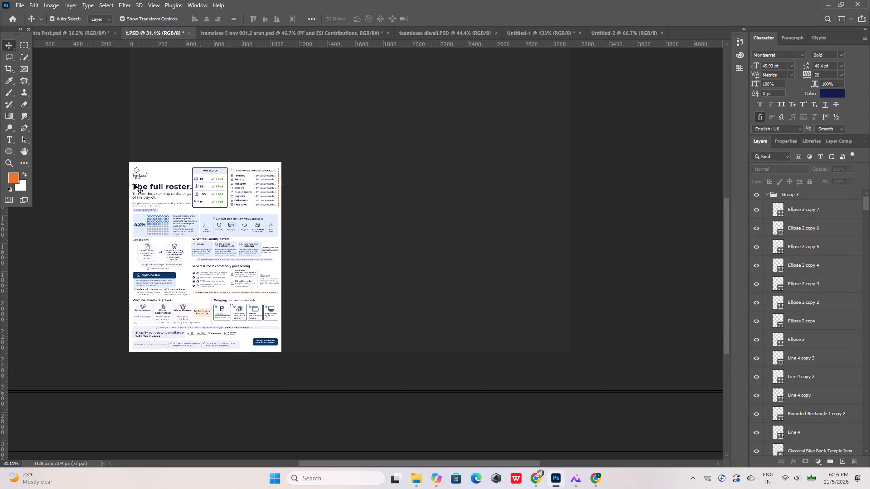
# Select all elements of the infographic, from the logo to the bottom compliance banner, and copy them.
pyautogui.click(100, 159)
pyautogui.moveTo(106, 148); pyautogui.dragTo(254, 325)
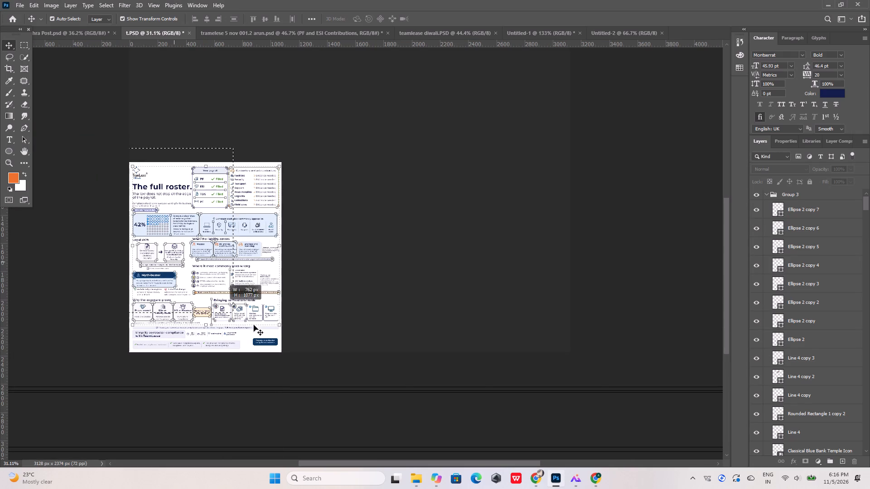
pyautogui.moveTo(254, 325); pyautogui.dragTo(293, 359)
pyautogui.moveTo(99, 134); pyautogui.dragTo(99, 135)
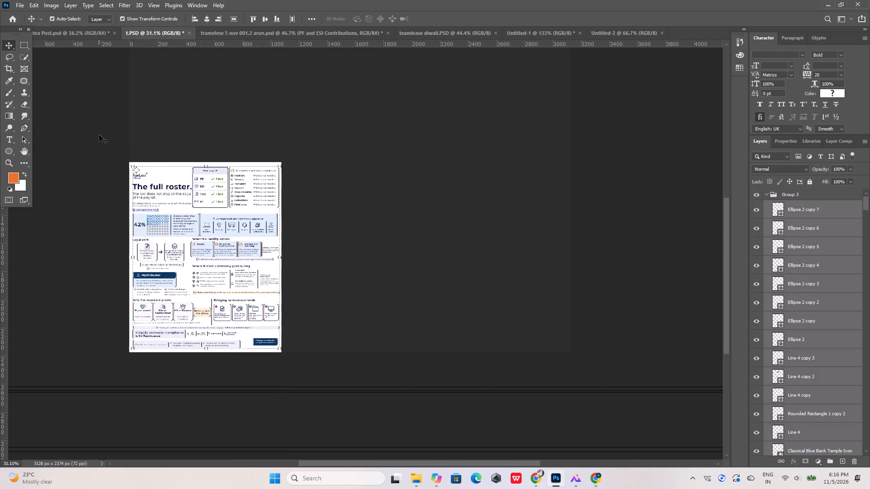
pyautogui.moveTo(99, 135); pyautogui.dragTo(317, 371)
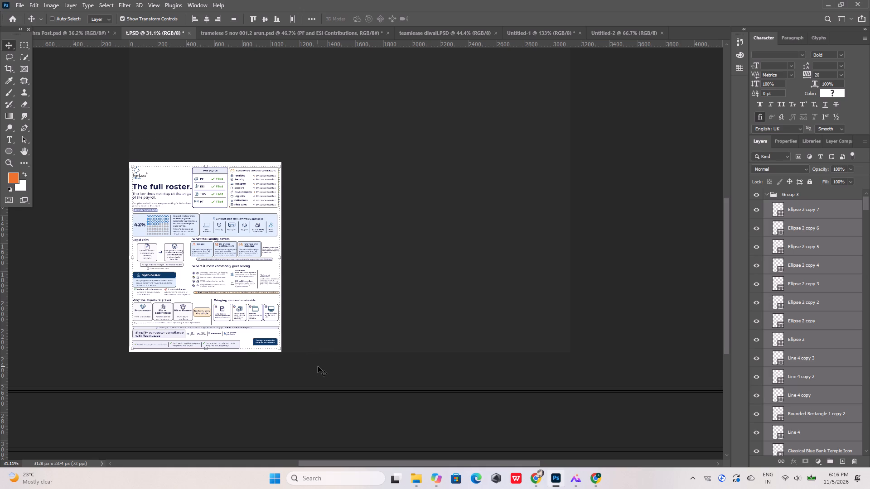
pyautogui.hotkey('ctrl', 'c')
pyautogui.click(415, 174)
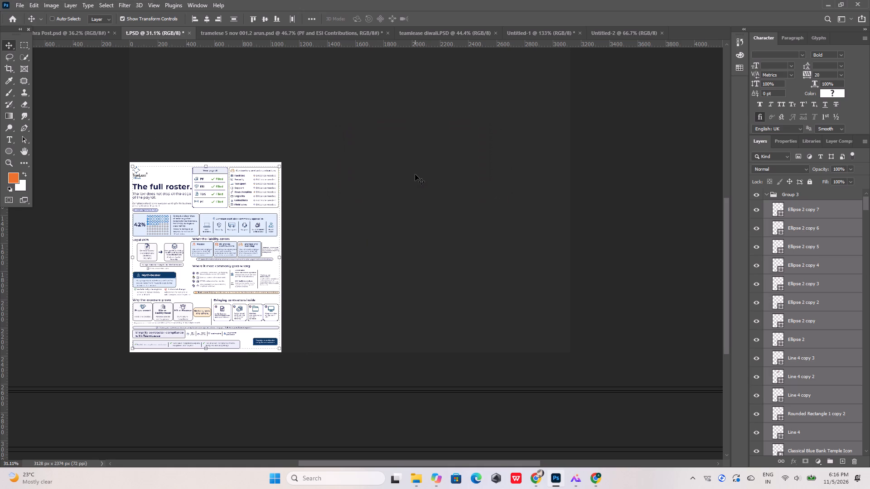
pyautogui.hotkey('ctrl', 'c')
pyautogui.click(415, 174)
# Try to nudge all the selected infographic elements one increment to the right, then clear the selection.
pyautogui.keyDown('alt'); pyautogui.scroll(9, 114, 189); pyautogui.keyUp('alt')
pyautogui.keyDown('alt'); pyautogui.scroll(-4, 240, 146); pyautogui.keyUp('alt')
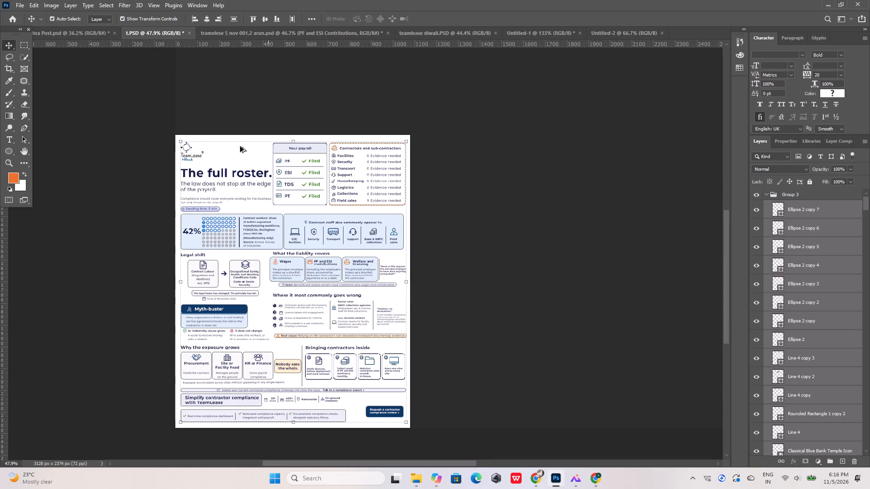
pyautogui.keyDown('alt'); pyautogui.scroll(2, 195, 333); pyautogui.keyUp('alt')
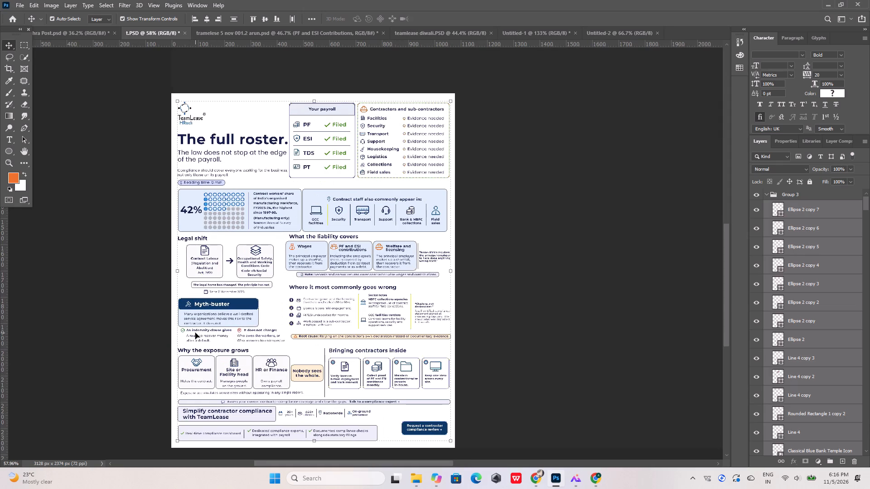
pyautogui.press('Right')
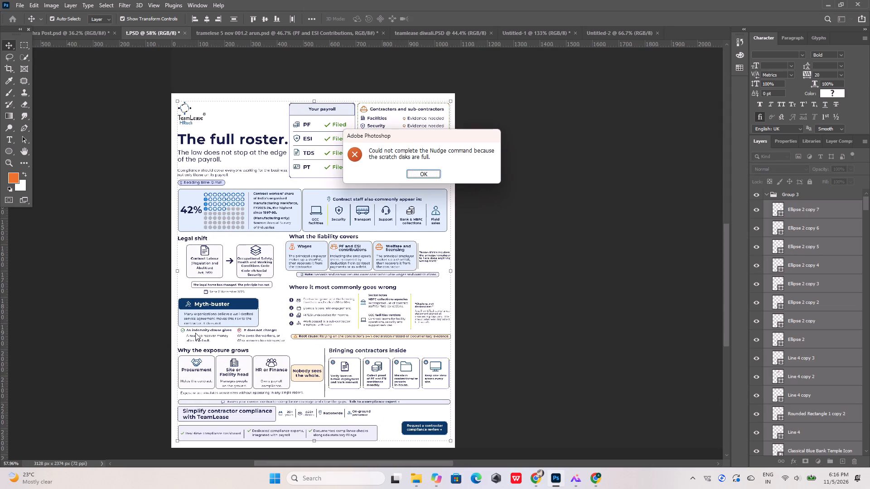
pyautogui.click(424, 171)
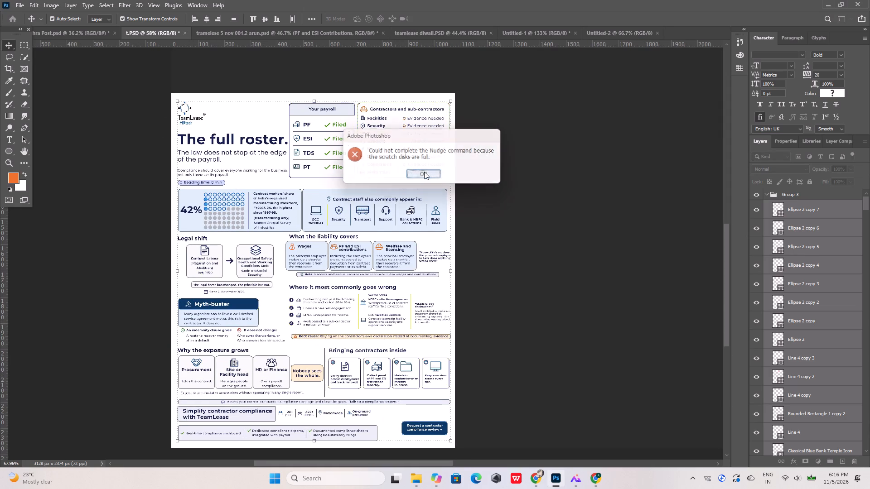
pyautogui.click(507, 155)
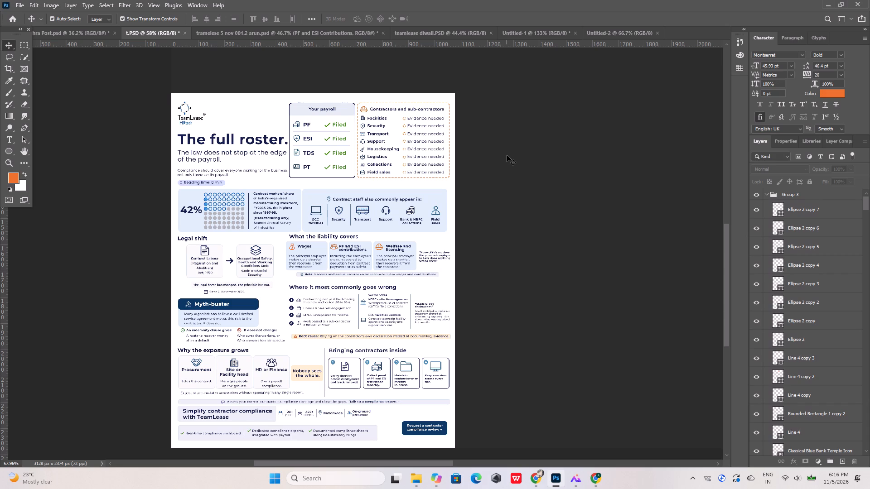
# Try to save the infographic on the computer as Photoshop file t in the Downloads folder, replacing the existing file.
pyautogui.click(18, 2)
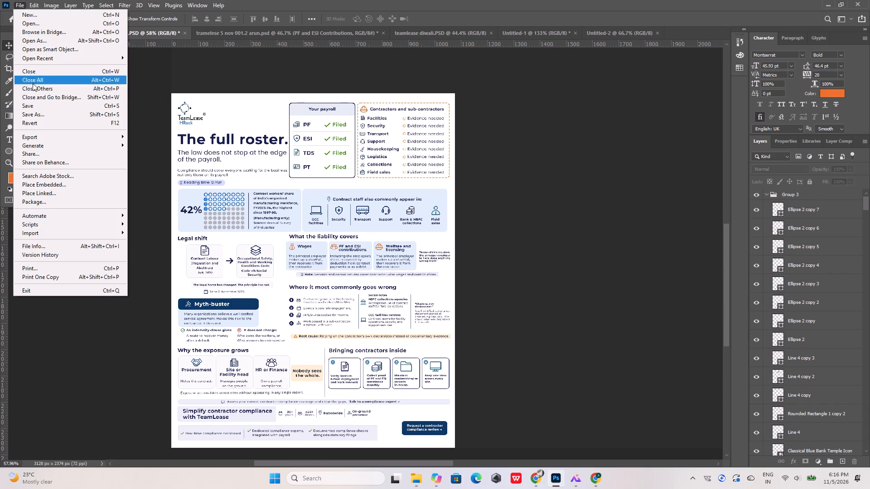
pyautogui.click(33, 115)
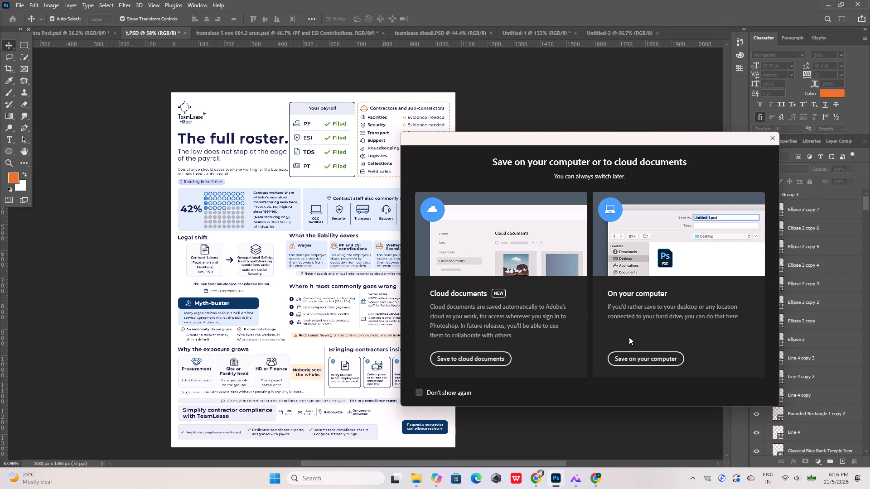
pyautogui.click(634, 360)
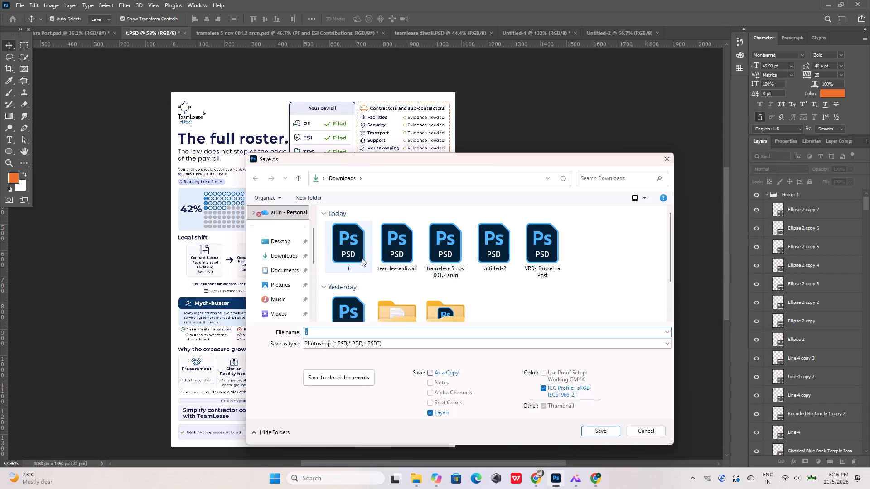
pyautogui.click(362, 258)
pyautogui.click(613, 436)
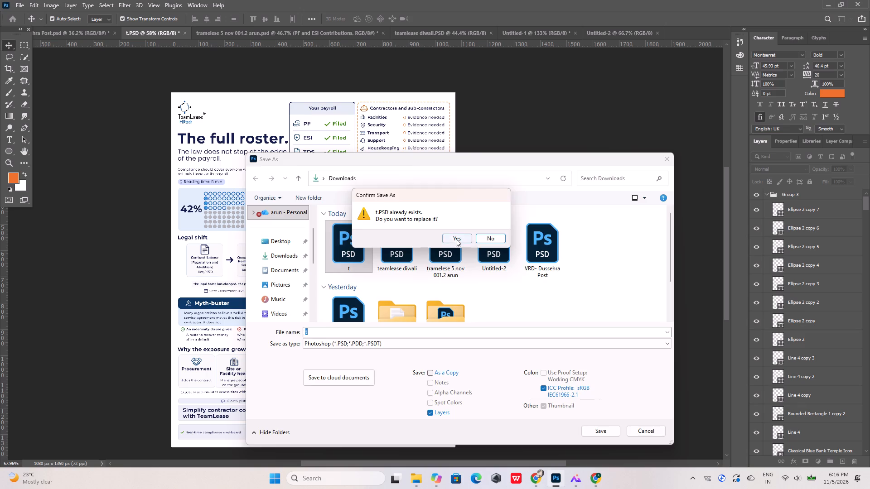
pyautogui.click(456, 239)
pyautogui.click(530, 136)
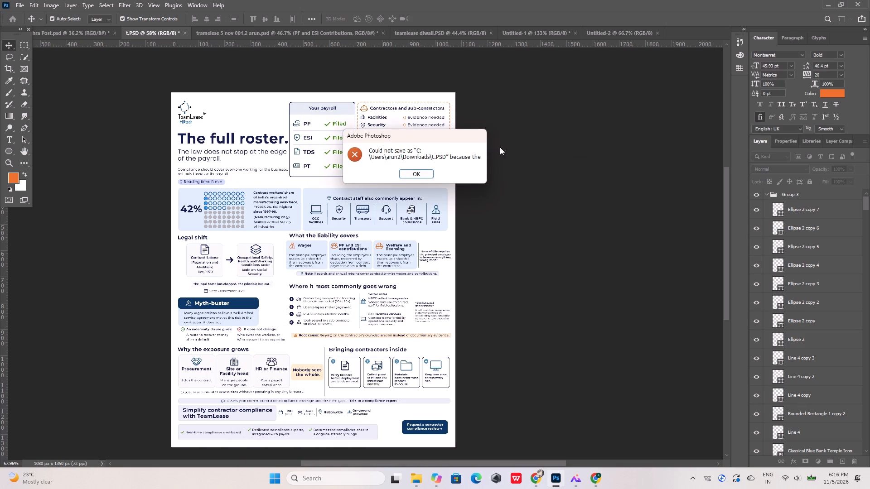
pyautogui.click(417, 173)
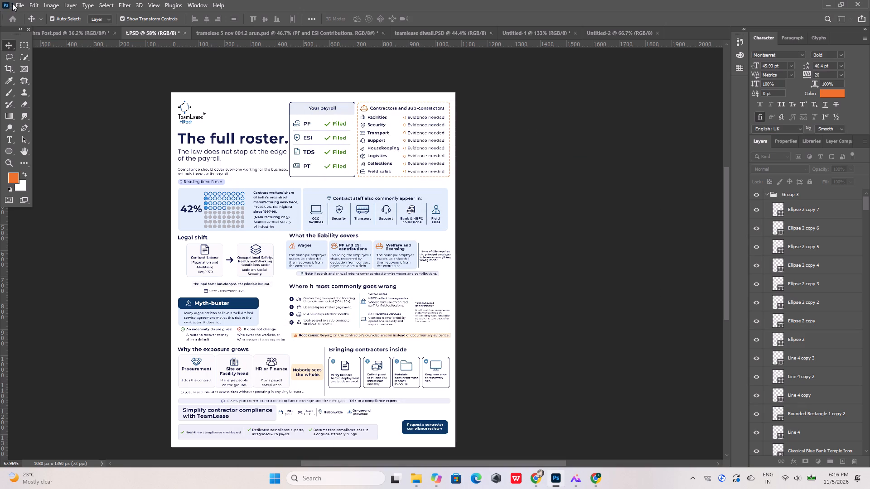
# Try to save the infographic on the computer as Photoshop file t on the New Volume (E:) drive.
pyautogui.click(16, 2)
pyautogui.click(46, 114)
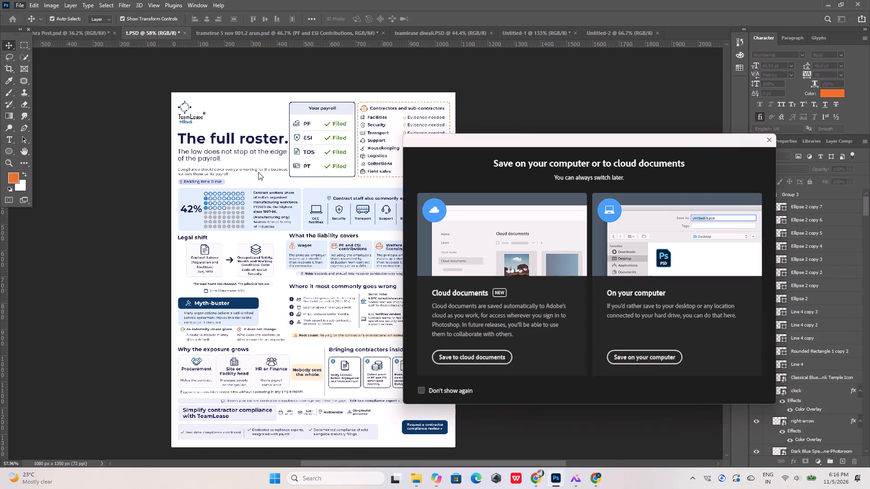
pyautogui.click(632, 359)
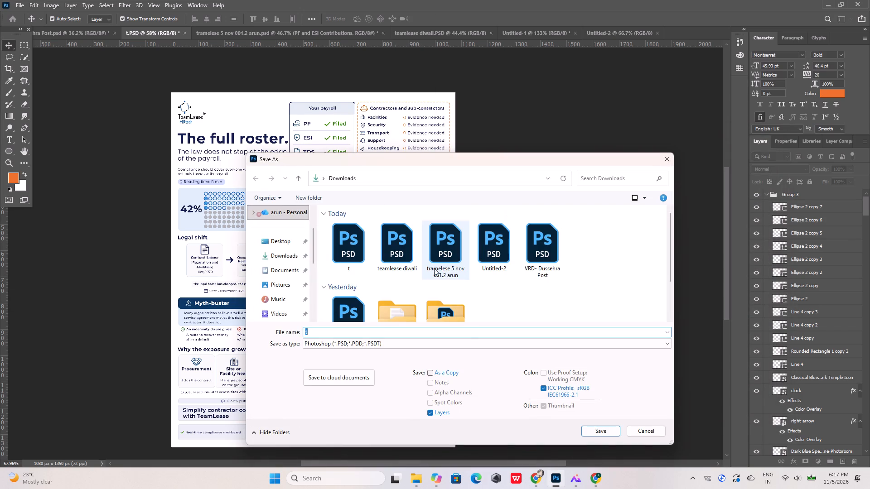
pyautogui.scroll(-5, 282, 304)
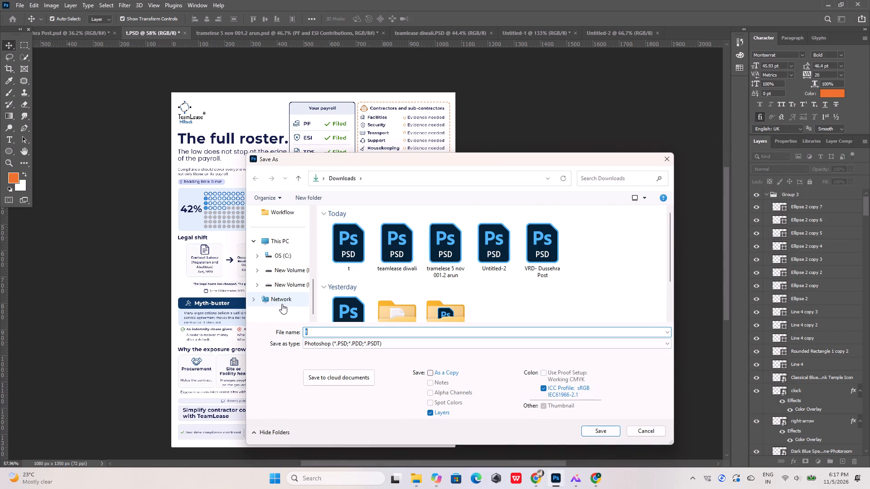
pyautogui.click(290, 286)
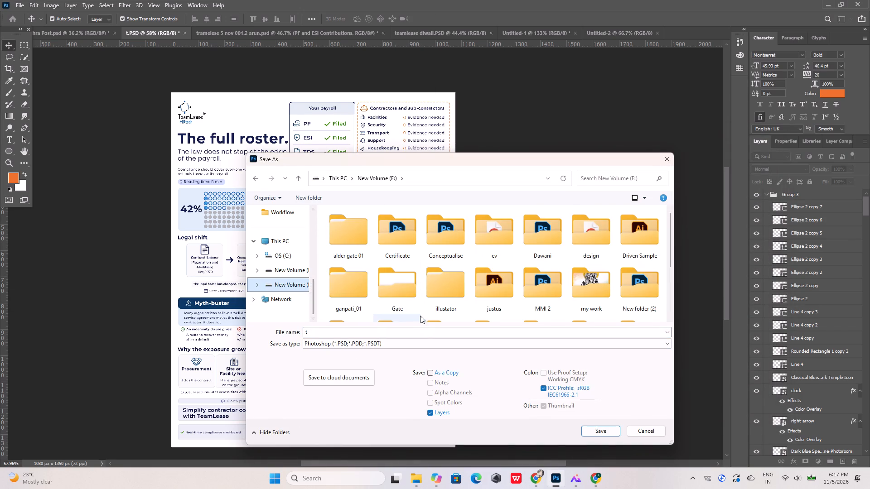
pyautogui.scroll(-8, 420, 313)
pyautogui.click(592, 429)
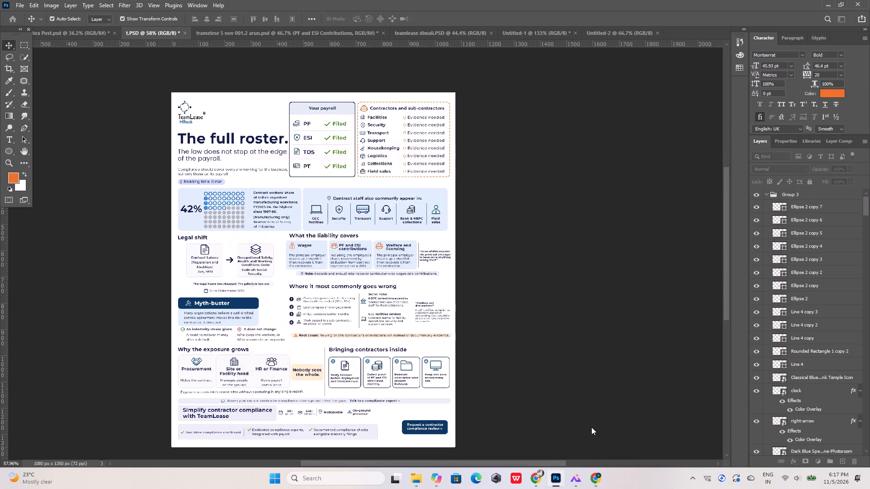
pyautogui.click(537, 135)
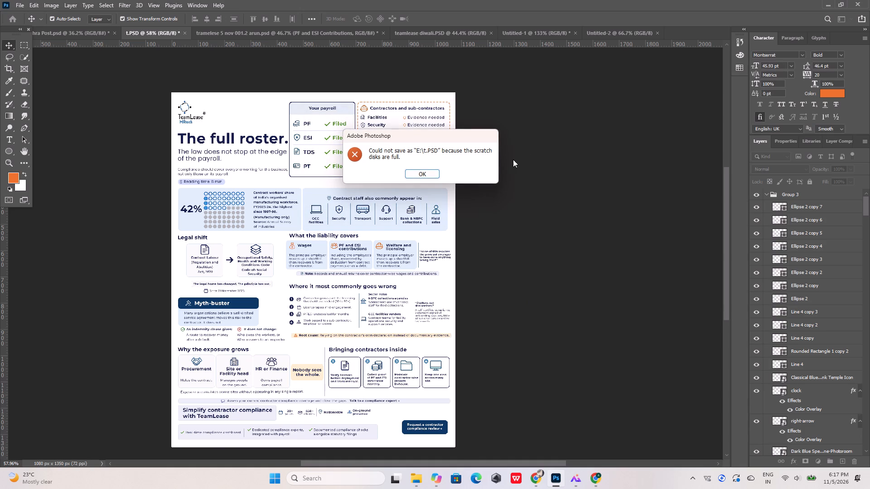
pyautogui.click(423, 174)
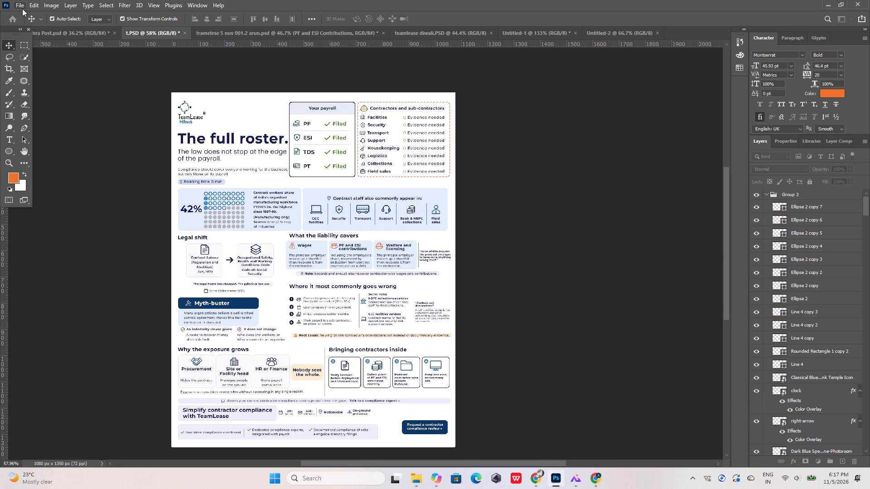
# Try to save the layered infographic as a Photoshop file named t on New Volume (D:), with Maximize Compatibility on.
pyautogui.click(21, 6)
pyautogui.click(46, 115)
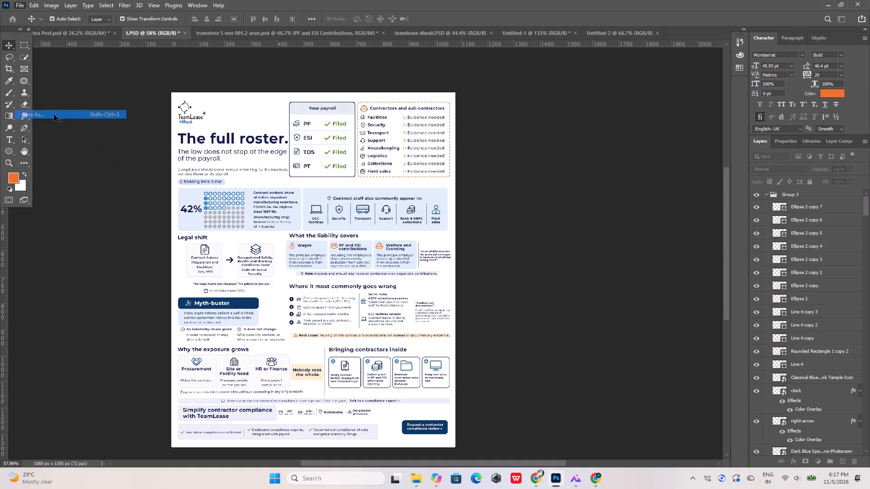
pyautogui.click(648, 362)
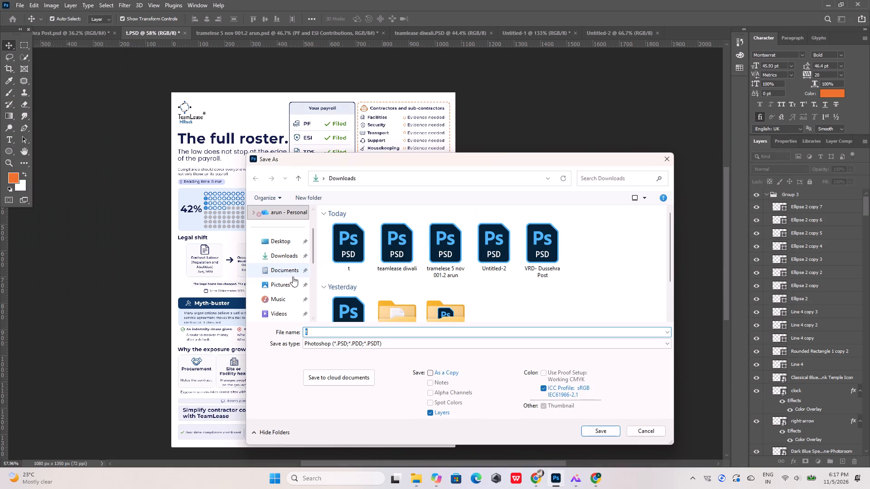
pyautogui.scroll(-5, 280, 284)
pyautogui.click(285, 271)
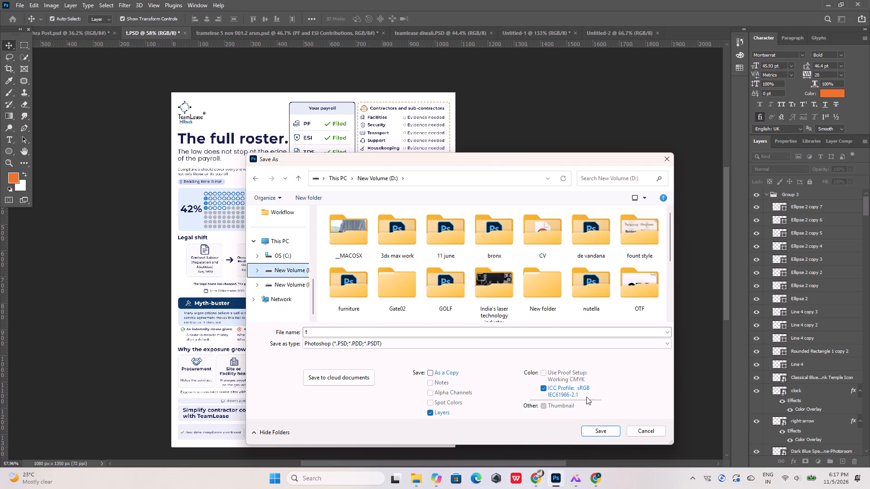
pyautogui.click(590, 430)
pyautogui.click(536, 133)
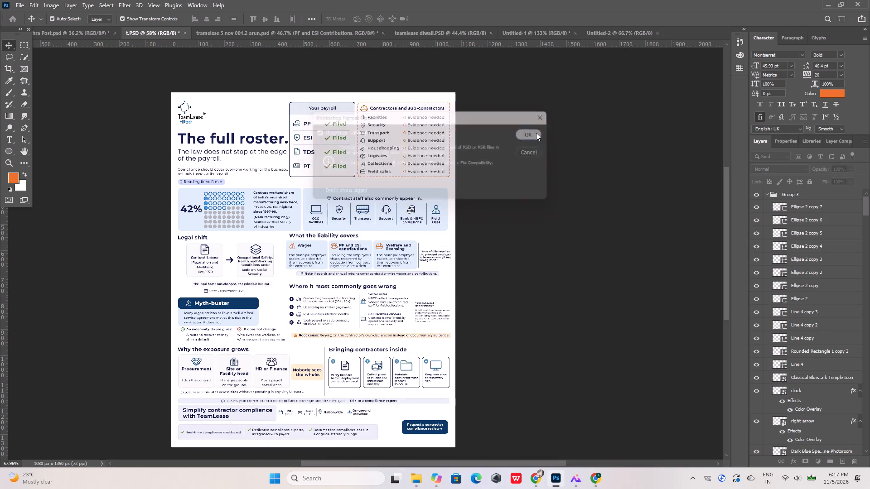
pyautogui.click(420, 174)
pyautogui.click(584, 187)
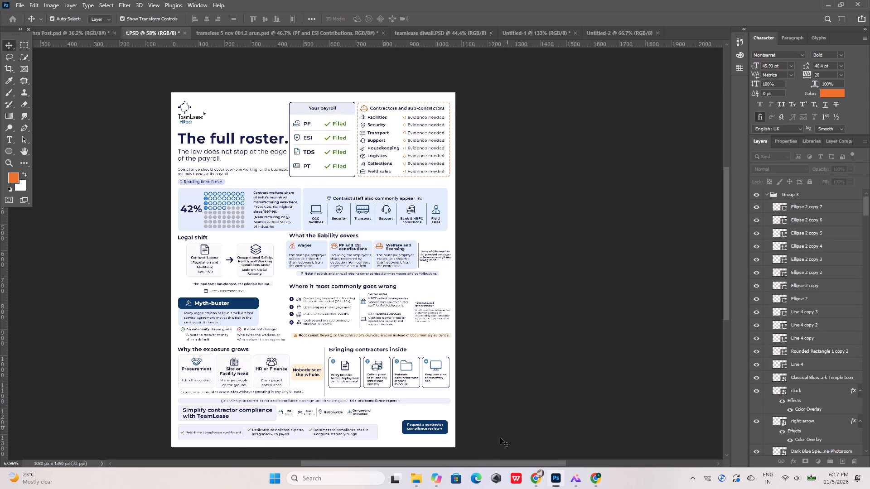
# Delete all files in the Downloads folder in File Explorer and close the unused image-adding app window.
pyautogui.click(413, 480)
pyautogui.click(539, 434)
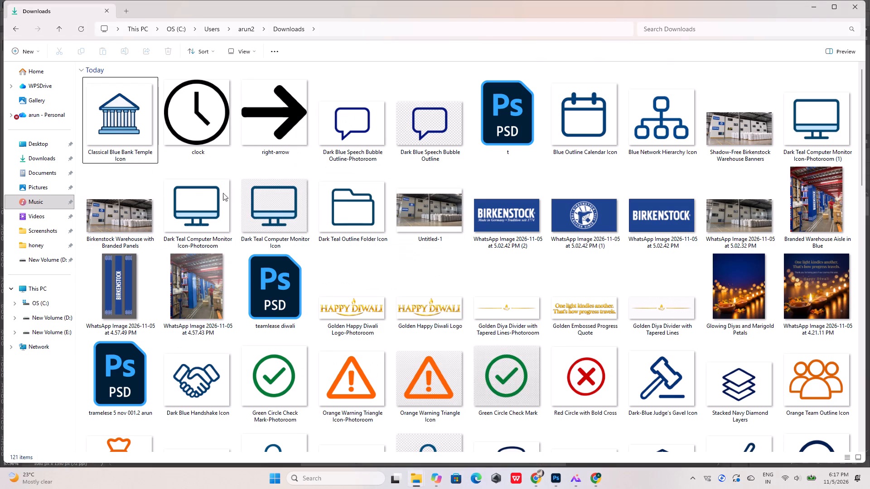
pyautogui.scroll(-4, 456, 266)
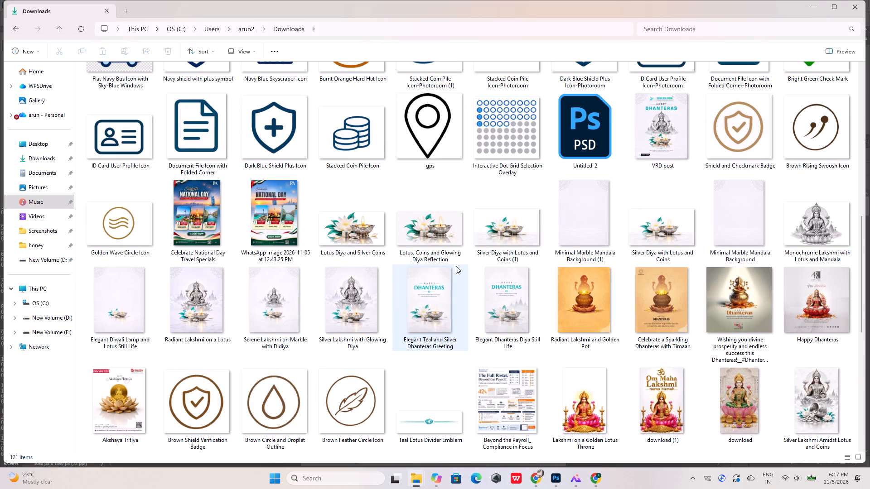
pyautogui.hotkey('ctrl', 'a')
pyautogui.press('Delete')
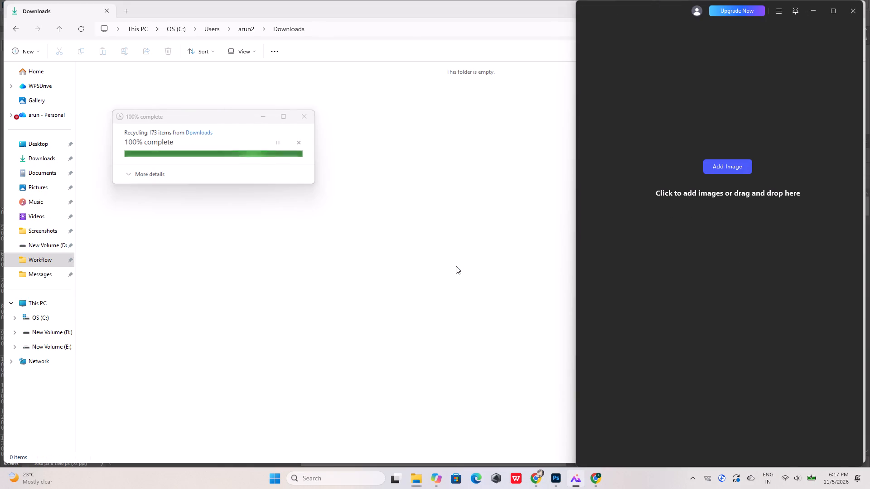
pyautogui.click(856, 4)
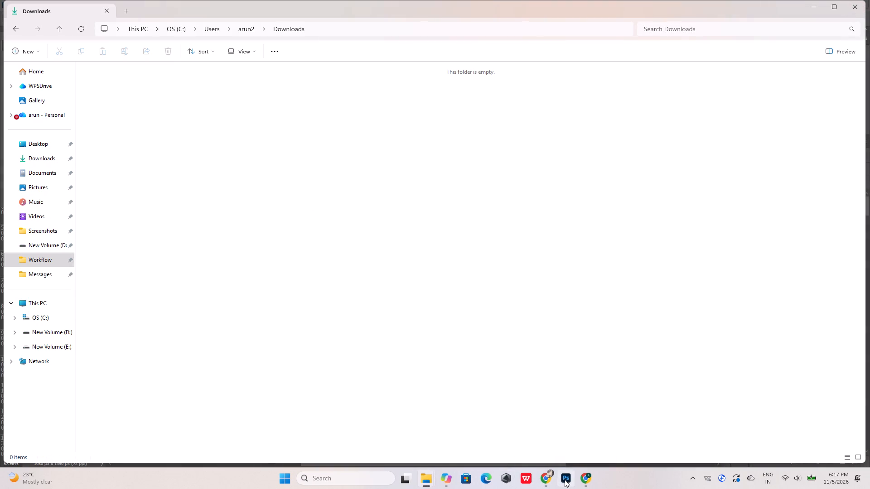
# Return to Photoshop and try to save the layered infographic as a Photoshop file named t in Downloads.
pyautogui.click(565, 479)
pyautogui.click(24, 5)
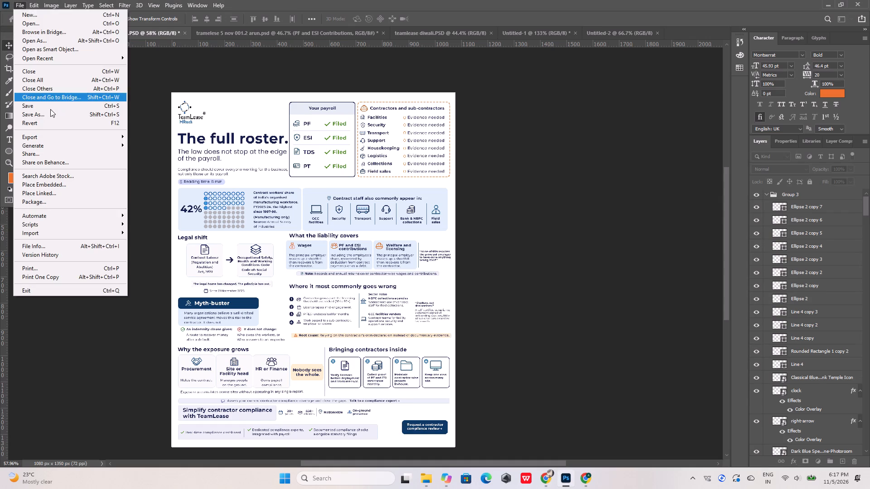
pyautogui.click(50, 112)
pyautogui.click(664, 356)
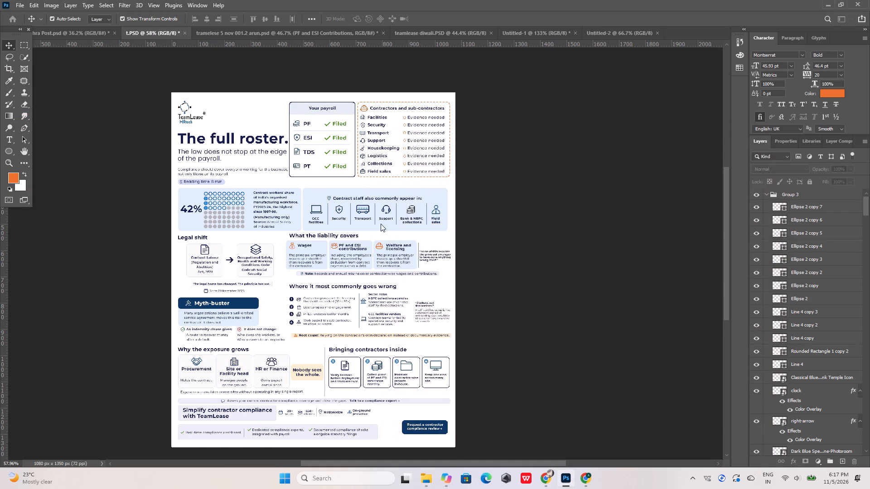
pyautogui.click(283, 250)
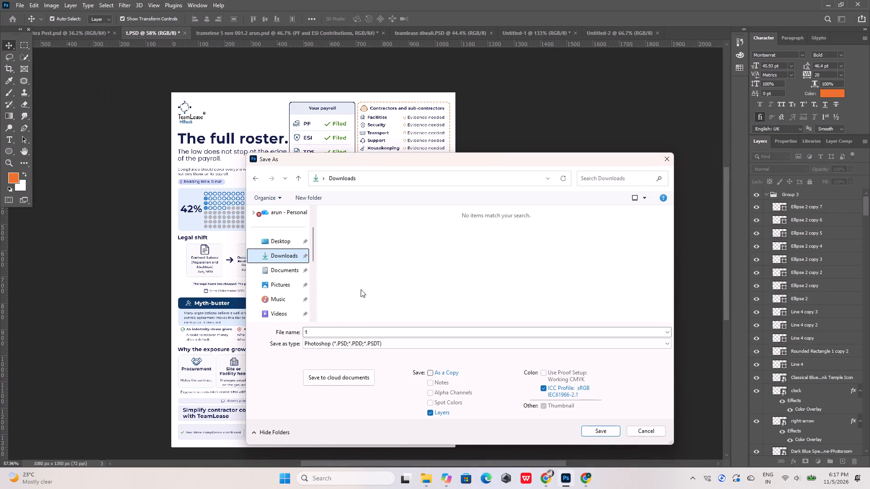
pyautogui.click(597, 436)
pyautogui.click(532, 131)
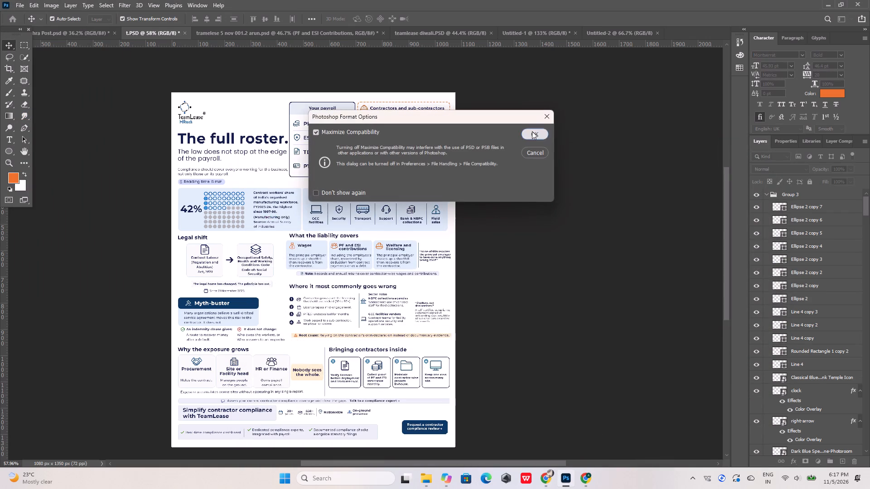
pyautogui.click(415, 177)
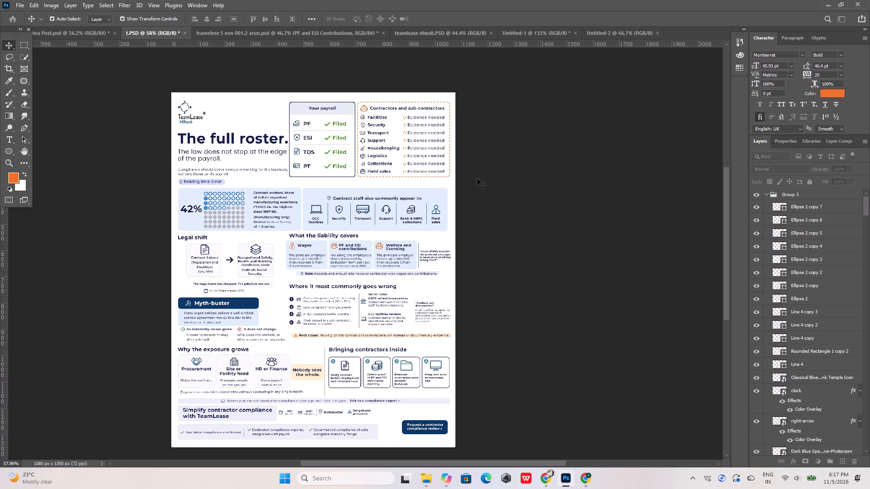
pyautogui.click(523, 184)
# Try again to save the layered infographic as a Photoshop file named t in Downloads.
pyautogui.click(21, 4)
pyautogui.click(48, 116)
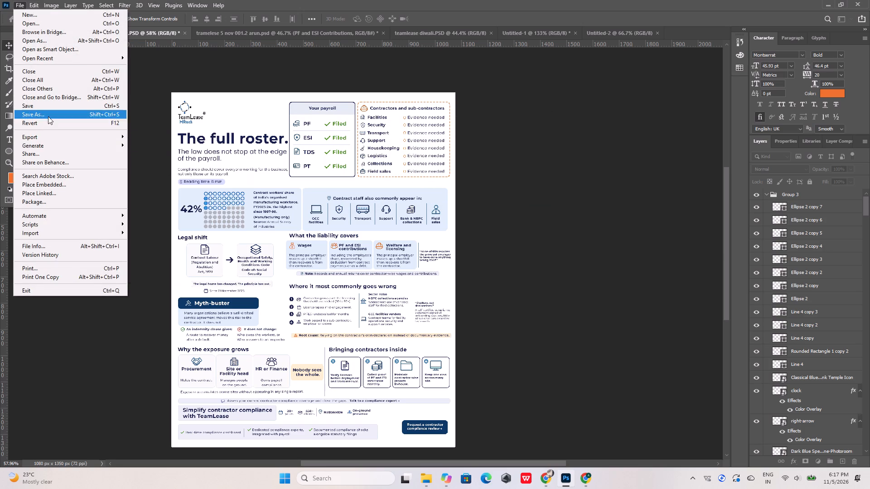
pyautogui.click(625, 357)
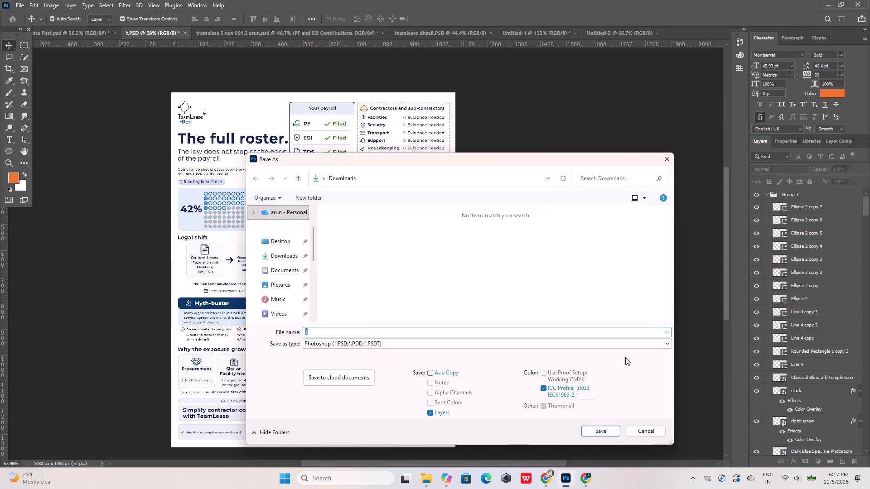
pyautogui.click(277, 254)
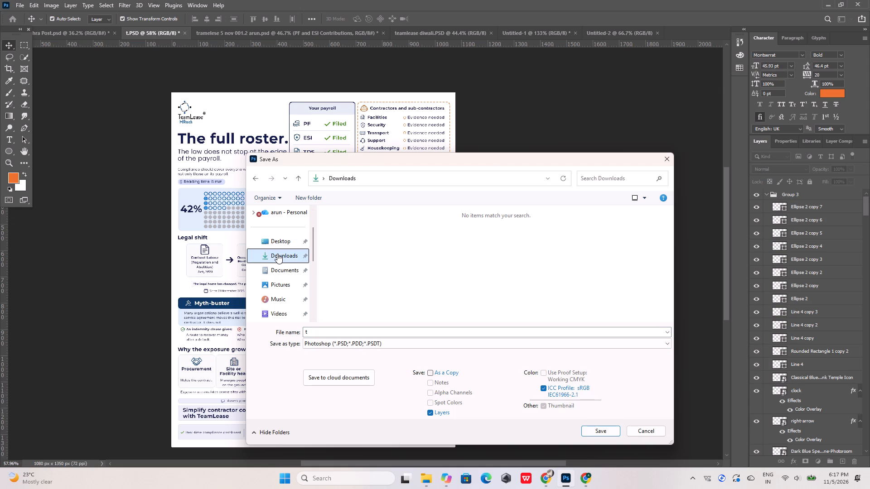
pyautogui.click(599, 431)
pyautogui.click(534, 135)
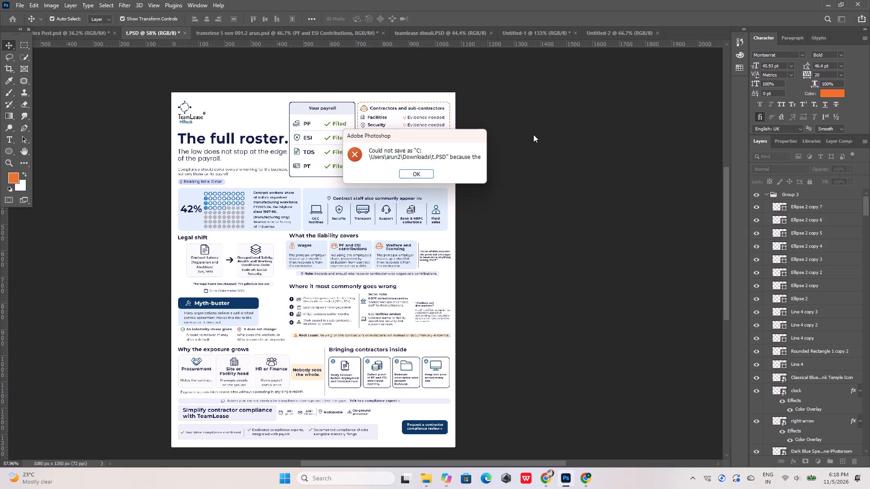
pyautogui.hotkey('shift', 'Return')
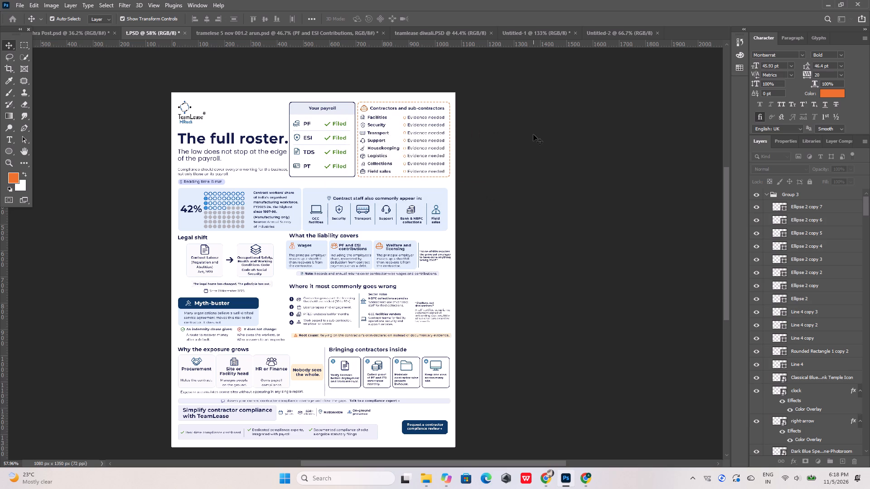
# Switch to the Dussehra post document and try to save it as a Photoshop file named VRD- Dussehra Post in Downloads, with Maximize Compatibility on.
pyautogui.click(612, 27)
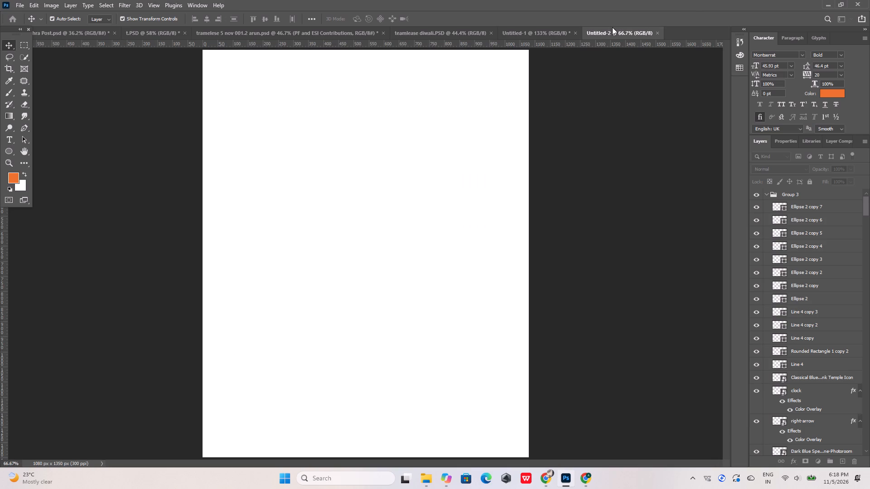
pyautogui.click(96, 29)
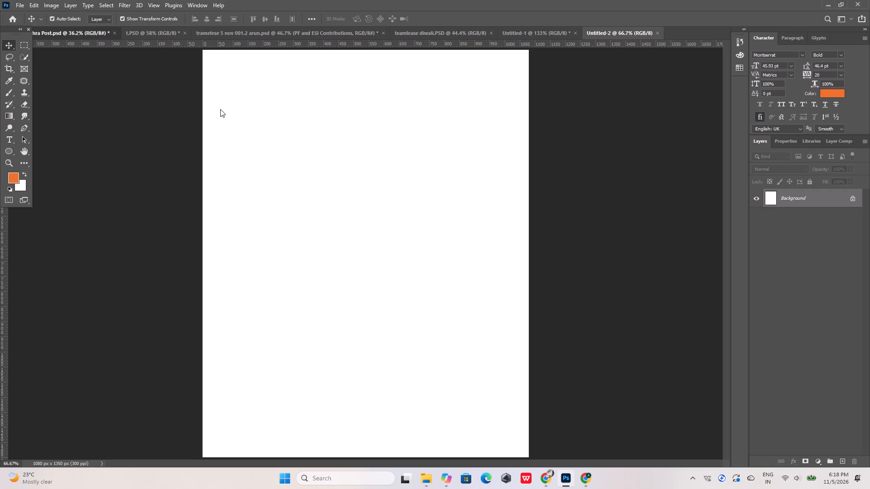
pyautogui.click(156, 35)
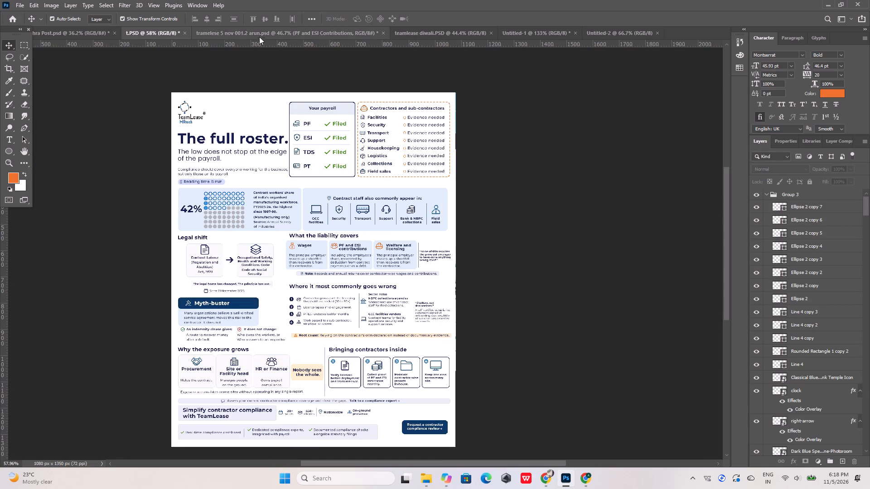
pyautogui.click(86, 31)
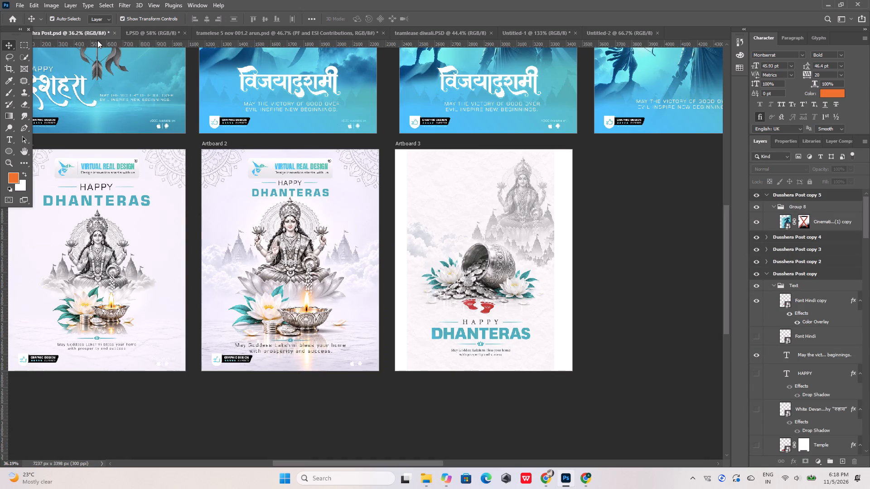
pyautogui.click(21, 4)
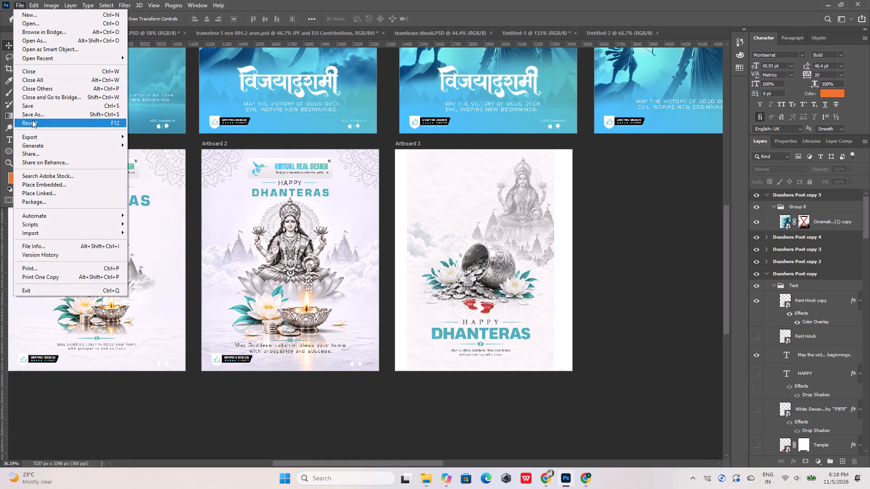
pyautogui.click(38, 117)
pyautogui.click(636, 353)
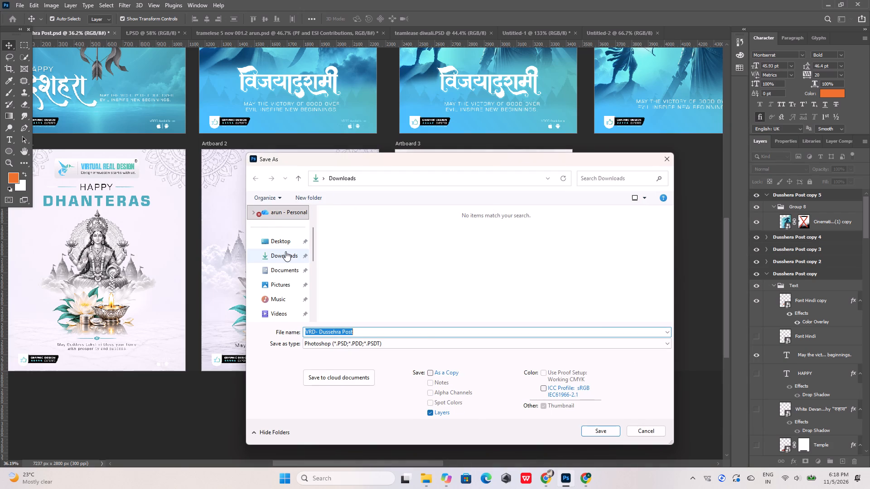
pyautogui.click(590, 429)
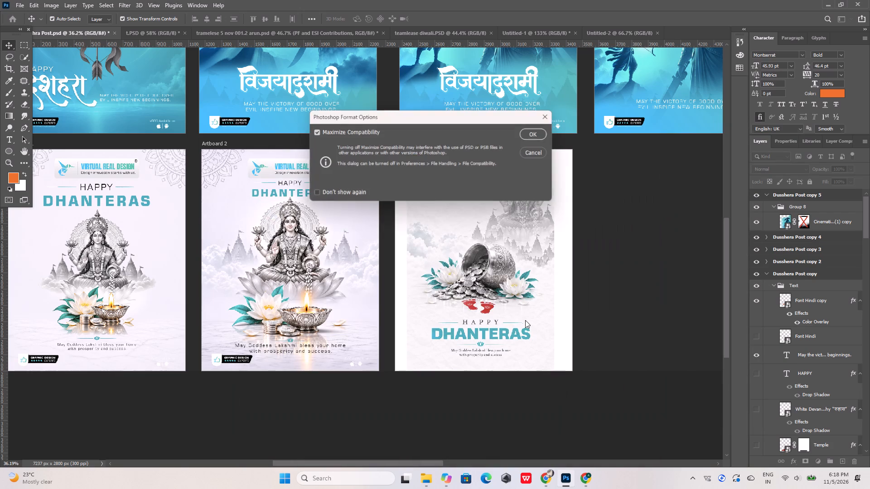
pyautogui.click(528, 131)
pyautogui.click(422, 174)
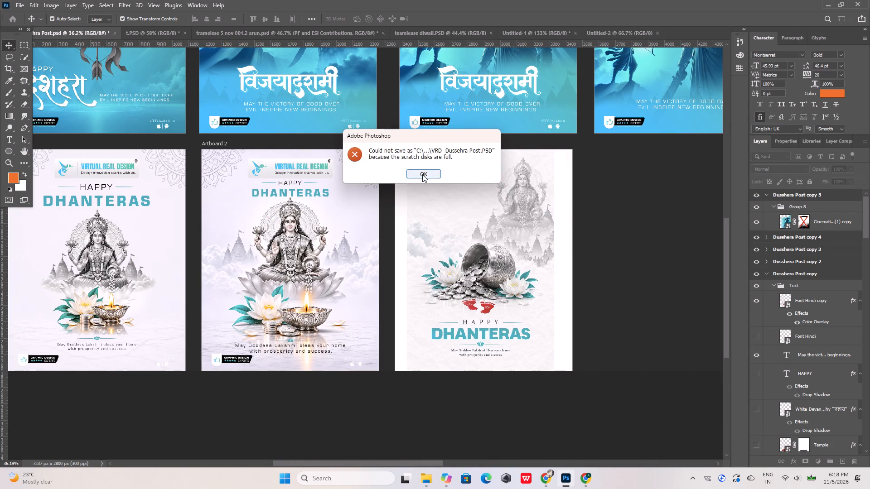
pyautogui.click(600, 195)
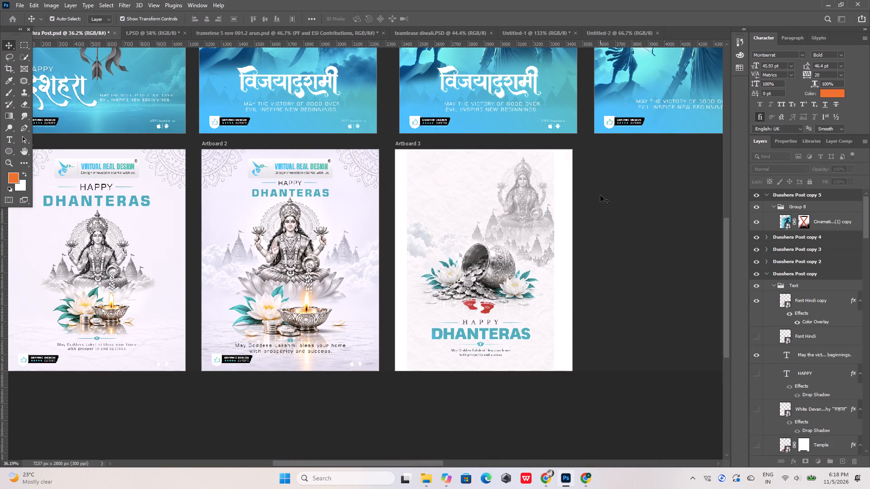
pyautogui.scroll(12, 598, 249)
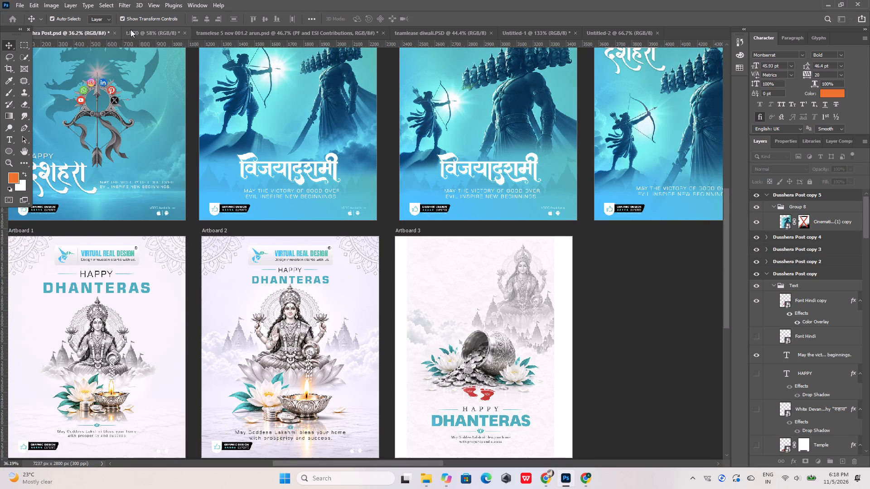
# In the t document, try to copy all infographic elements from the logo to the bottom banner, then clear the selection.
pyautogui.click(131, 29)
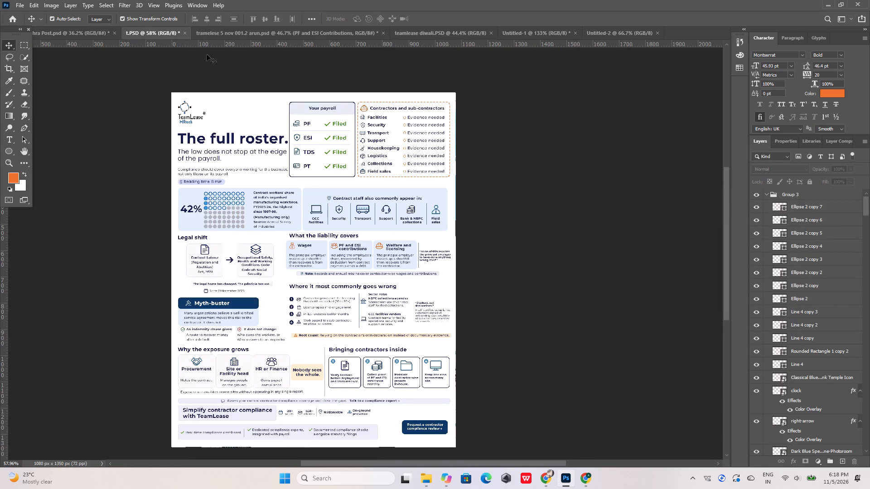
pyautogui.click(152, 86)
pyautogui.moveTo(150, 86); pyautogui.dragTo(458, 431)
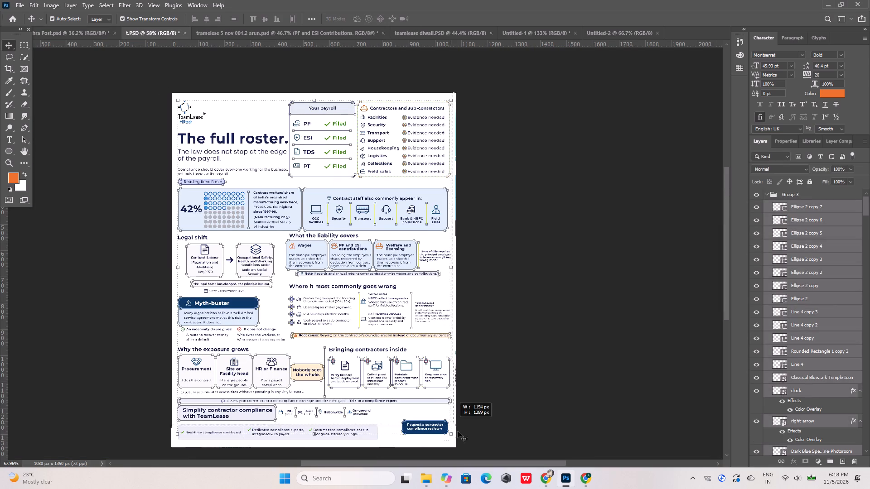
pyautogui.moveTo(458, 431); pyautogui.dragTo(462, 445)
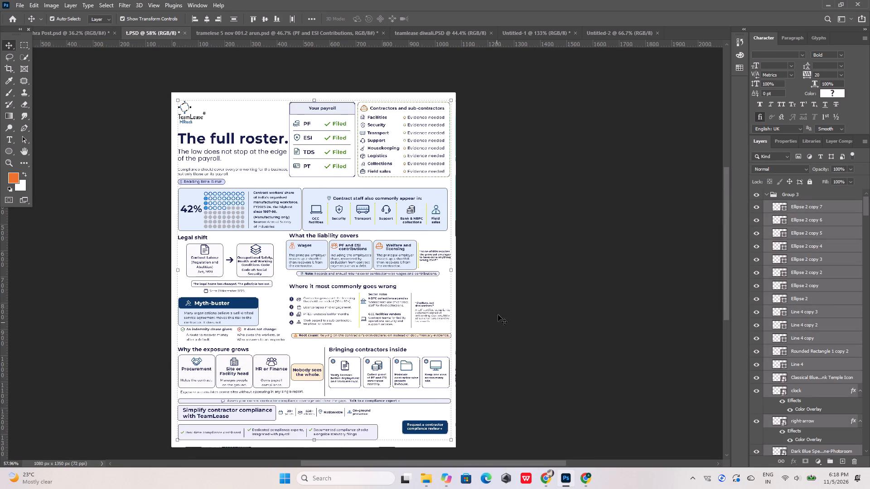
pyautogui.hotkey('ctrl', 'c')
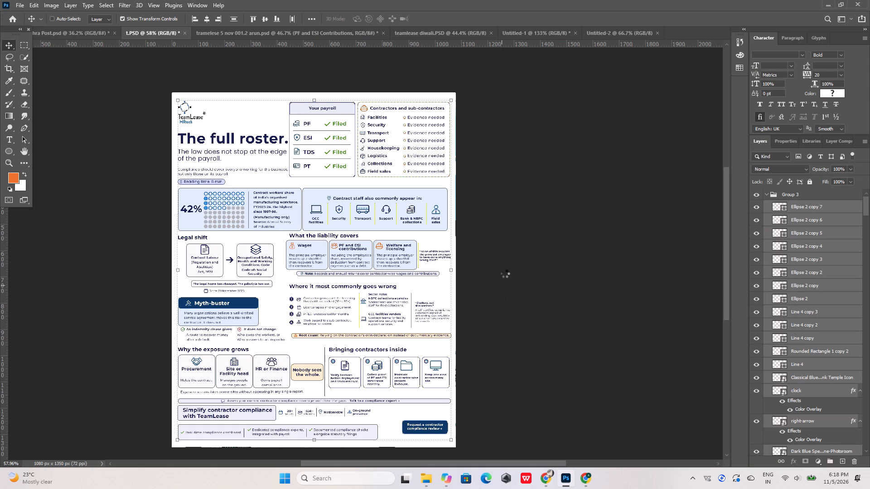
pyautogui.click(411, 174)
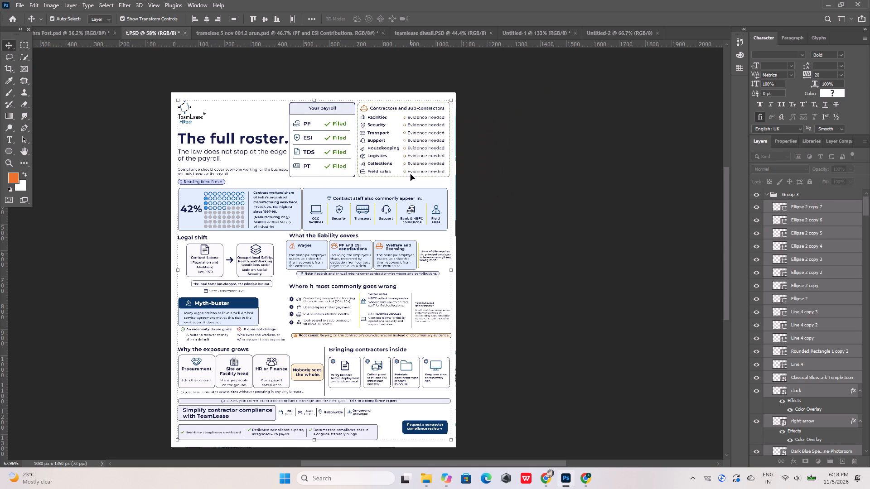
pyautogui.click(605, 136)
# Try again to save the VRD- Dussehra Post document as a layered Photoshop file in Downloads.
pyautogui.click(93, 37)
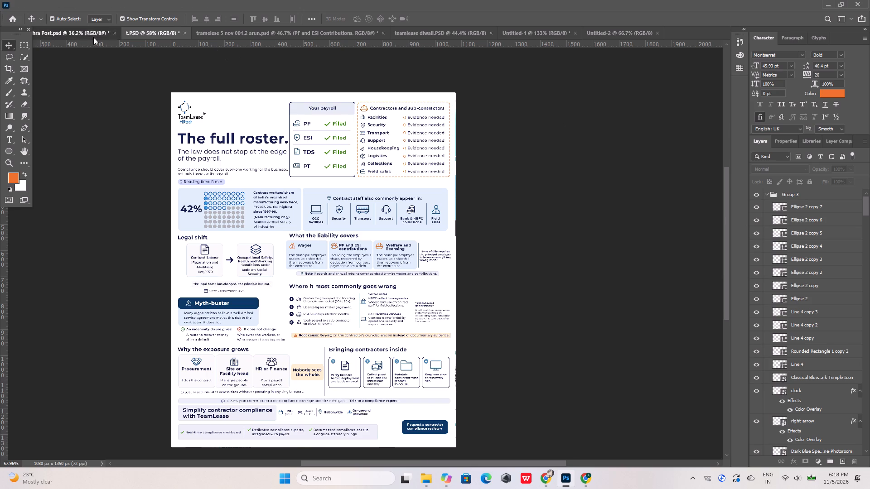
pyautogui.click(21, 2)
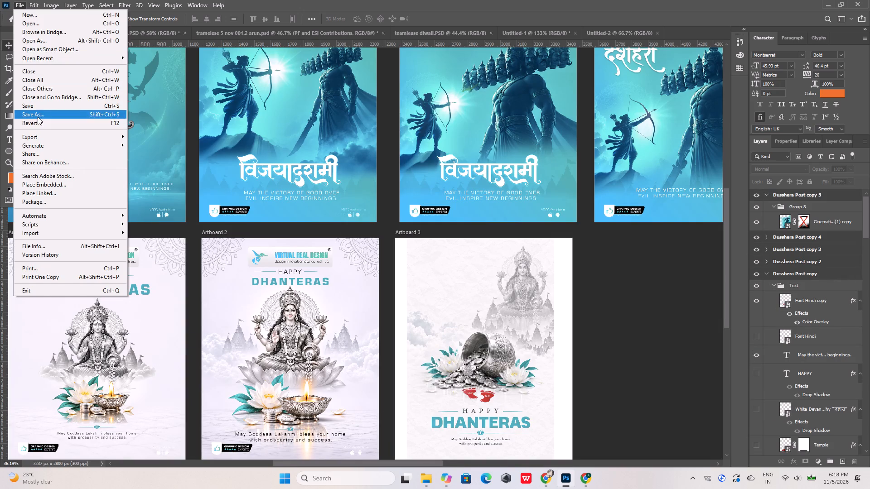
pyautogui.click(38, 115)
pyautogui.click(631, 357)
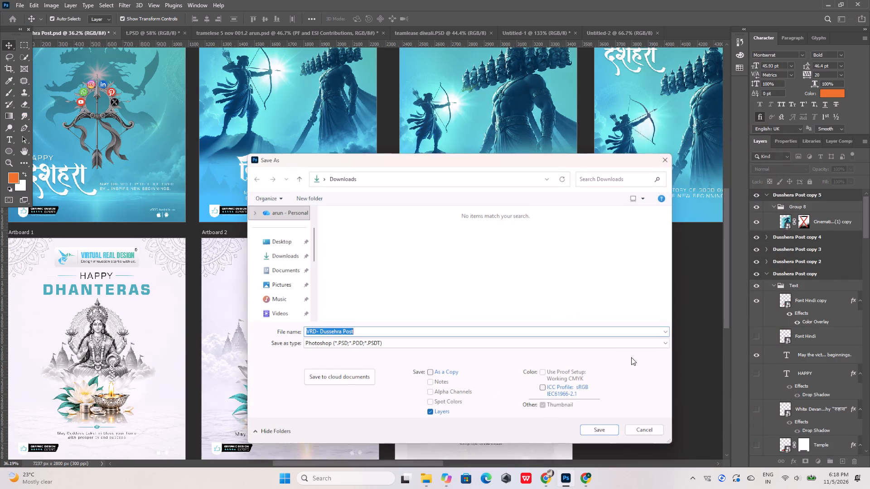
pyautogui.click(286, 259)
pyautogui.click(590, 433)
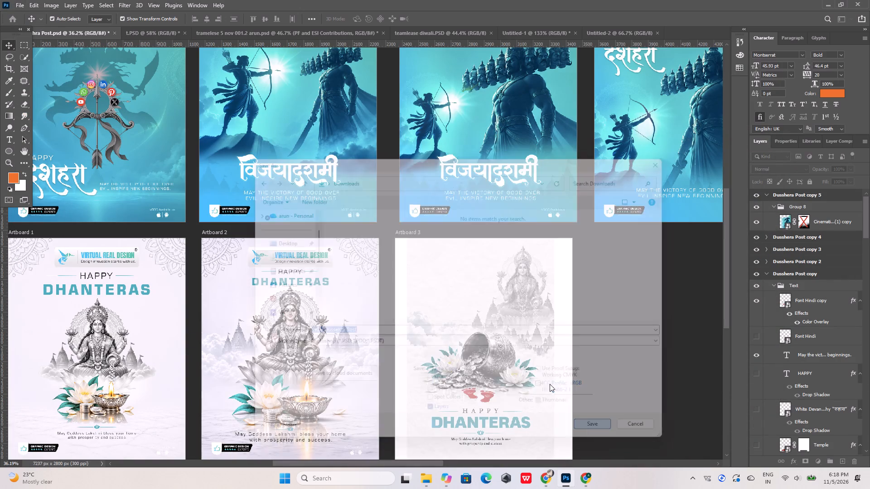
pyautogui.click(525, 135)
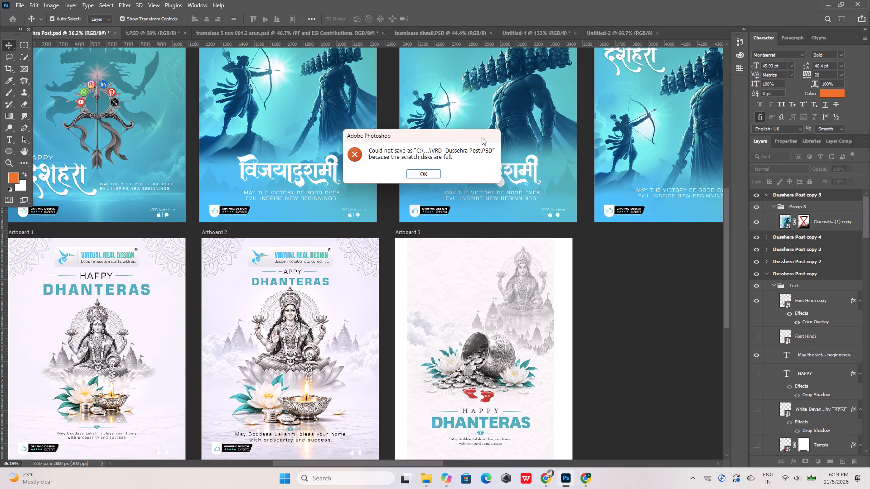
# Capture a cropped screenshot of the scratch-disk error dialog.
pyautogui.press('Print')
pyautogui.moveTo(343, 129); pyautogui.dragTo(495, 183)
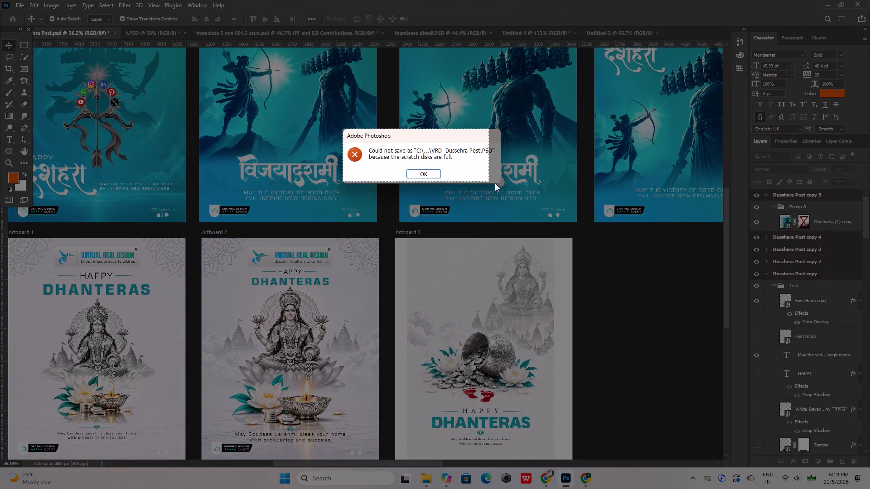
pyautogui.moveTo(495, 183); pyautogui.dragTo(500, 183)
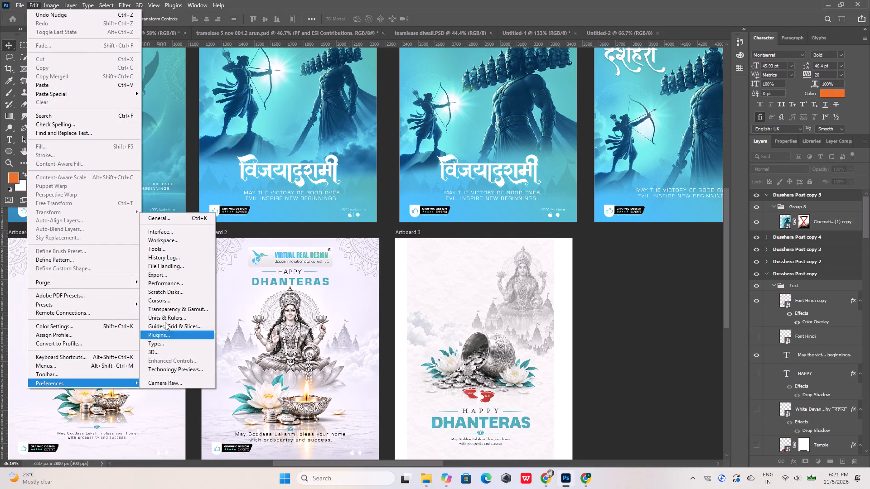
pyautogui.click(178, 218)
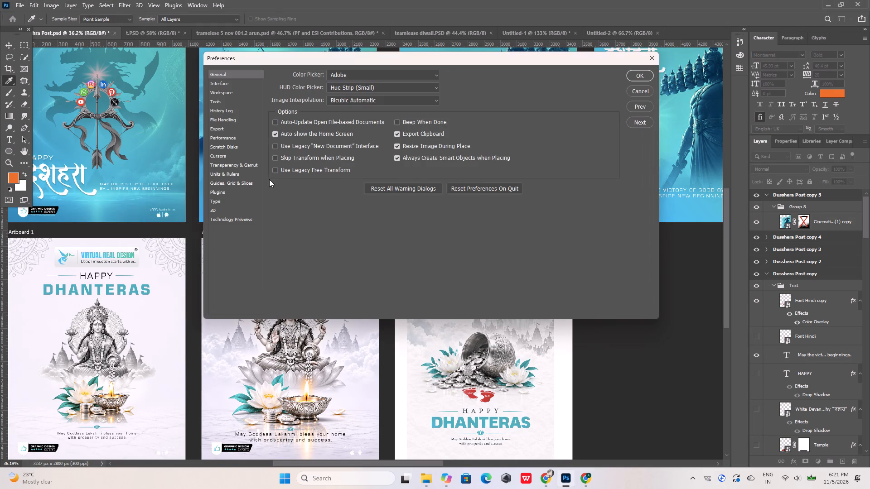
pyautogui.click(229, 147)
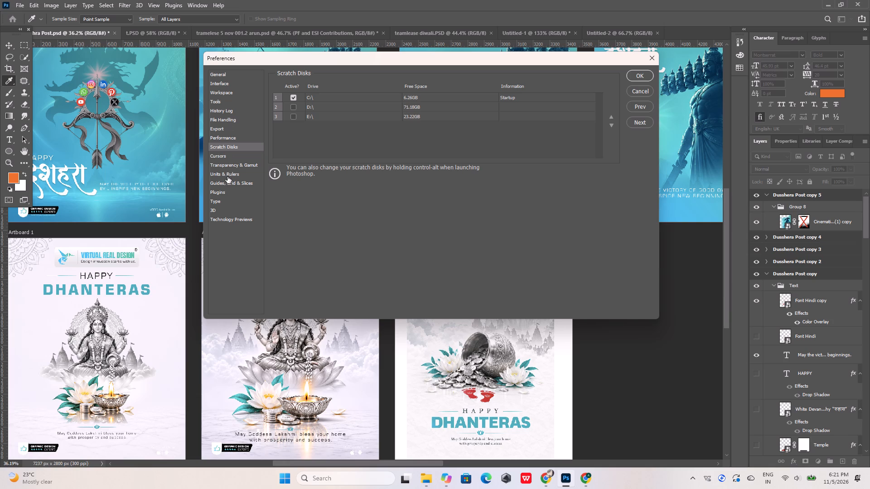
pyautogui.click(290, 105)
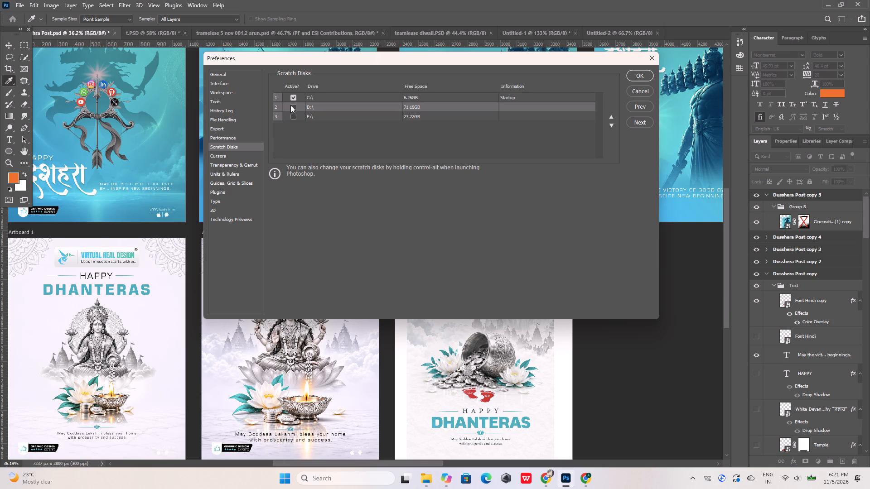
pyautogui.click(292, 105)
pyautogui.click(292, 97)
pyautogui.click(644, 77)
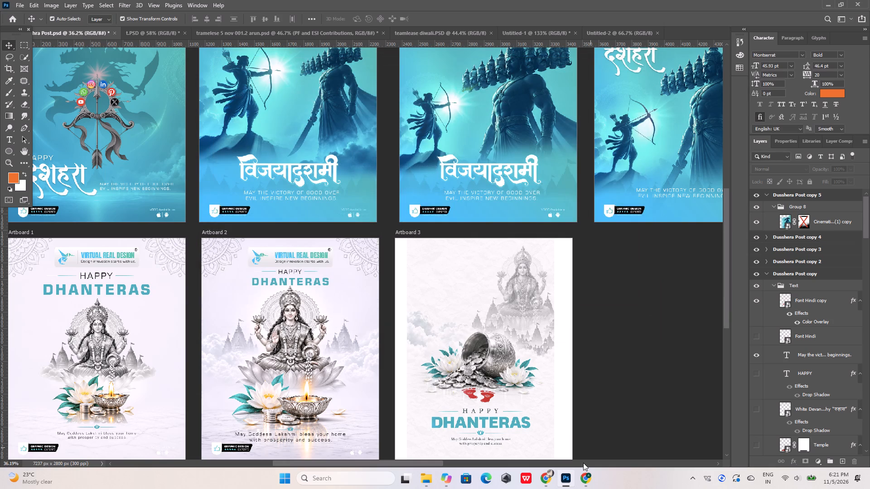
# Save VRD- Dussehra Post on the computer as a layered PSD in Downloads, with Maximize Compatibility on.
pyautogui.click(20, 3)
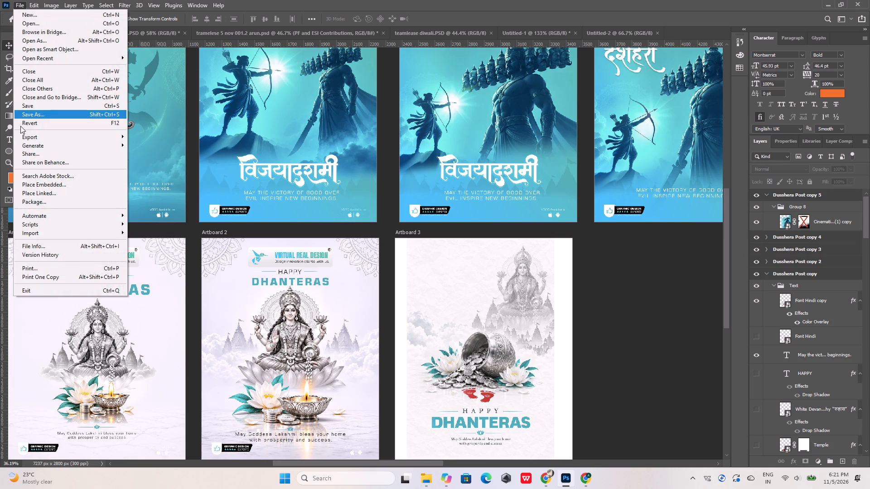
pyautogui.click(33, 114)
pyautogui.click(638, 353)
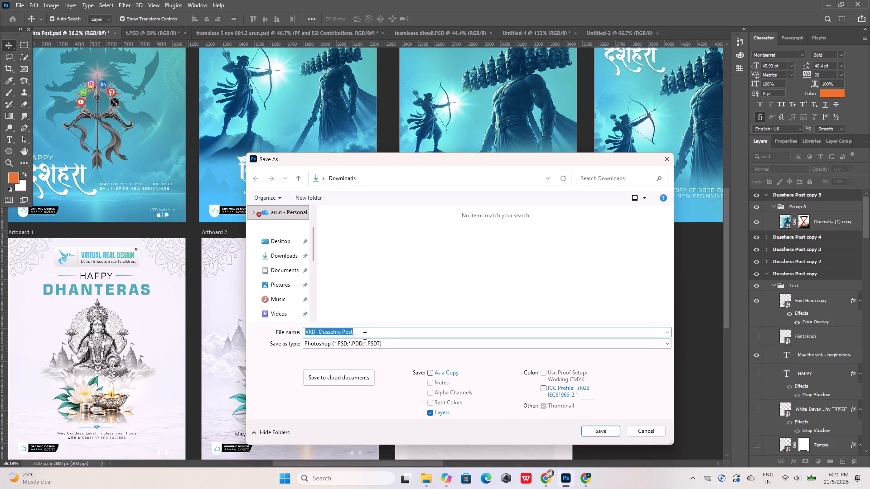
pyautogui.click(607, 432)
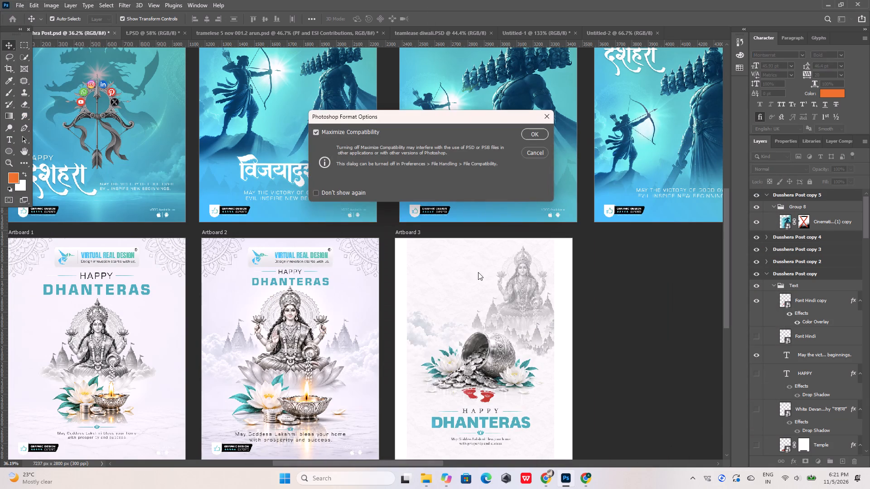
pyautogui.click(528, 136)
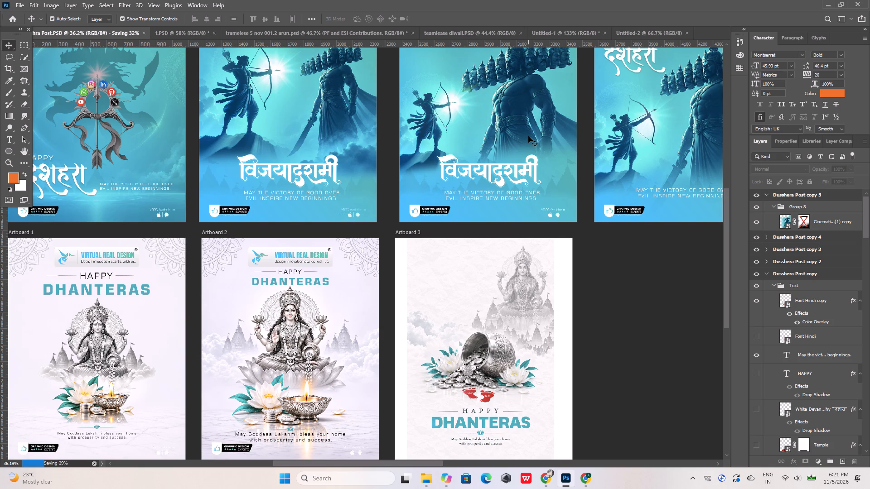
# Switch to the t.PSD document containing "The full roster" infographic.
pyautogui.click(362, 35)
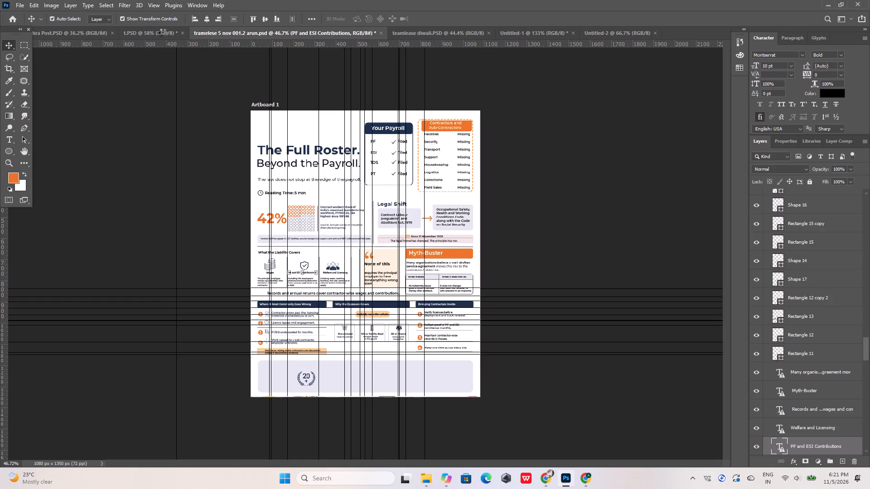
pyautogui.click(149, 33)
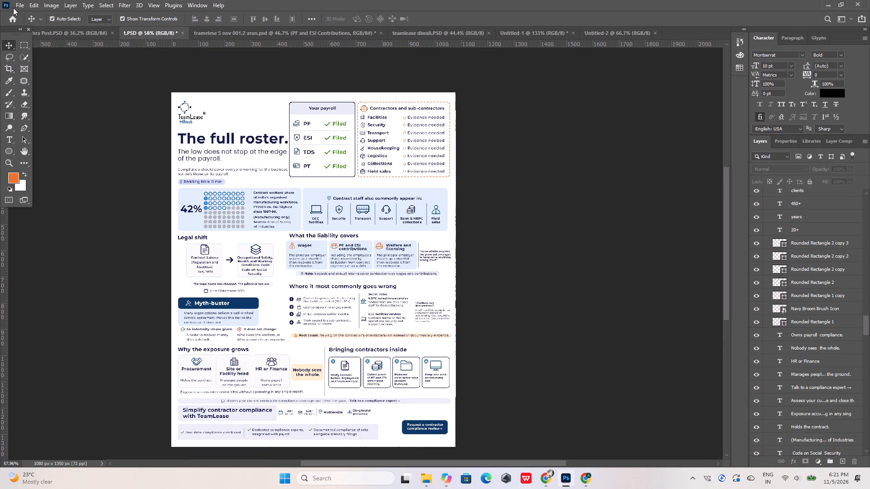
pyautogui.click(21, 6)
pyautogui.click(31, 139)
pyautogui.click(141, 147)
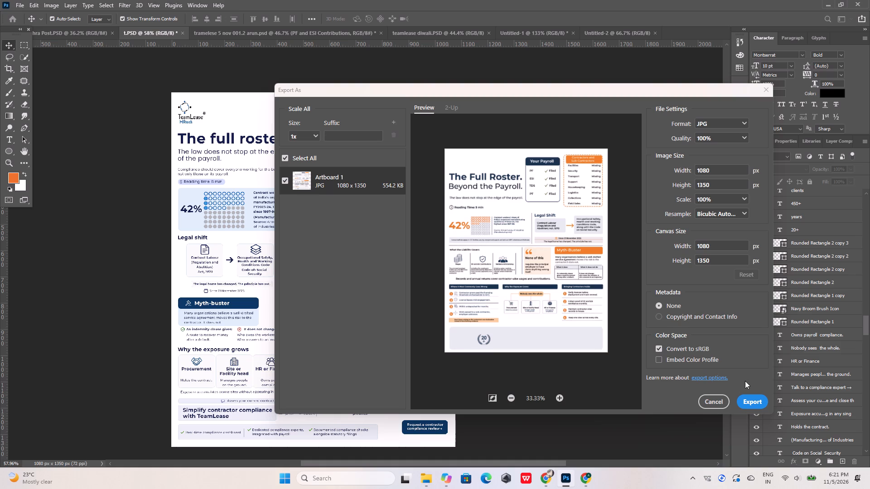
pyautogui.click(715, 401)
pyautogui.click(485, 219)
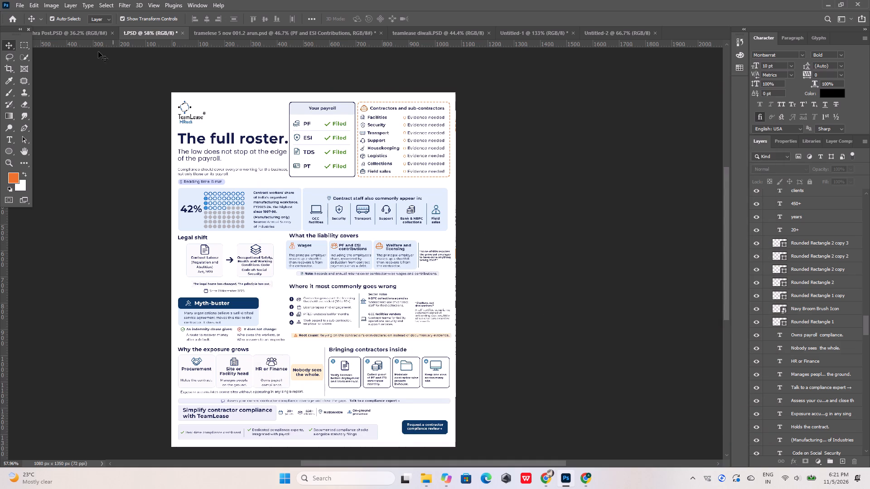
# Save "The full roster" infographic on the computer as a JPEG named t in Downloads, at quality 11 with the Progressive format.
pyautogui.click(20, 5)
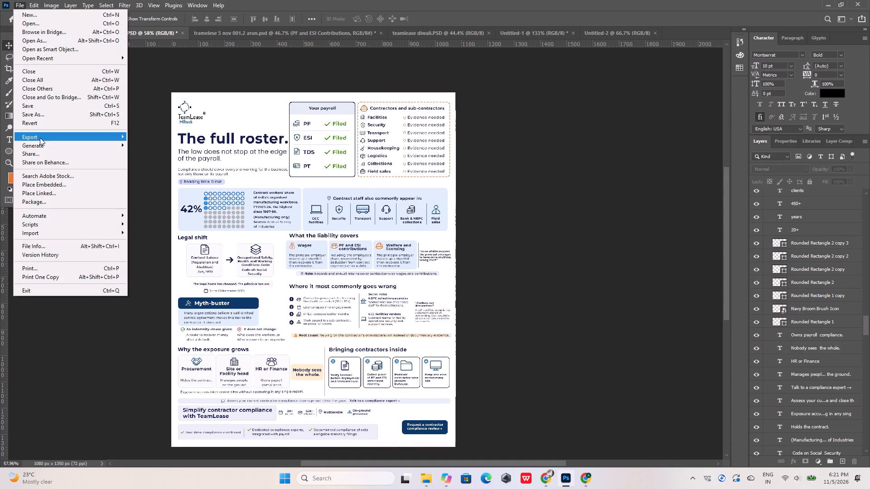
pyautogui.click(51, 115)
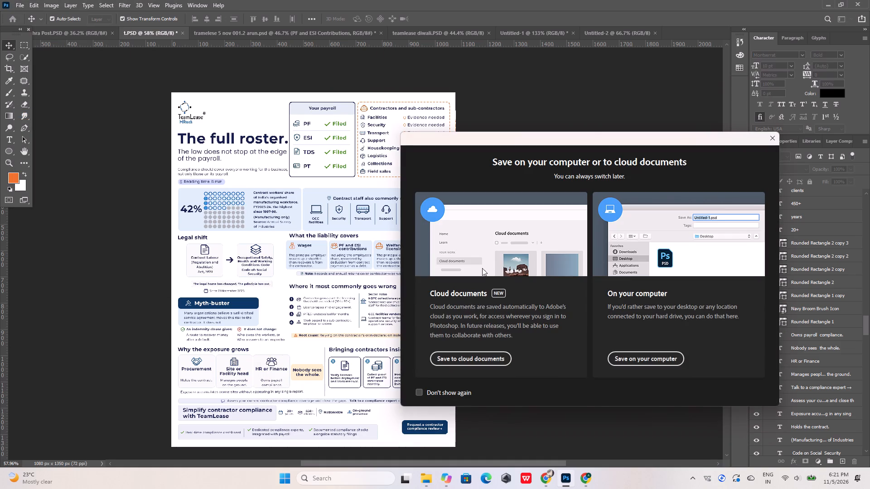
pyautogui.click(628, 355)
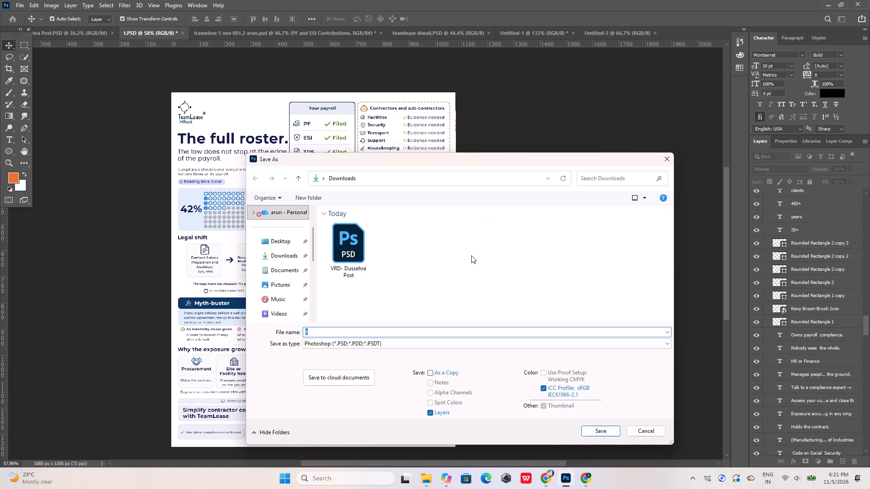
pyautogui.click(329, 342)
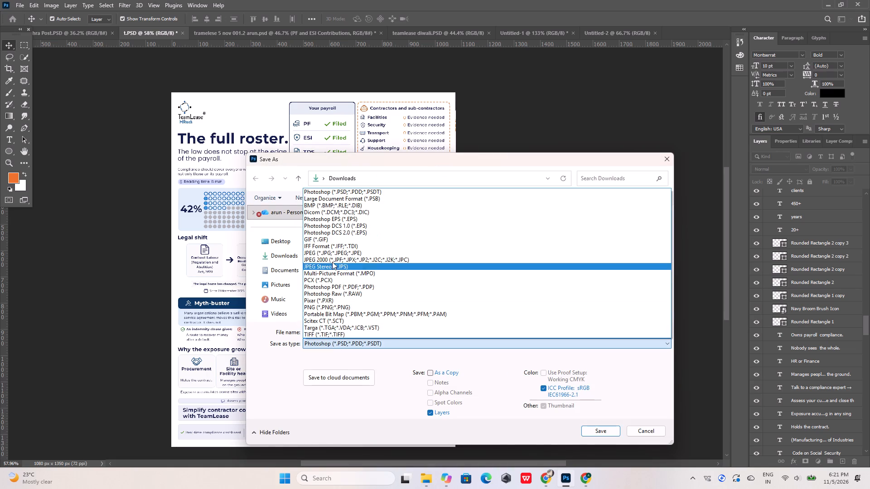
pyautogui.click(334, 251)
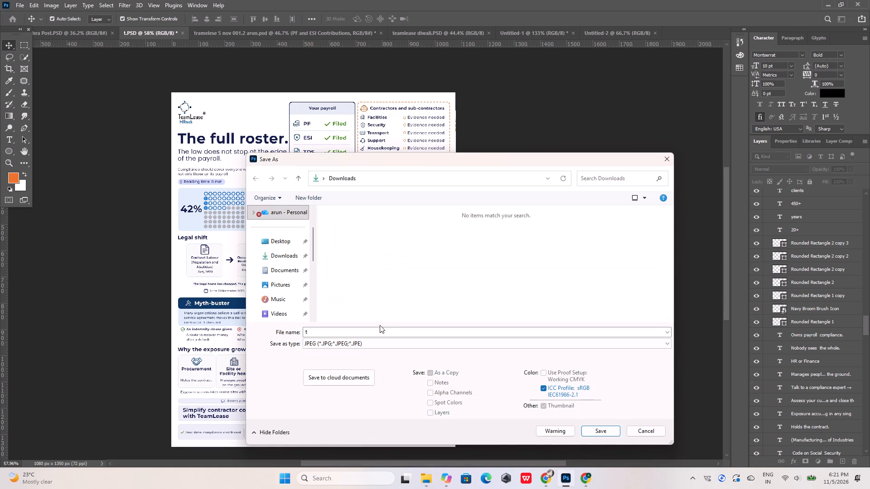
pyautogui.click(593, 429)
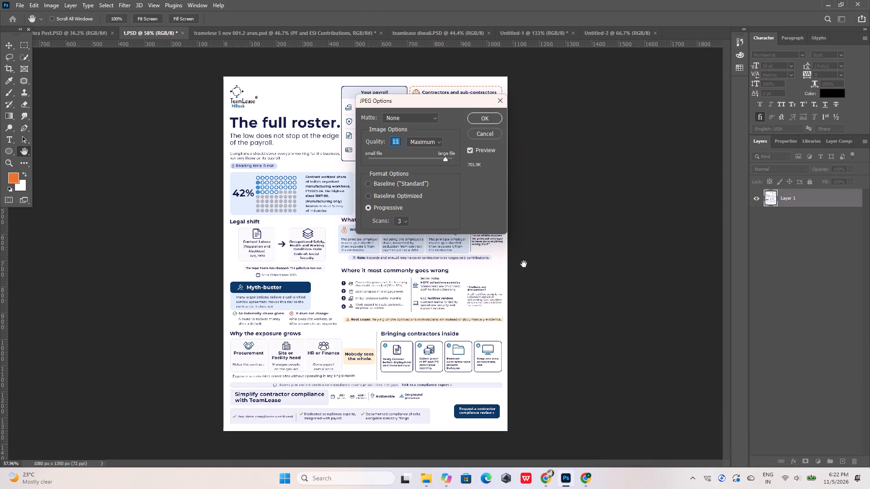
pyautogui.click(481, 118)
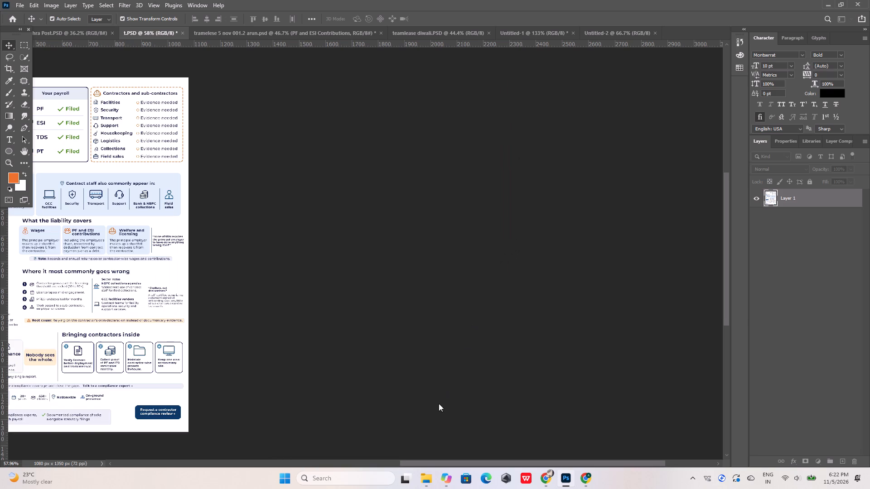
# Open the JPEG named t from the Downloads folder in the image viewer and examine the infographic up close.
pyautogui.click(434, 443)
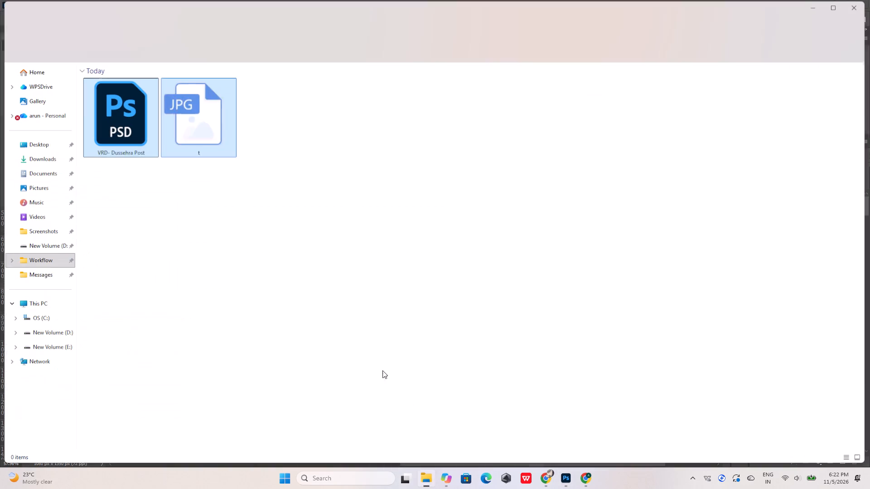
pyautogui.doubleClick(212, 128)
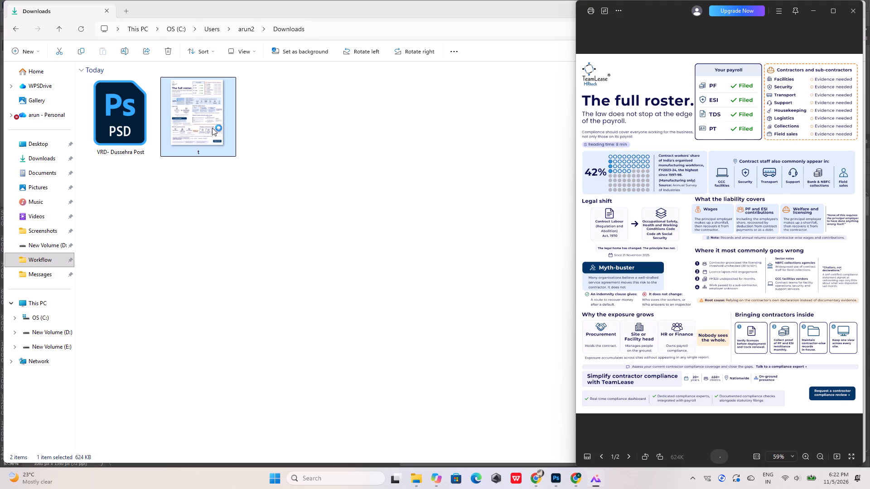
pyautogui.click(831, 10)
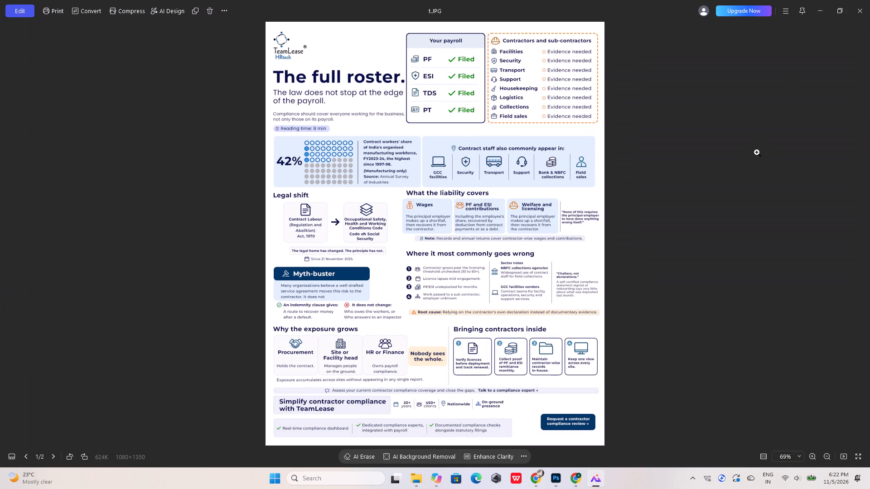
pyautogui.scroll(5, 495, 294)
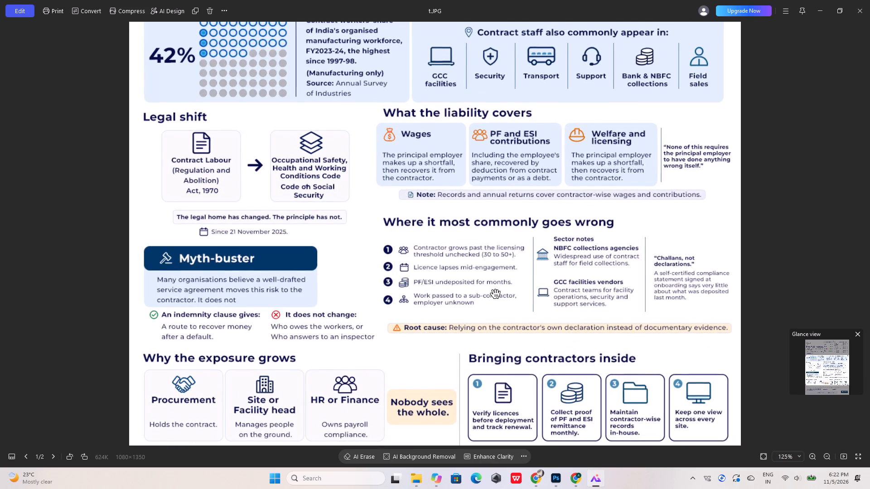
pyautogui.scroll(-3, 495, 294)
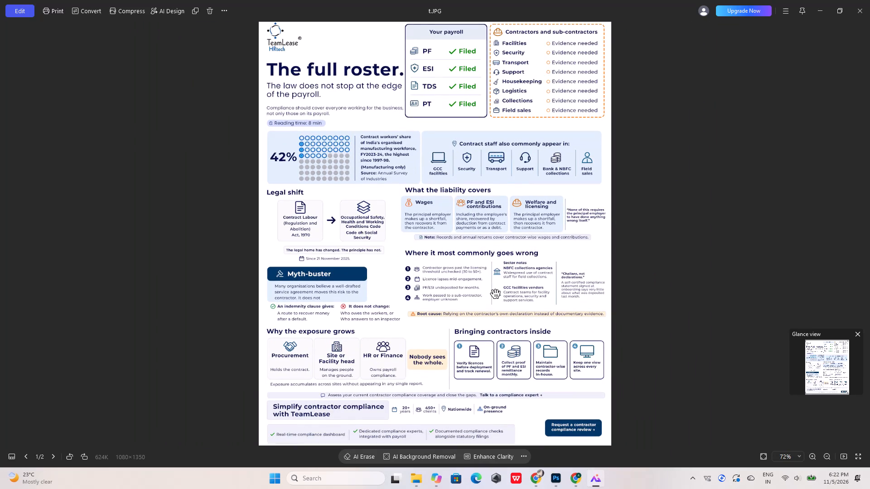
# Back in Photoshop, square off both bottom corners of the dark blue Myth-buster header bar to a 0 px radius.
pyautogui.click(557, 477)
pyautogui.keyDown('alt'); pyautogui.scroll(-10, 462, 313); pyautogui.keyUp('alt')
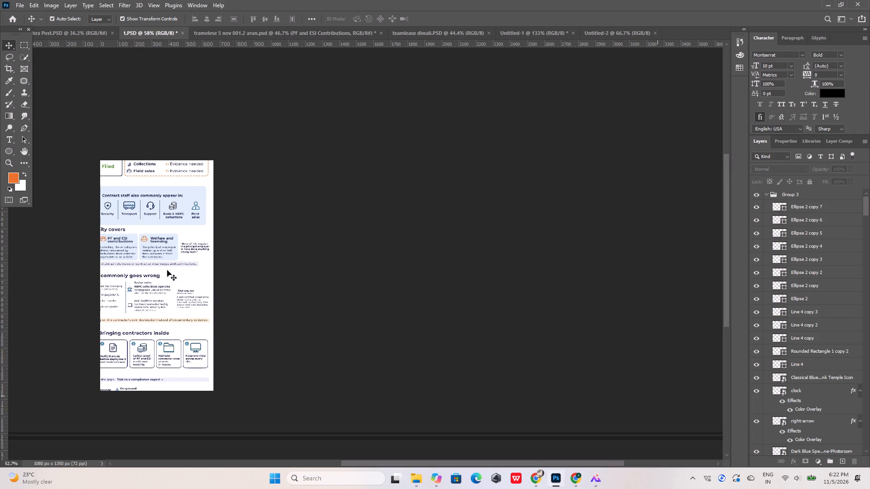
pyautogui.keyDown('alt'); pyautogui.scroll(15, 127, 257); pyautogui.keyUp('alt')
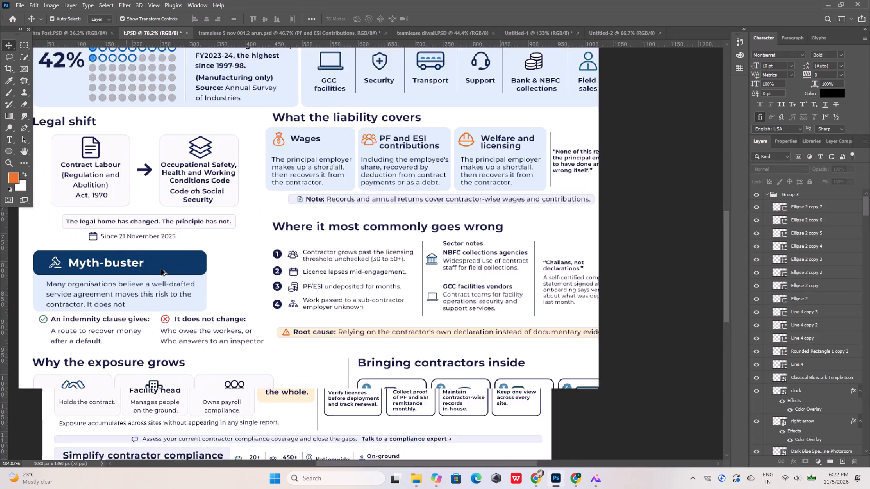
pyautogui.keyDown('alt'); pyautogui.scroll(6, 161, 269); pyautogui.keyUp('alt')
pyautogui.click(196, 260)
pyautogui.click(240, 270)
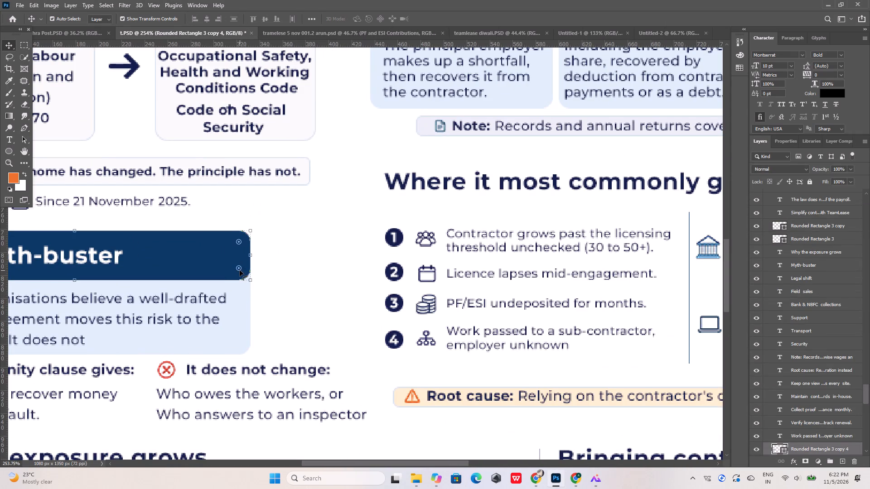
pyautogui.doubleClick(240, 270)
pyautogui.moveTo(239, 269); pyautogui.dragTo(272, 330)
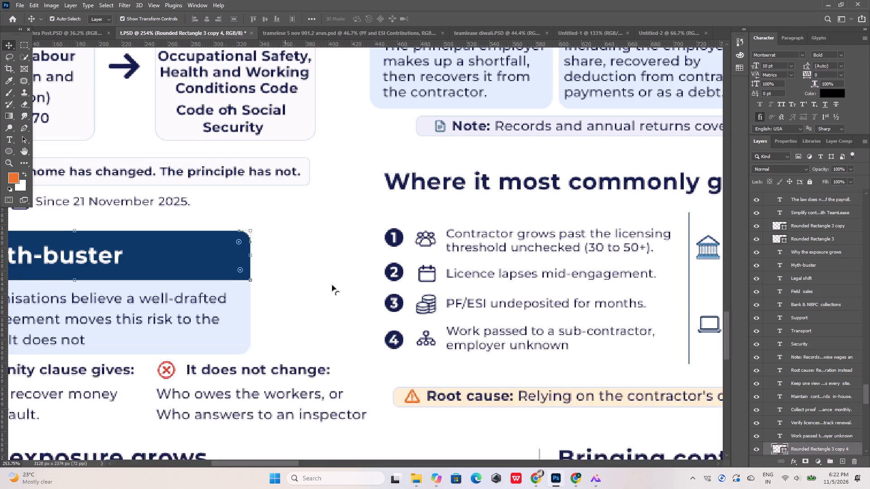
pyautogui.keyDown('alt'); pyautogui.scroll(-10, 336, 284); pyautogui.keyUp('alt')
pyautogui.keyDown('alt'); pyautogui.scroll(13, 146, 272); pyautogui.keyUp('alt')
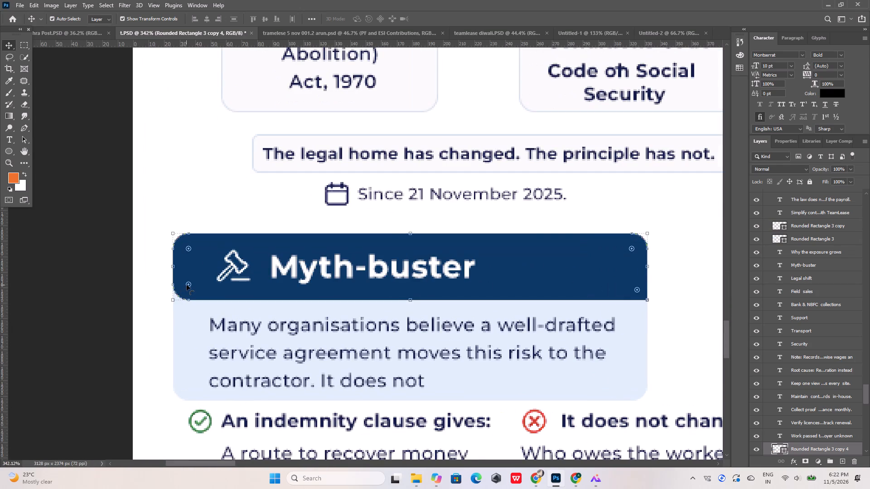
pyautogui.click(187, 285)
pyautogui.doubleClick(189, 285)
pyautogui.moveTo(189, 285); pyautogui.dragTo(143, 336)
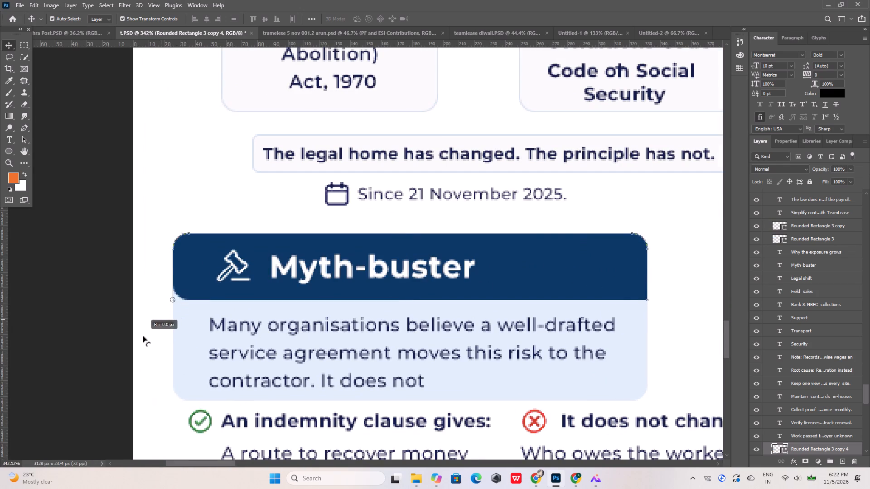
pyautogui.moveTo(143, 336); pyautogui.dragTo(143, 337)
pyautogui.click(157, 308)
# Save the infographic on the computer as a JPEG over the existing t in Downloads, at quality 11 with the Progressive format.
pyautogui.click(18, 5)
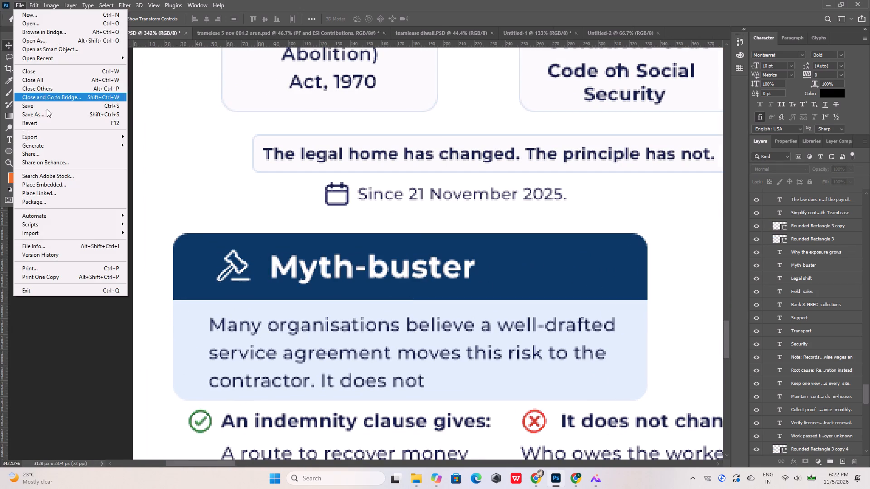
pyautogui.click(57, 116)
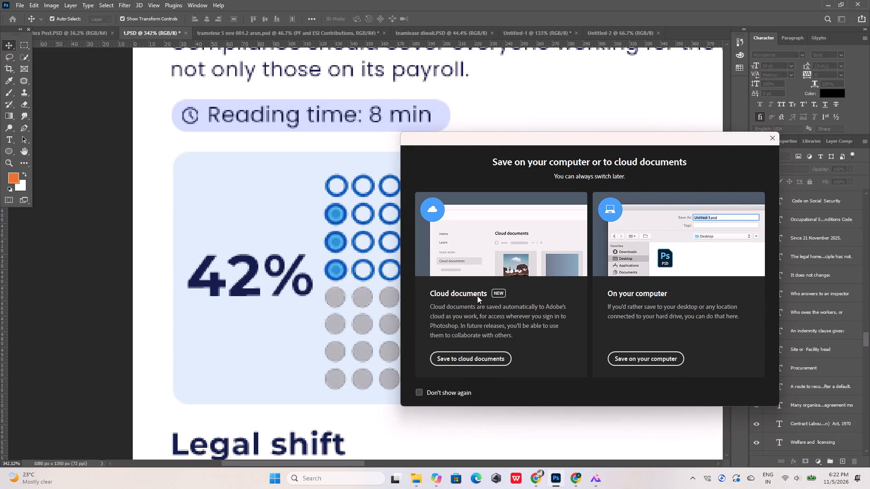
pyautogui.click(629, 359)
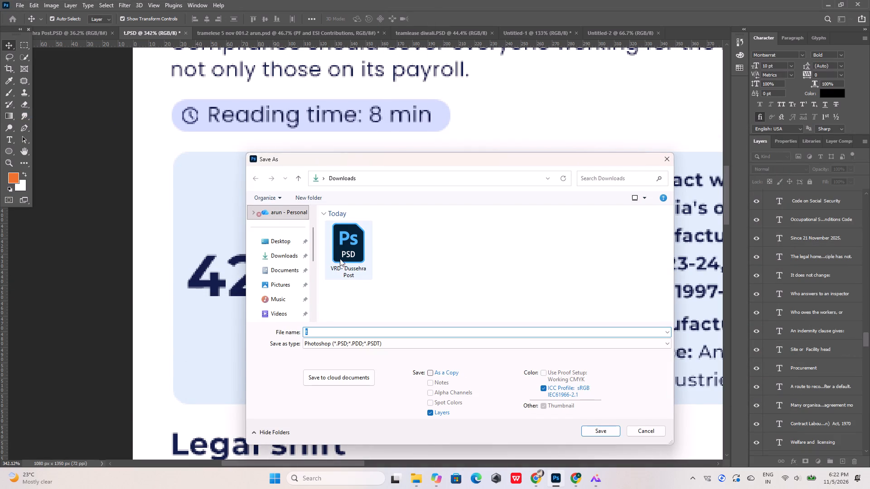
pyautogui.click(325, 341)
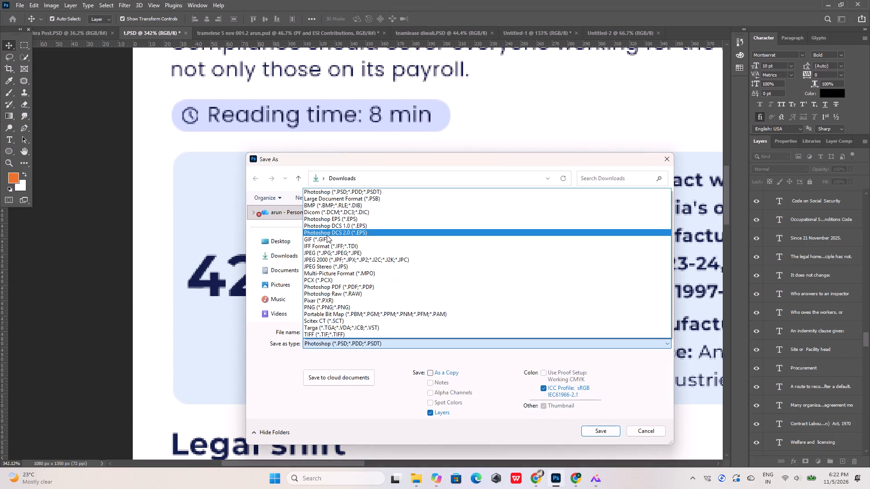
pyautogui.click(325, 253)
pyautogui.click(346, 250)
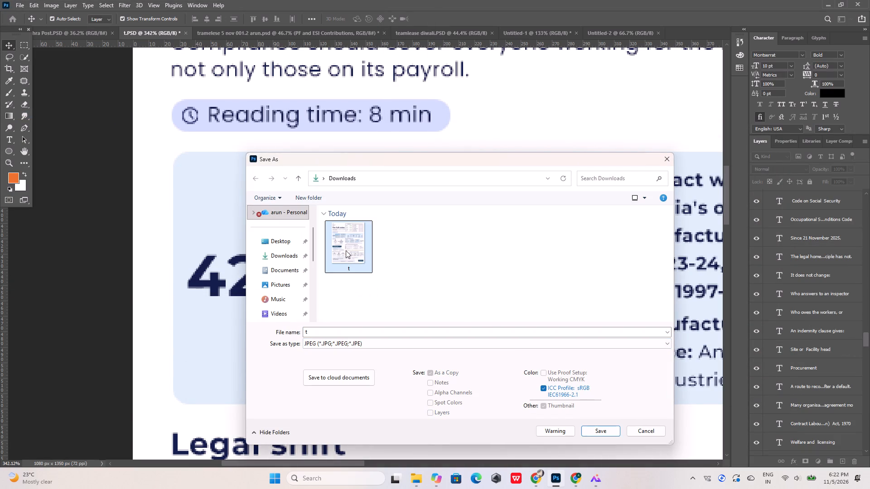
pyautogui.click(594, 436)
pyautogui.click(459, 236)
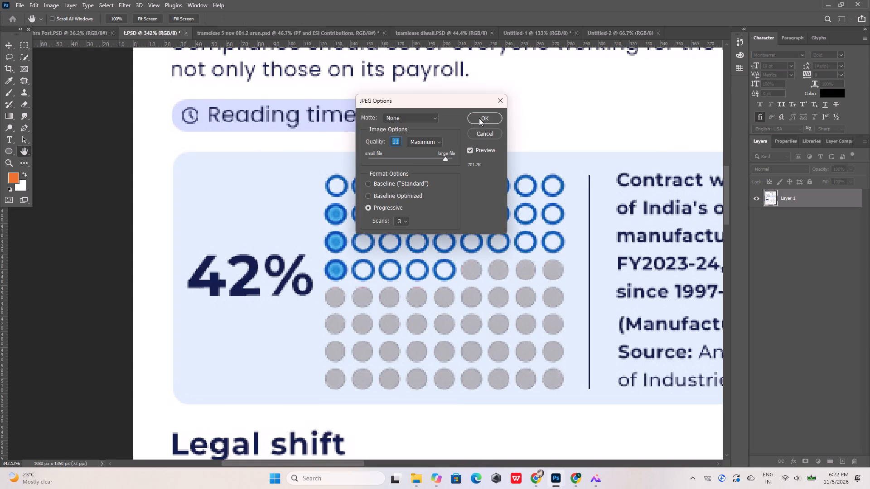
pyautogui.click(479, 118)
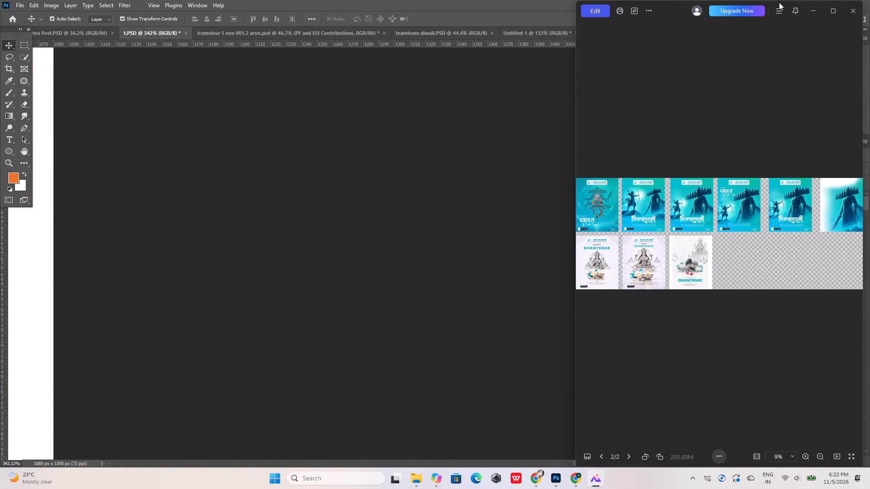
pyautogui.click(847, 10)
# Save the infographic on the computer as a layered PSD named t in Downloads.
pyautogui.click(18, 0)
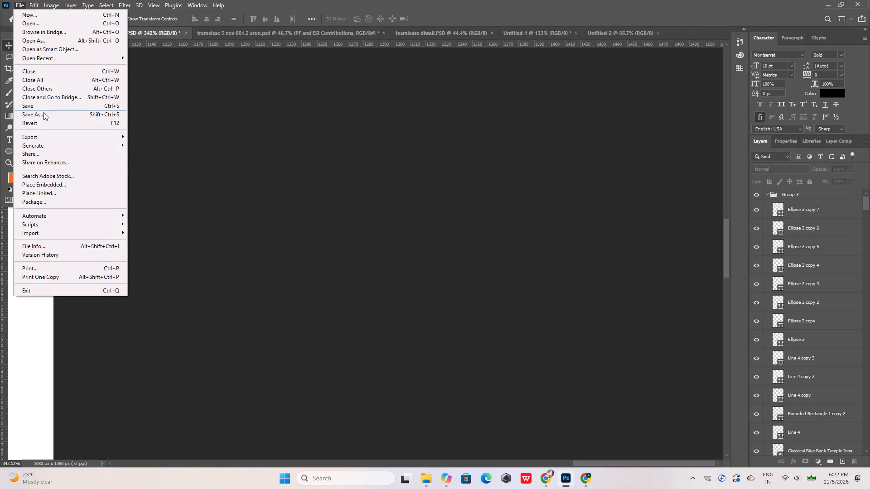
pyautogui.click(43, 112)
pyautogui.click(630, 359)
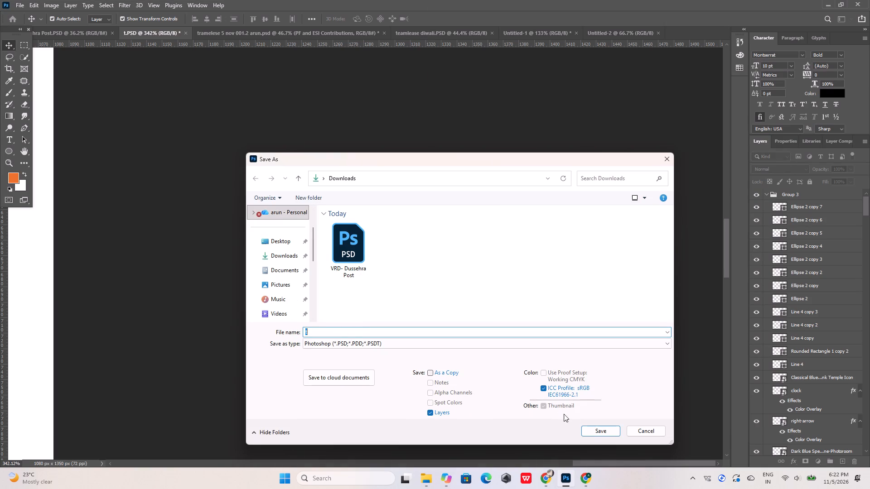
pyautogui.click(597, 431)
pyautogui.click(533, 135)
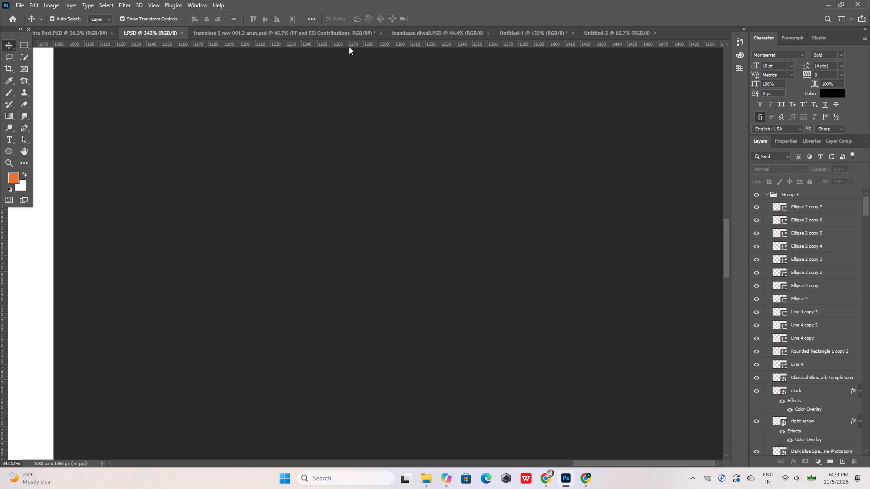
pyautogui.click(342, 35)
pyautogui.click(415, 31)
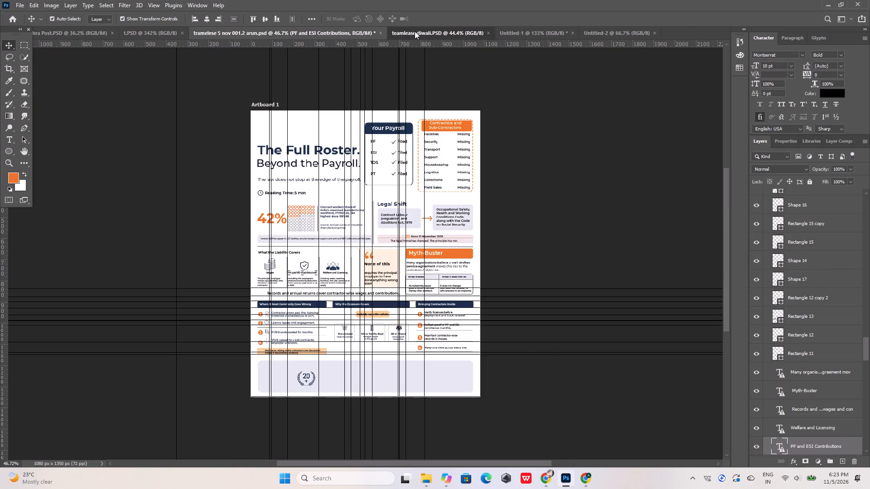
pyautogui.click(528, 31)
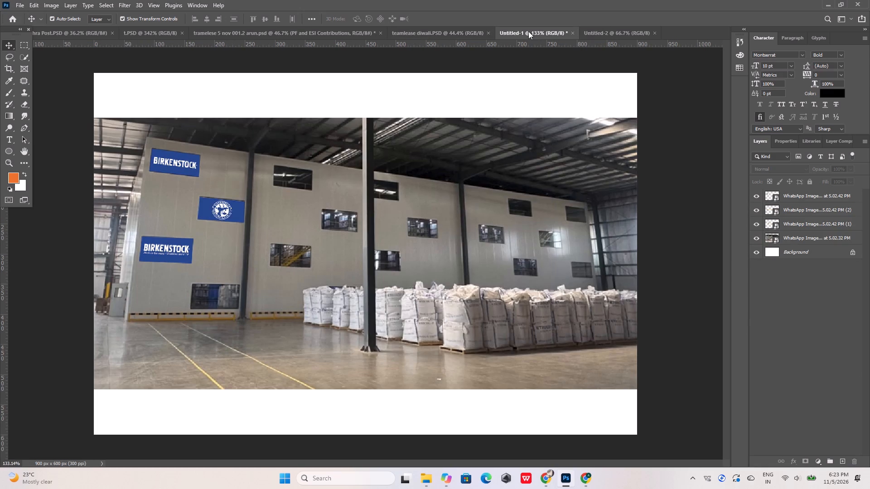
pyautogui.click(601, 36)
# Open the JPEG named t from the Downloads folder, examine the revised infographic, and close the image viewer.
pyautogui.click(565, 482)
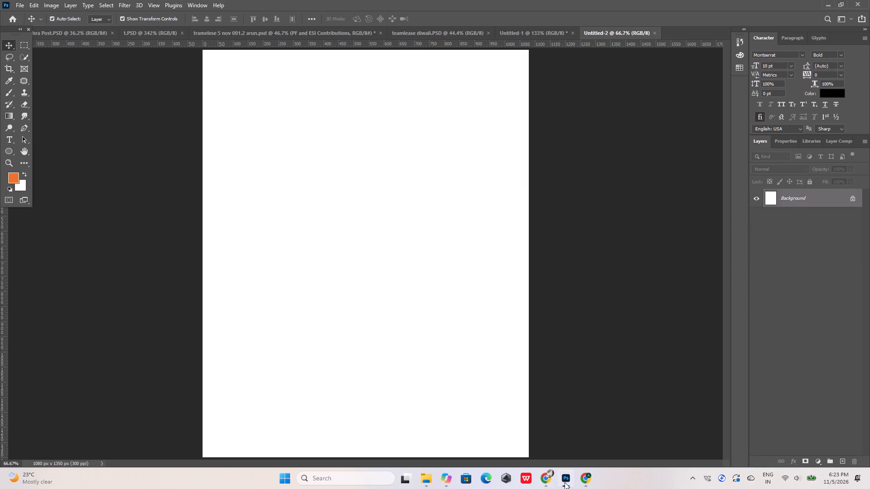
pyautogui.doubleClick(225, 125)
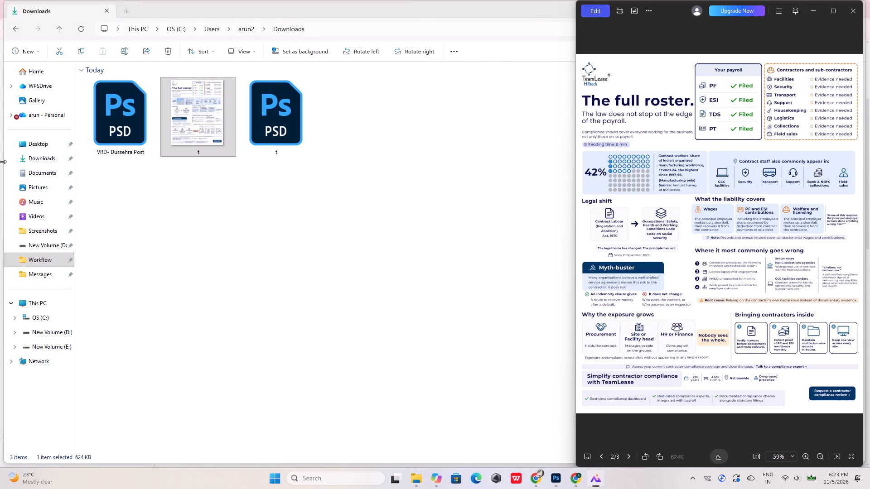
pyautogui.click(825, 12)
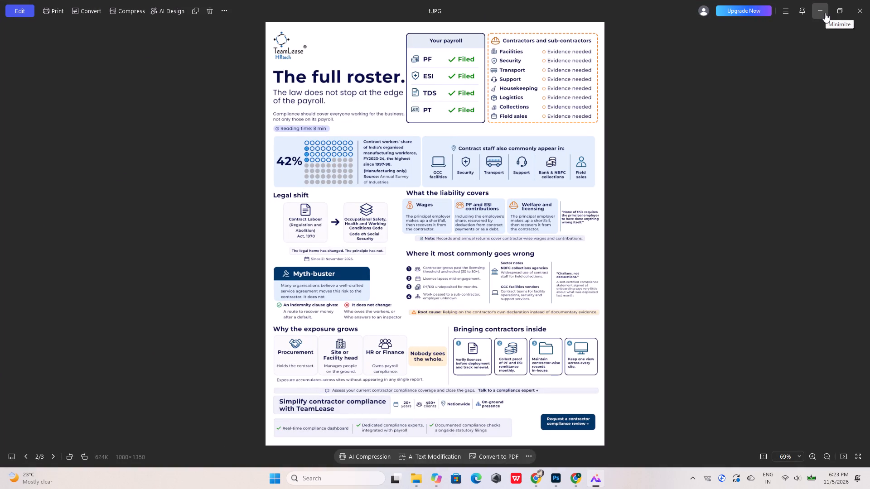
pyautogui.click(862, 8)
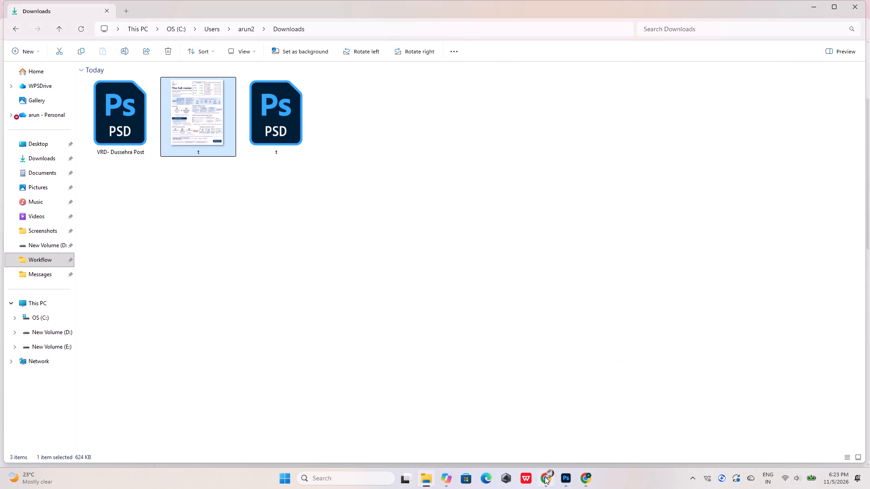
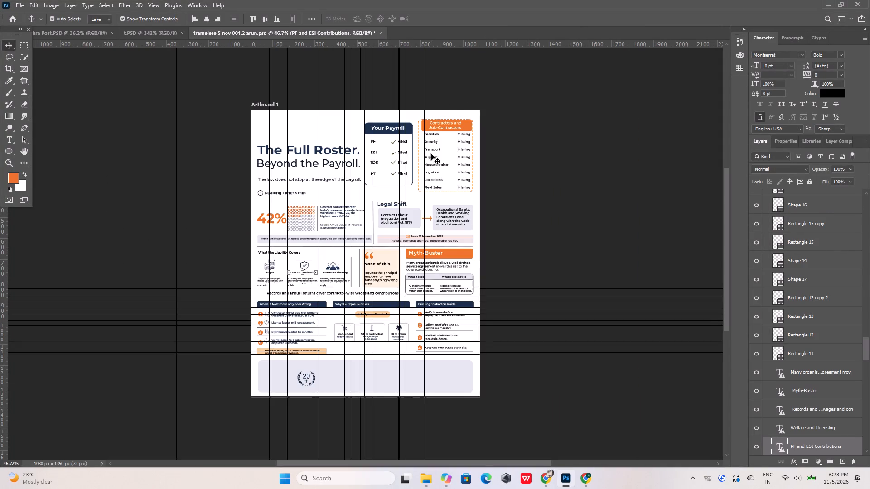
# Close the tramelese 5 nov 001.2 arun.psd document.
pyautogui.click(379, 33)
pyautogui.click(429, 170)
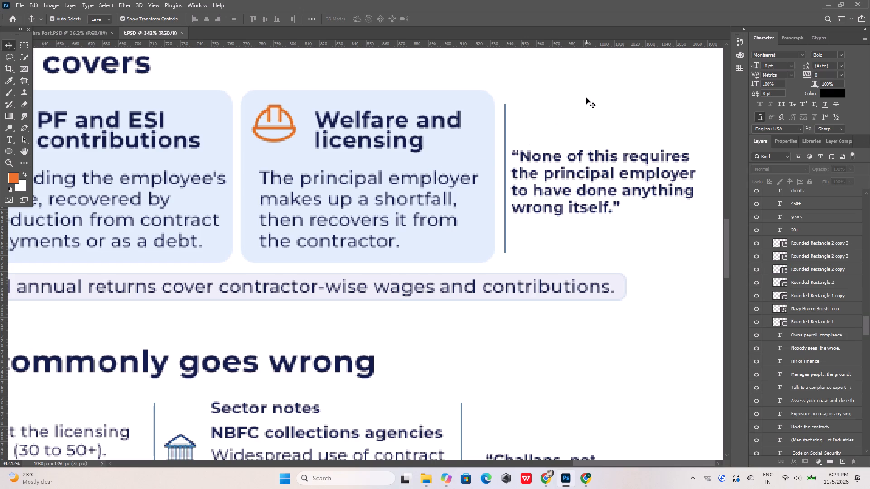
# Check the saved t files in the Downloads folder, and close the t.PSD infographic back in Photoshop.
pyautogui.click(586, 98)
pyautogui.keyDown('alt'); pyautogui.scroll(-2, 580, 263); pyautogui.keyUp('alt')
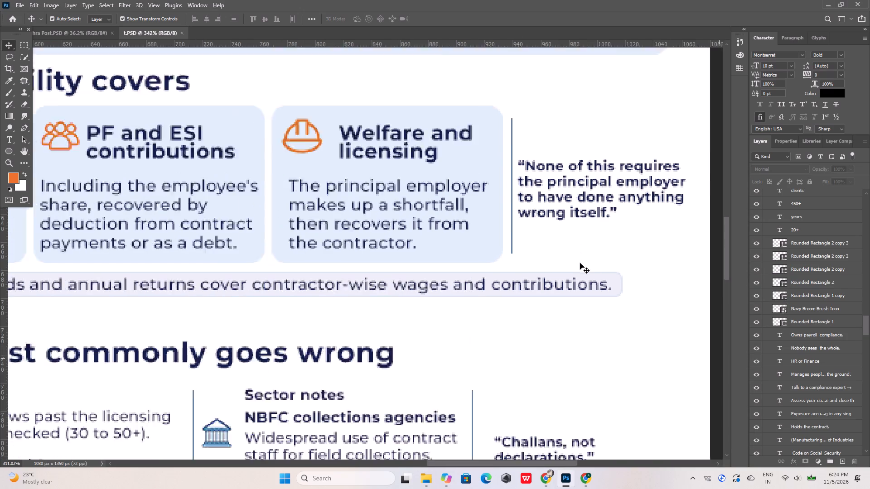
pyautogui.keyDown('alt'); pyautogui.scroll(-11, 580, 263); pyautogui.keyUp('alt')
pyautogui.click(430, 478)
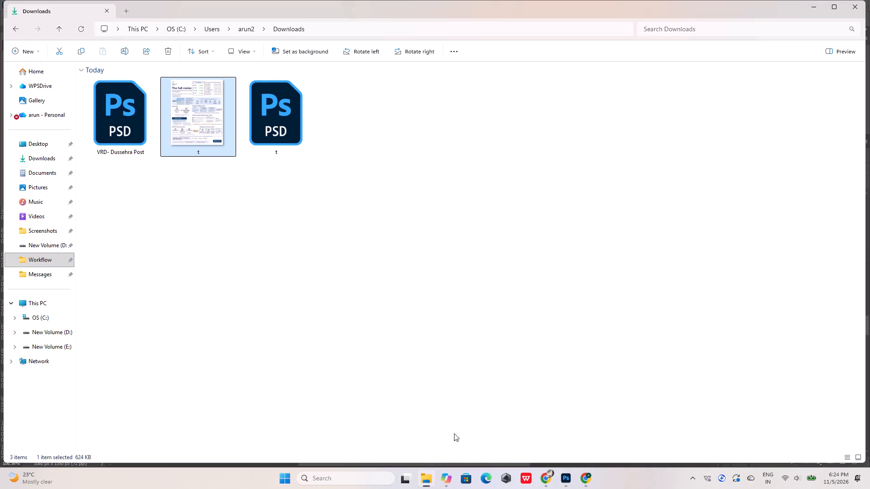
pyautogui.click(354, 242)
pyautogui.click(569, 476)
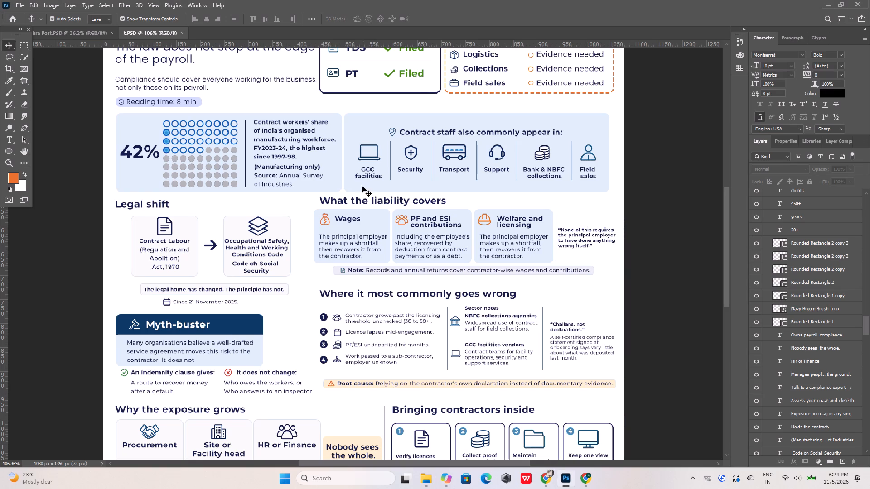
pyautogui.click(182, 35)
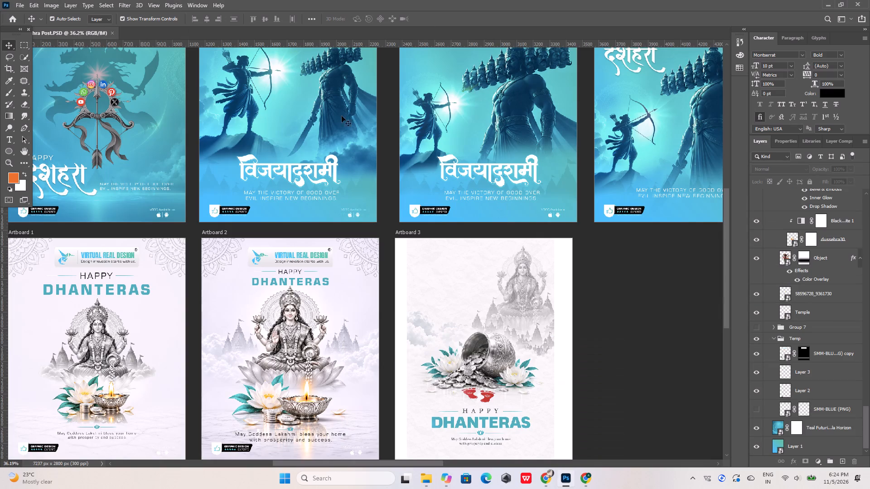
# Open the settings for creating a new document.
pyautogui.click(17, 7)
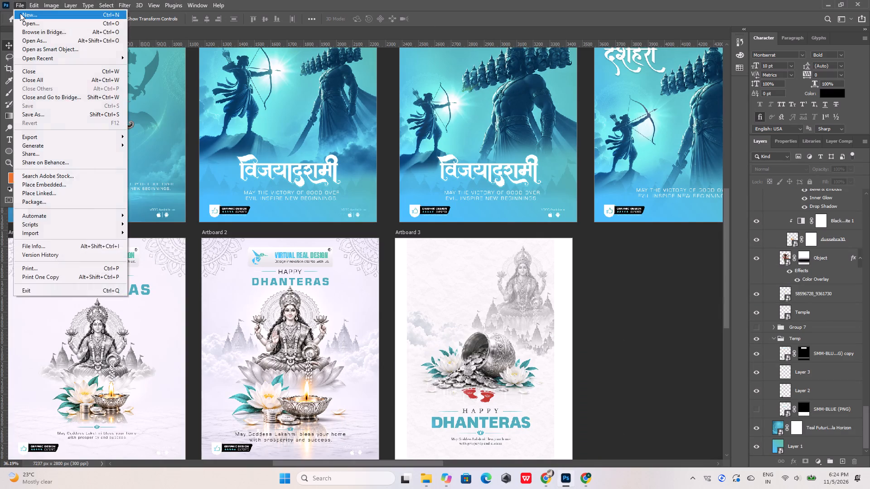
pyautogui.click(22, 16)
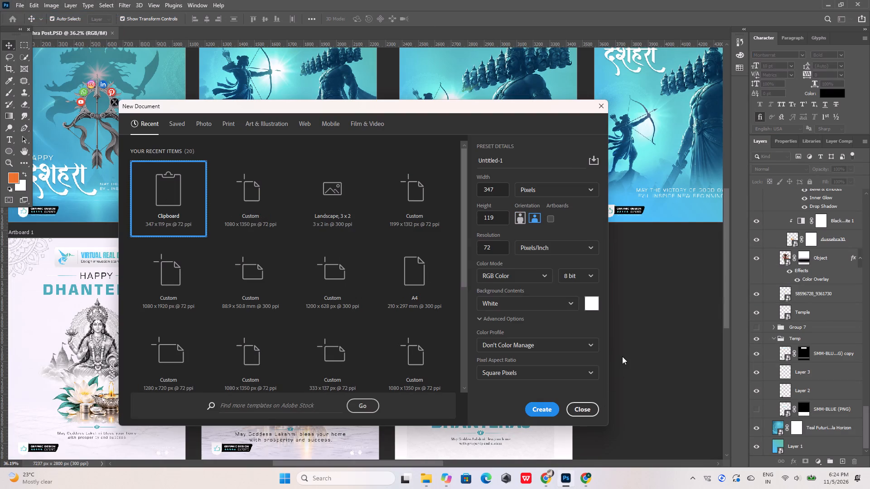
pyautogui.click(660, 341)
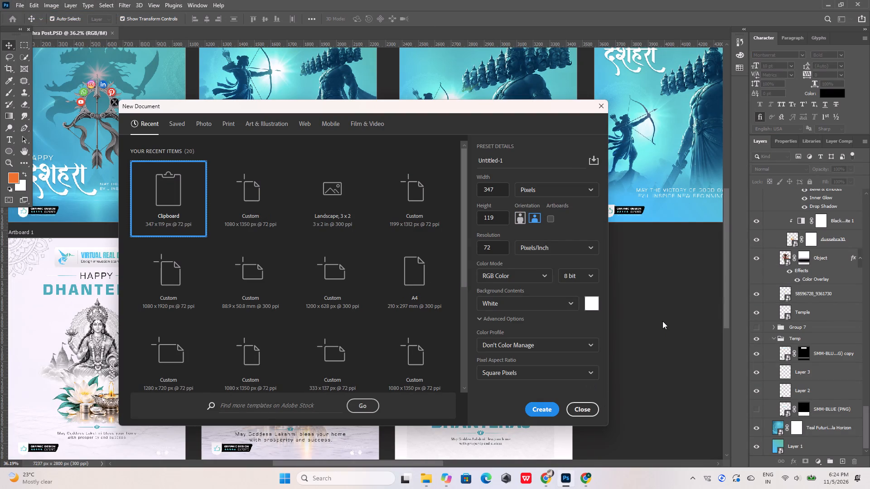